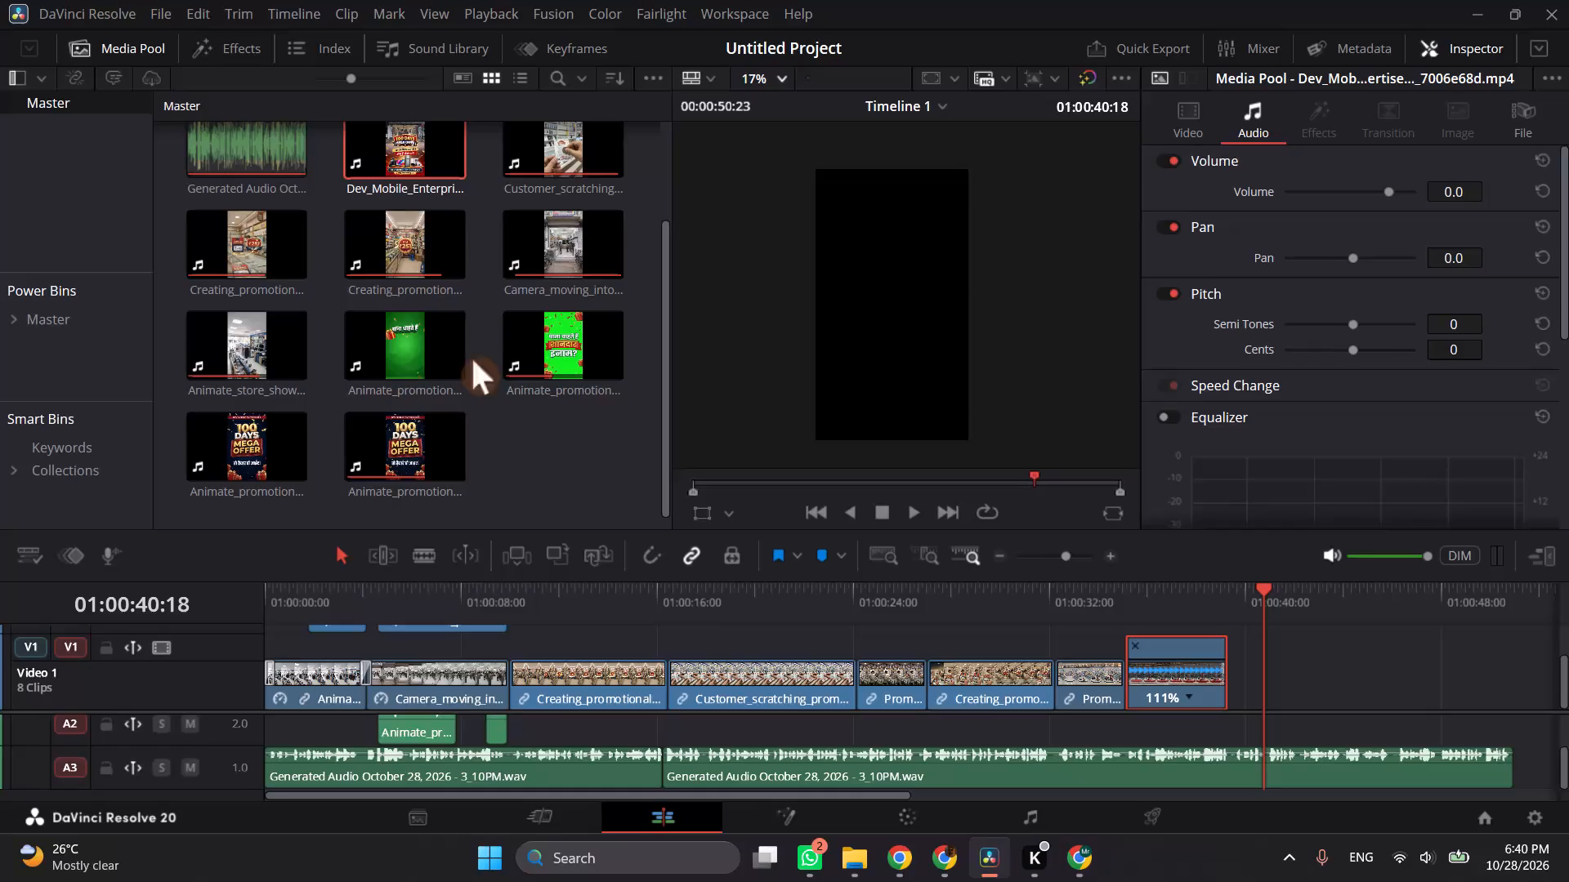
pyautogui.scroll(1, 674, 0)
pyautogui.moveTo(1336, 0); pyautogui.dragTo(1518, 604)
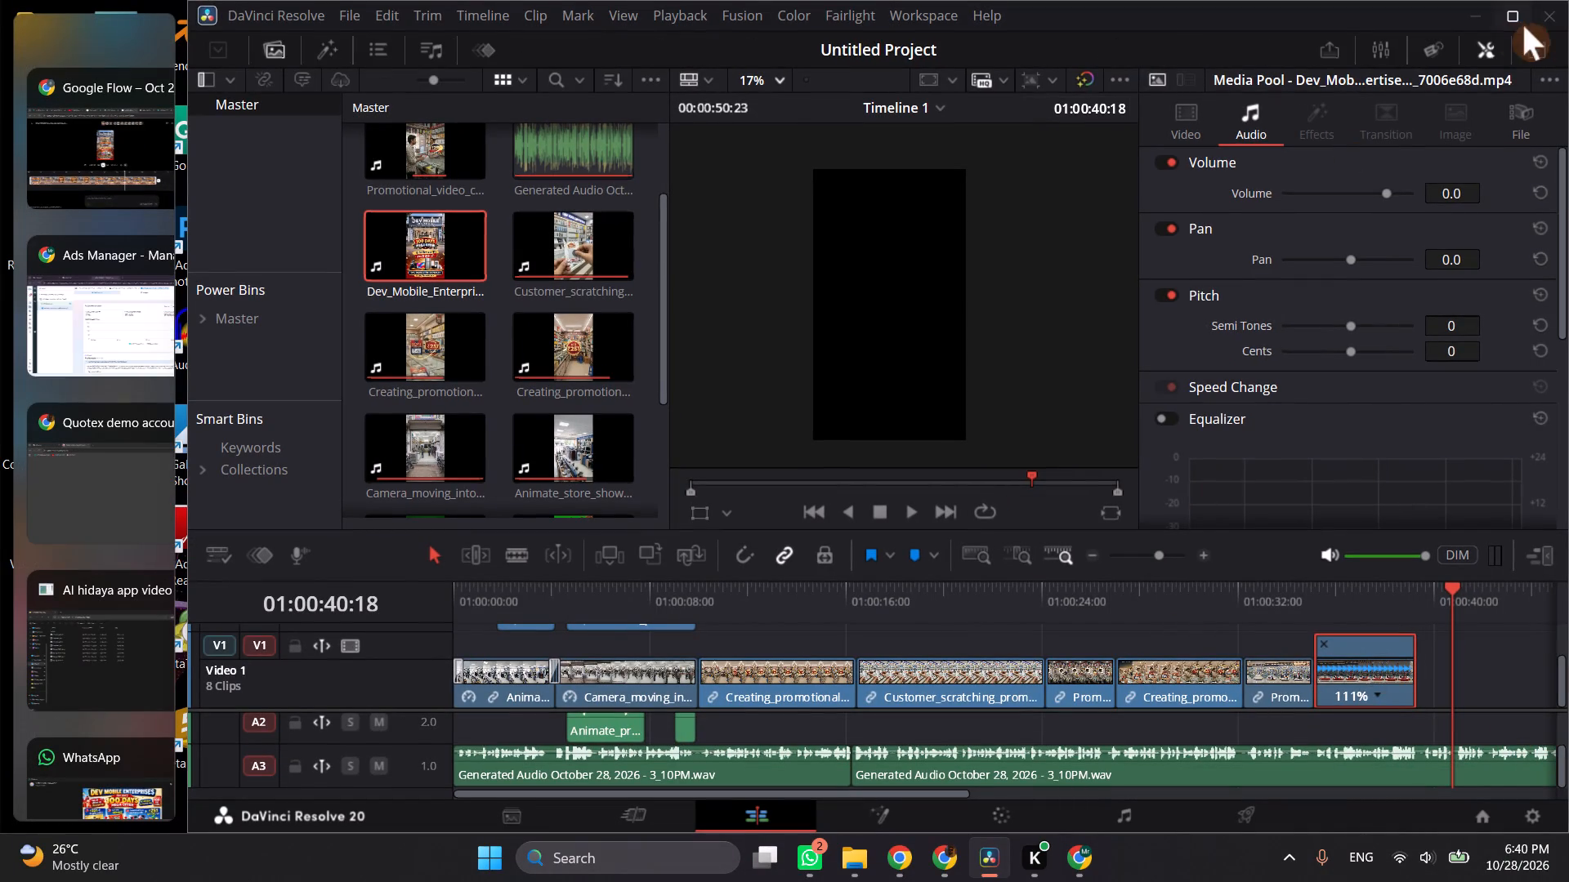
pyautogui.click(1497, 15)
# Add the Dev_Mobile_Enterprises advertisement clip to Video 1, directly after the final promotional clip at about 01:00:39:10.
pyautogui.click(1104, 626)
pyautogui.press('space')
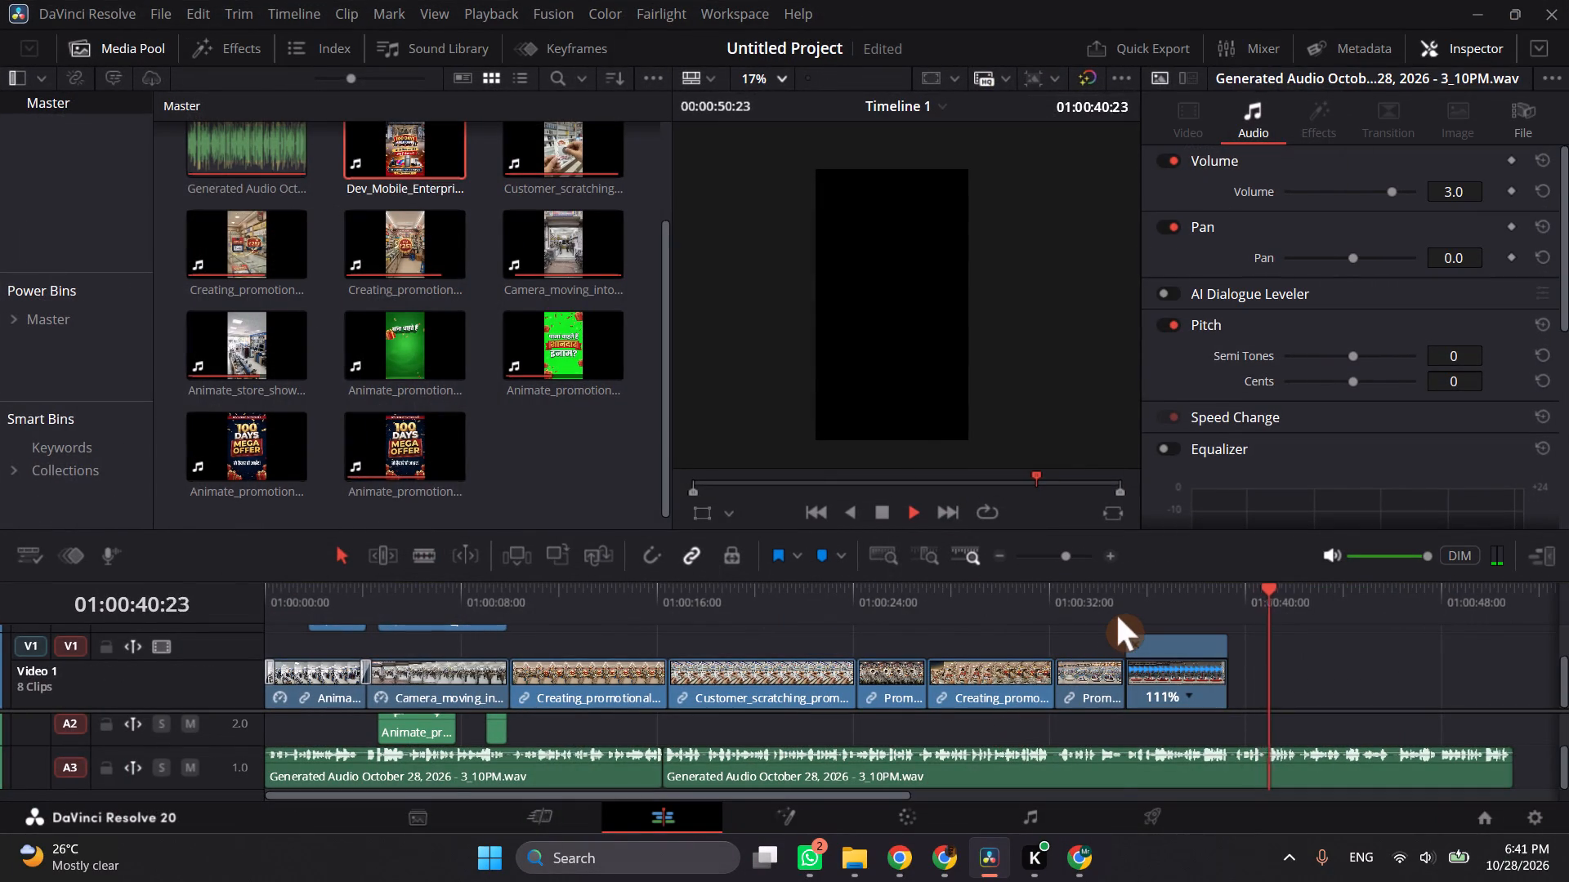
pyautogui.click(1117, 616)
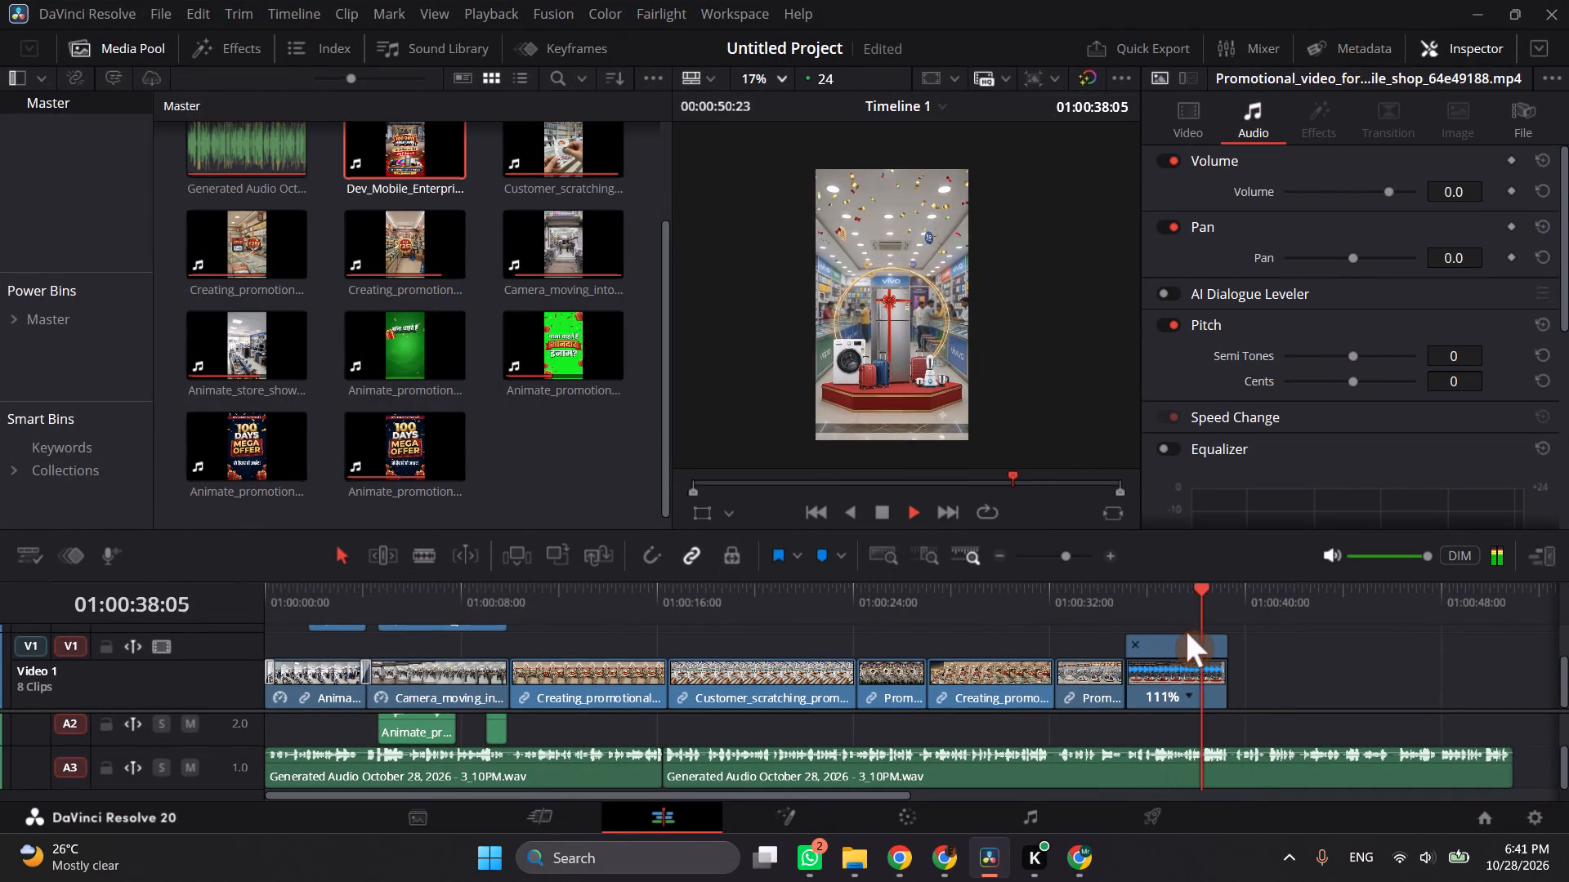
pyautogui.press('space')
pyautogui.click(568, 443)
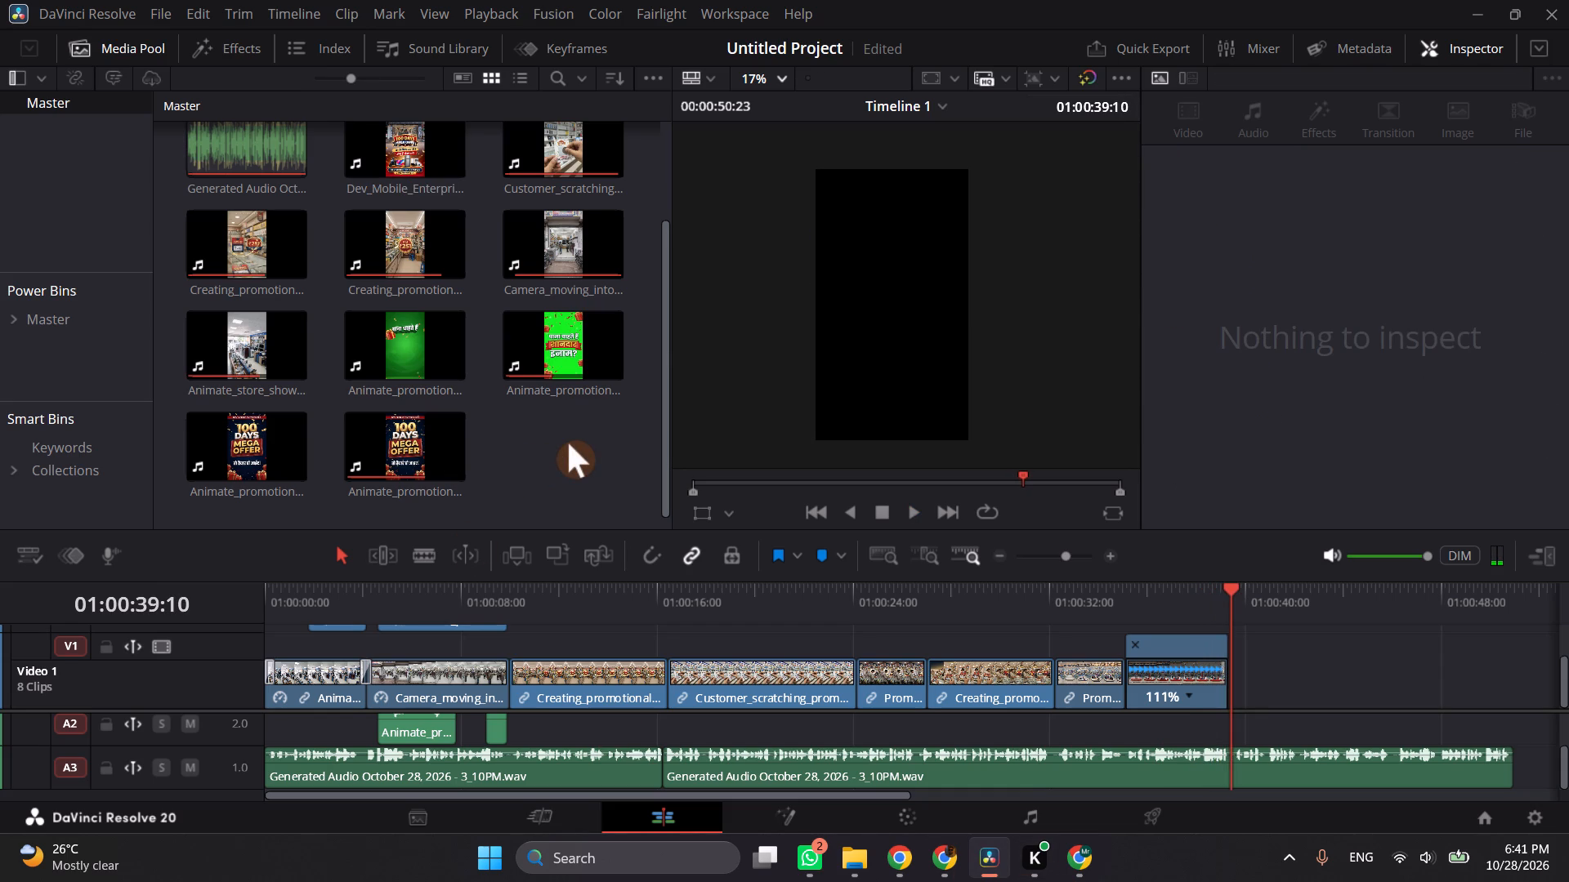
pyautogui.scroll(5, 568, 443)
pyautogui.click(410, 285)
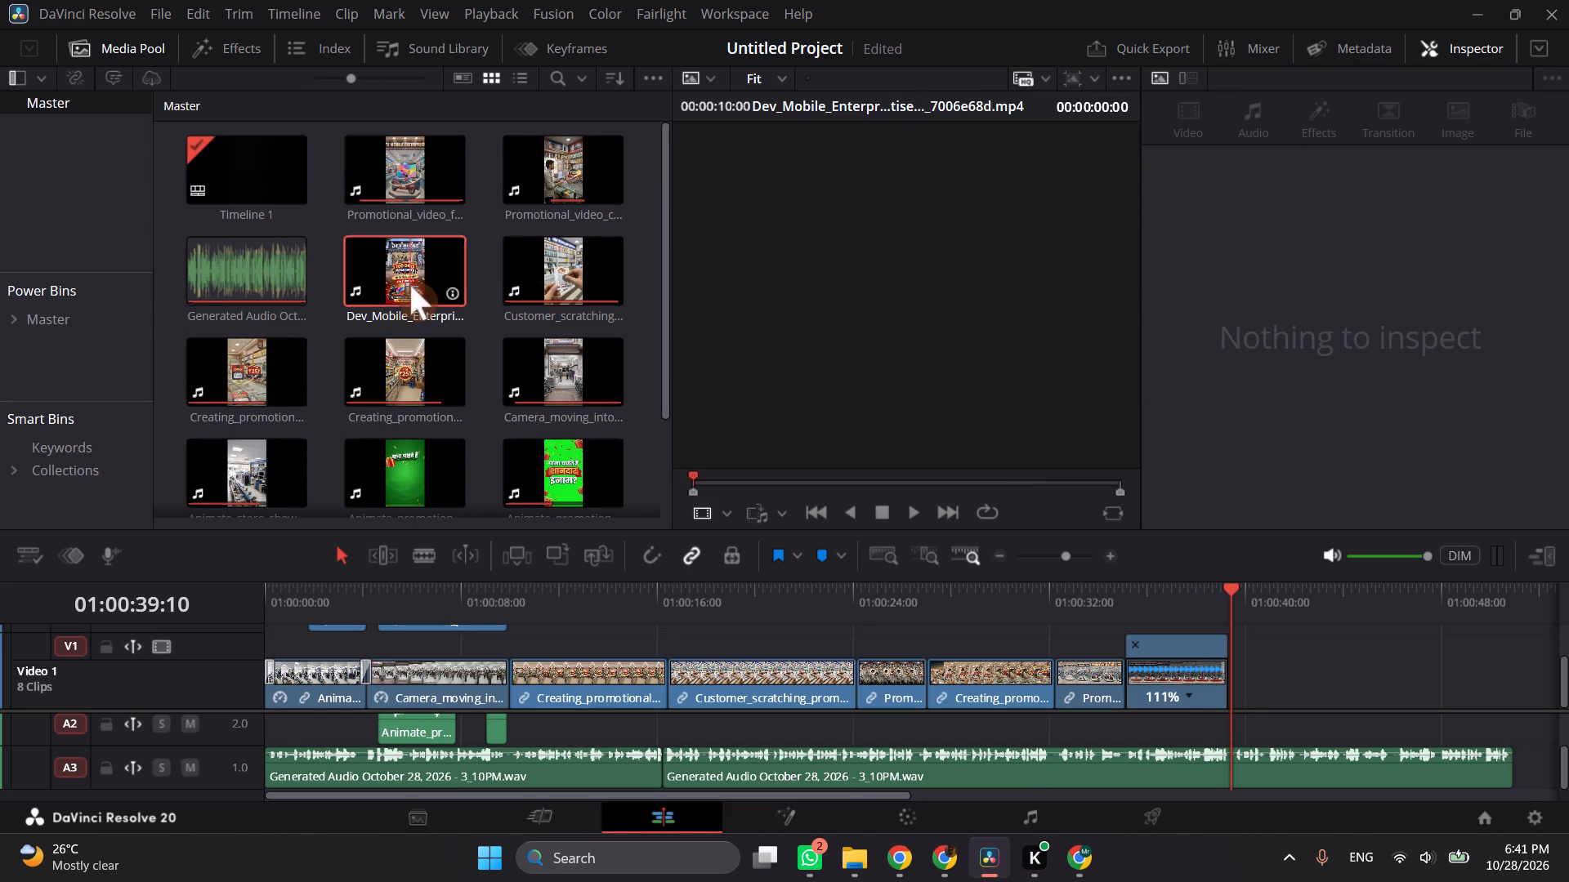
pyautogui.moveTo(412, 277); pyautogui.dragTo(1235, 632)
pyautogui.moveTo(1334, 624); pyautogui.dragTo(1335, 631)
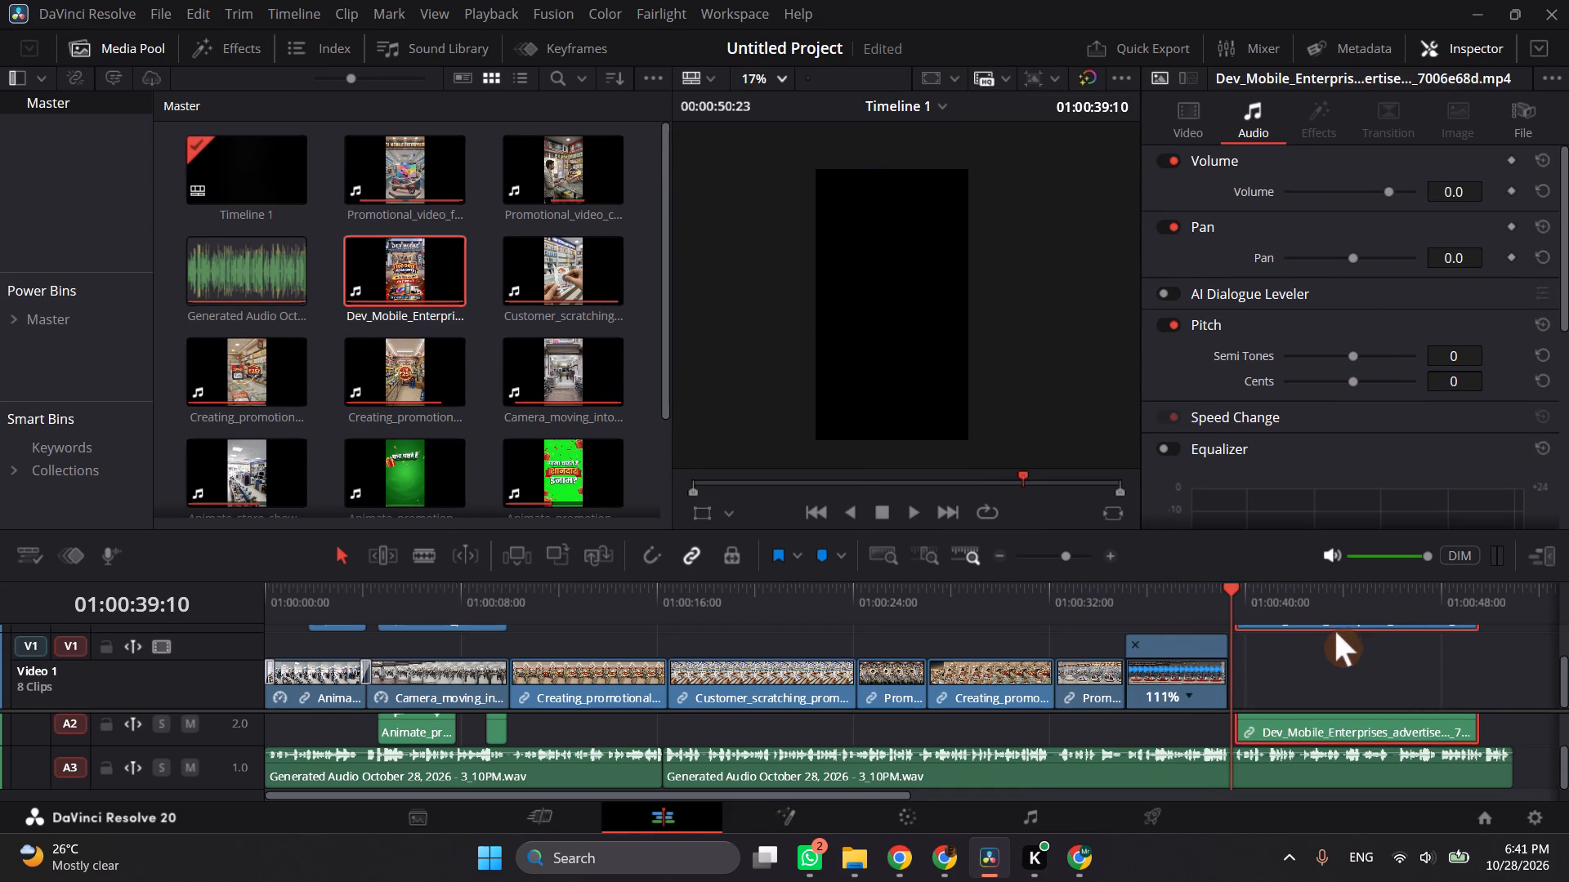
pyautogui.moveTo(1335, 631); pyautogui.dragTo(1339, 652)
pyautogui.moveTo(1349, 681); pyautogui.dragTo(1336, 689)
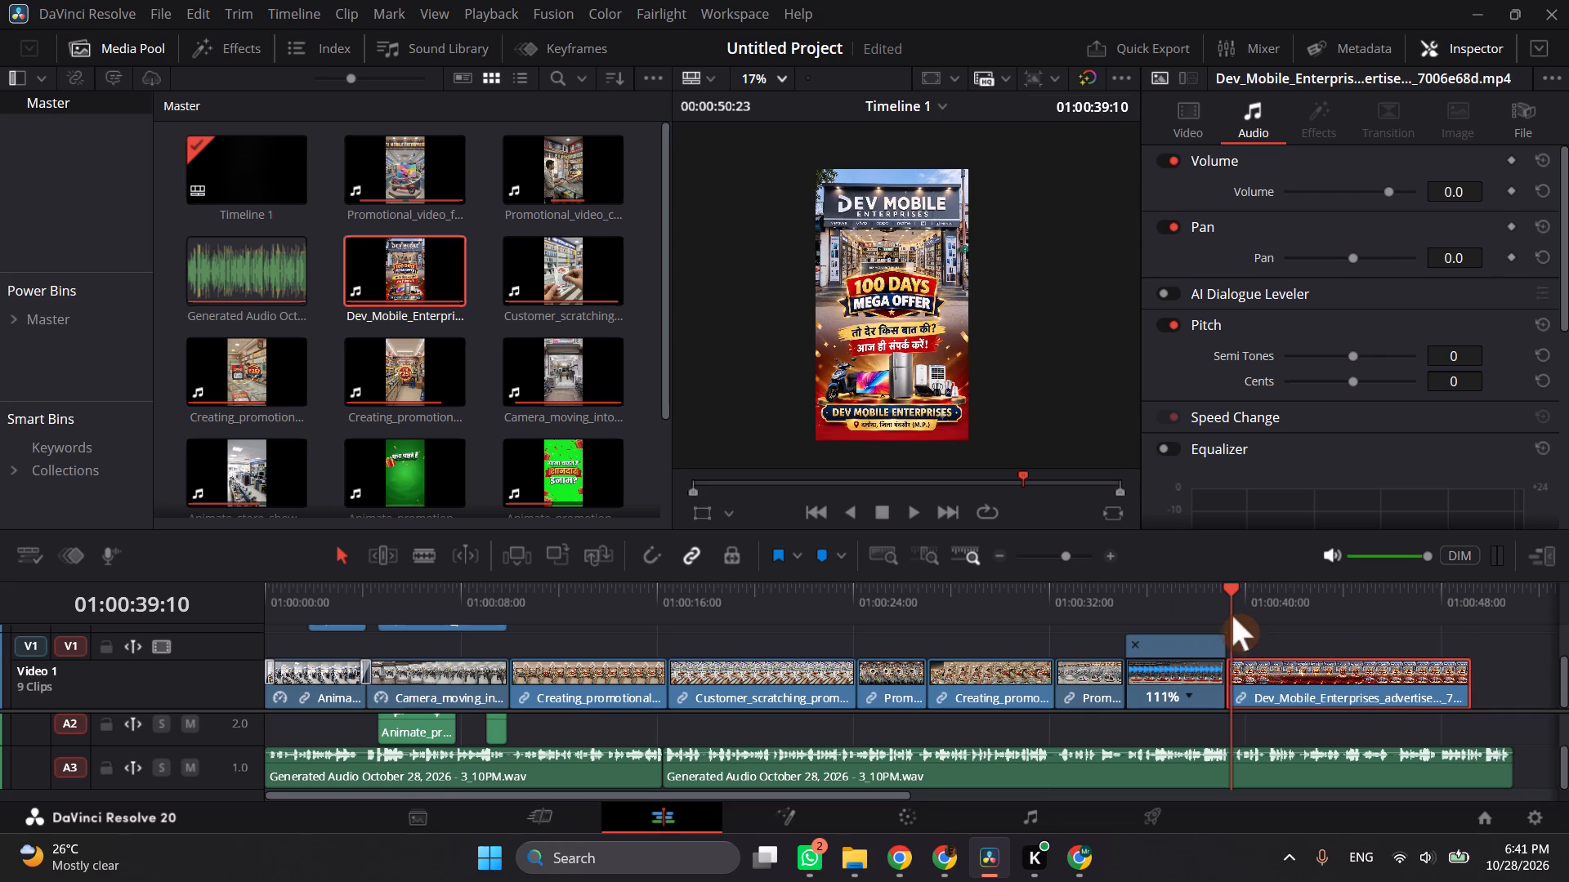
# Trim about 01:22 off the start of the Dev_Mobile_Enterprises clip and move it back against the preceding clip.
pyautogui.click(1216, 596)
pyautogui.press('space')
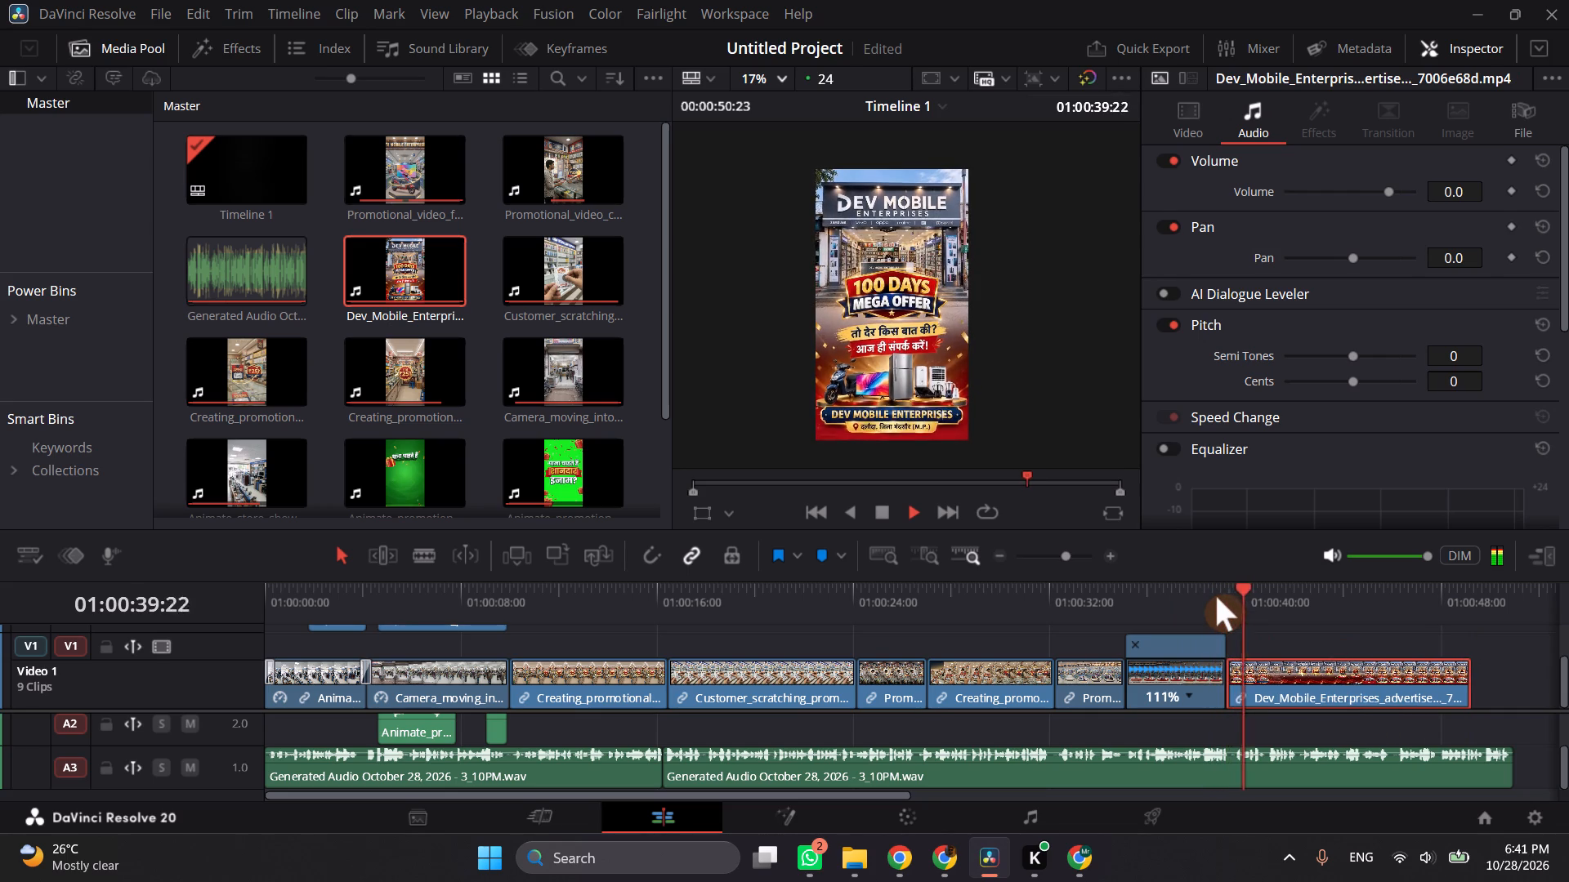
pyautogui.hscroll(-1, 1216, 596)
pyautogui.press('space')
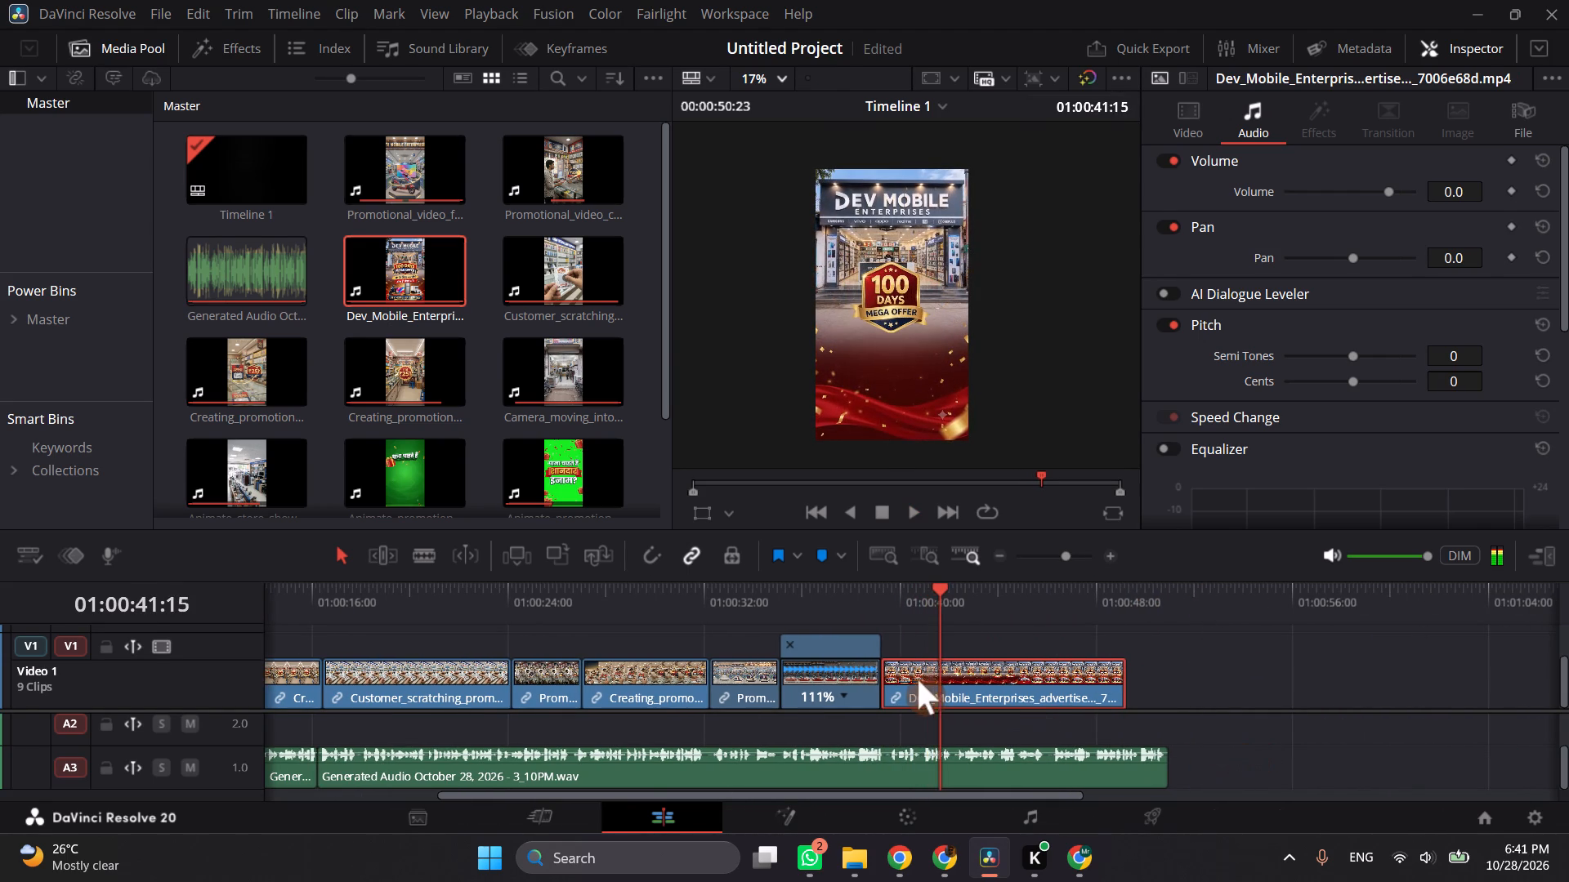
pyautogui.moveTo(891, 683); pyautogui.dragTo(939, 687)
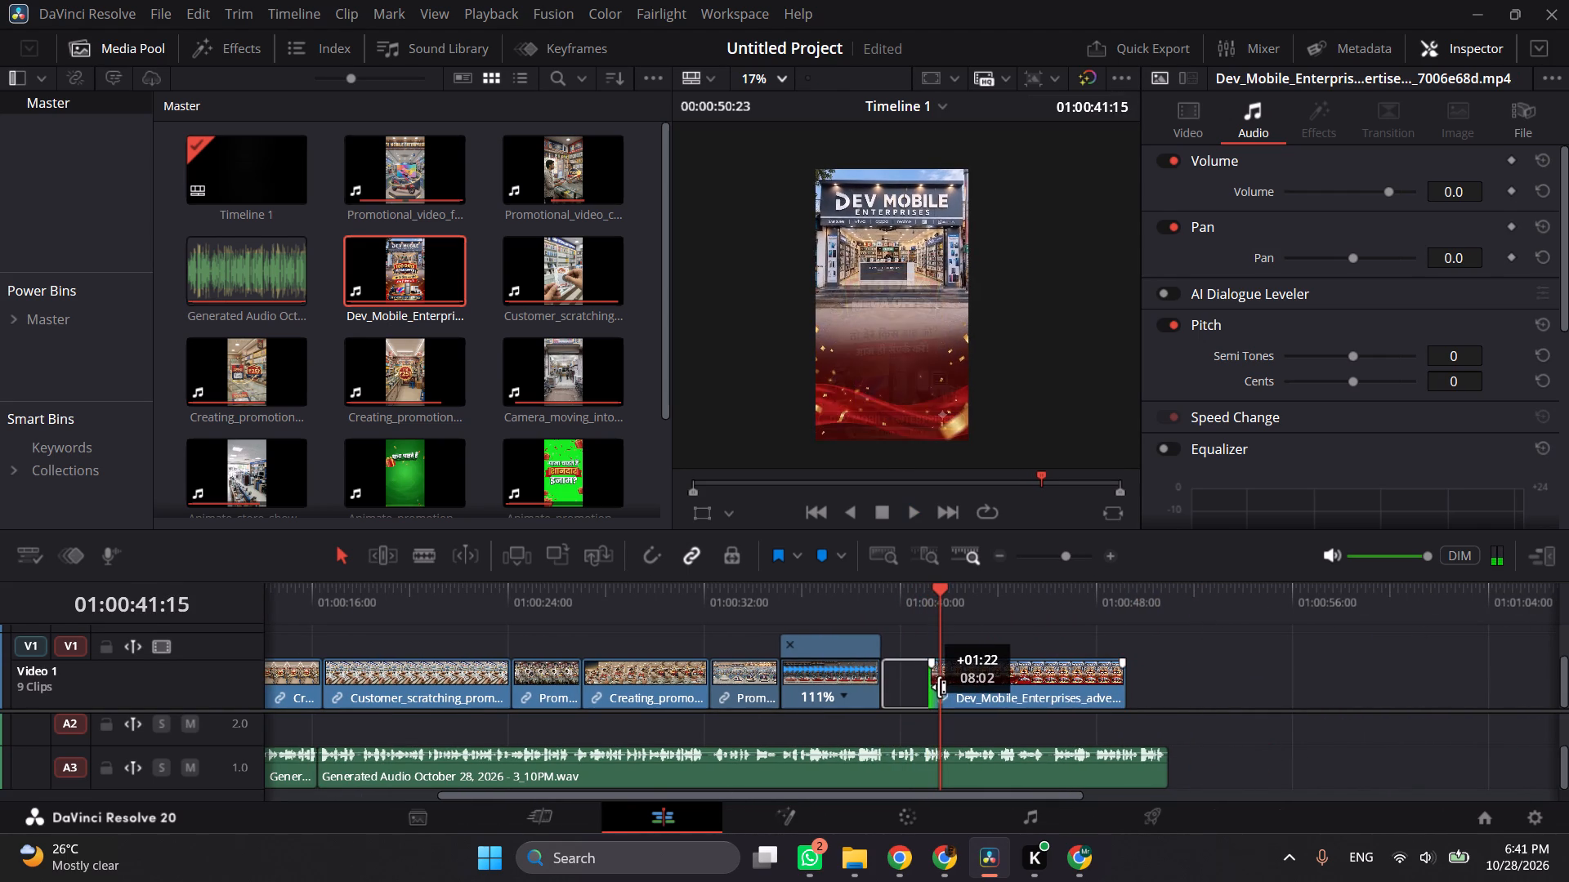
pyautogui.moveTo(939, 687); pyautogui.dragTo(939, 692)
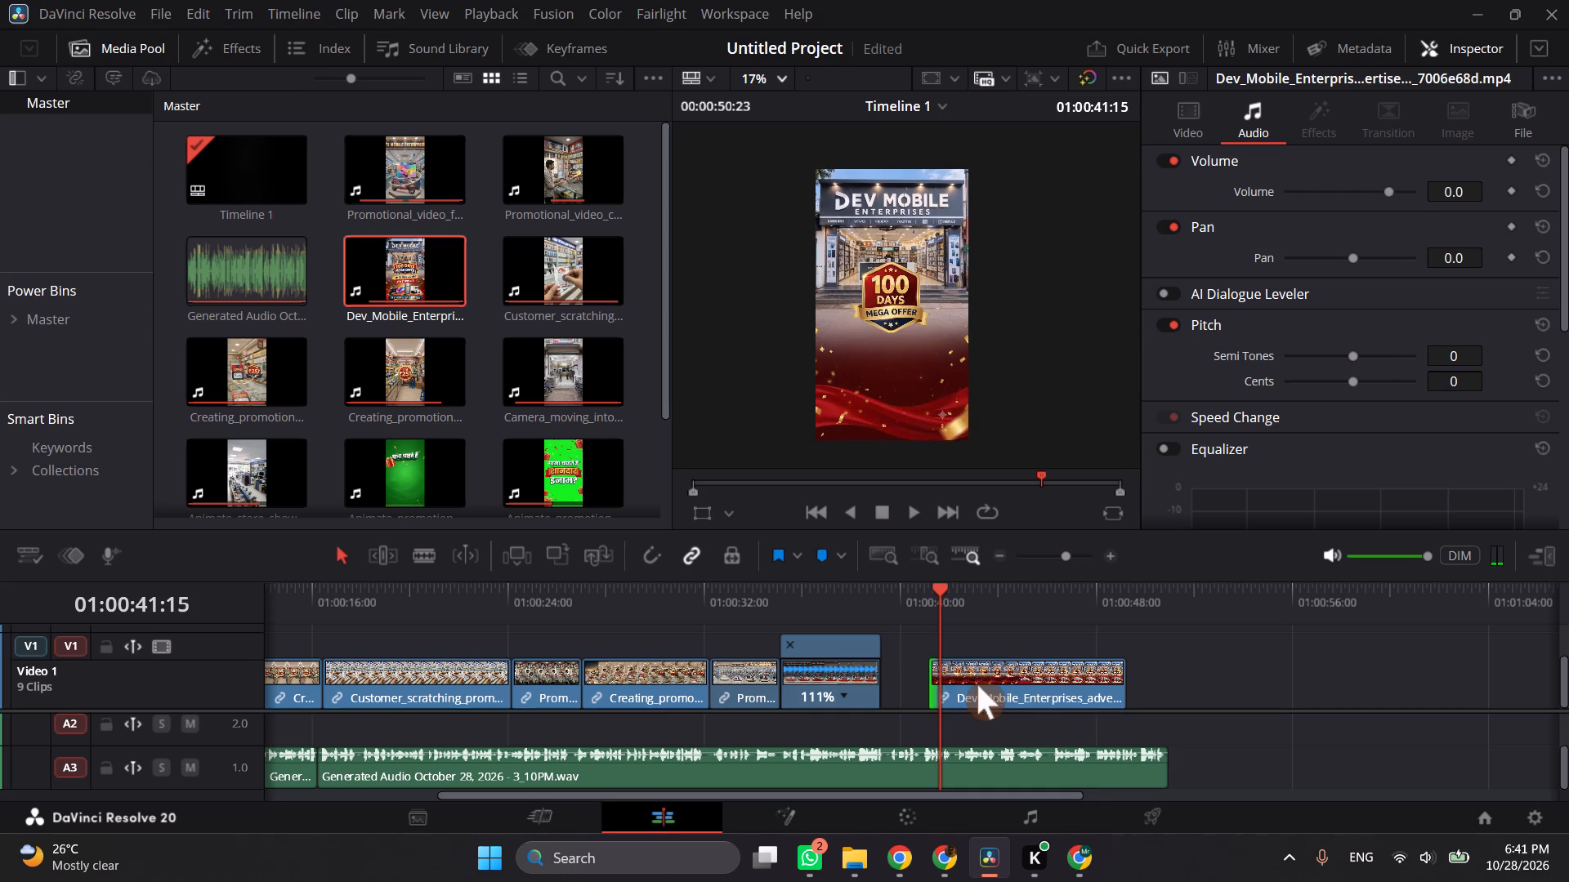
pyautogui.moveTo(977, 684); pyautogui.dragTo(928, 681)
# Play back the trimmed Dev_Mobile_Enterprises clip and the cut leading into it to check the timing against the voice-over.
pyautogui.click(869, 597)
pyautogui.press('space')
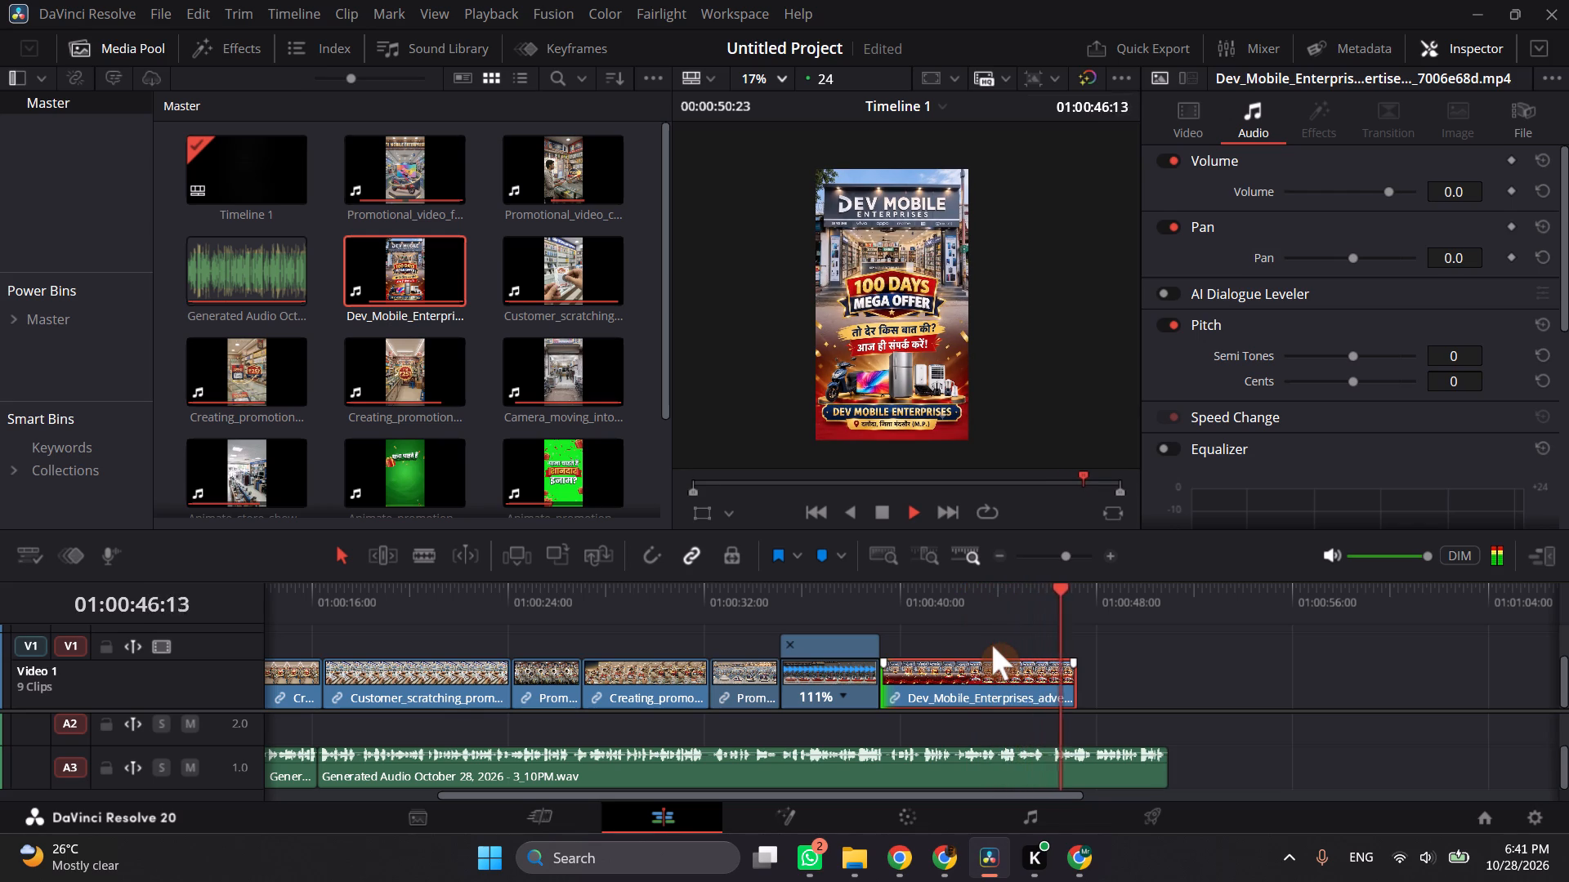
pyautogui.press('space')
pyautogui.click(893, 597)
pyautogui.press('space')
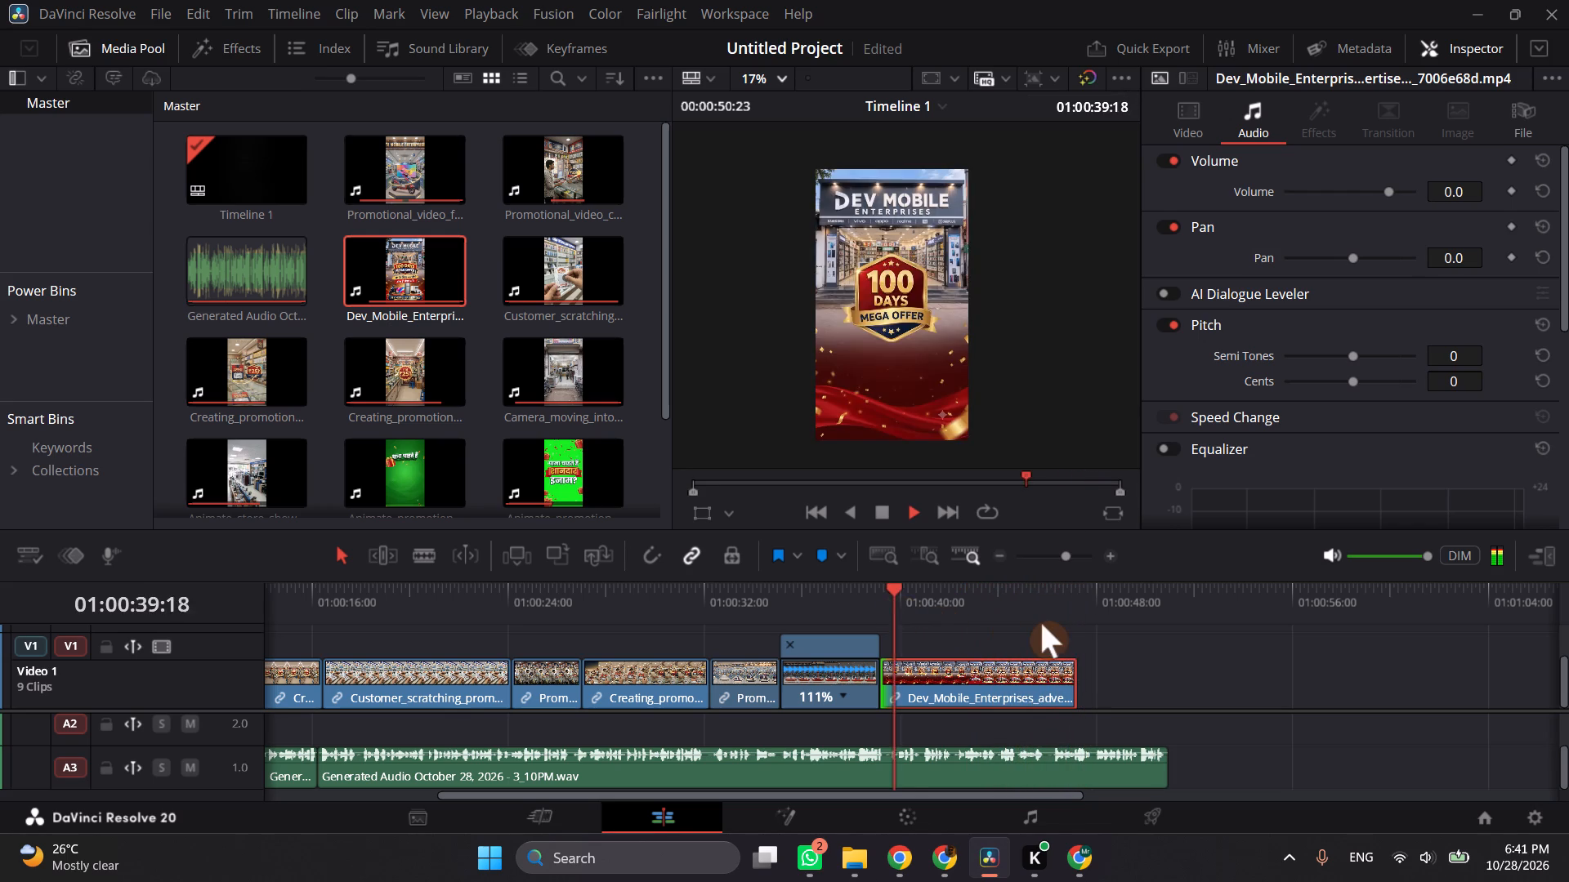
pyautogui.press('space')
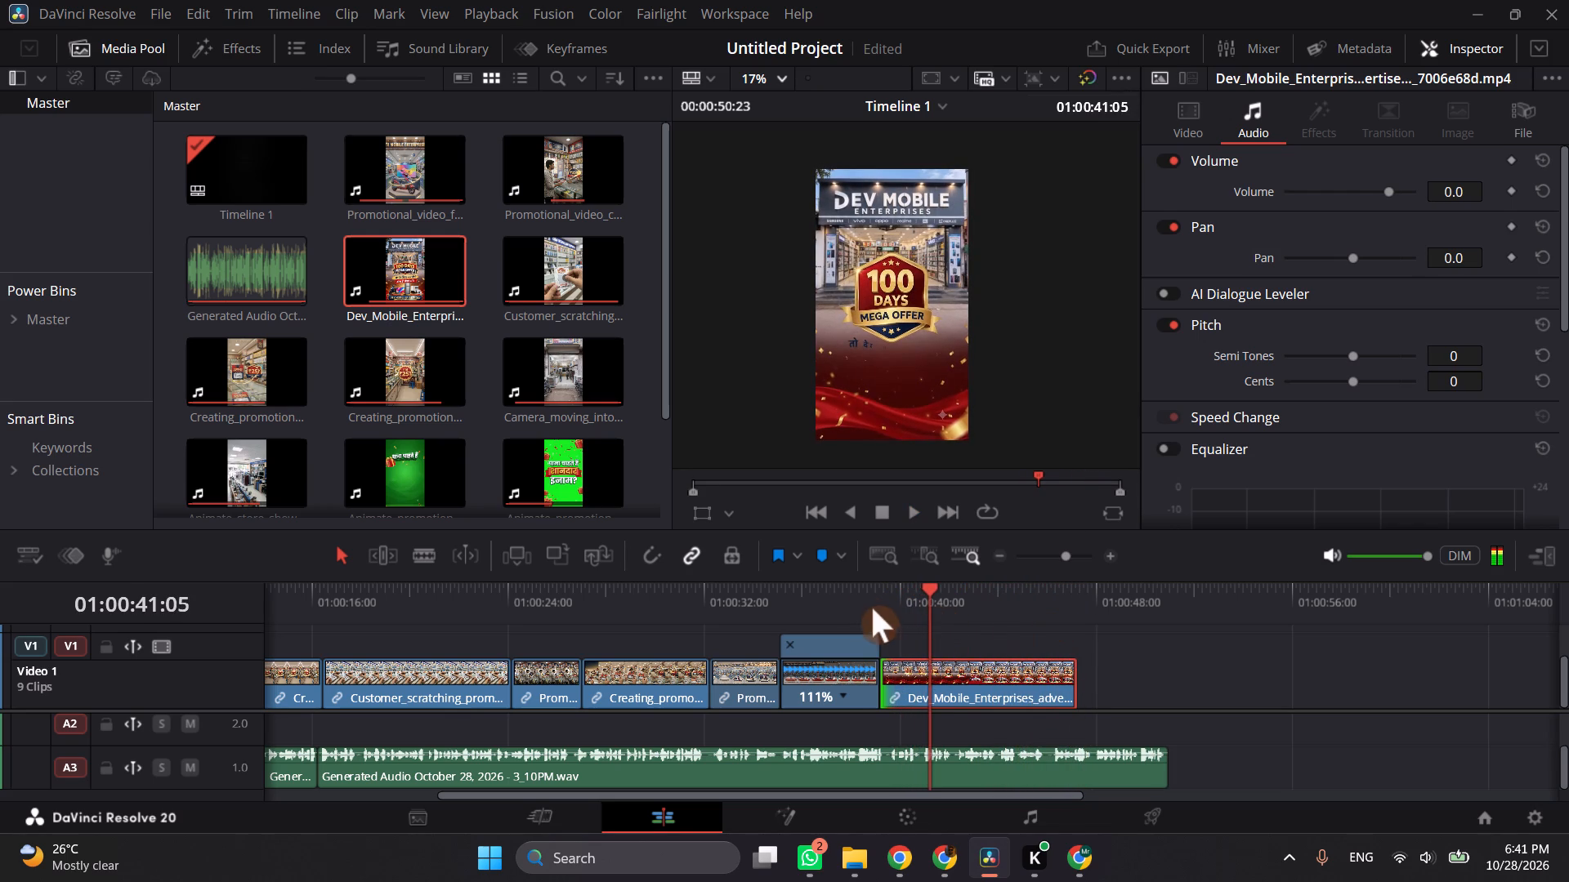
pyautogui.click(860, 597)
pyautogui.press('space')
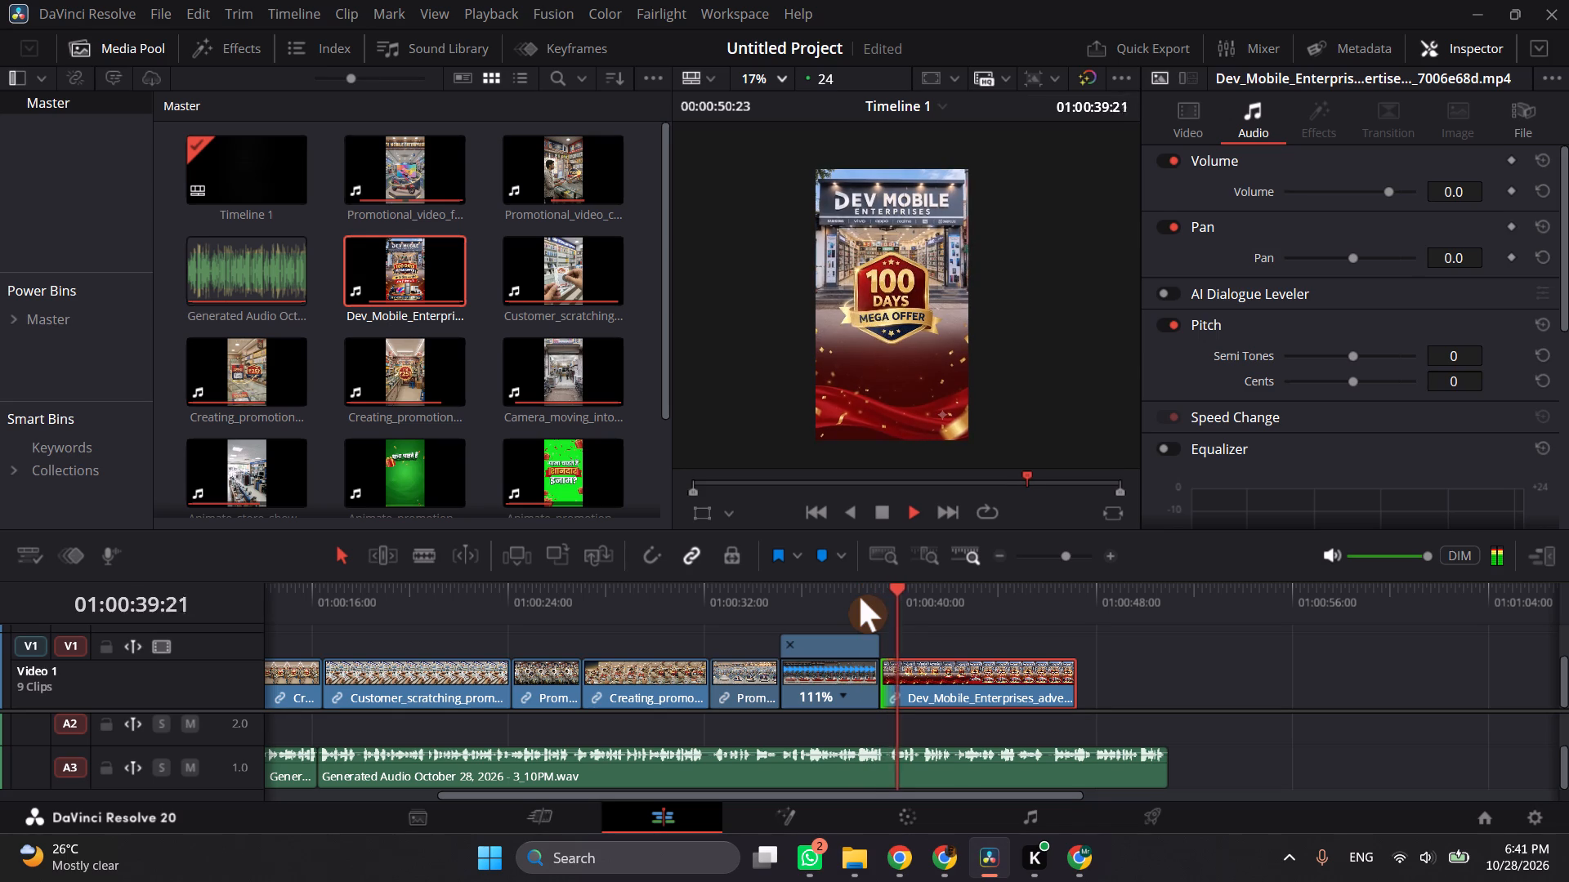
pyautogui.press('space')
# Shift the Dev_Mobile_Enterprises clip slightly later and stretch the preceding retimed clip to 101% speed to fill the gap.
pyautogui.moveTo(916, 685); pyautogui.dragTo(920, 685)
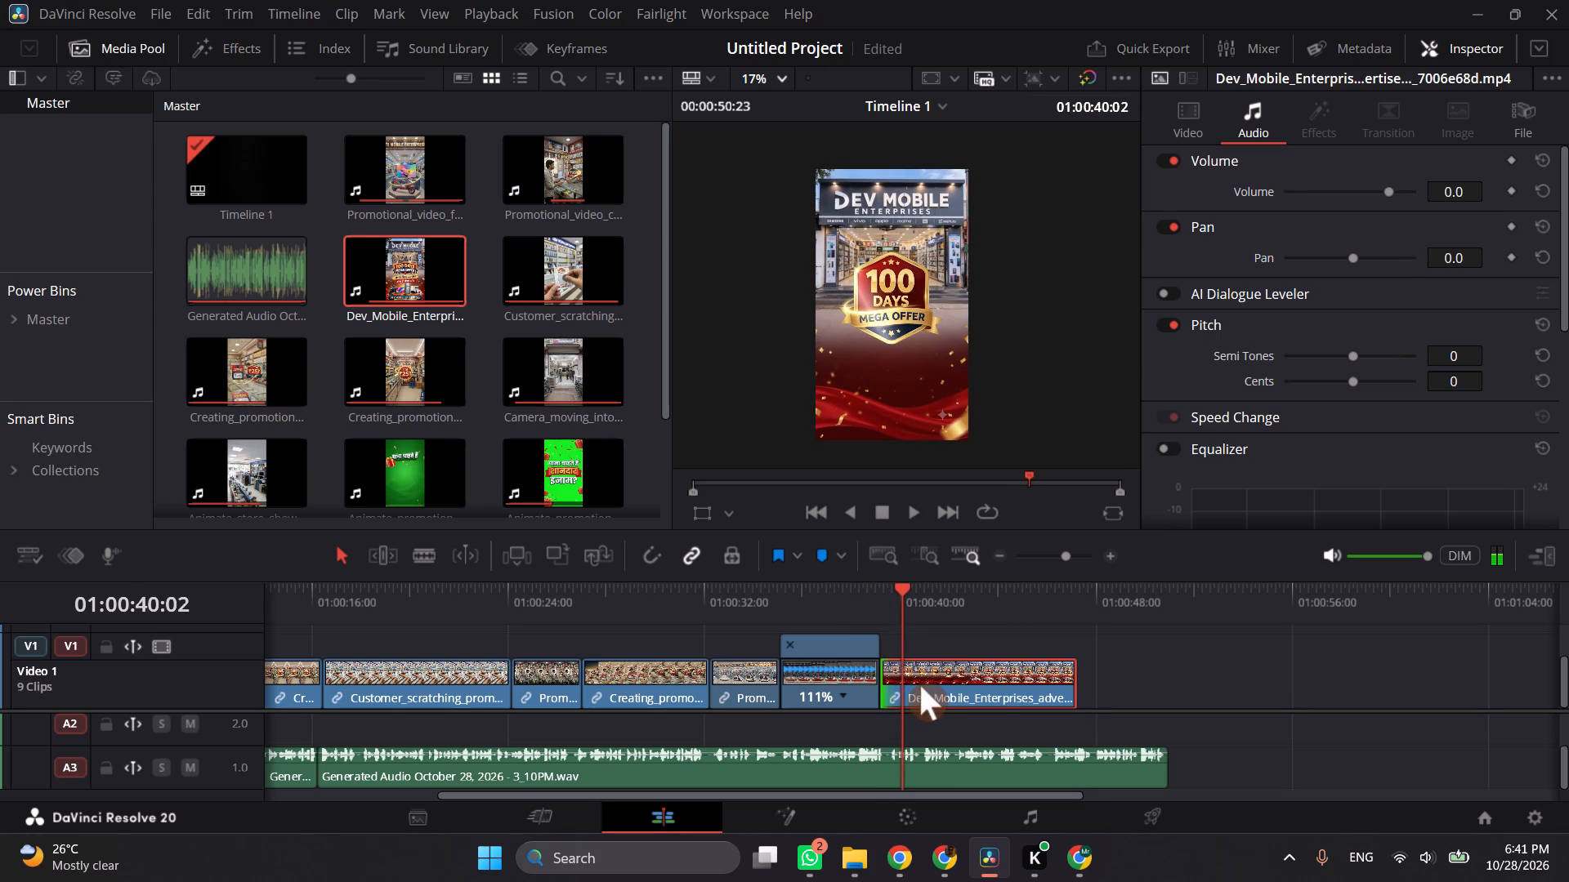
pyautogui.moveTo(920, 685); pyautogui.dragTo(928, 689)
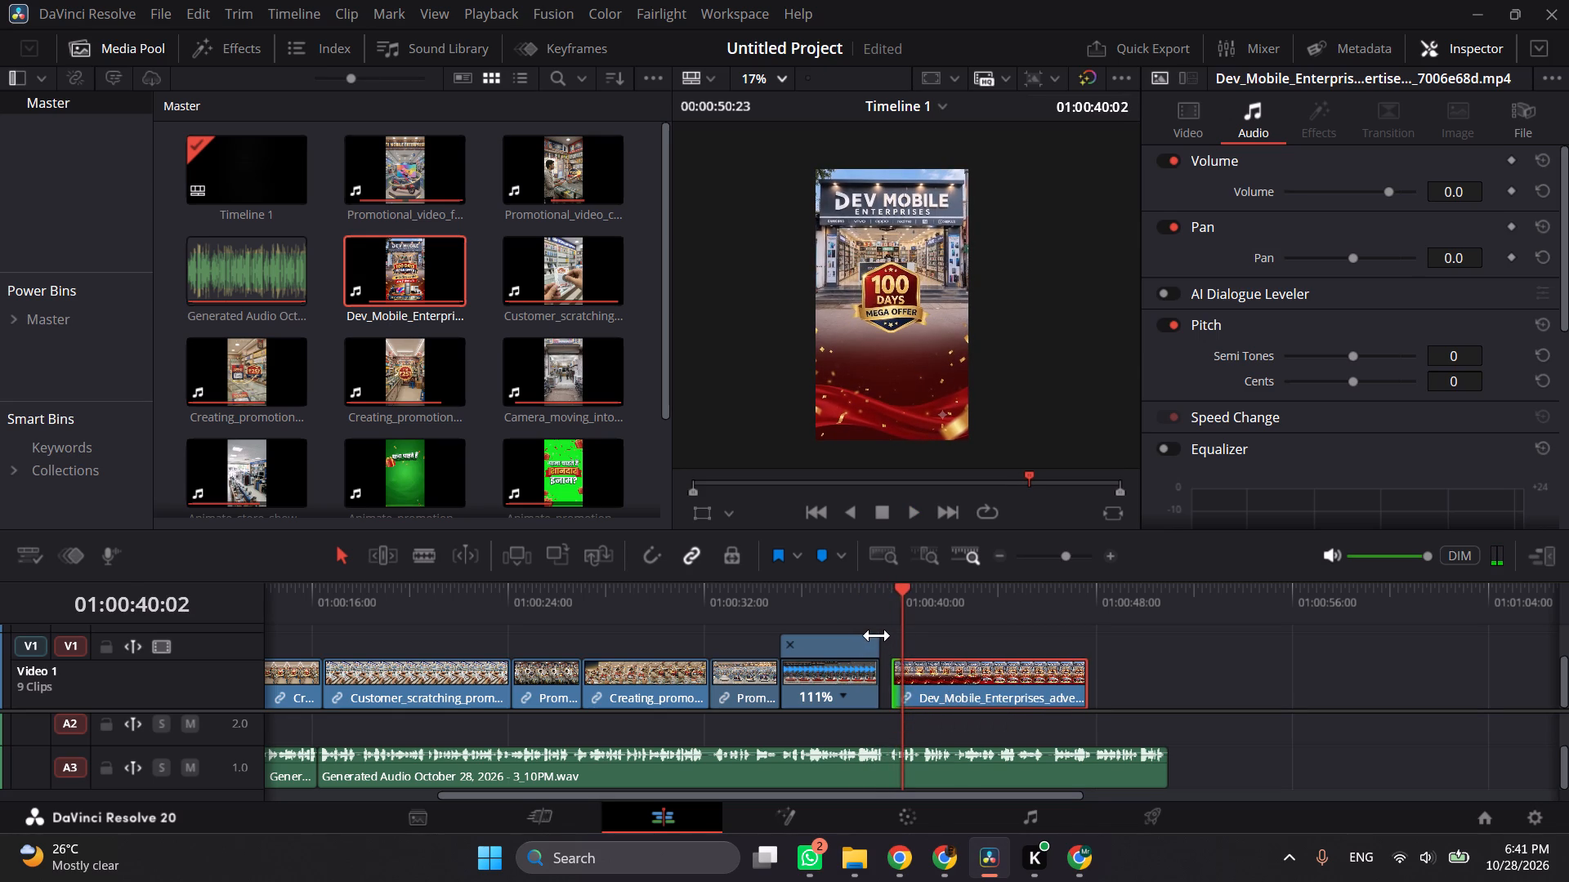
pyautogui.moveTo(877, 635); pyautogui.dragTo(887, 639)
# Play back the ending from the retimed promotional clip through the end of the voice-over to check where it should finish.
pyautogui.click(822, 599)
pyautogui.press('space')
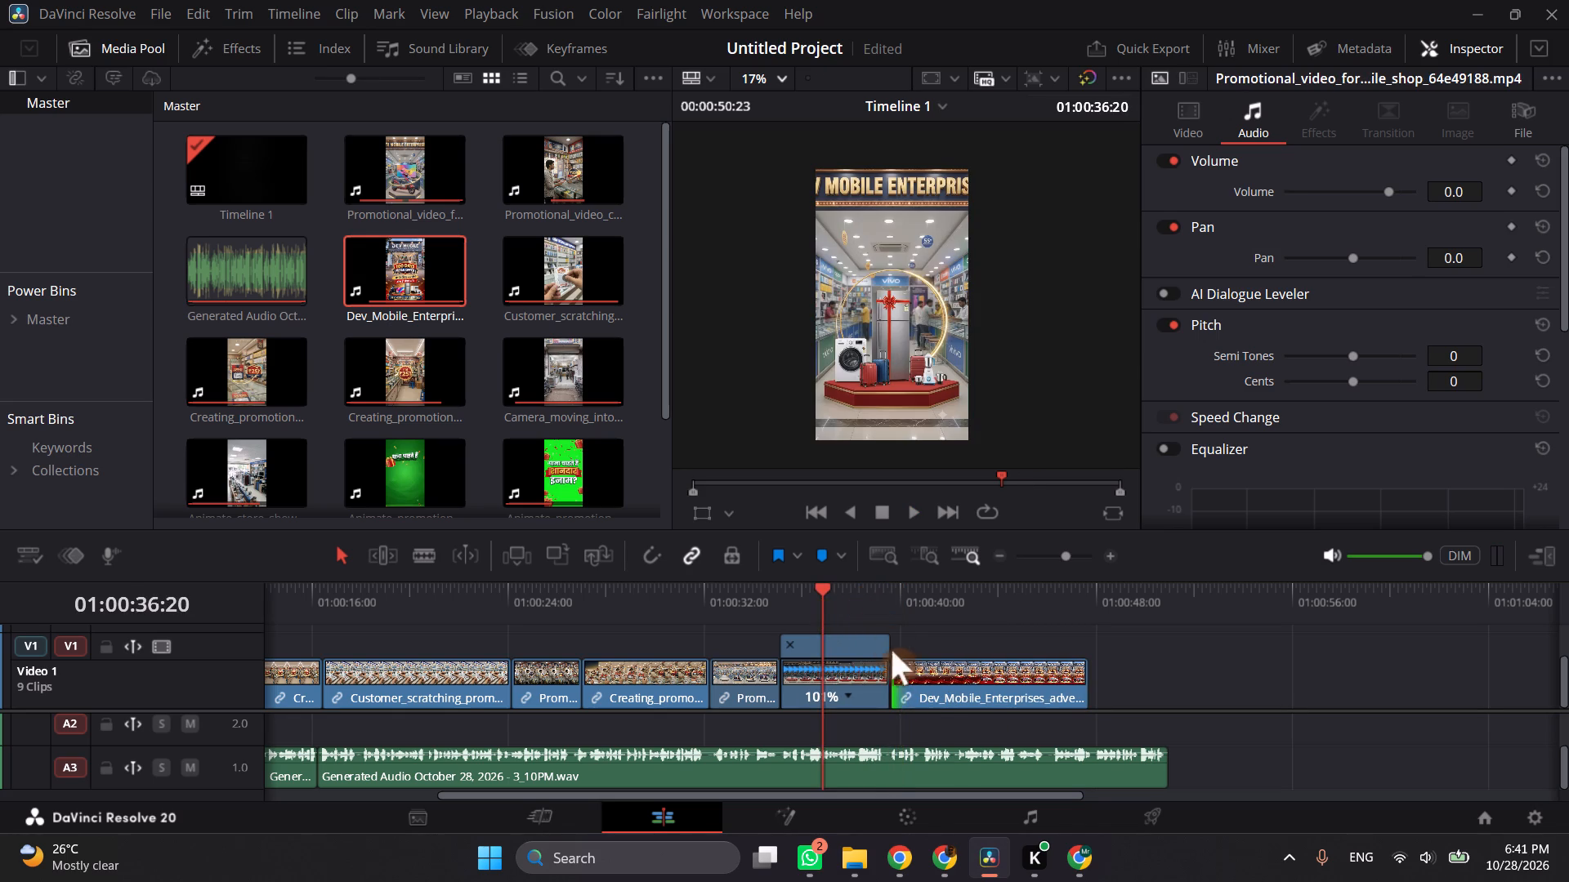
pyautogui.click(943, 684)
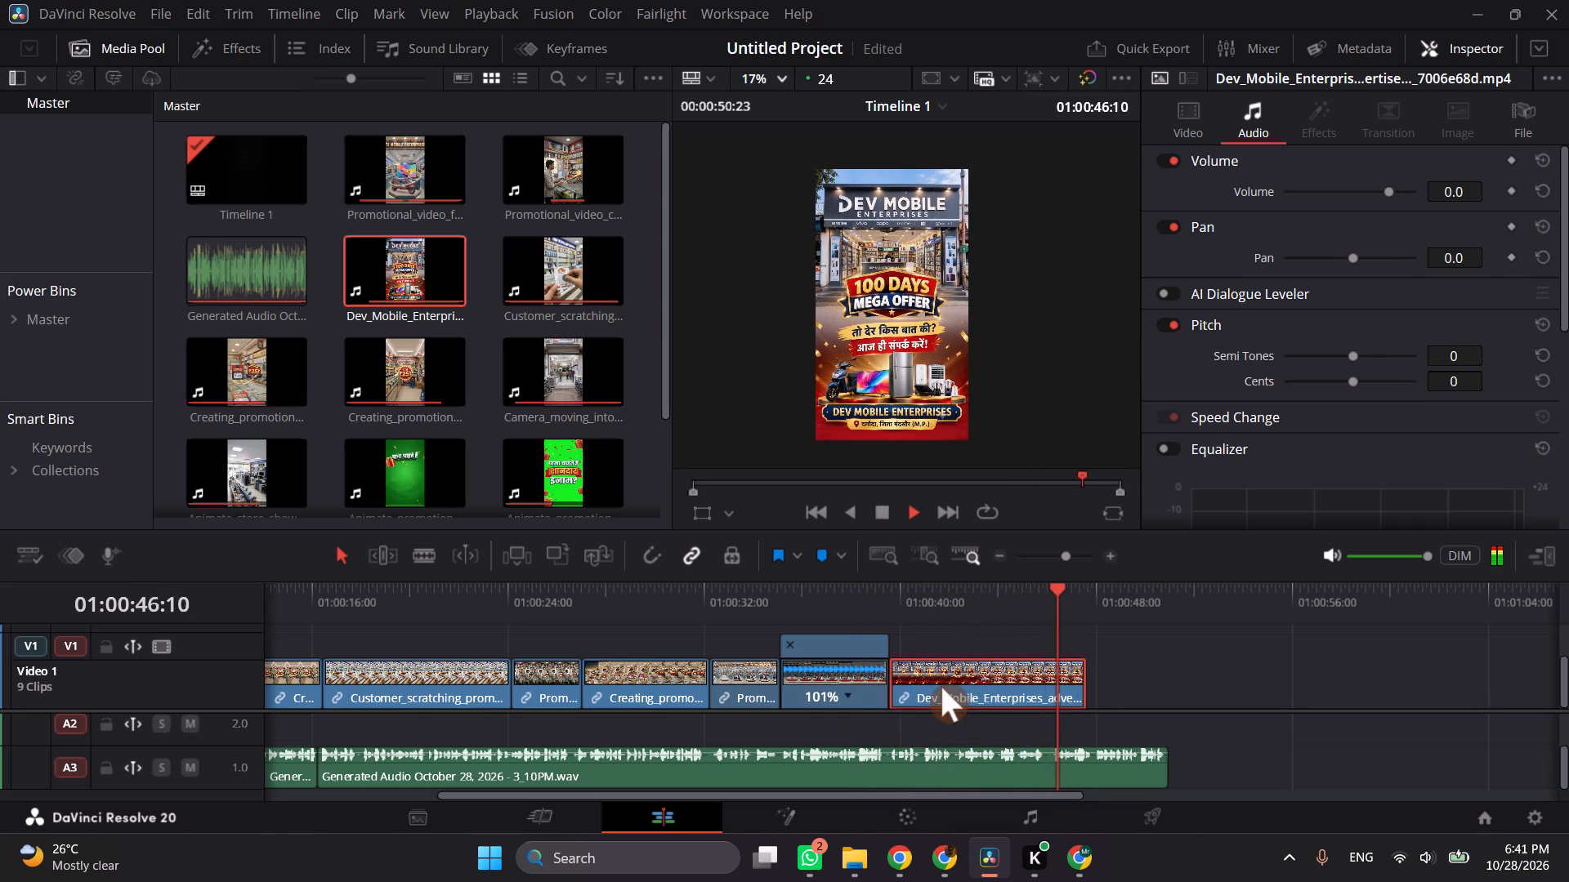
pyautogui.press('space')
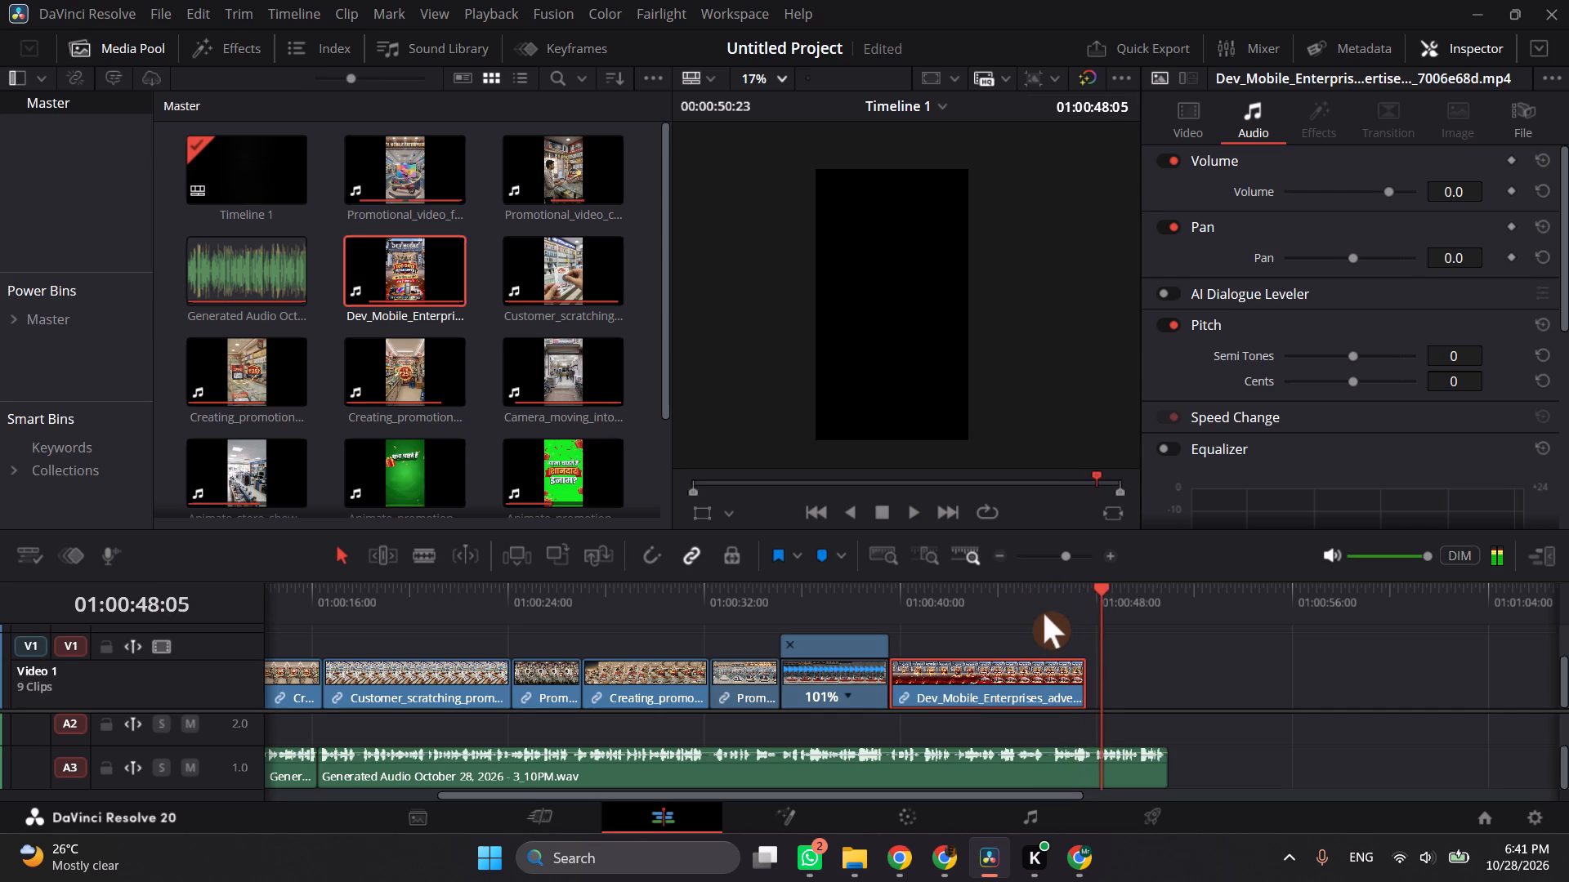
pyautogui.click(1046, 611)
pyautogui.press('space')
pyautogui.press('space')
pyautogui.press('space')
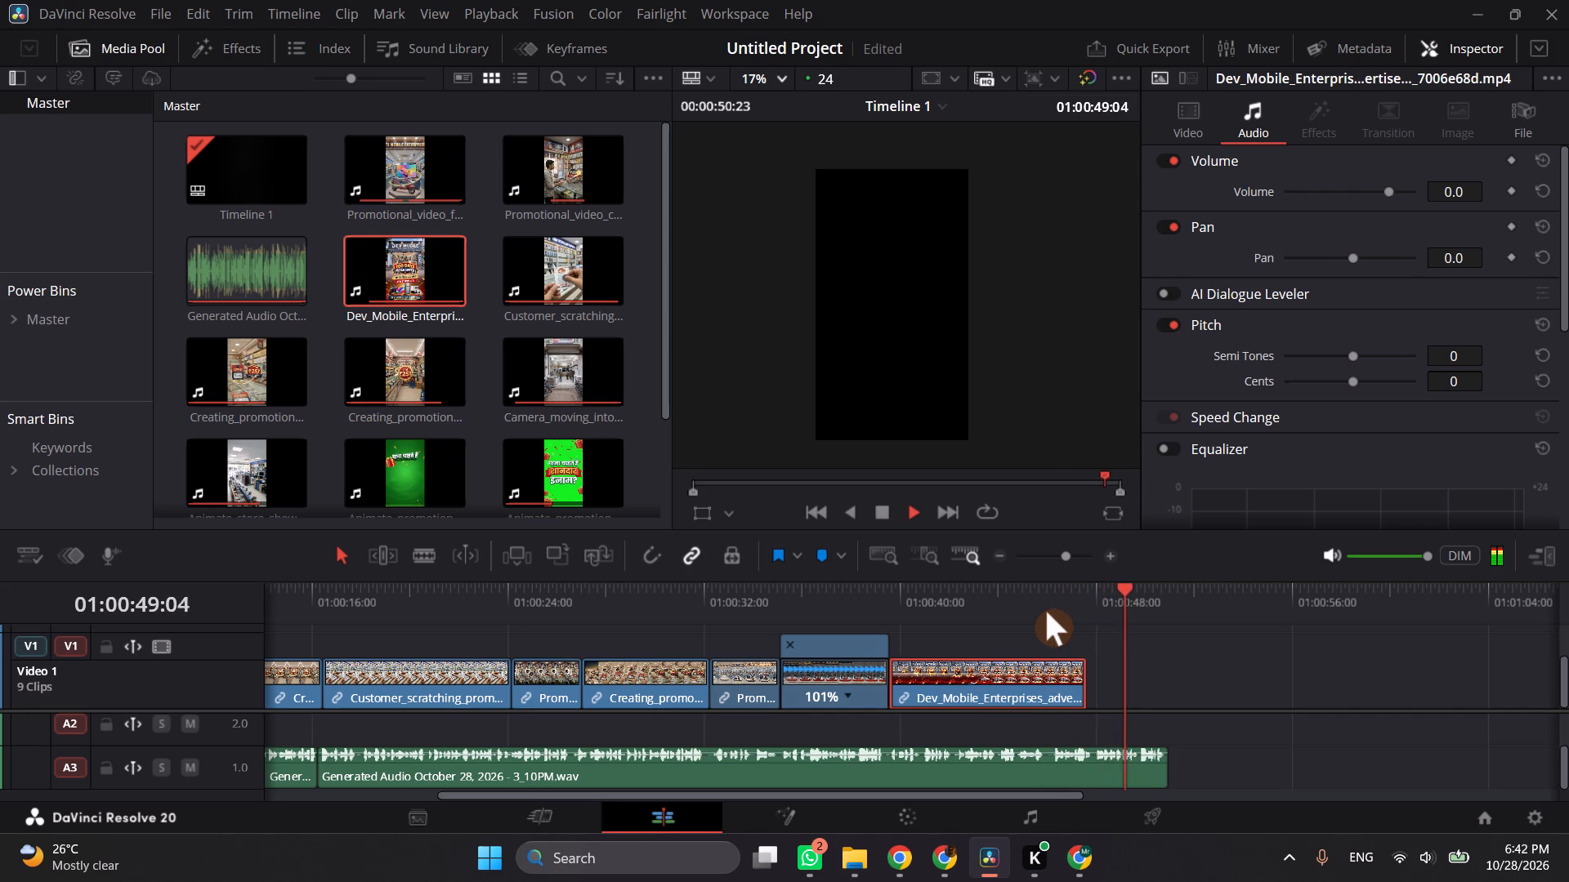
pyautogui.press('space')
pyautogui.click(873, 607)
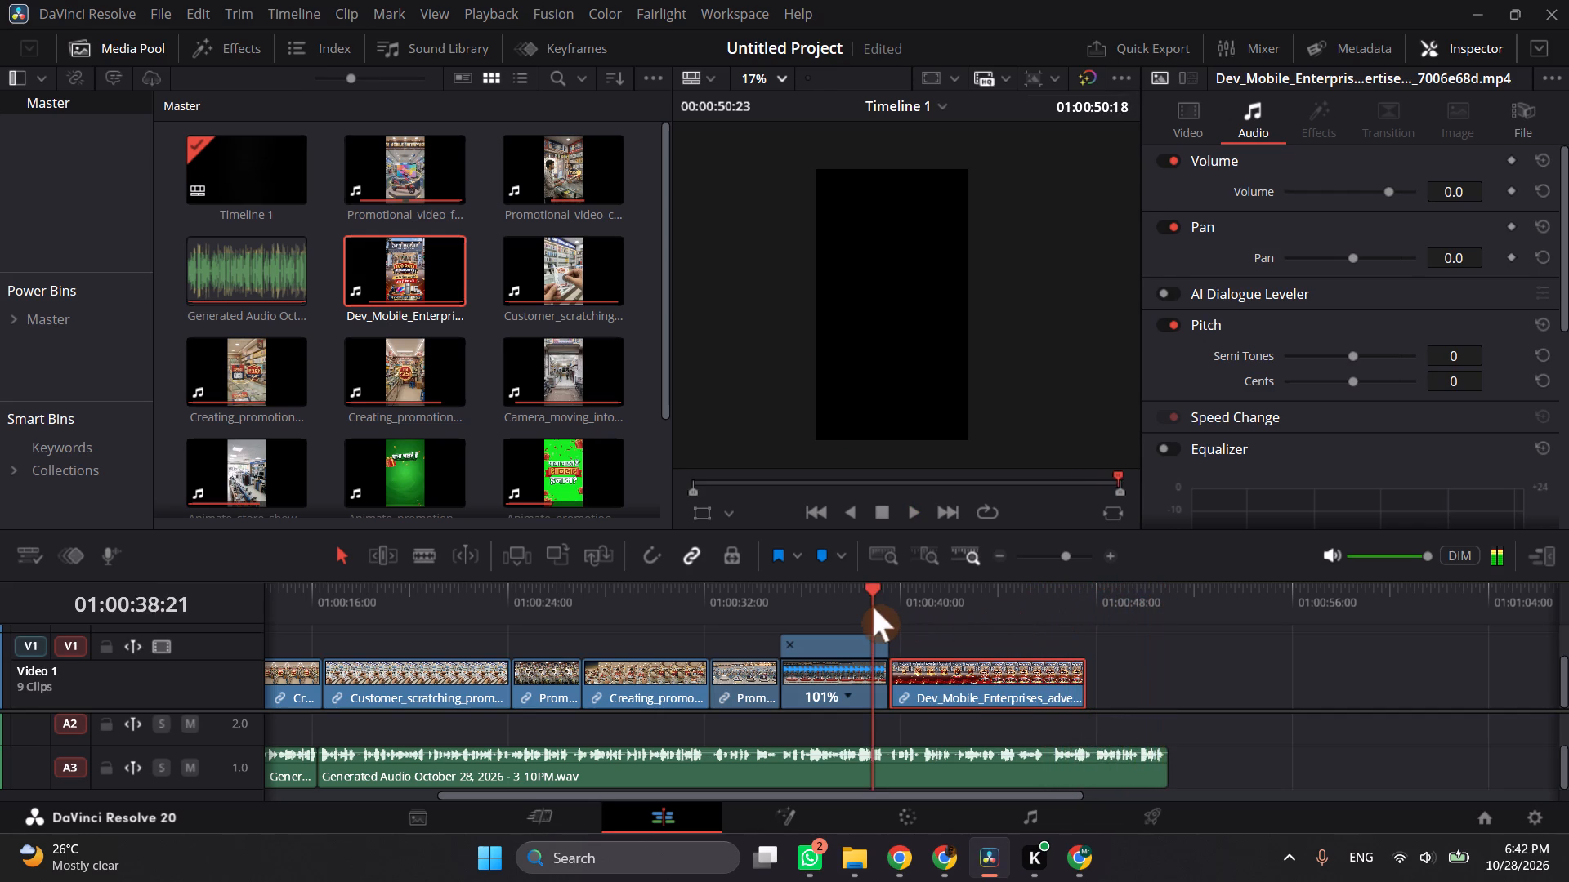
pyautogui.press('space')
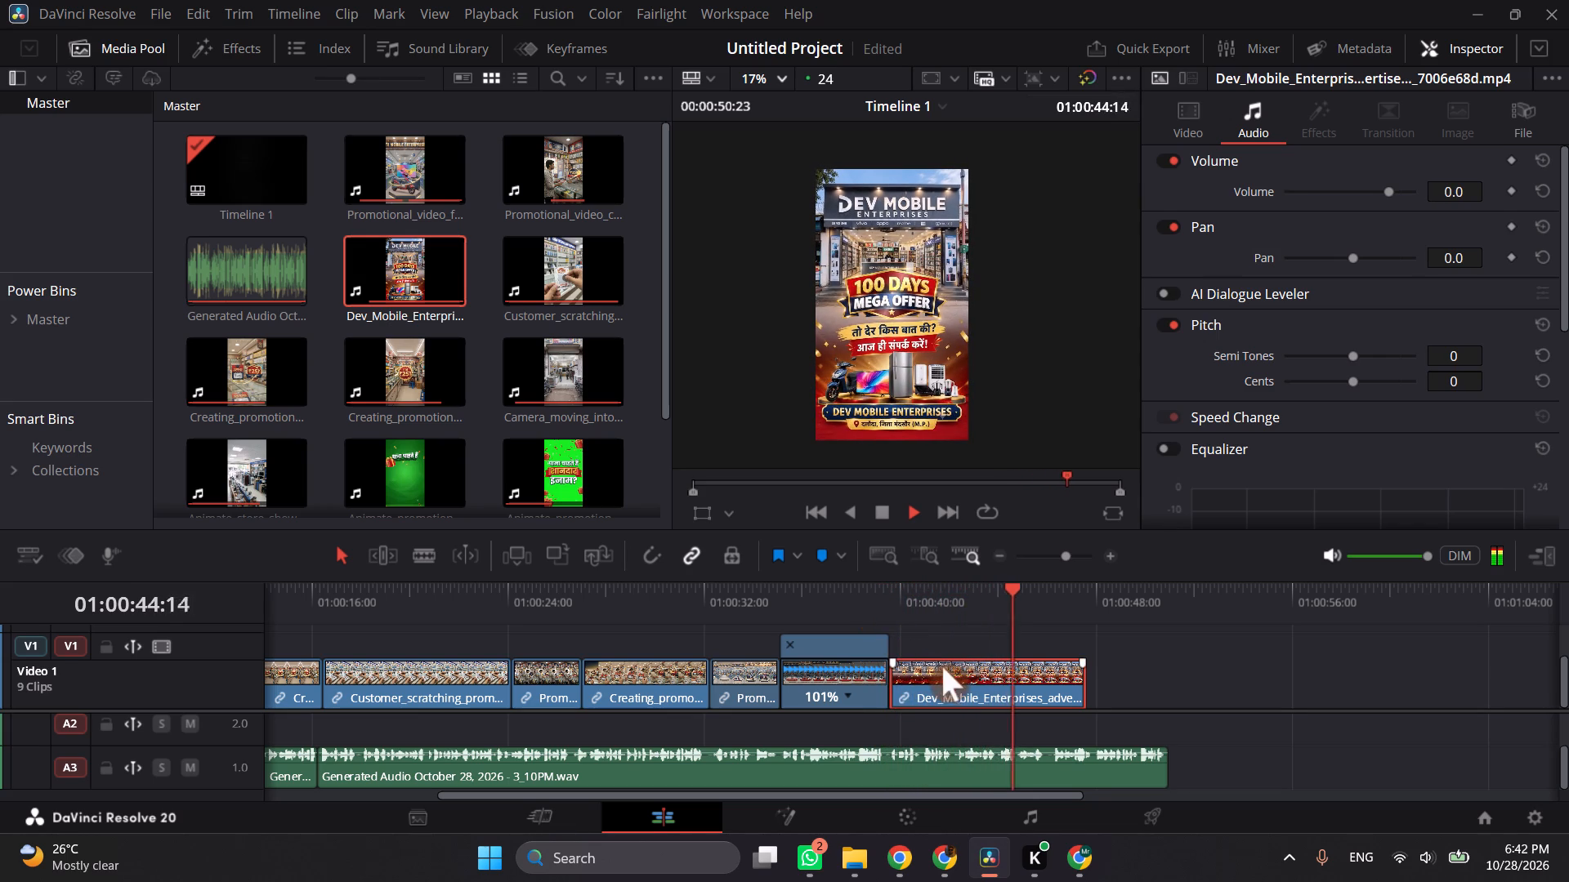
pyautogui.press('space')
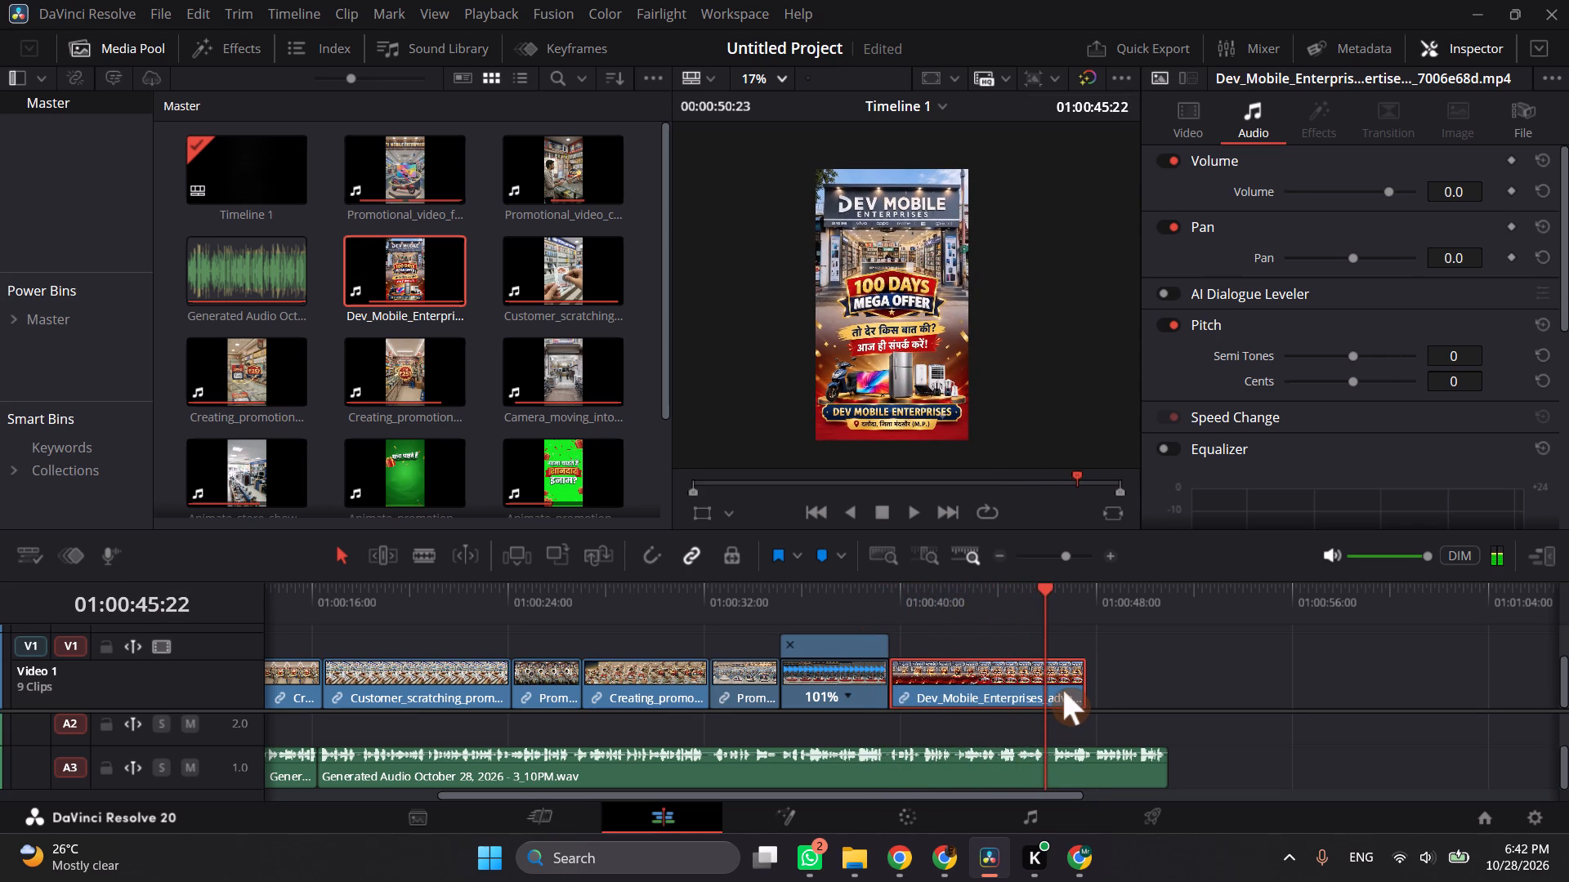
pyautogui.press('space')
pyautogui.press('space')
# Shorten the end of the second Generated Audio clip on A3 to about 01:00:46:00.
pyautogui.click(1124, 768)
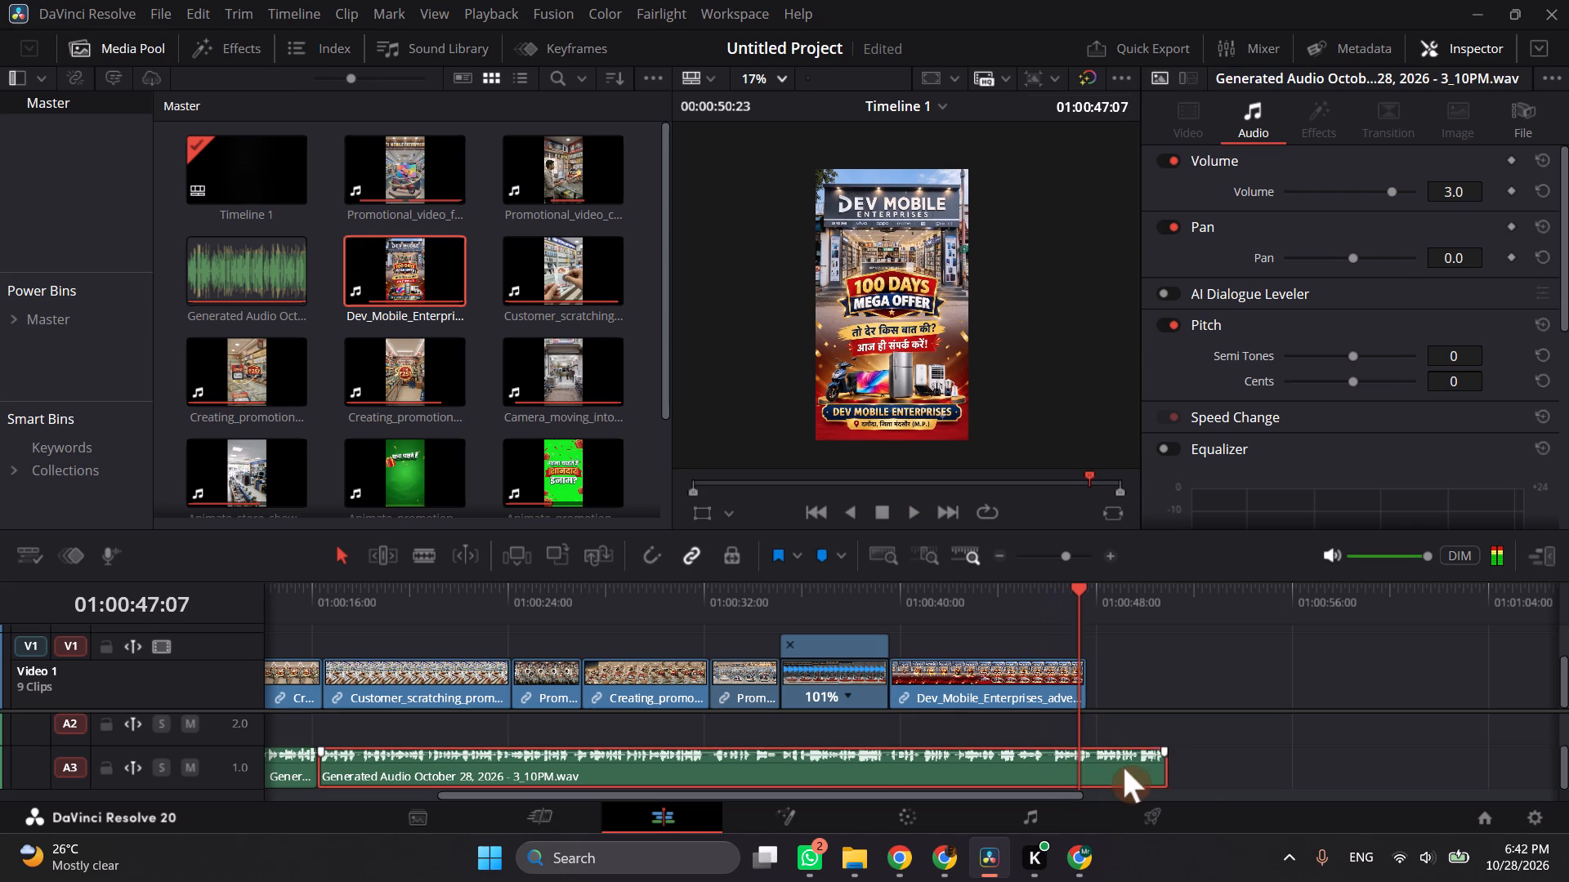
pyautogui.moveTo(1165, 773); pyautogui.dragTo(1045, 784)
# Split the Dev_Mobile_Enterprises clip at 01:00:46:00, where the voice-over ends, and delete the leftover tail.
pyautogui.click(1044, 607)
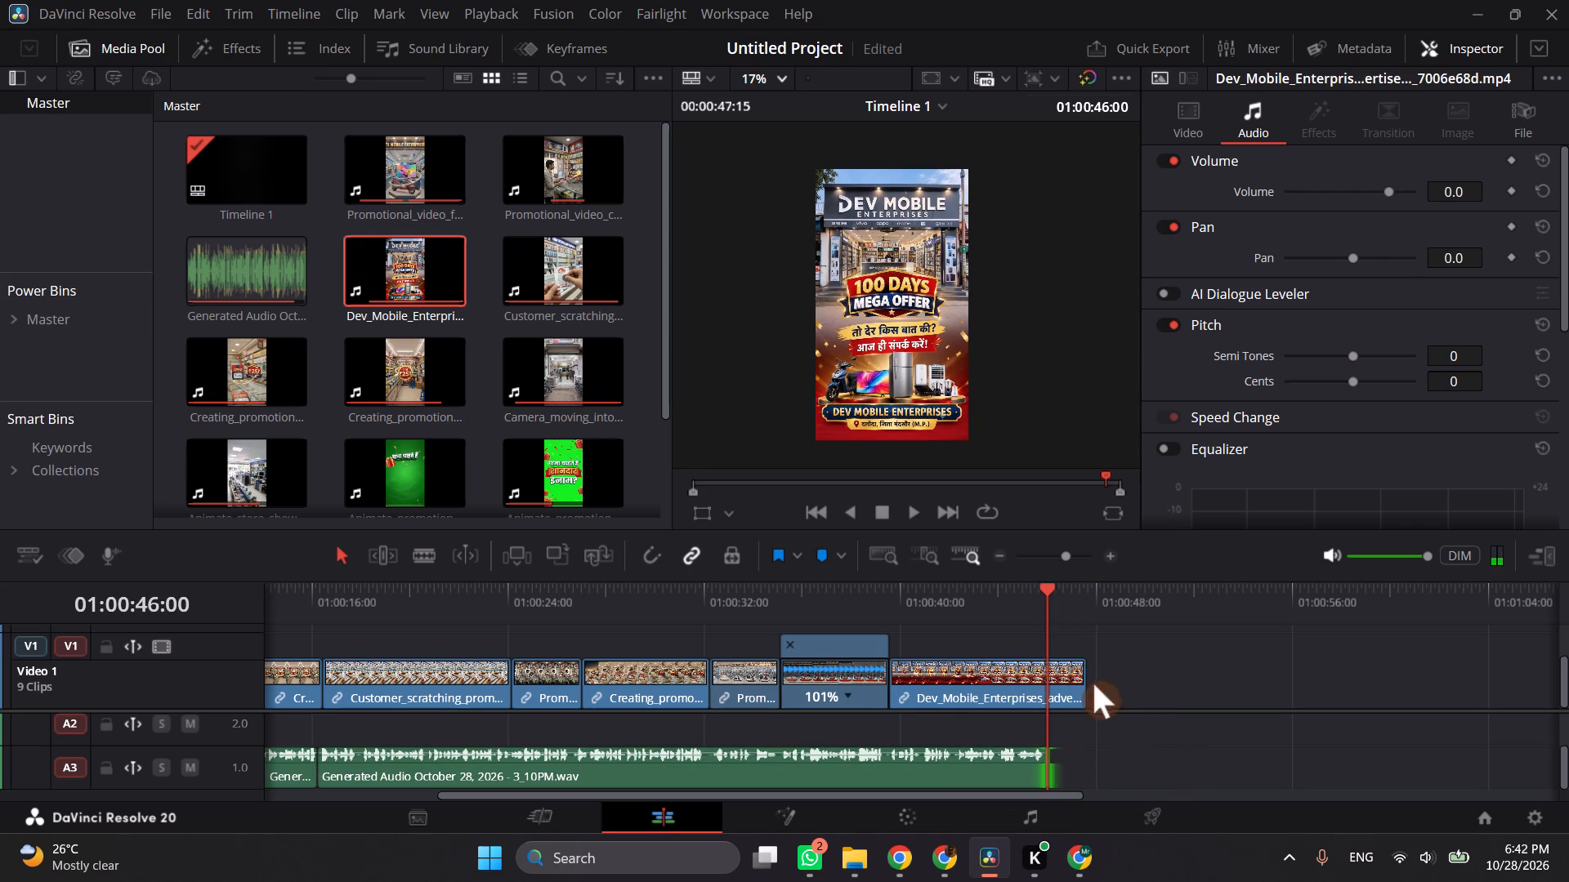
pyautogui.click(1046, 691)
pyautogui.hotkey('ctrl', 'b')
pyautogui.click(1045, 691)
pyautogui.click(1069, 689)
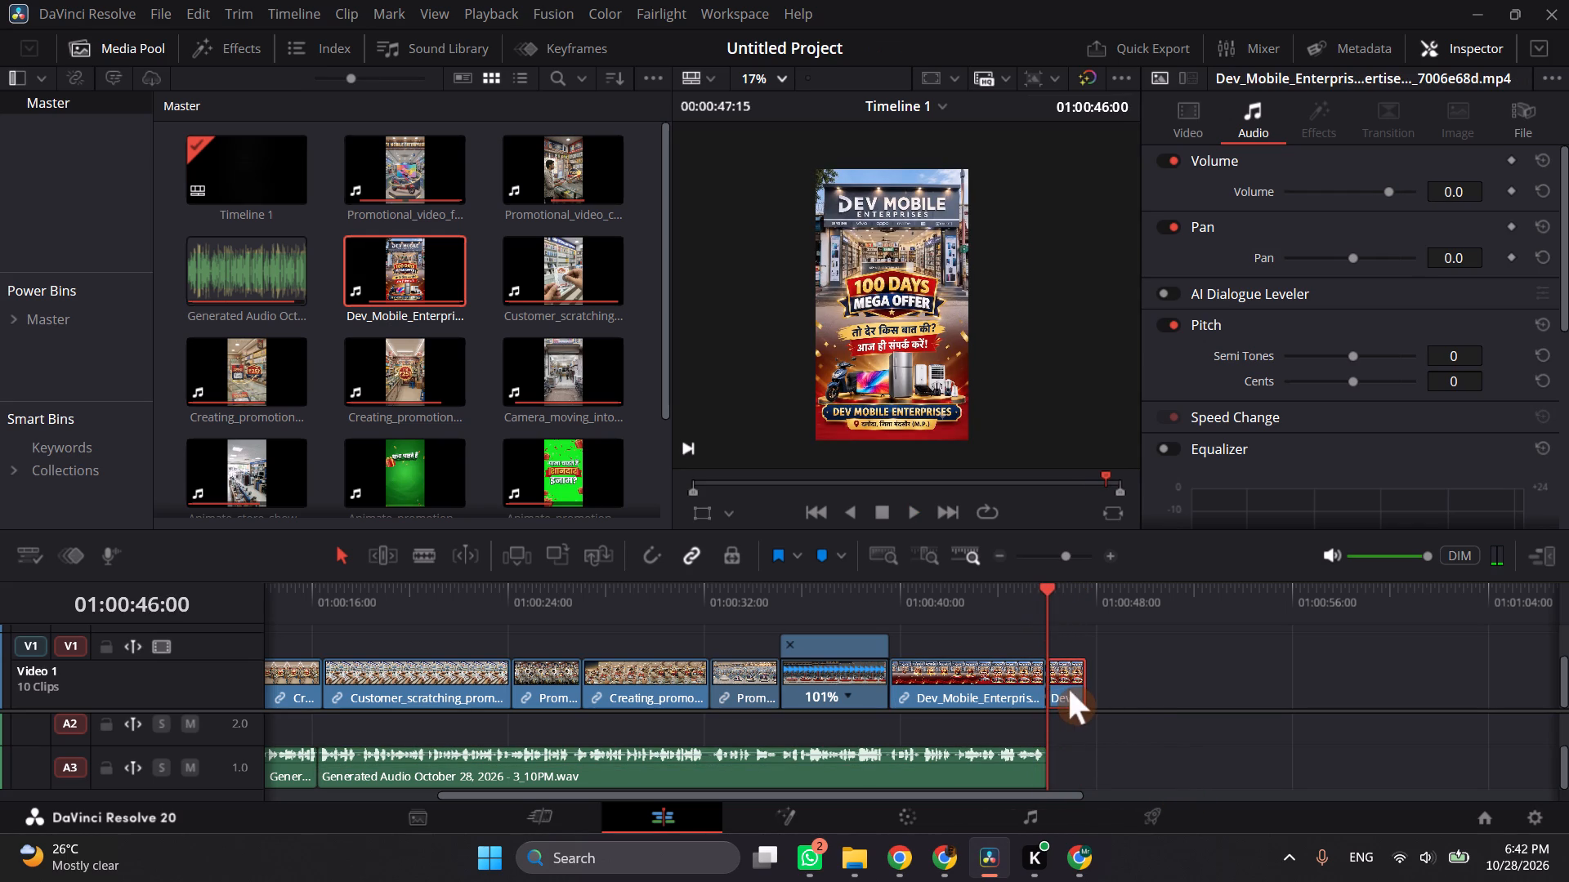
pyautogui.press('BackSpace')
# Check the end of the timeline, then play the whole edit from the beginning to review all clips and overlays.
pyautogui.hscroll(8, 959, 691)
pyautogui.moveTo(615, 595); pyautogui.dragTo(1398, 609)
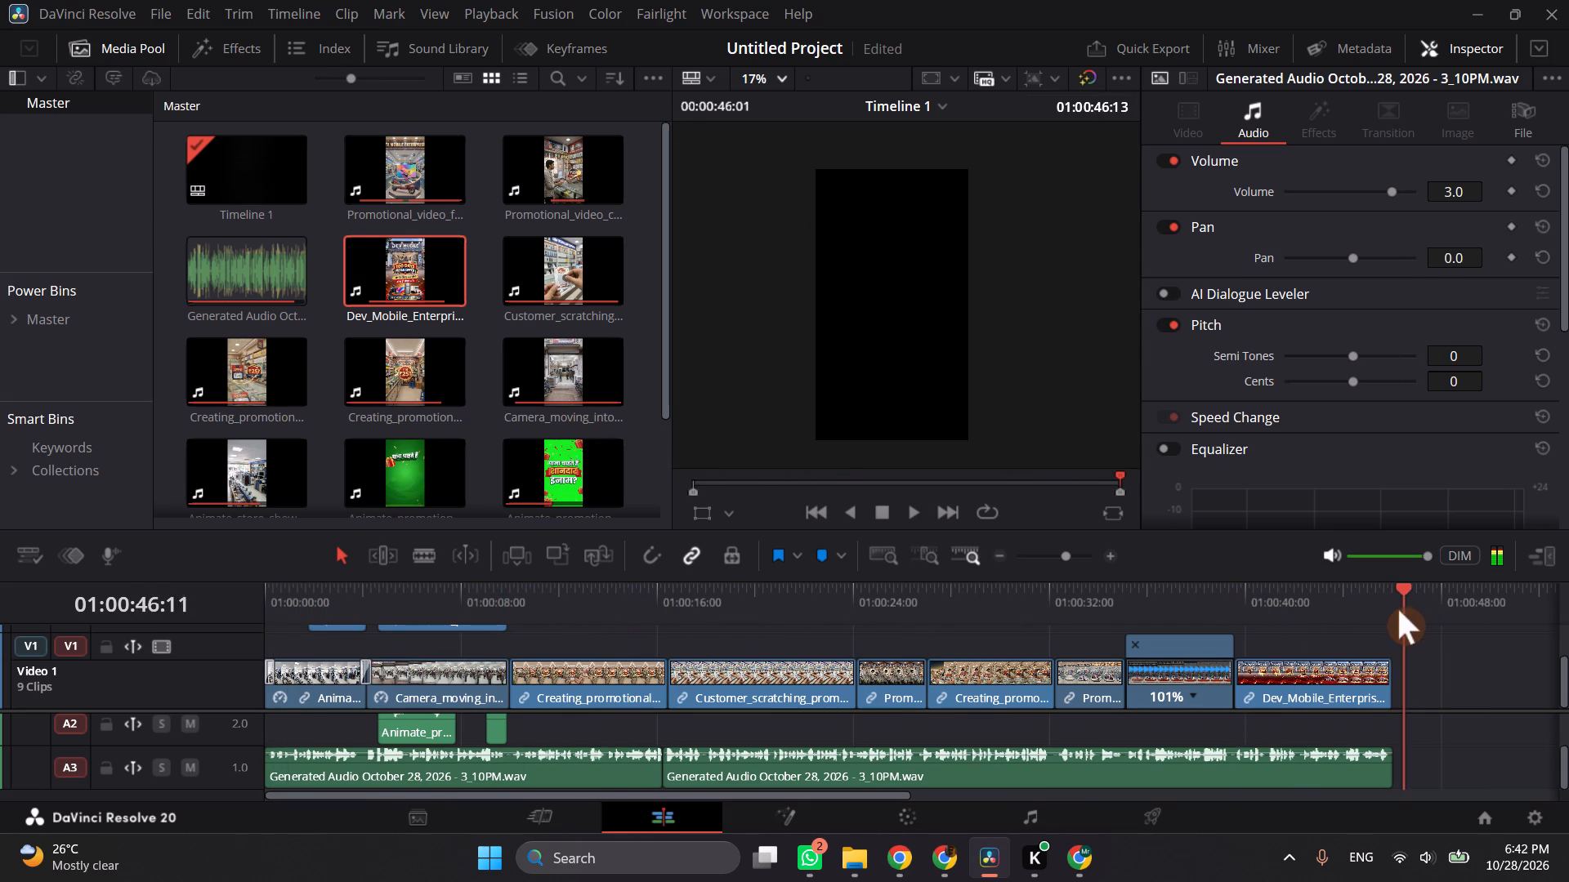
pyautogui.moveTo(1398, 609); pyautogui.dragTo(1393, 612)
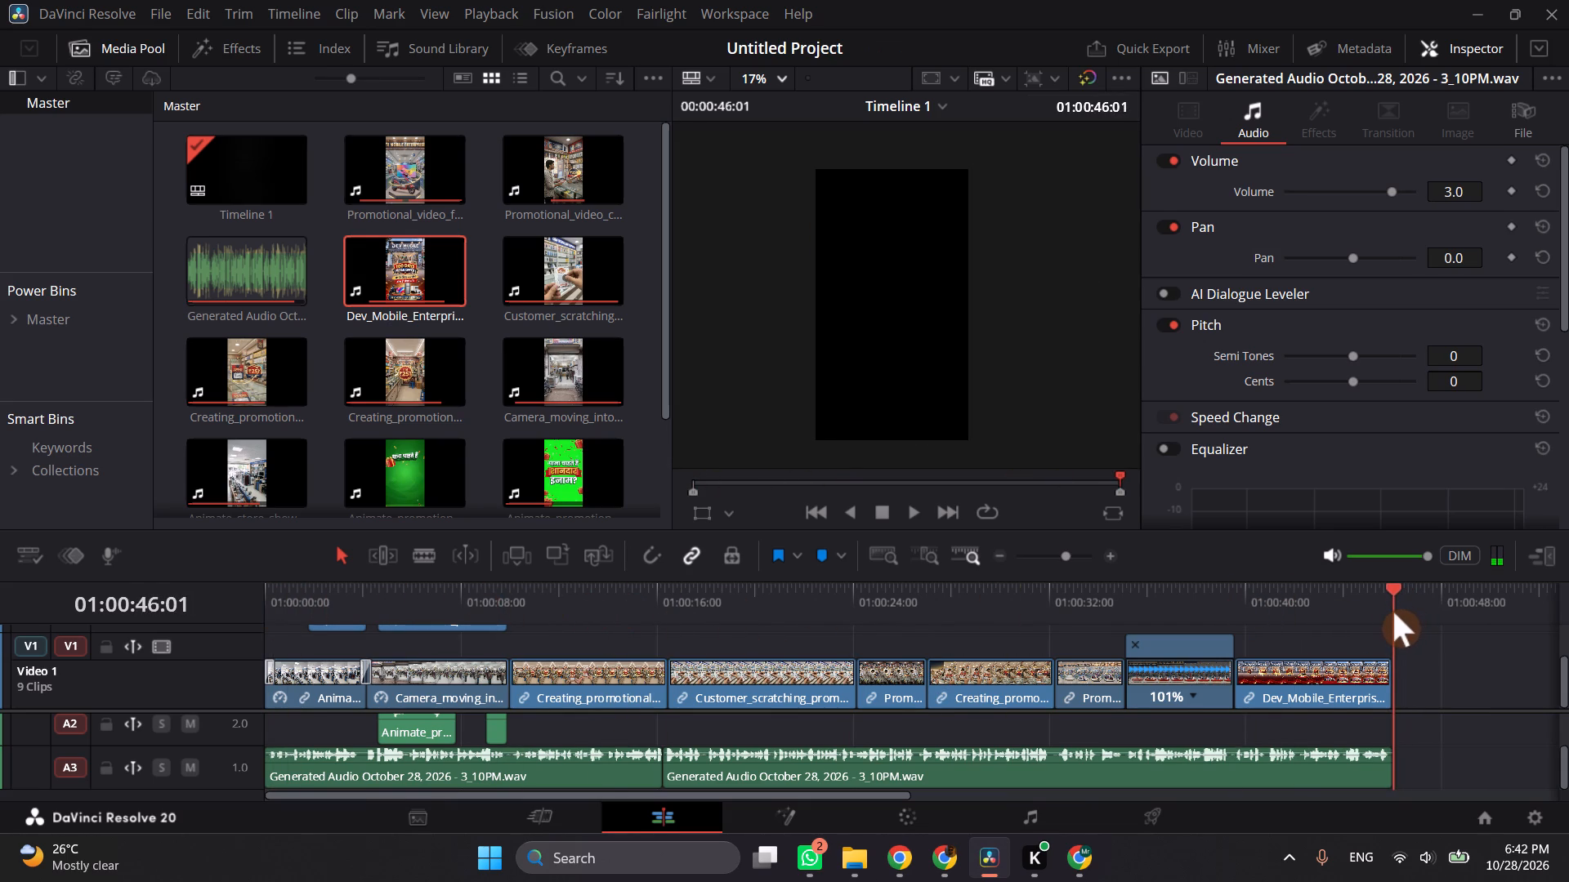
pyautogui.moveTo(1393, 612); pyautogui.dragTo(229, 606)
pyautogui.press('space')
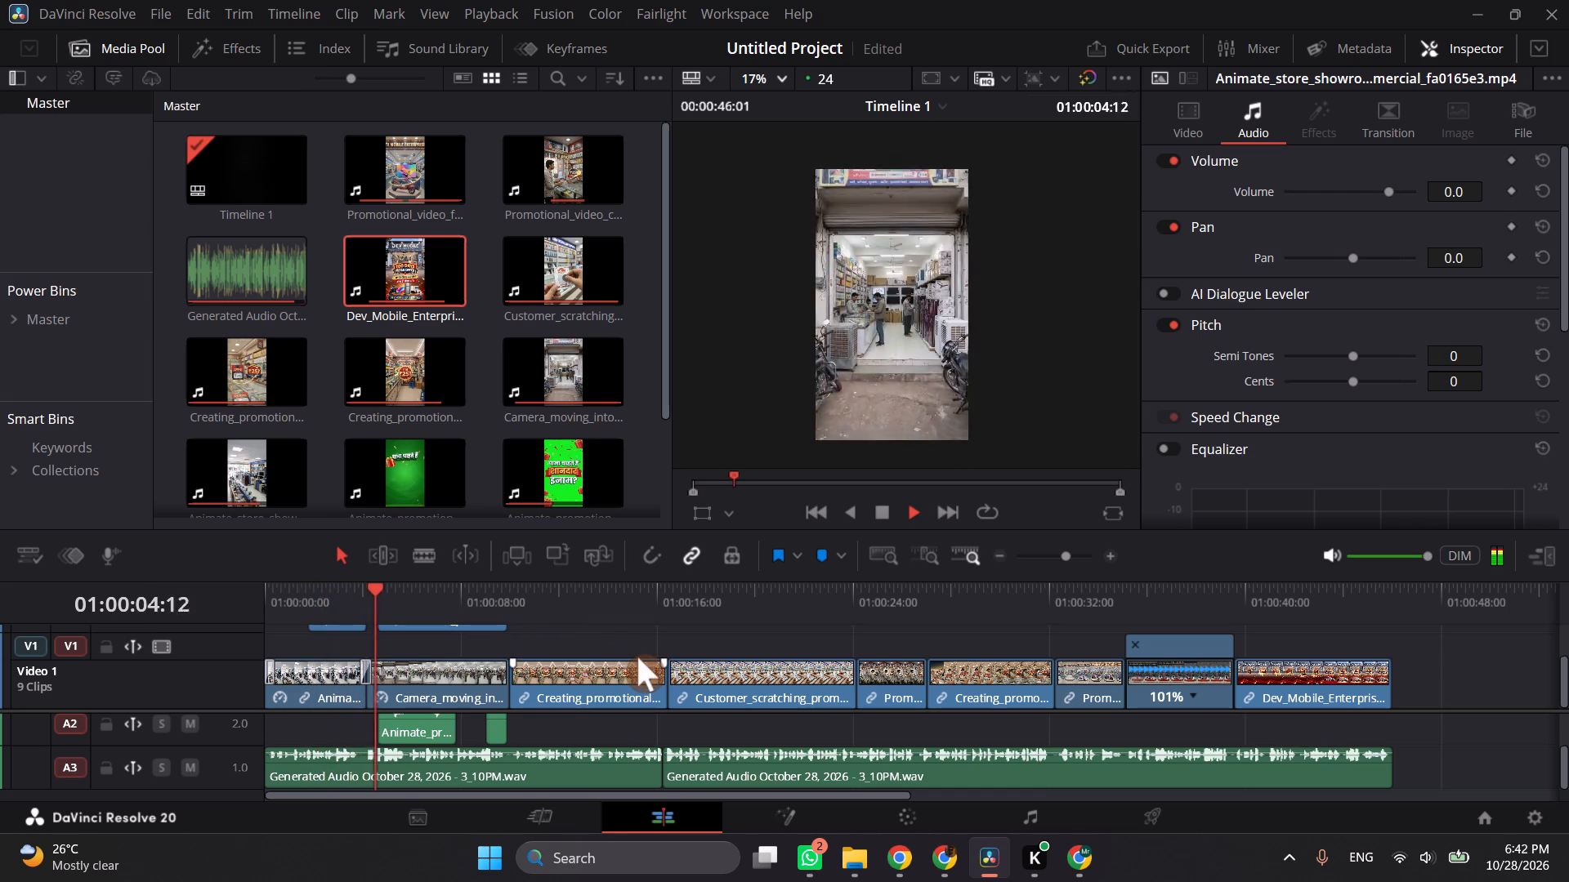
pyautogui.scroll(1, 587, 656)
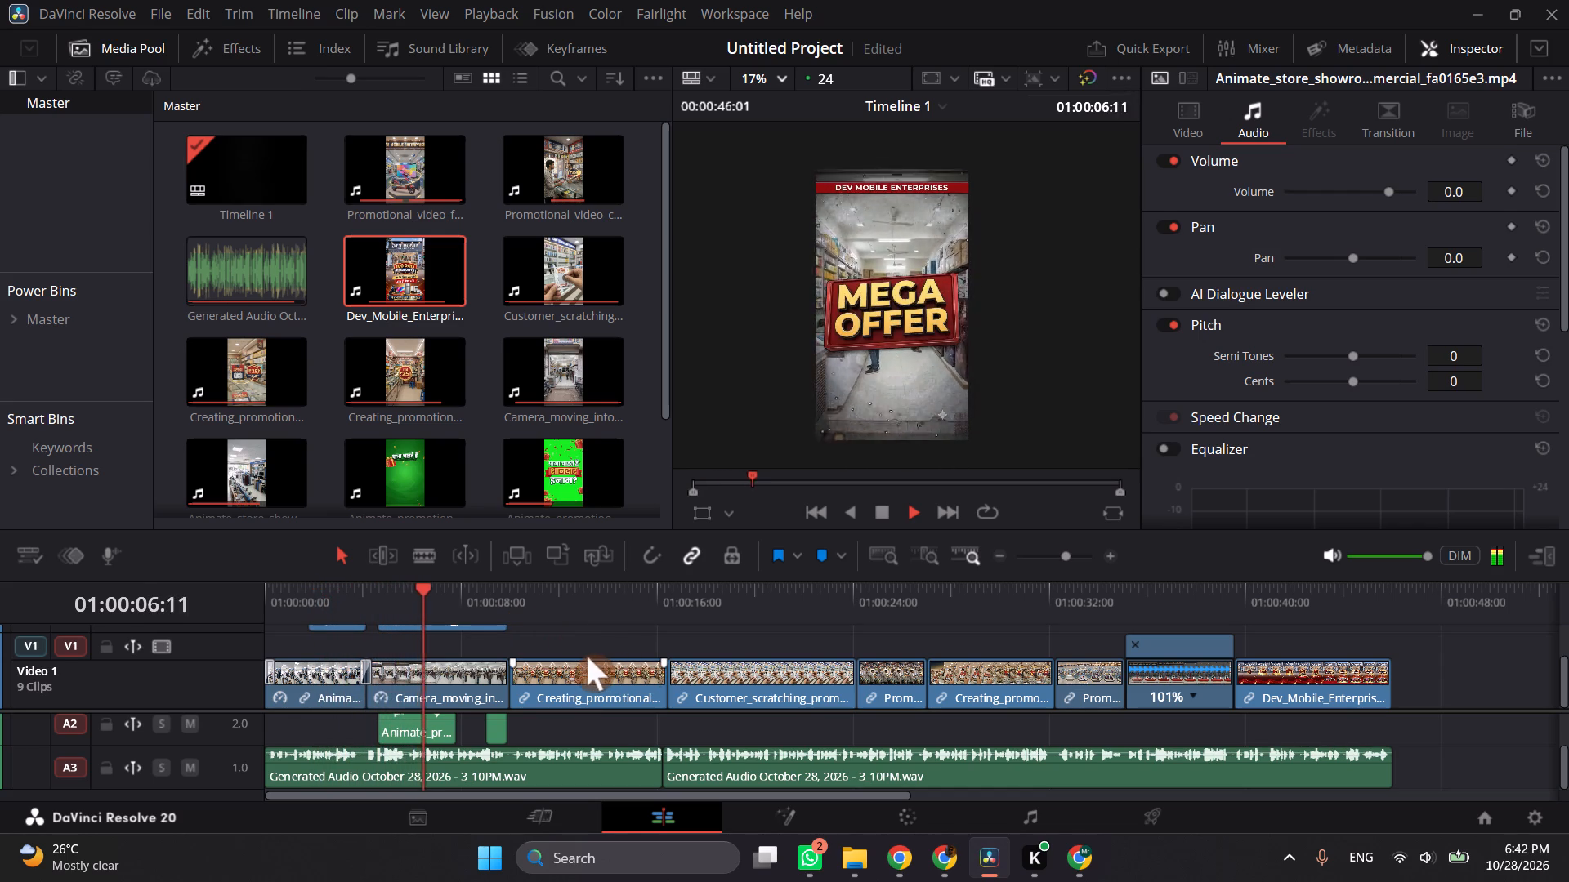
pyautogui.scroll(1, 587, 656)
pyautogui.click(295, 599)
pyautogui.press('space')
pyautogui.moveTo(288, 594); pyautogui.dragTo(272, 599)
pyautogui.press('space')
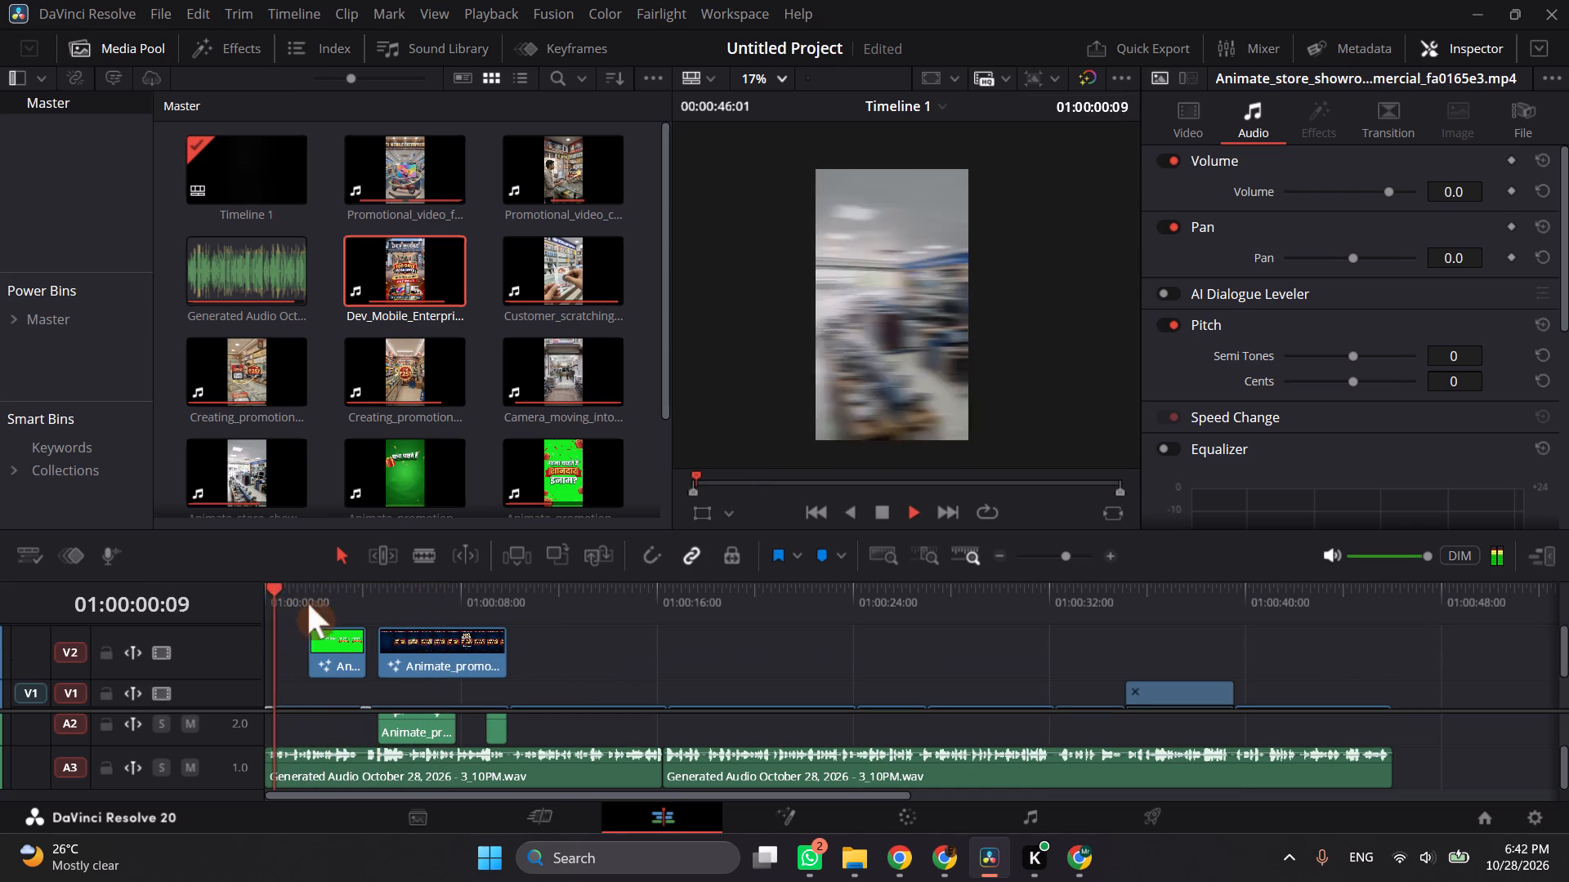
pyautogui.press('space')
pyautogui.press('space')
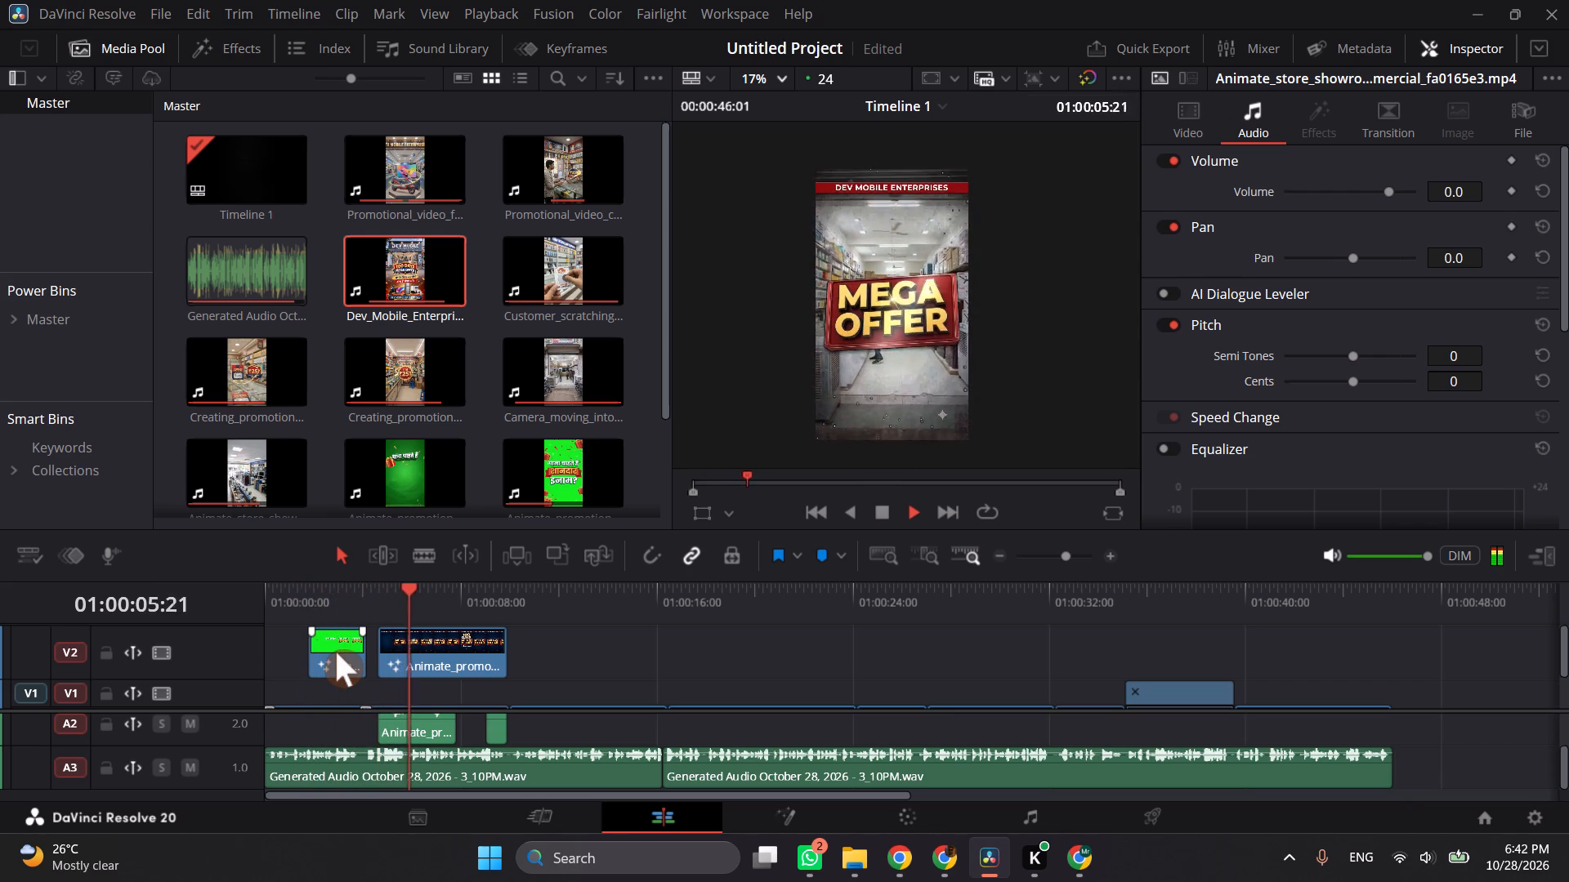
pyautogui.scroll(-1, 336, 652)
pyautogui.scroll(-1, 487, 657)
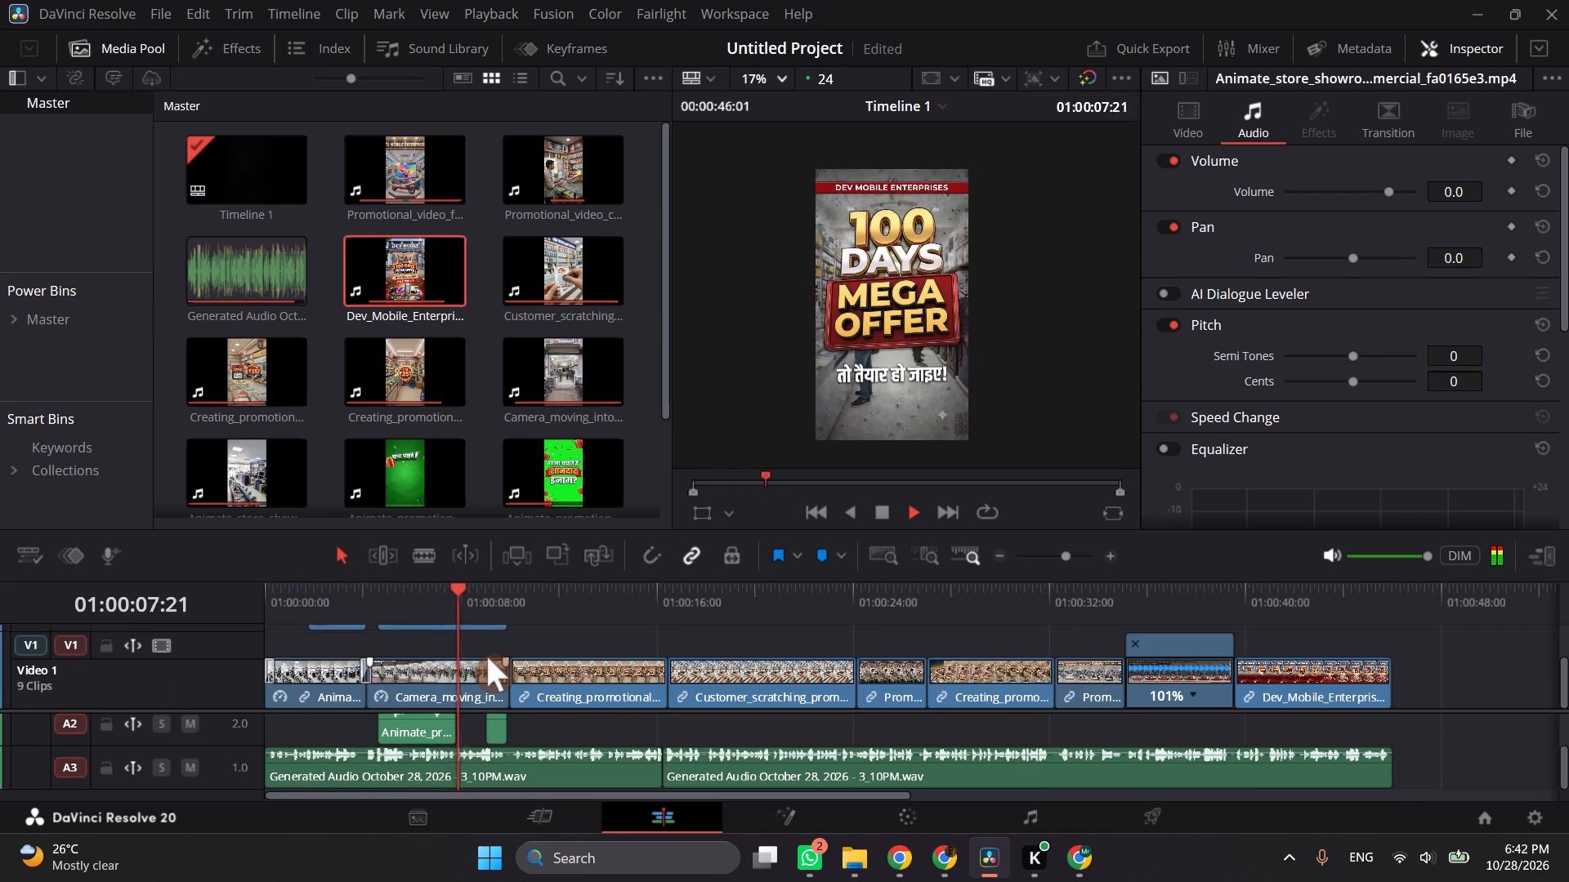
pyautogui.hscroll(2, 487, 657)
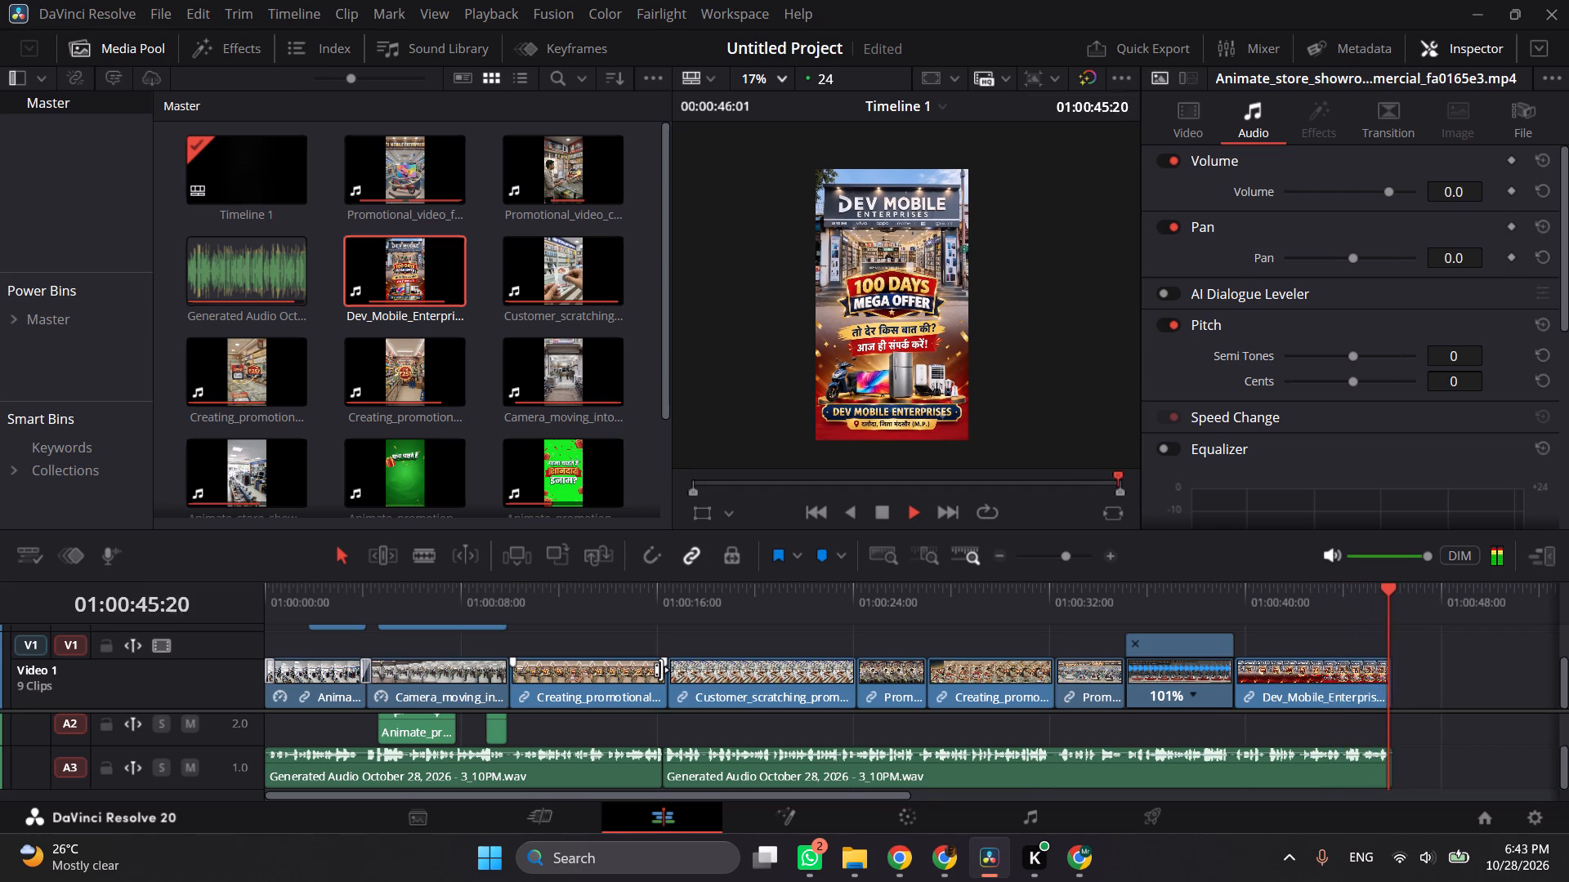
# Return to the start of the timeline and play the first second to check how the voice-over opens.
pyautogui.scroll(3, 353, 657)
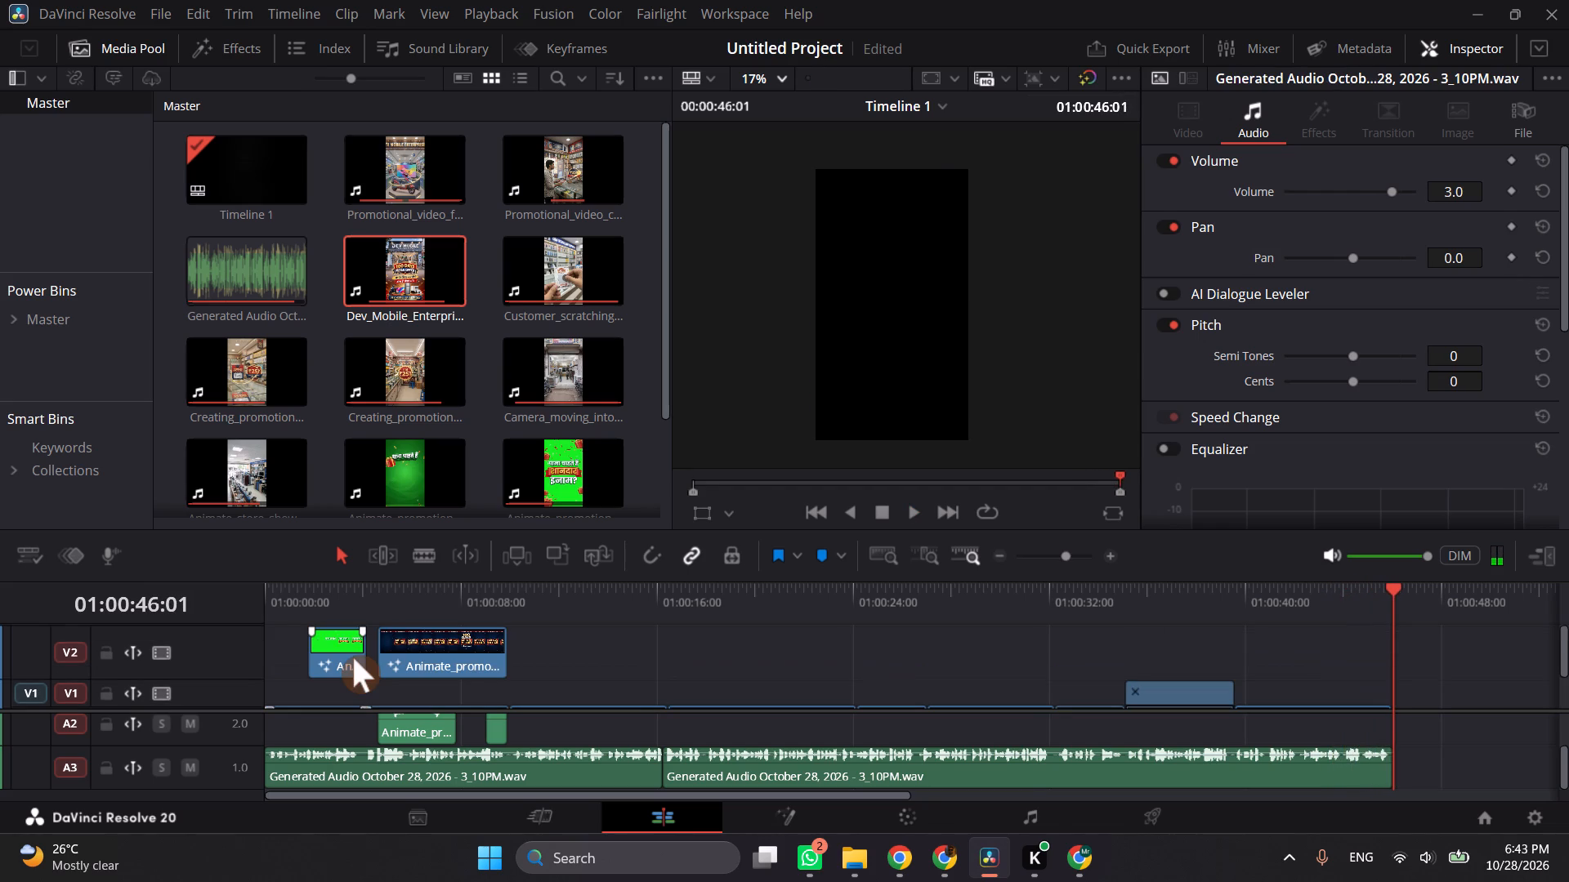
pyautogui.click(314, 592)
pyautogui.moveTo(310, 590); pyautogui.dragTo(304, 591)
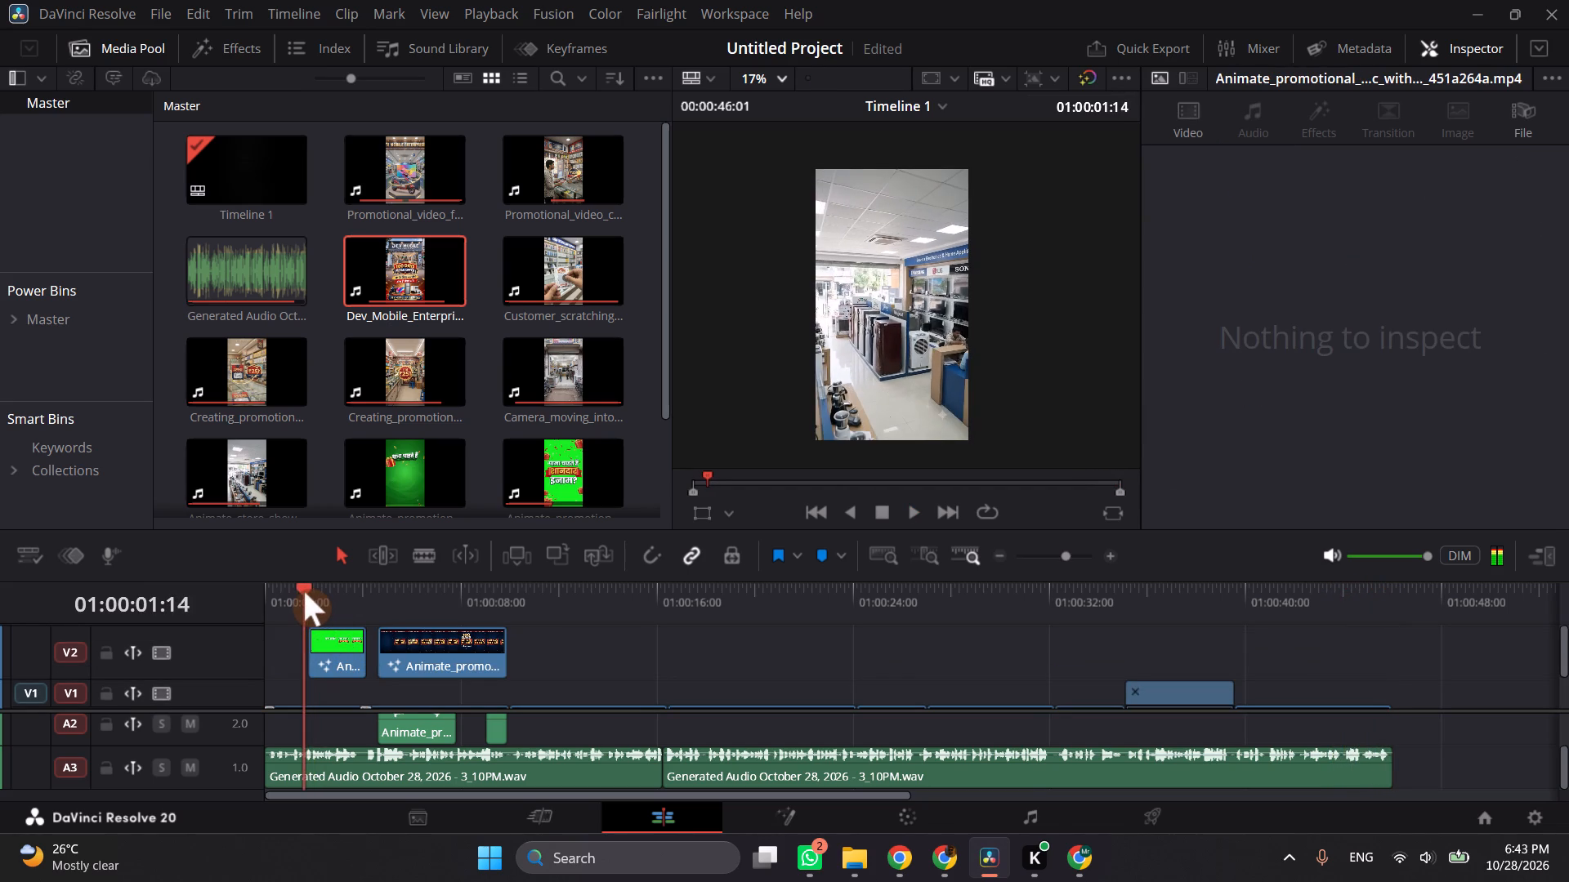
pyautogui.moveTo(304, 591); pyautogui.dragTo(266, 607)
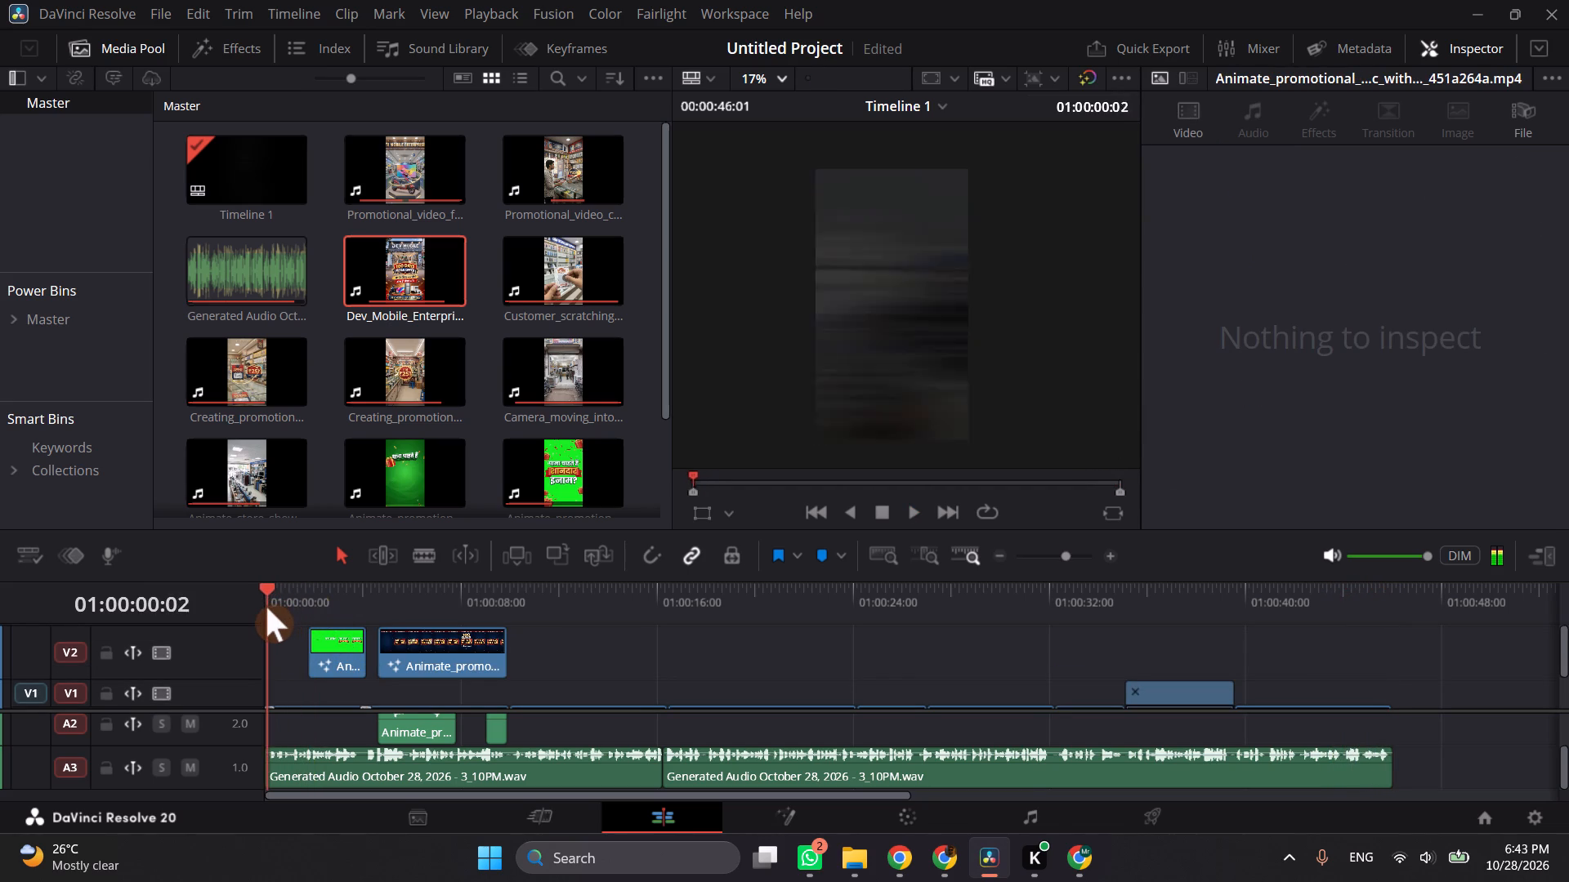
pyautogui.moveTo(266, 607); pyautogui.dragTo(258, 607)
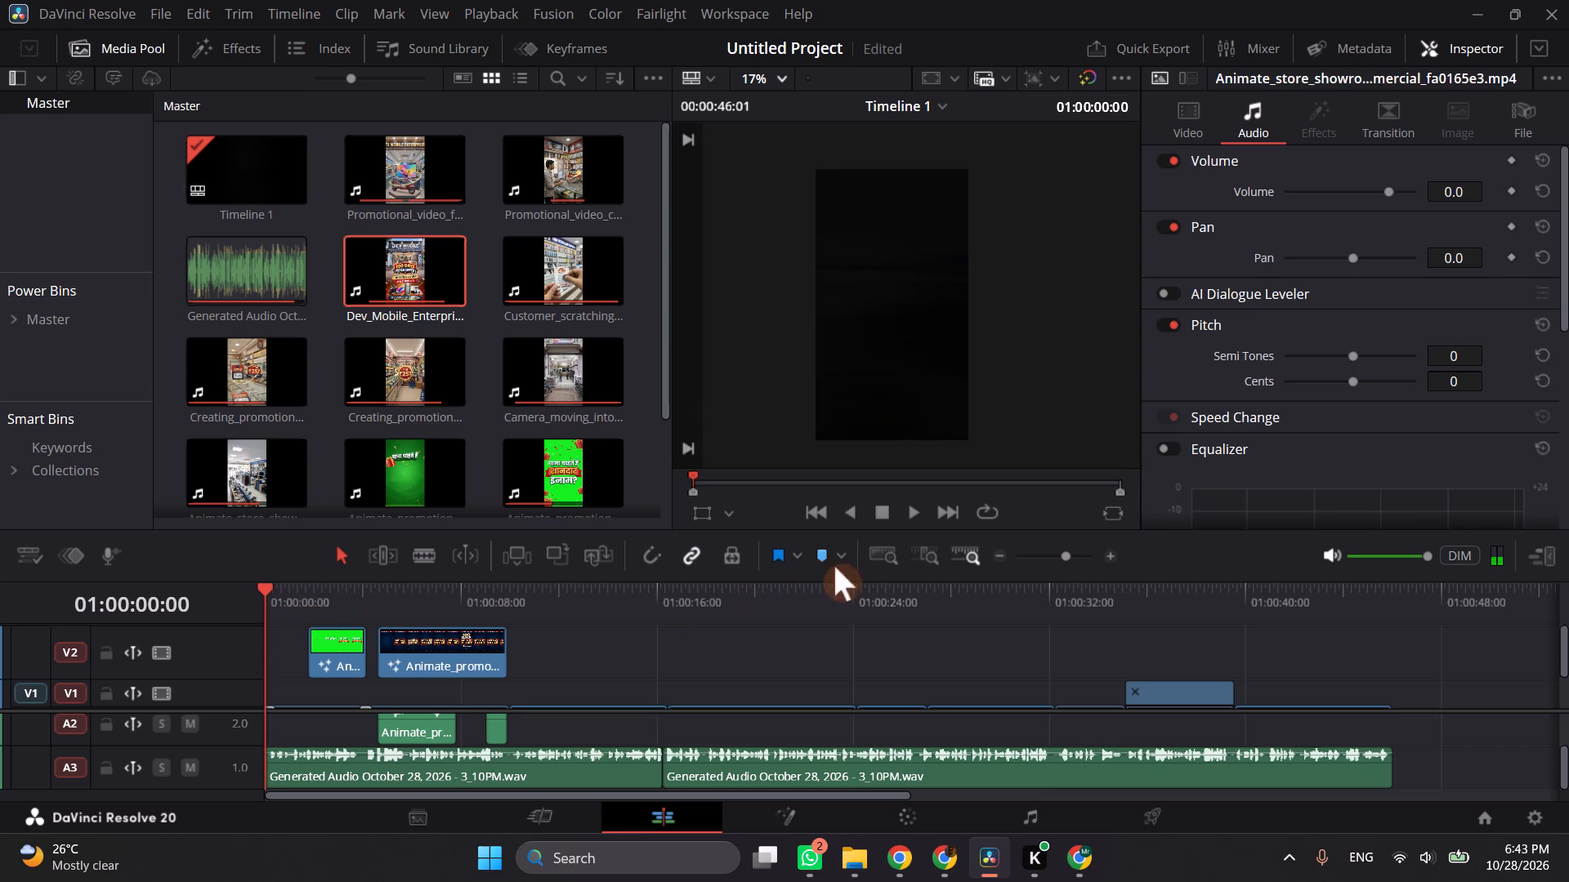
pyautogui.click(904, 520)
pyautogui.click(885, 512)
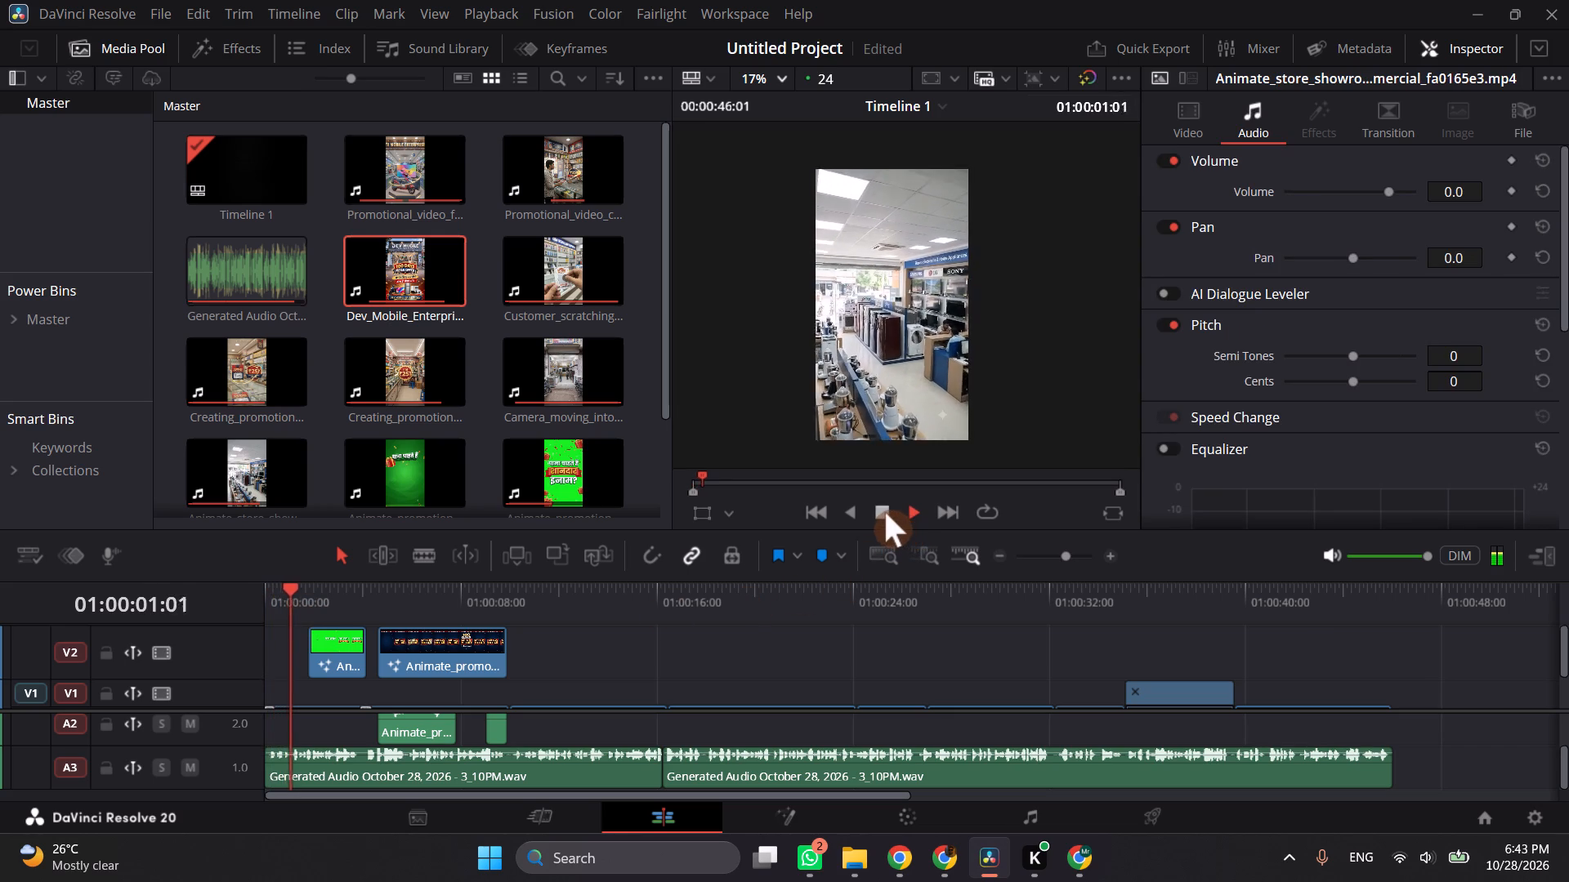
# Find the end of the opening phrase and split the first Generated Audio clip on A3 at 01:00:00:23.
pyautogui.hscroll(1, 297, 706)
pyautogui.click(298, 760)
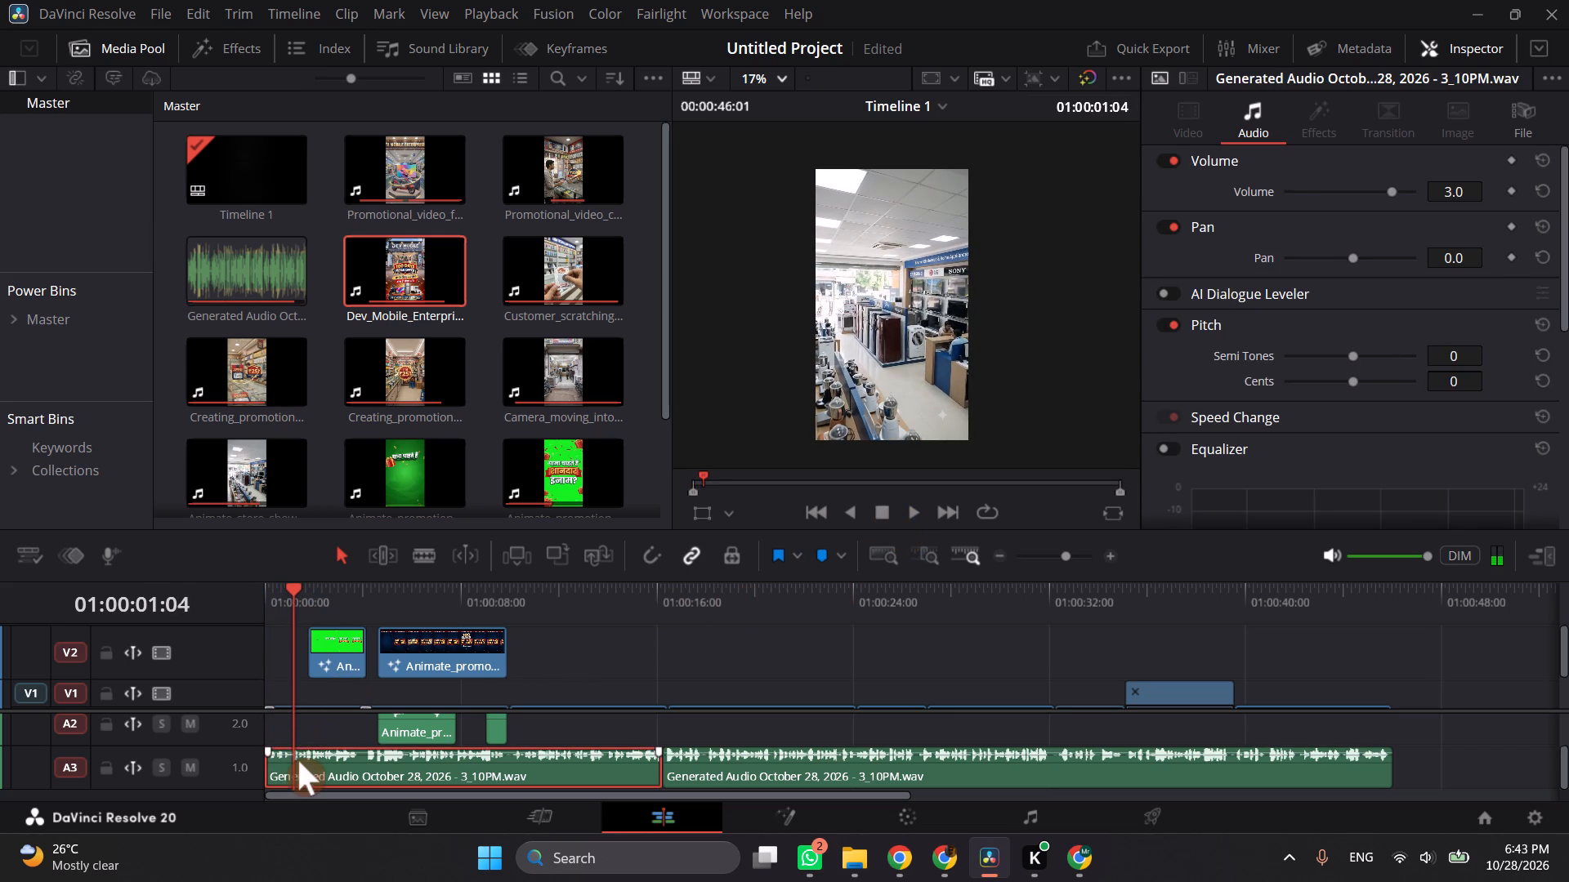
pyautogui.click(1084, 553)
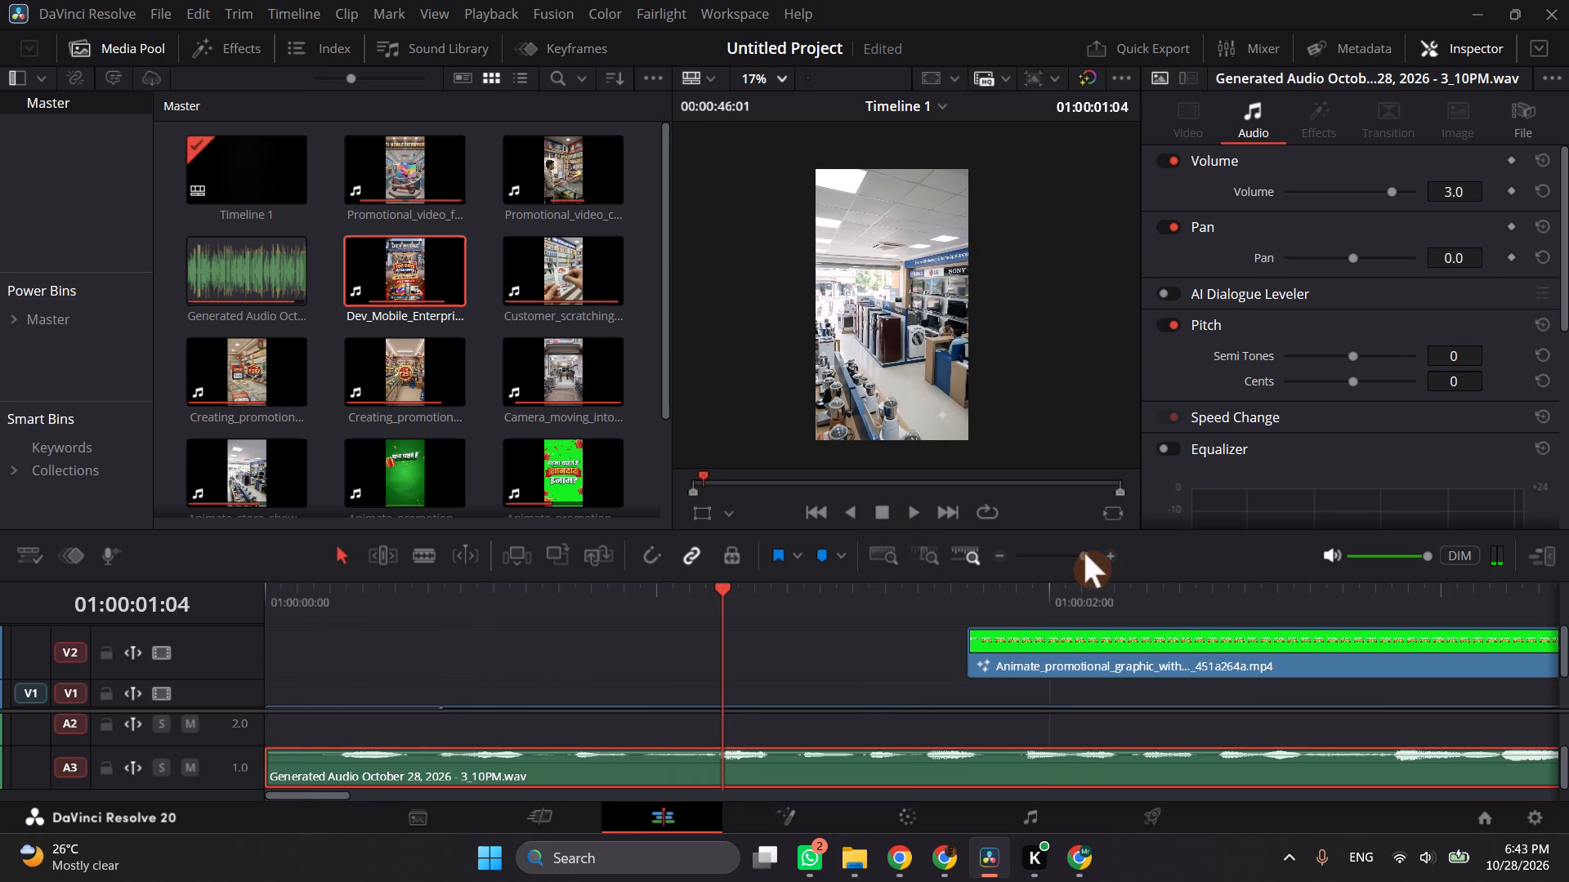
pyautogui.click(1072, 556)
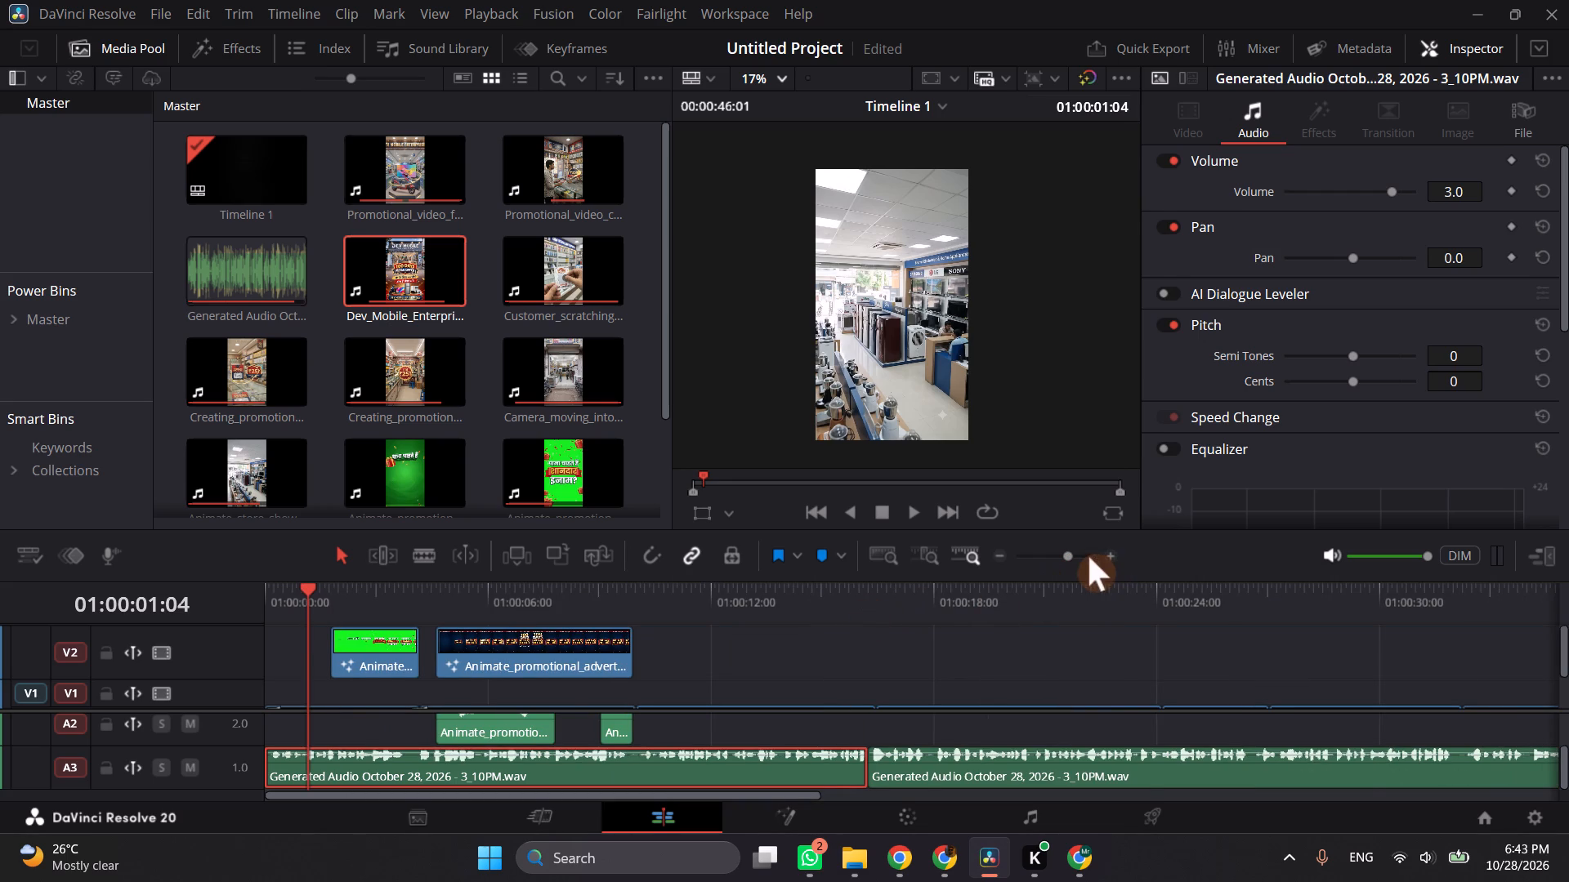
pyautogui.click(1109, 558)
pyautogui.click(1109, 558)
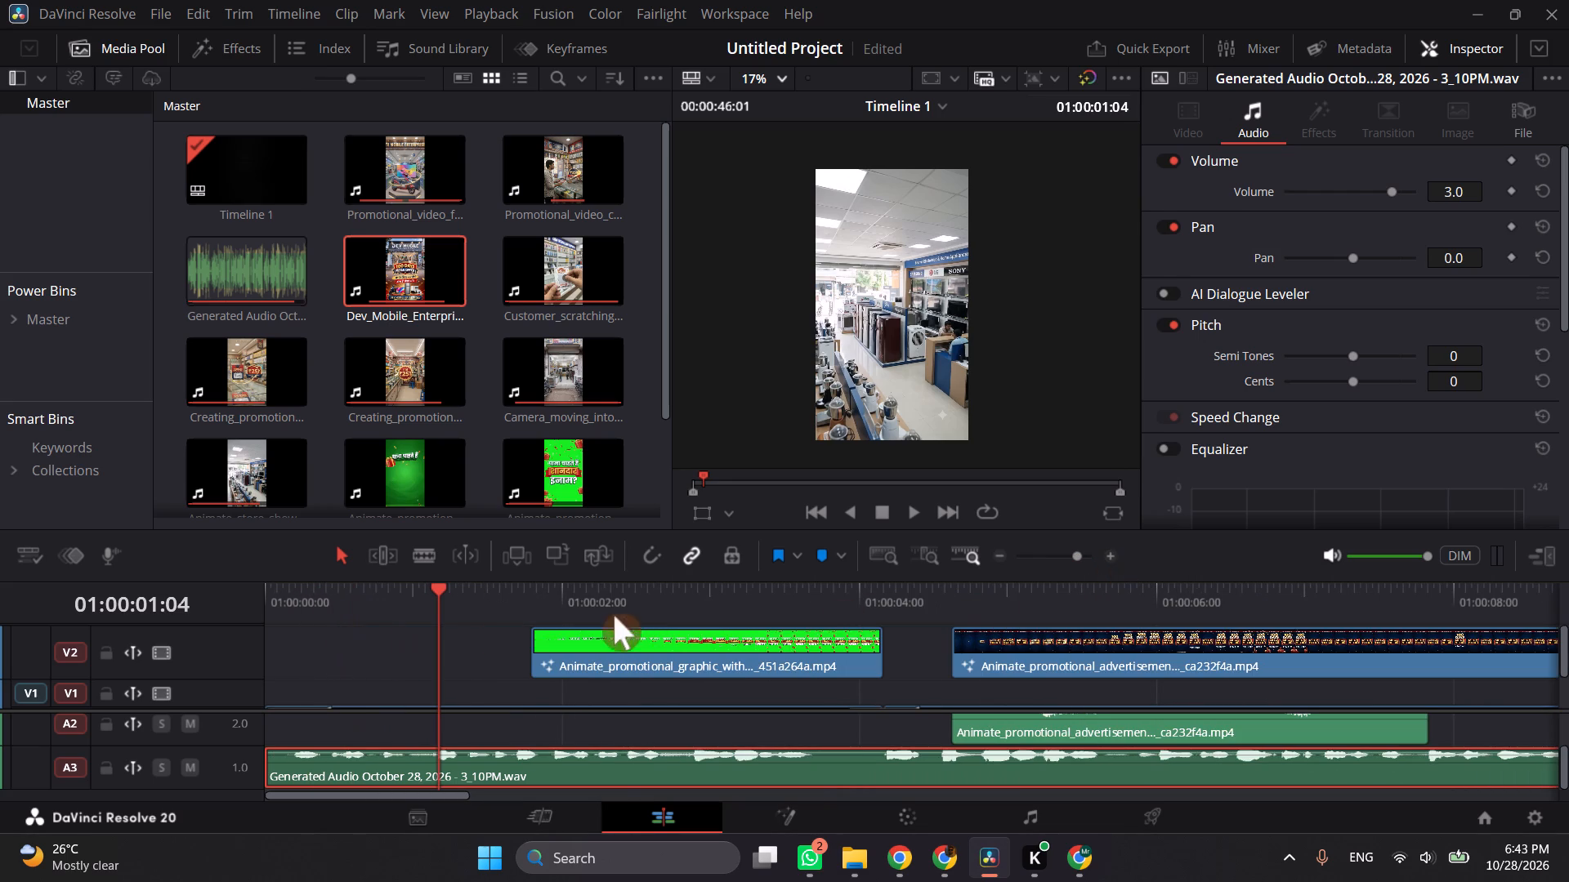
pyautogui.click(285, 597)
pyautogui.press('space')
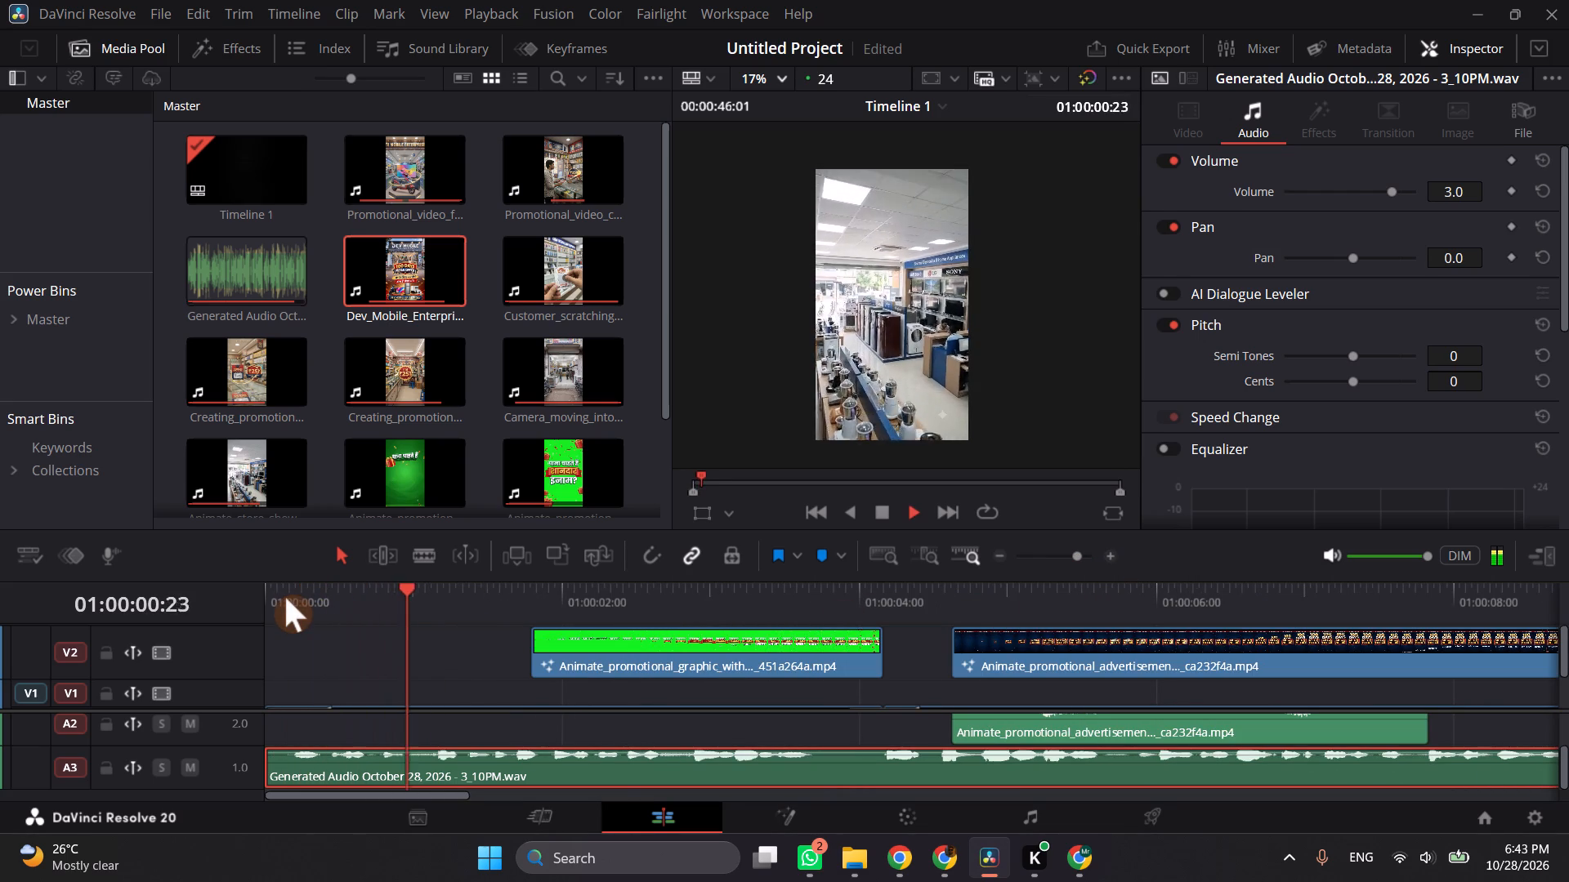
pyautogui.press('space')
pyautogui.moveTo(399, 595); pyautogui.dragTo(411, 607)
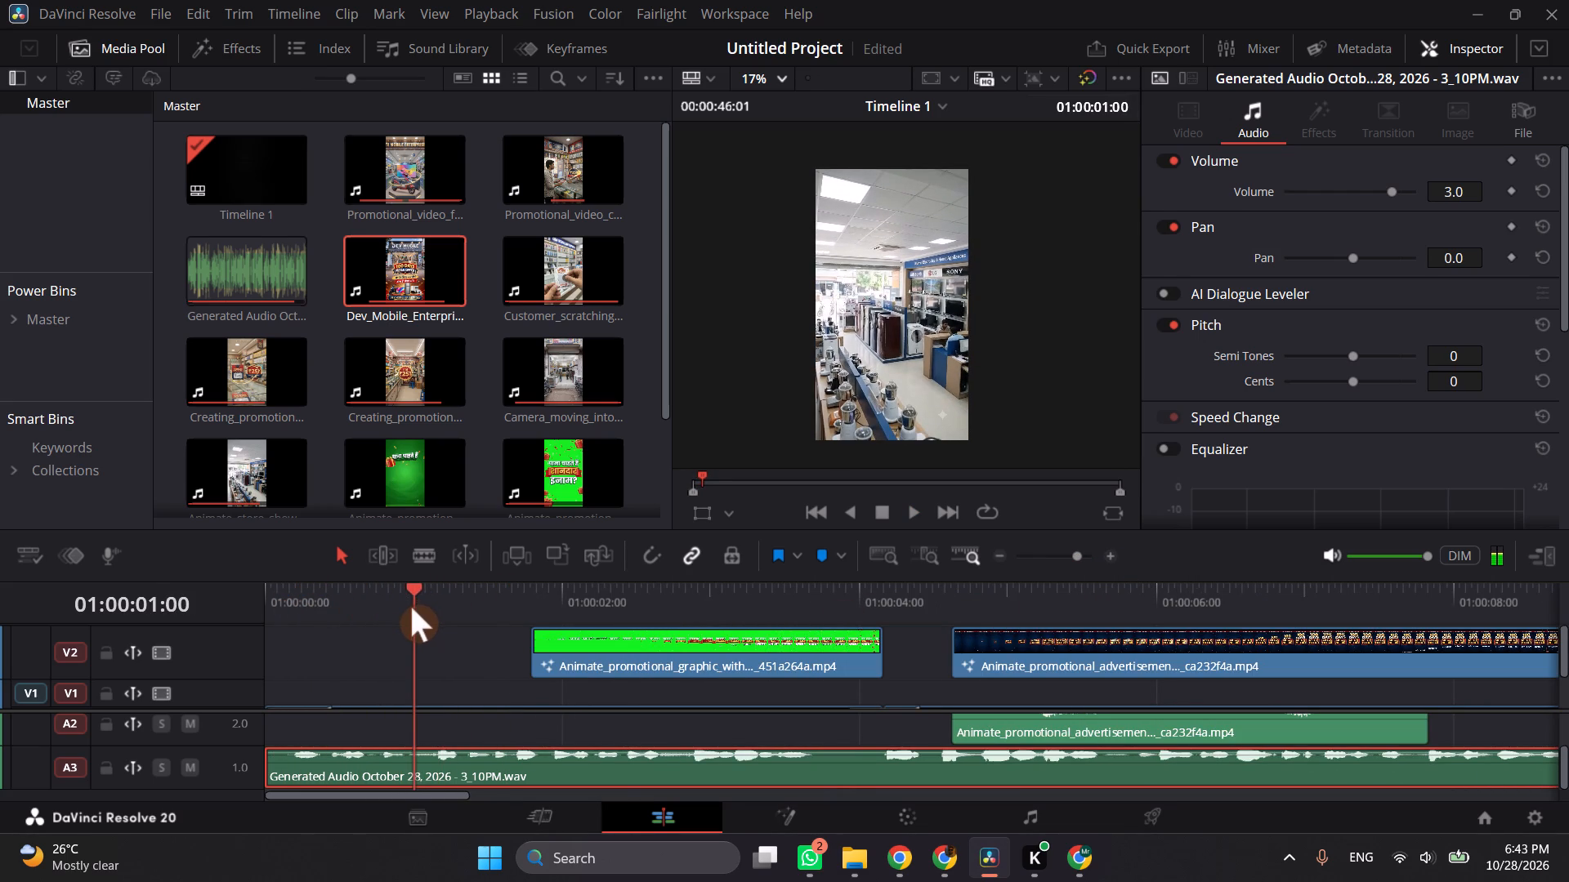
pyautogui.moveTo(411, 607); pyautogui.dragTo(409, 607)
pyautogui.click(417, 615)
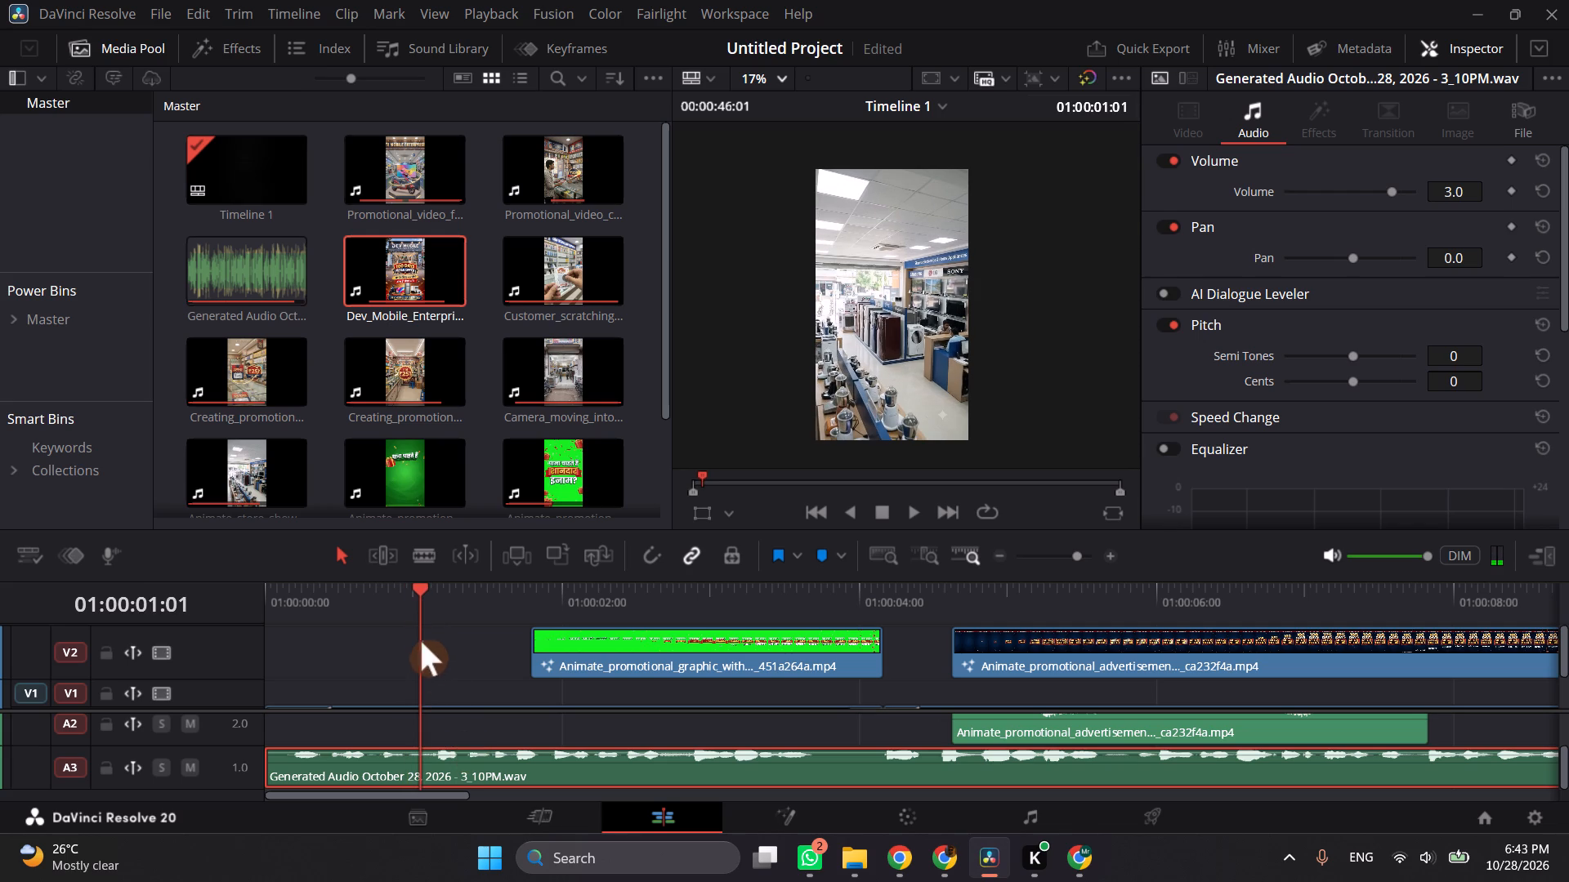
pyautogui.moveTo(417, 630); pyautogui.dragTo(408, 629)
pyautogui.hotkey('ctrl', 'b')
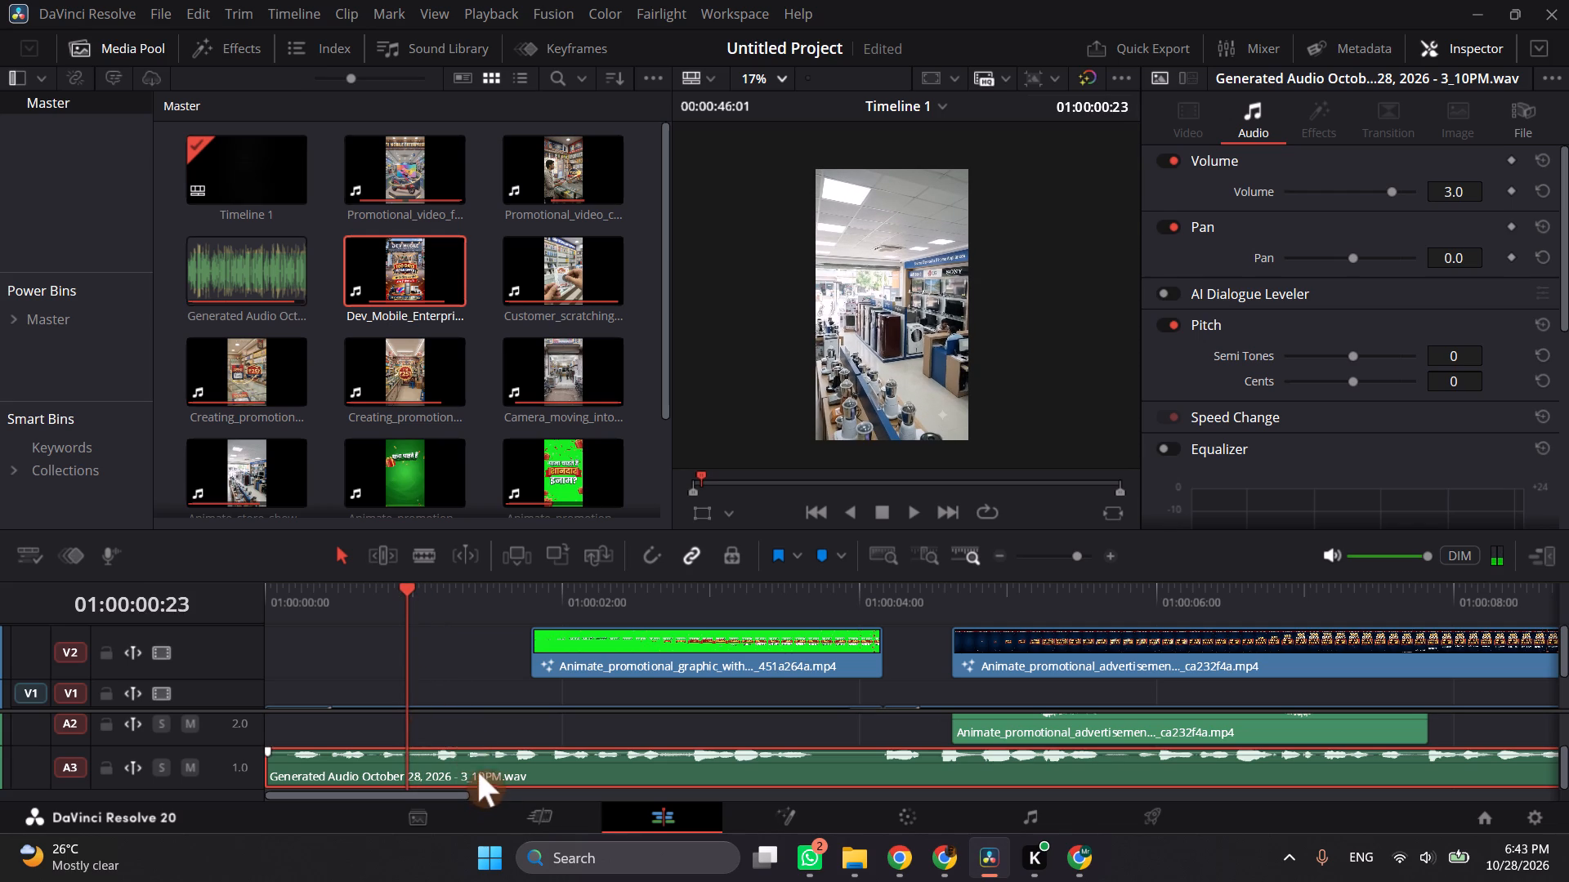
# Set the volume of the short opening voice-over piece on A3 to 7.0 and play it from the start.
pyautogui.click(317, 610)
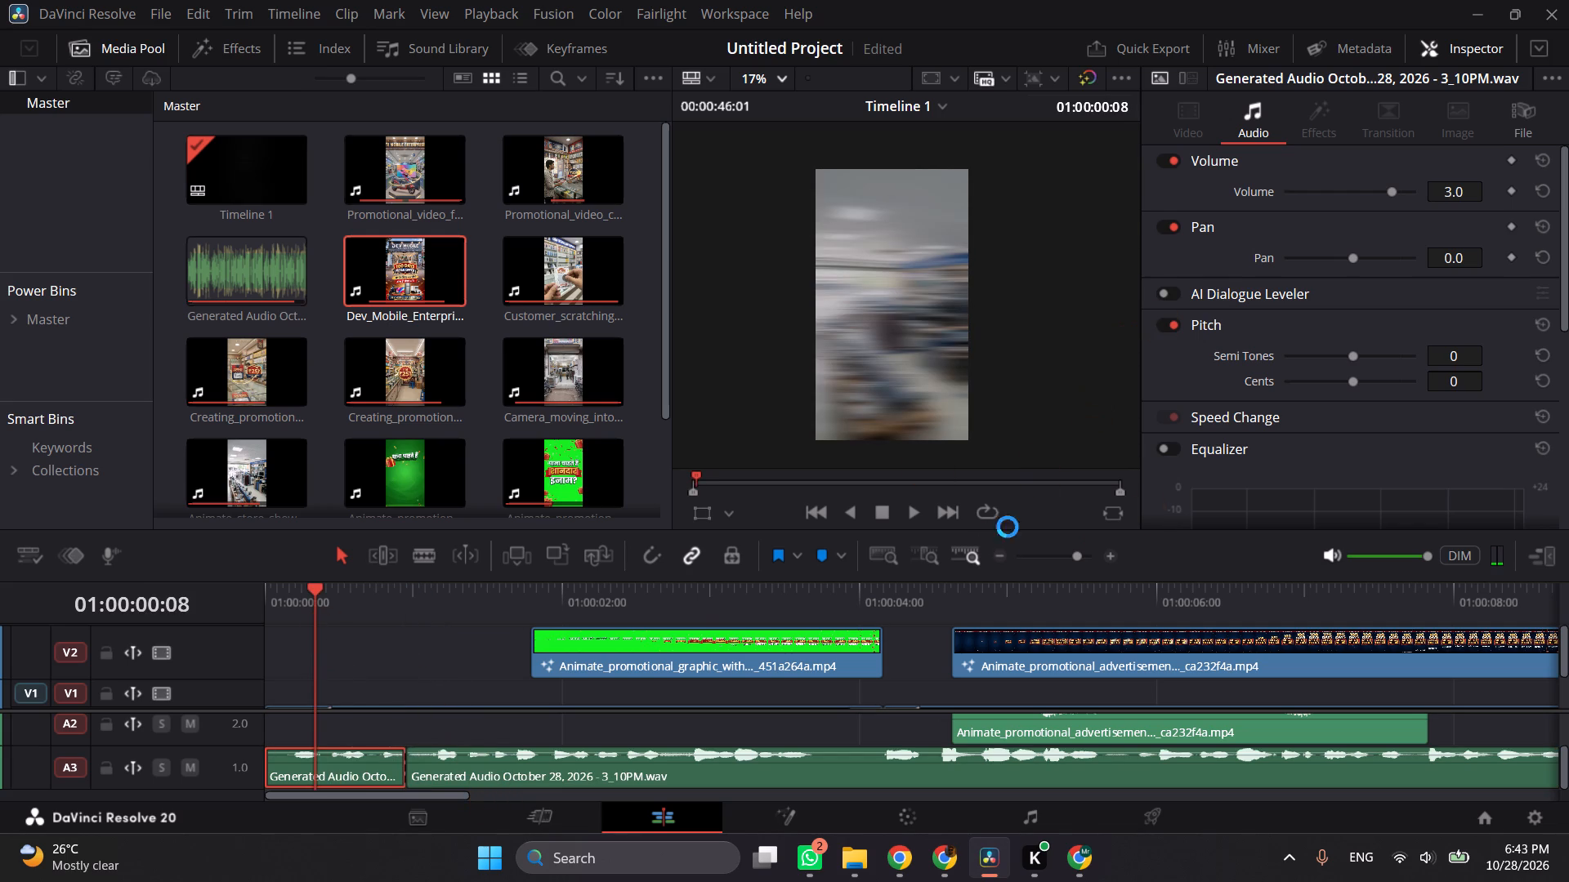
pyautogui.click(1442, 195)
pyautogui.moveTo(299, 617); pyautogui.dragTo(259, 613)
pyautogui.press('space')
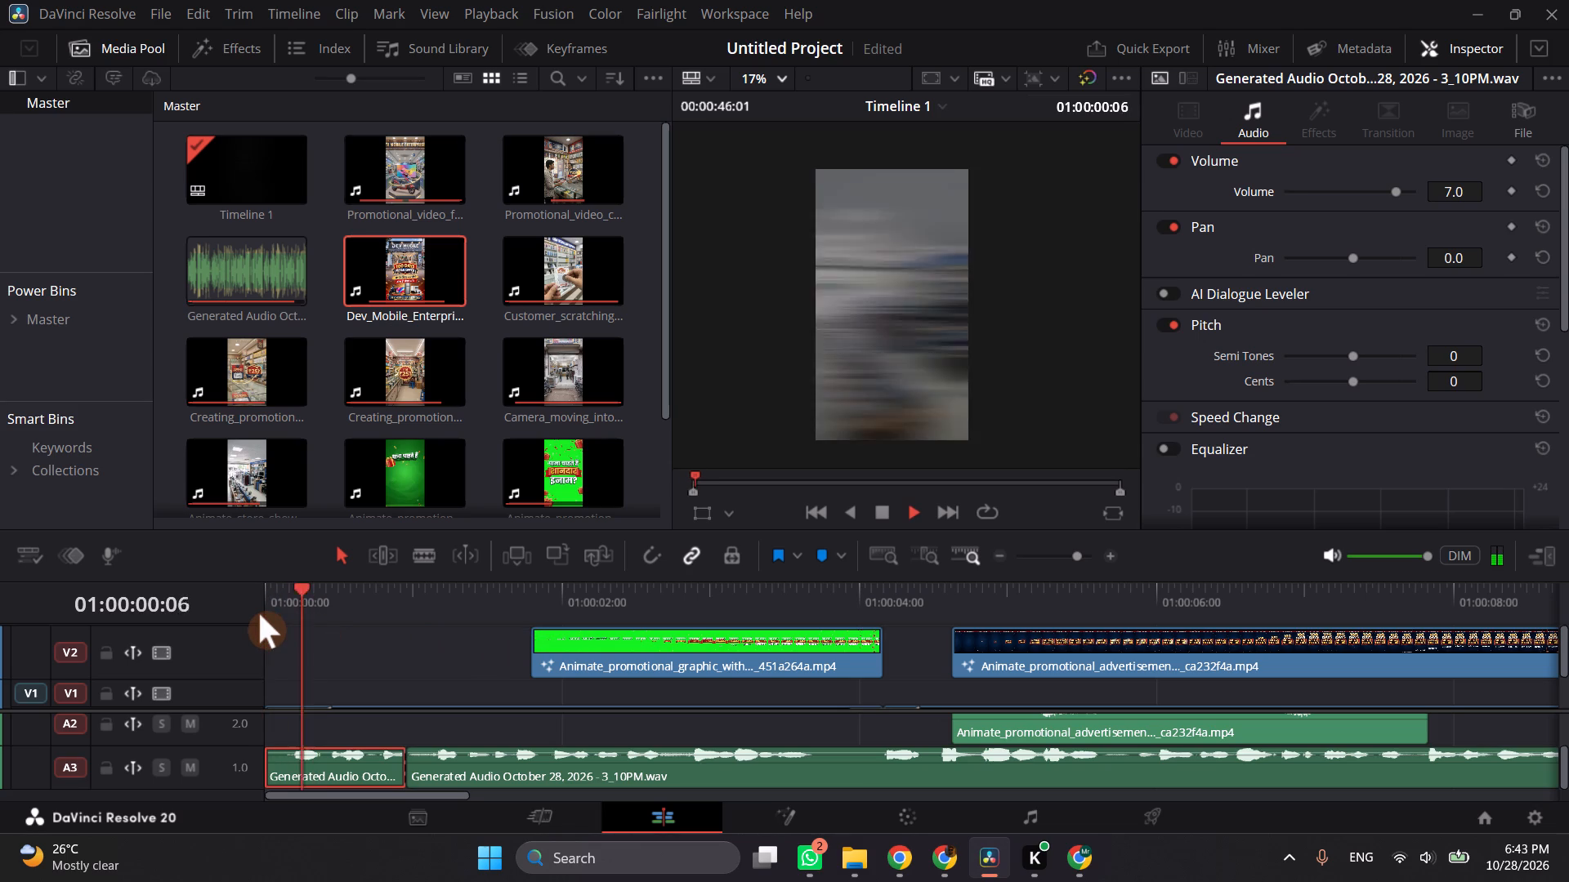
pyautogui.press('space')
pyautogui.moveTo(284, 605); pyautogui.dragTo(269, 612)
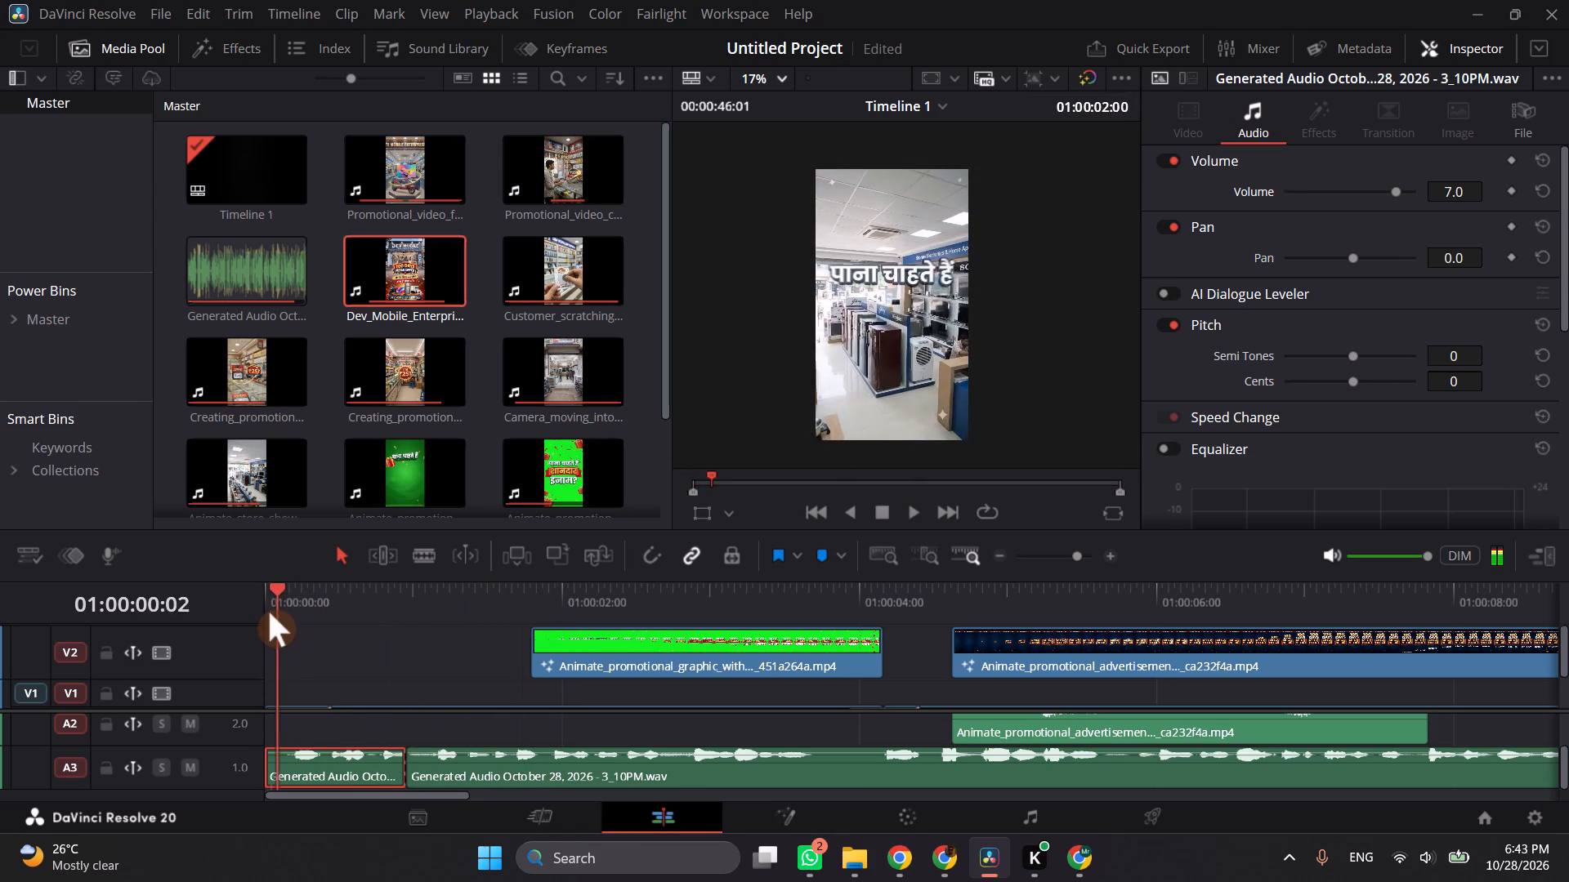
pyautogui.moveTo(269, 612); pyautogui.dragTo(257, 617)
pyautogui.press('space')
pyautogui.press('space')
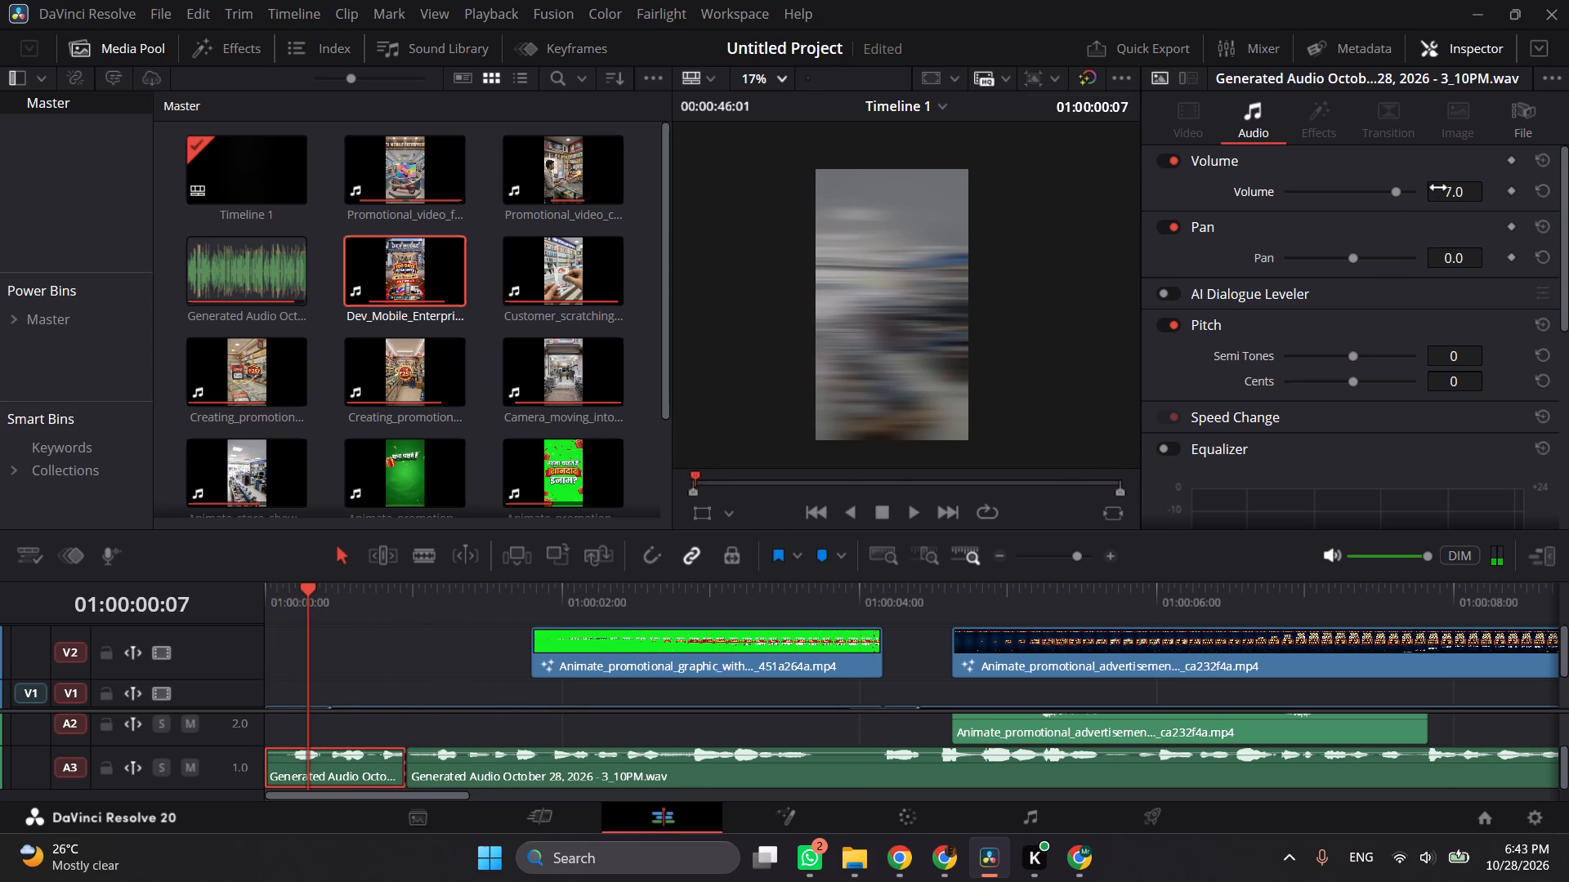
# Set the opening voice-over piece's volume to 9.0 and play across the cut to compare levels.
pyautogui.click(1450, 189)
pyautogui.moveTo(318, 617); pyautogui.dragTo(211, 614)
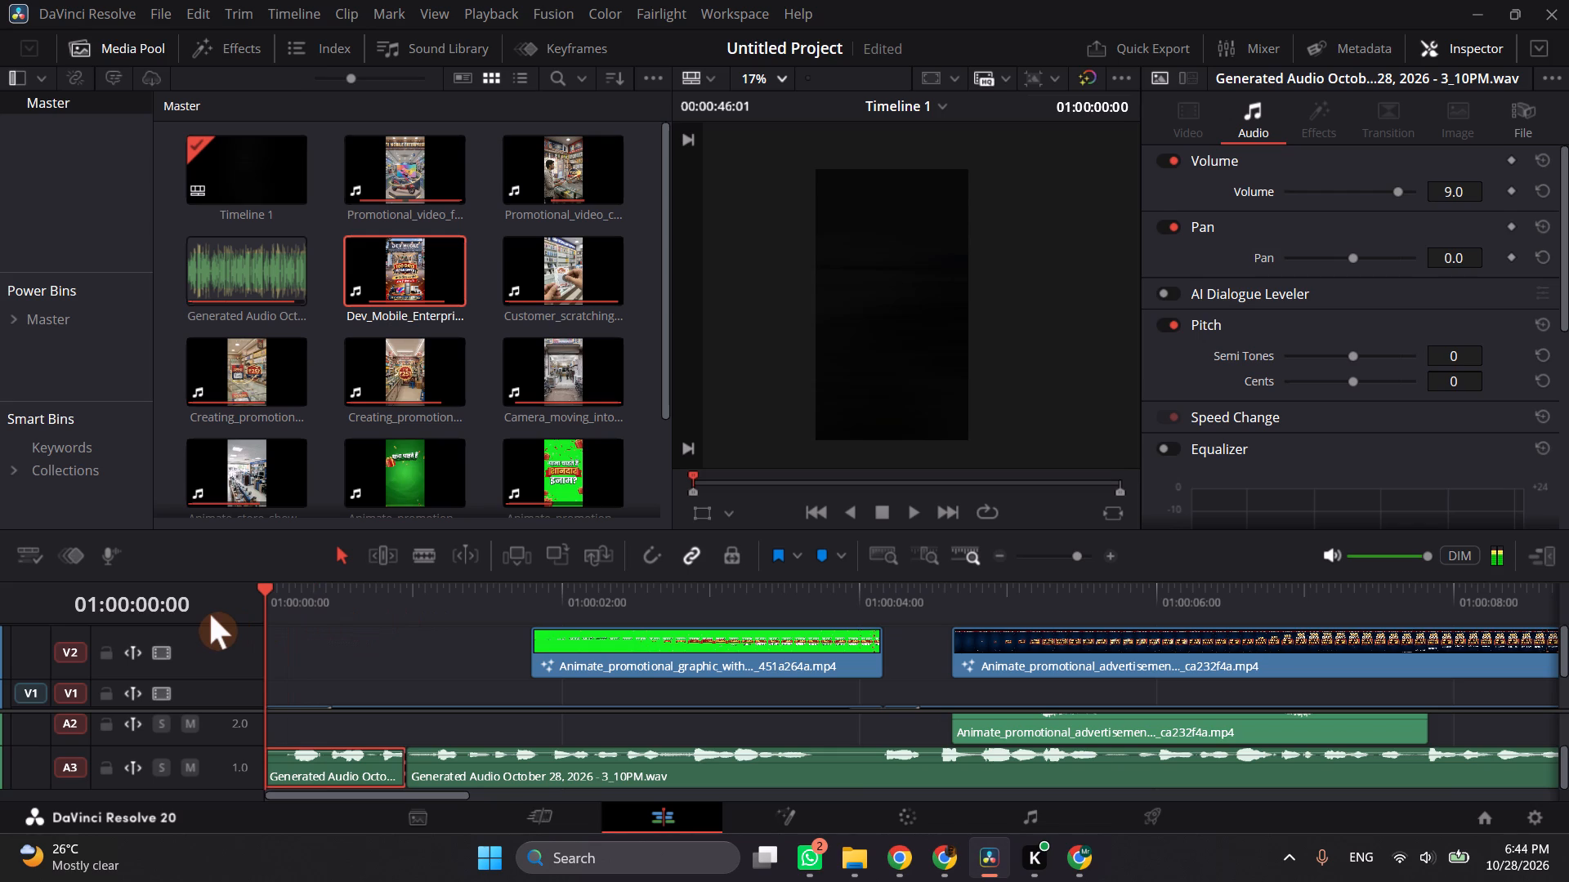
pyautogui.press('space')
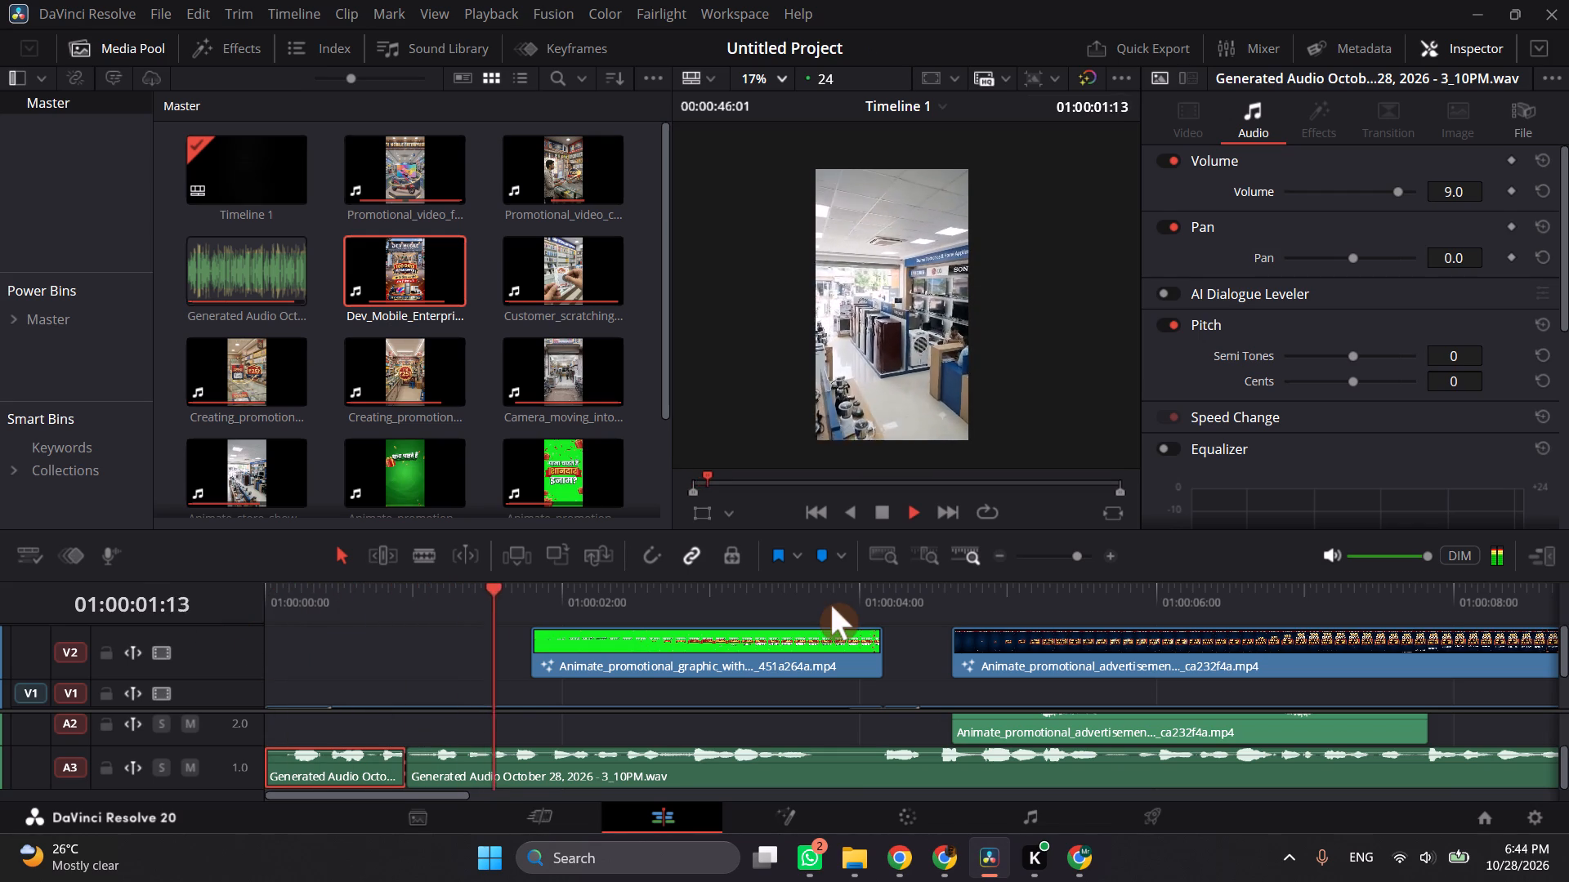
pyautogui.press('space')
# Adjust the Windows system volume, and replay the opening from the start to judge the voice-over level.
pyautogui.click(743, 762)
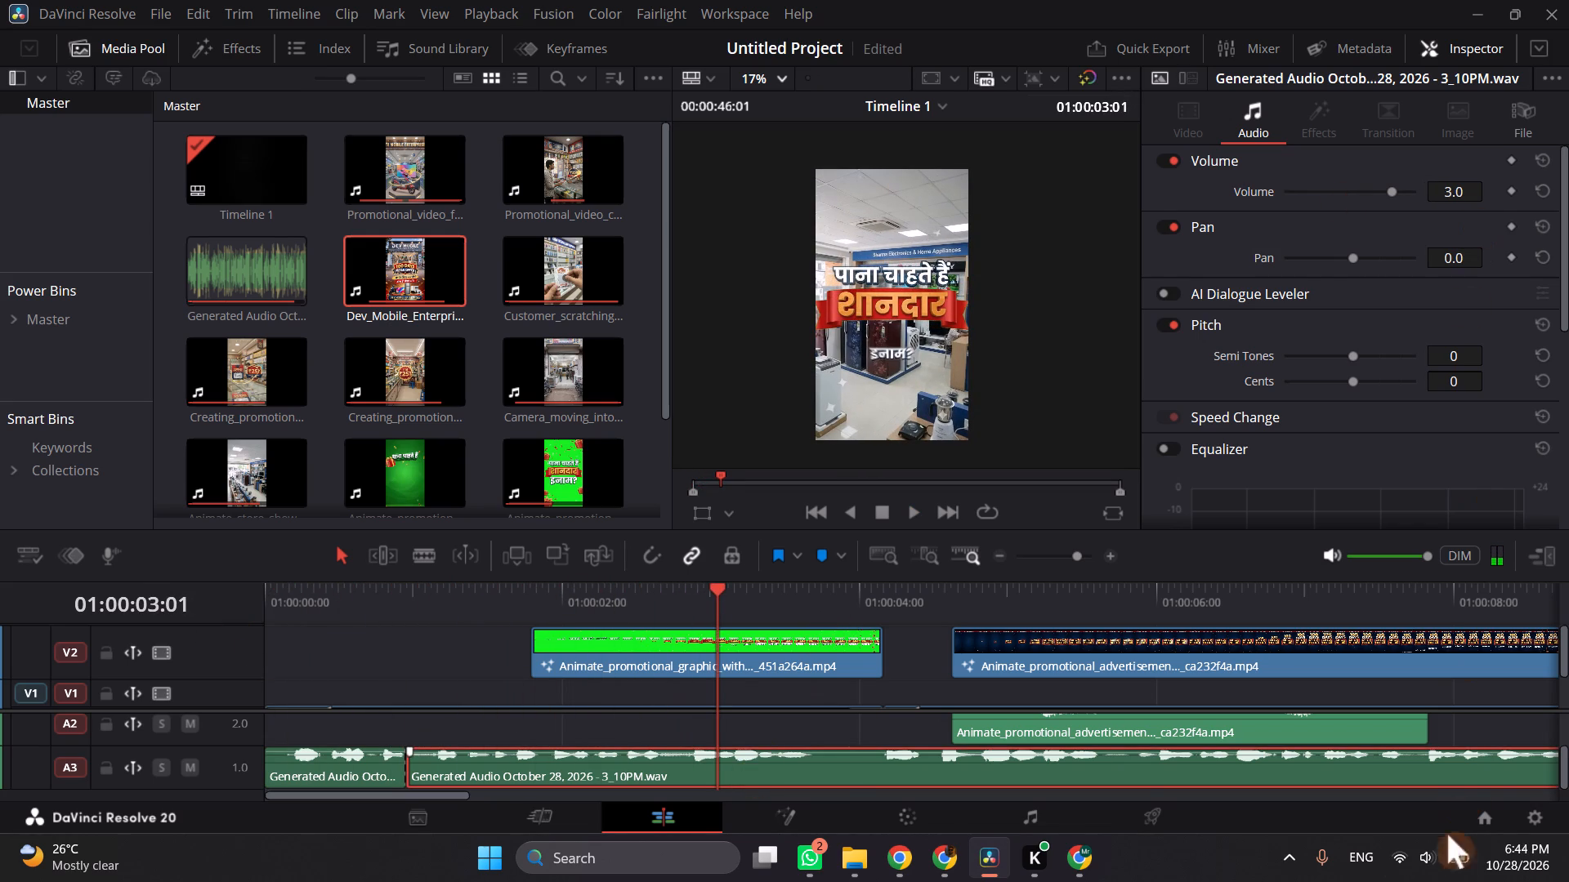
pyautogui.click(1442, 862)
pyautogui.click(1431, 862)
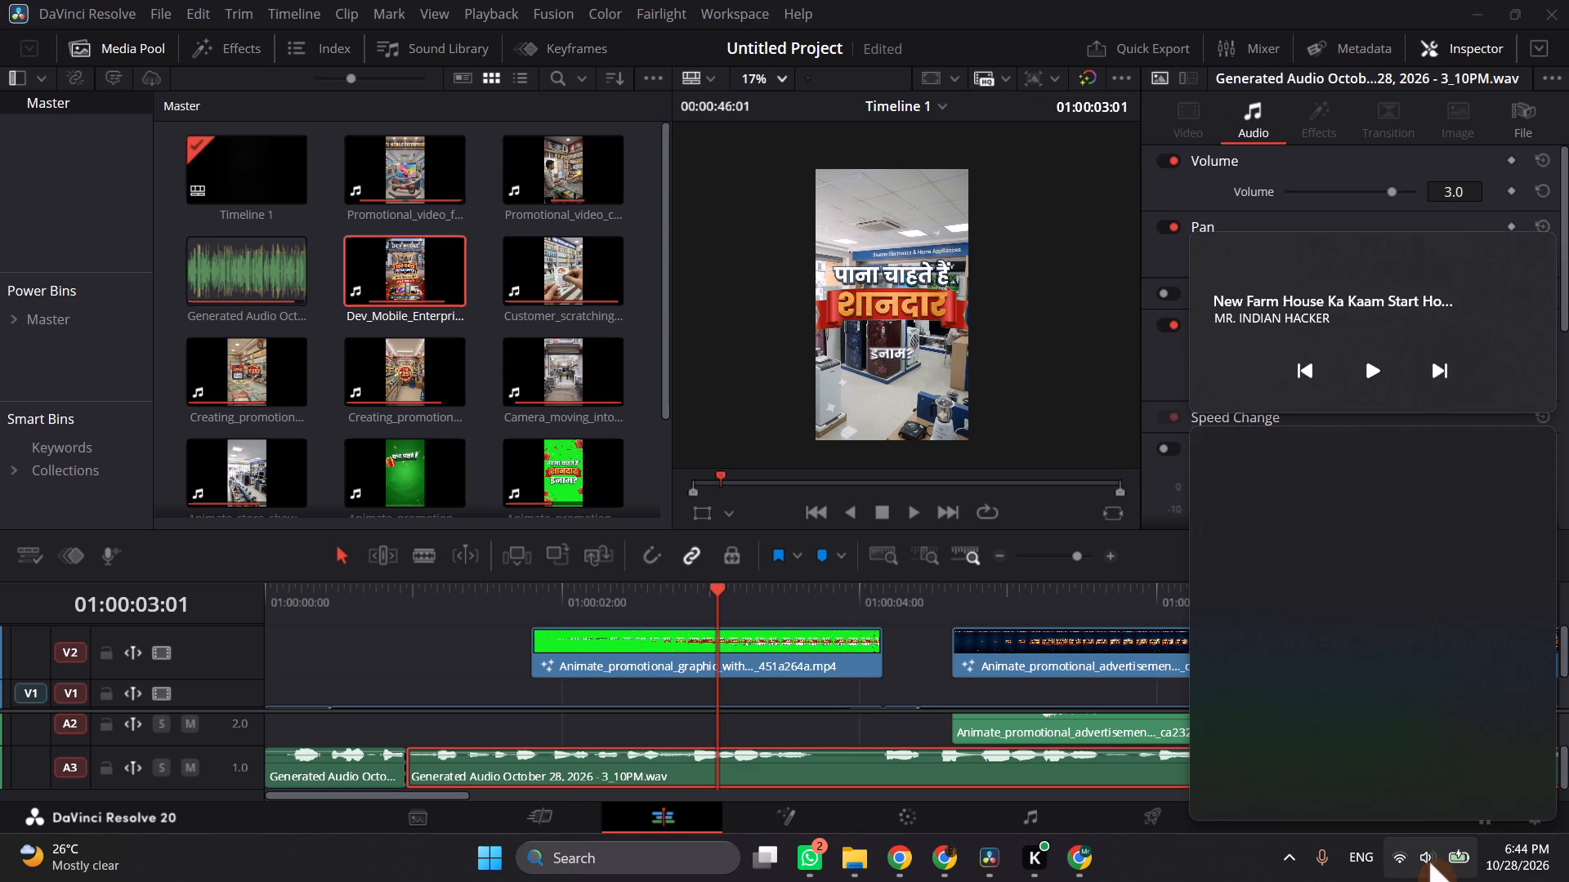
pyautogui.click(1376, 737)
pyautogui.click(1393, 738)
pyautogui.click(1234, 881)
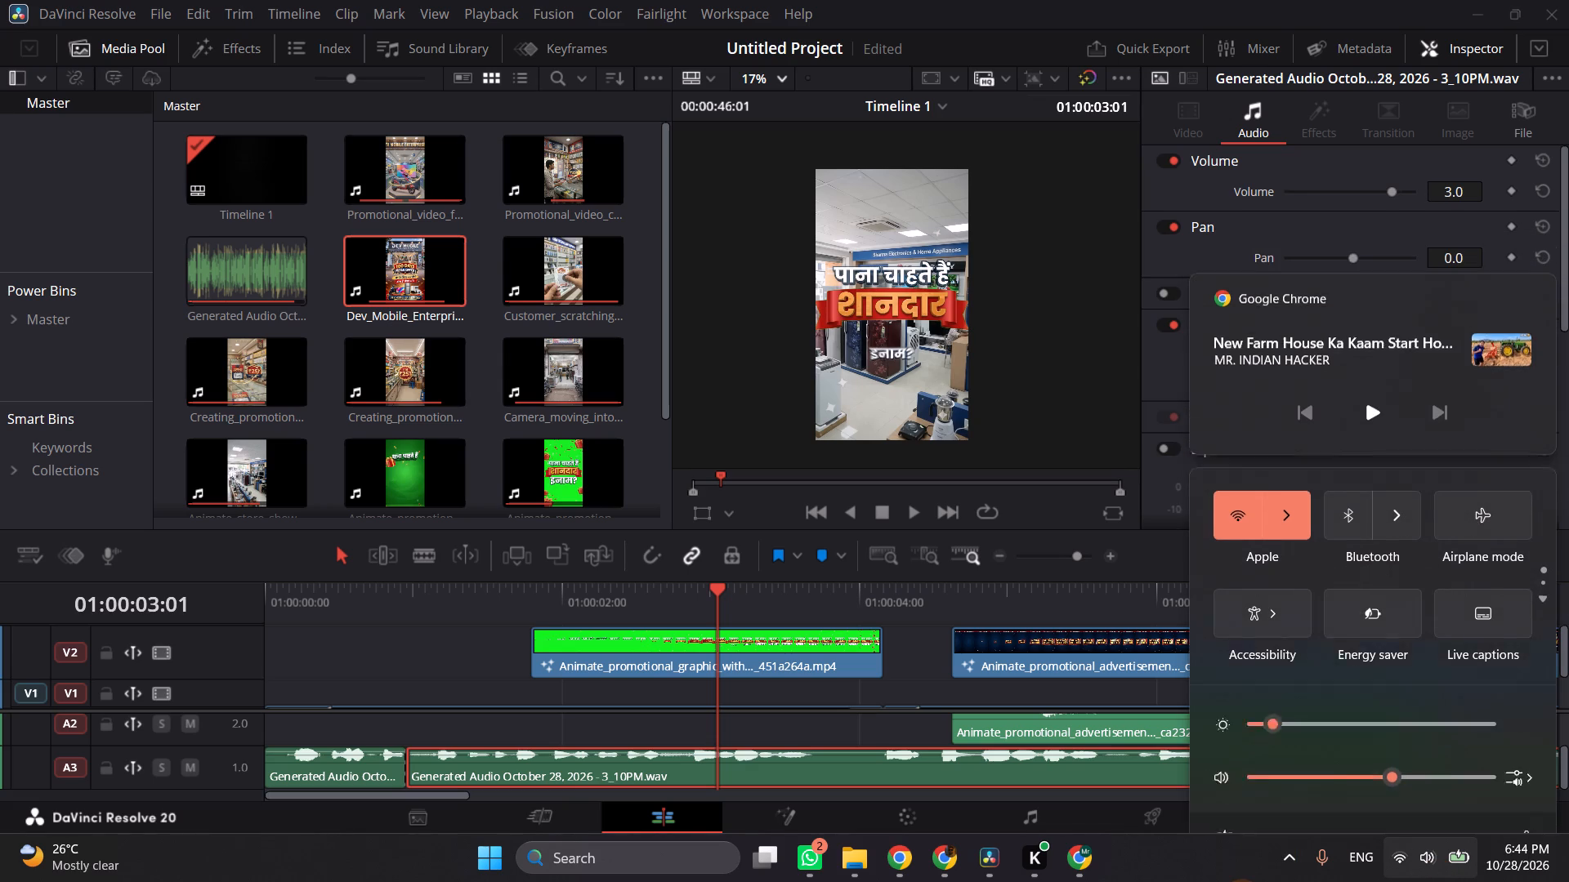
pyautogui.moveTo(376, 617); pyautogui.dragTo(194, 625)
pyautogui.press('space')
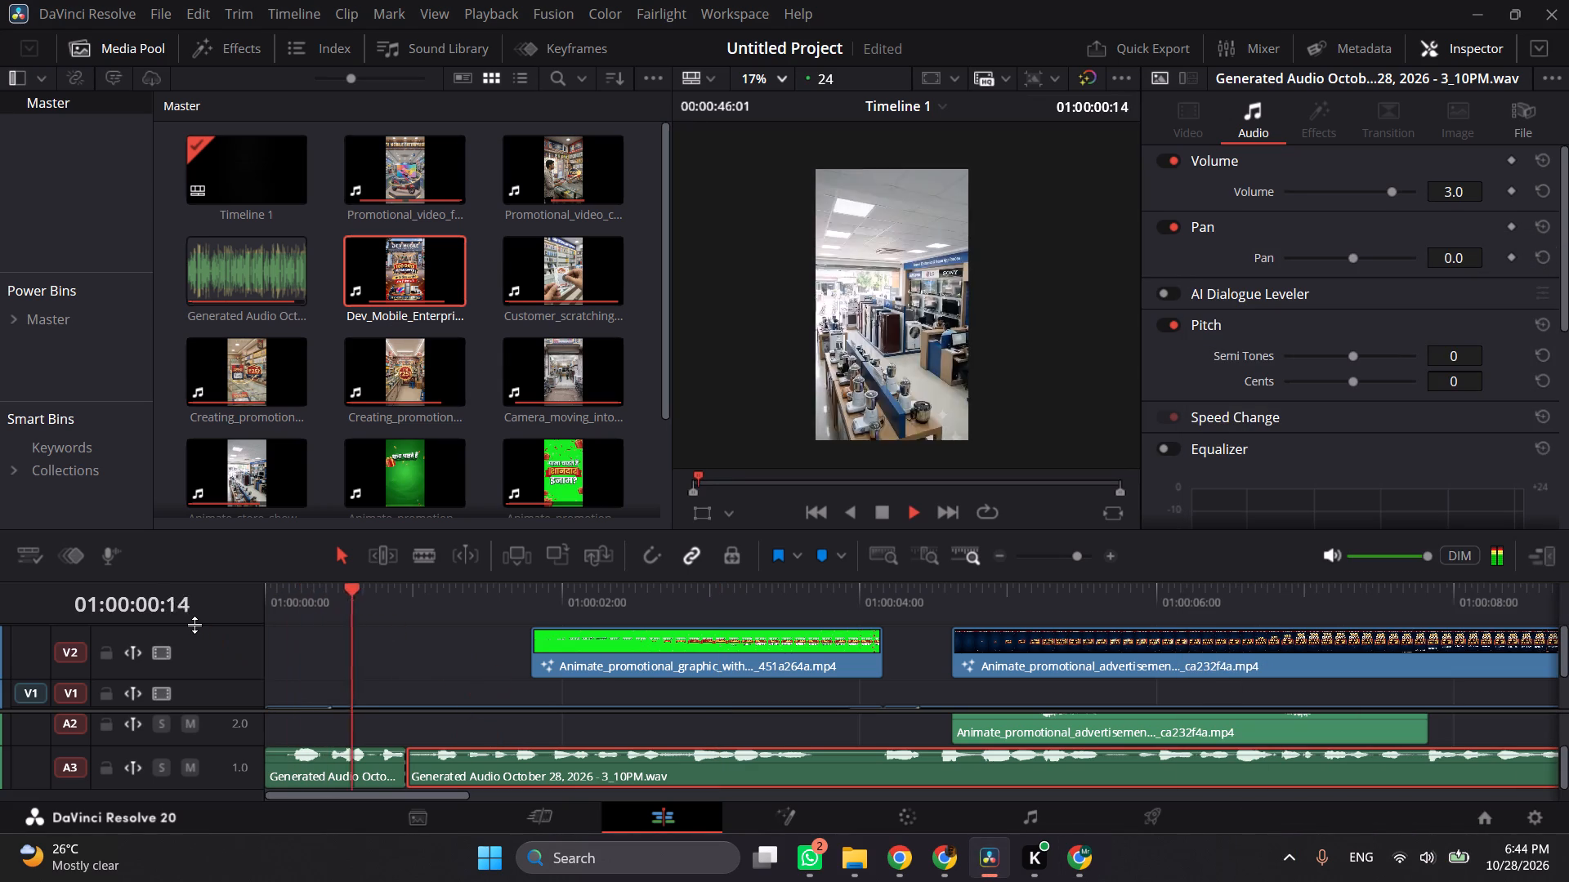
pyautogui.press('space')
# Set the opening voice-over piece's volume to 5.0 and play from the start through the cut to check it.
pyautogui.click(358, 763)
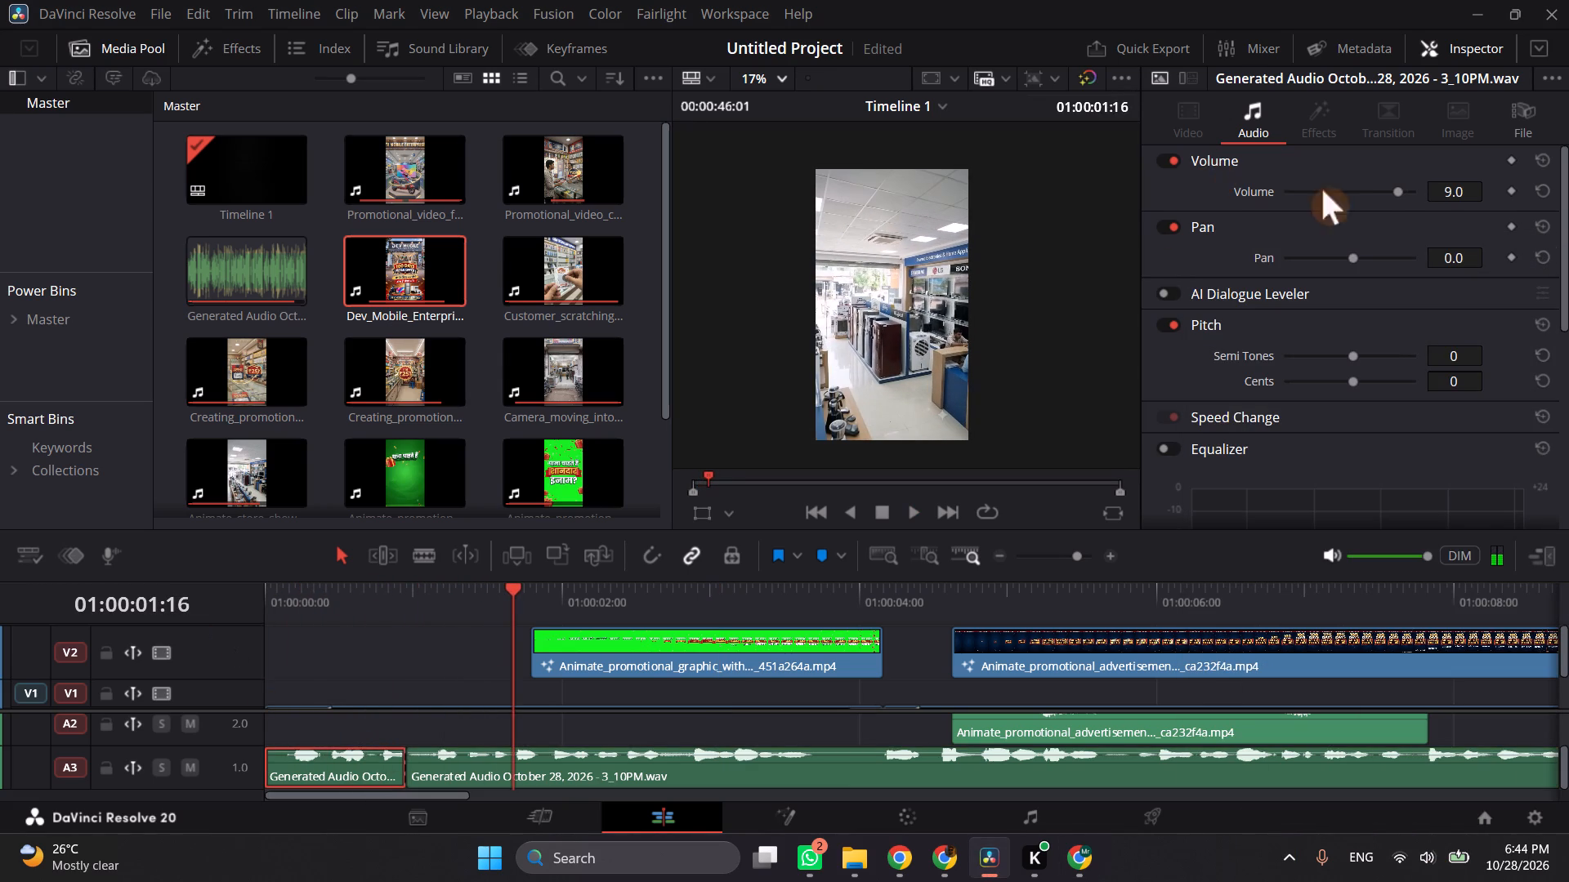
pyautogui.click(1461, 194)
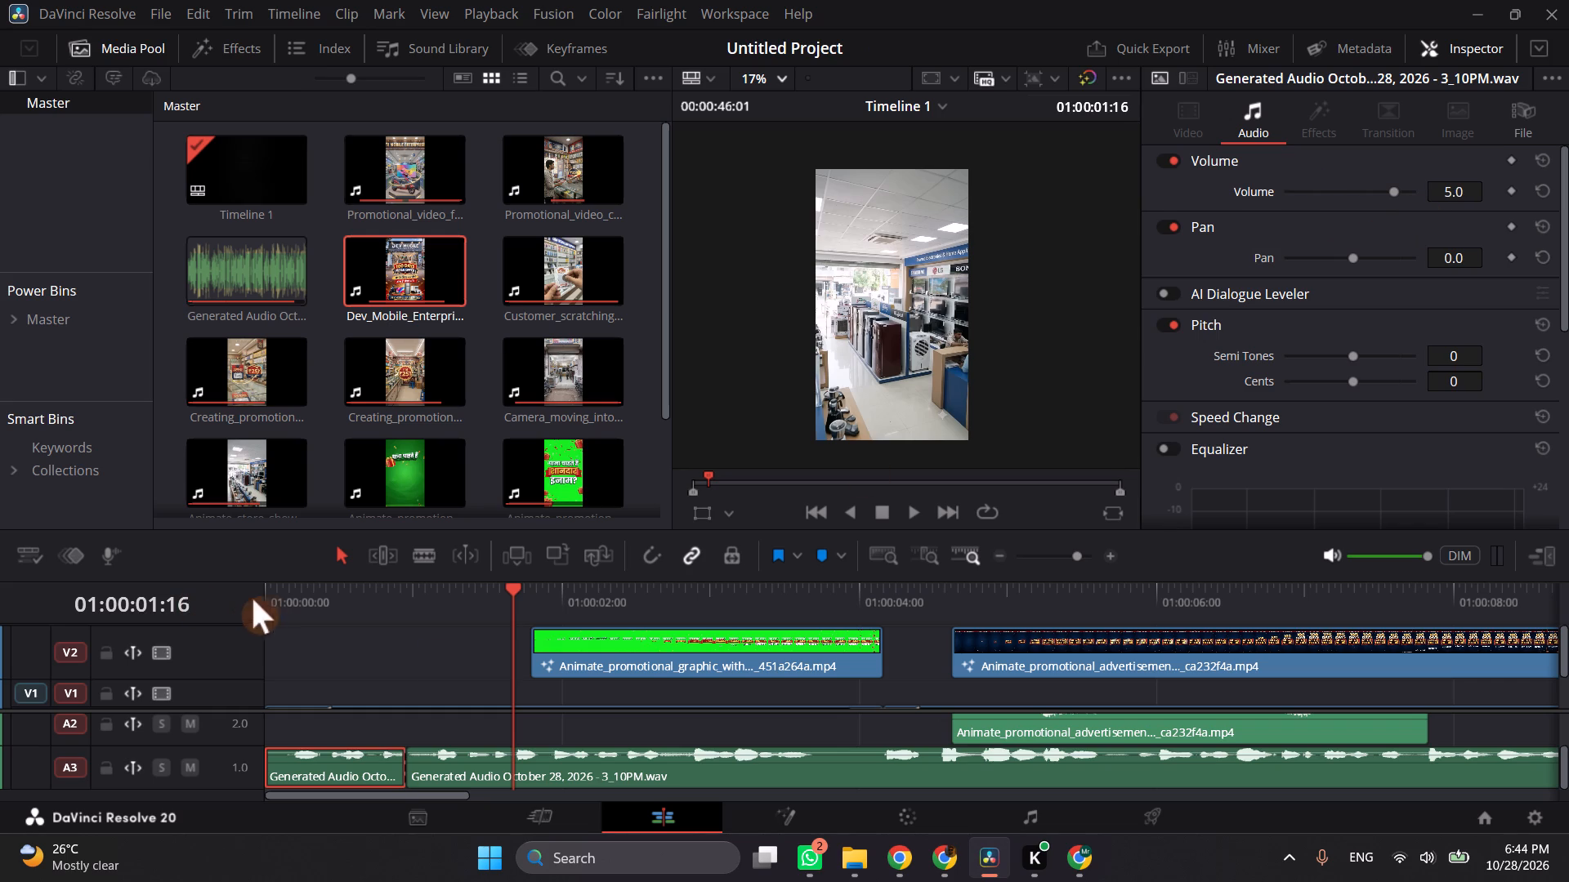
pyautogui.moveTo(278, 599); pyautogui.dragTo(221, 614)
pyautogui.press('space')
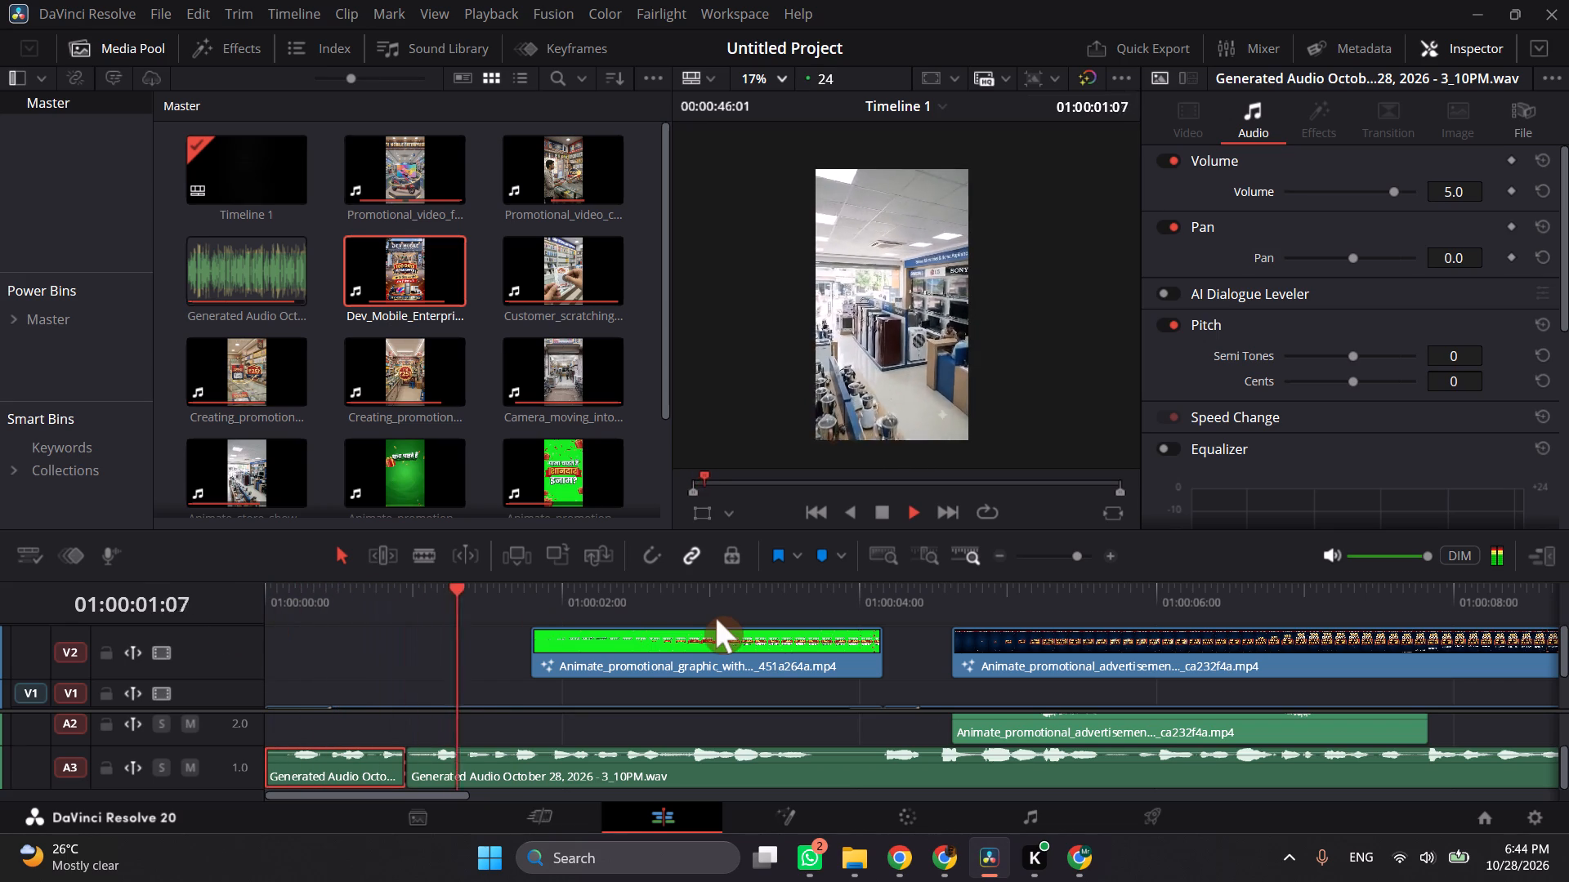
pyautogui.click(1000, 556)
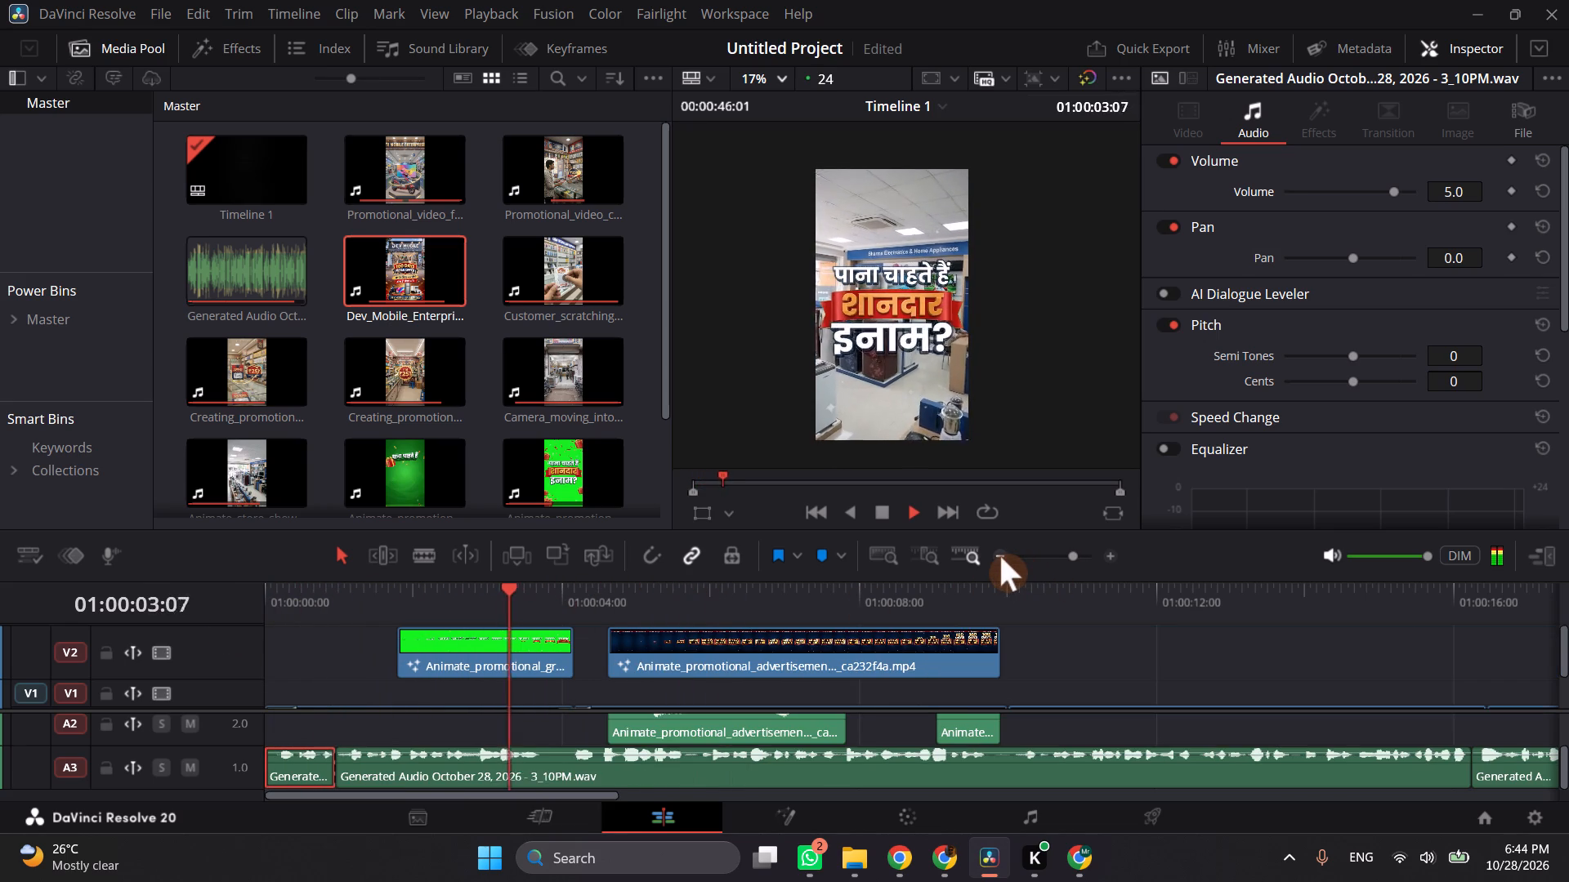
pyautogui.press('space')
pyautogui.press('space')
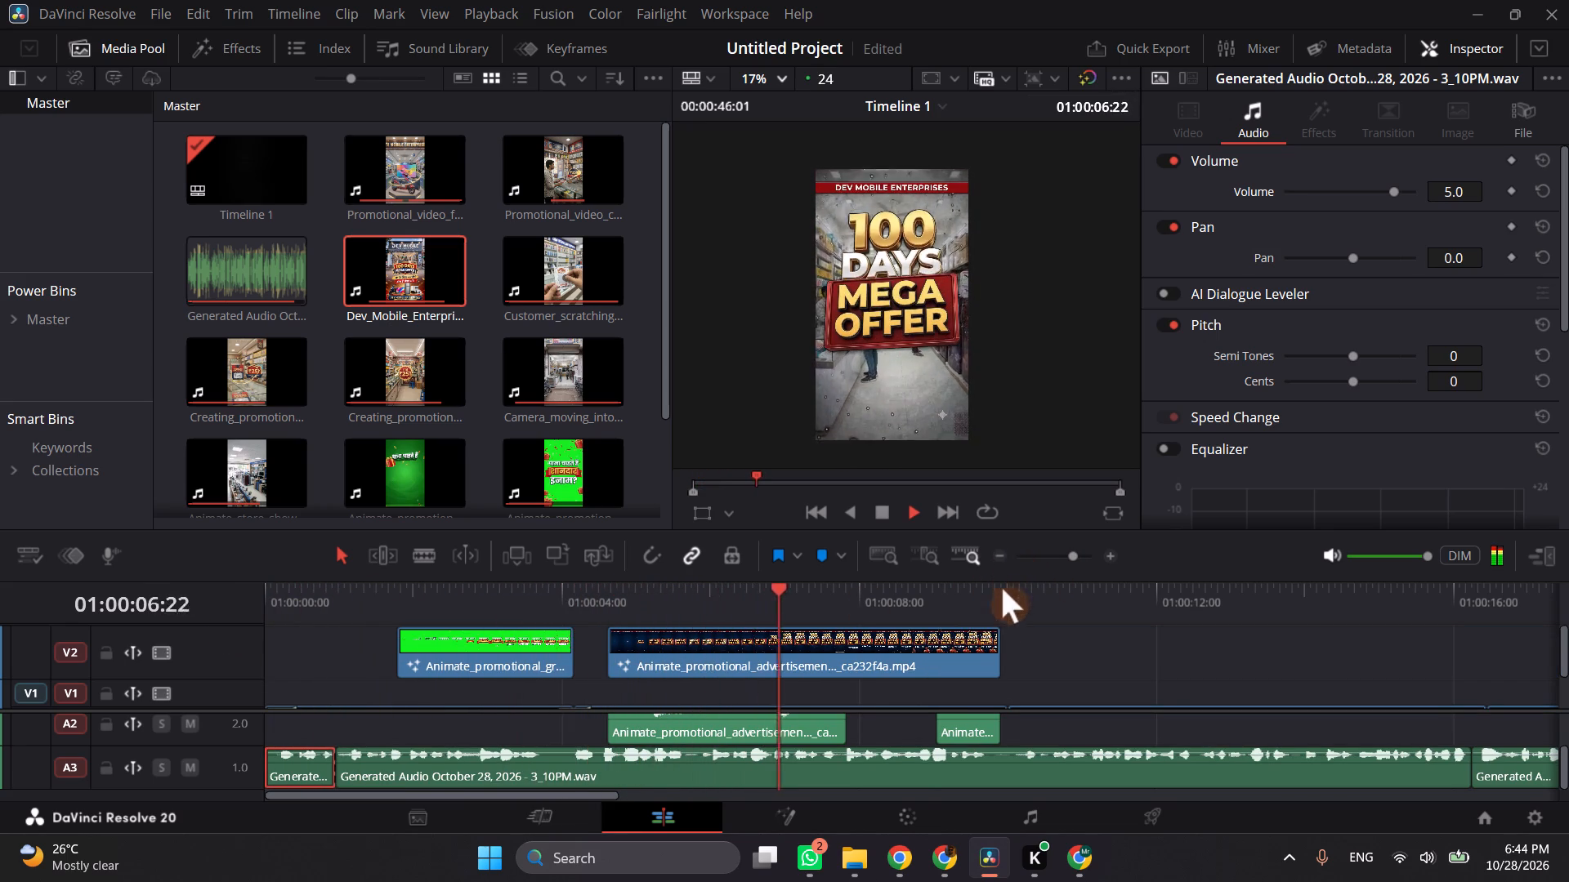
# Set the volume of the long voice-over piece following the cut at 01:00:00:23 on A3 to 2.0.
pyautogui.click(902, 777)
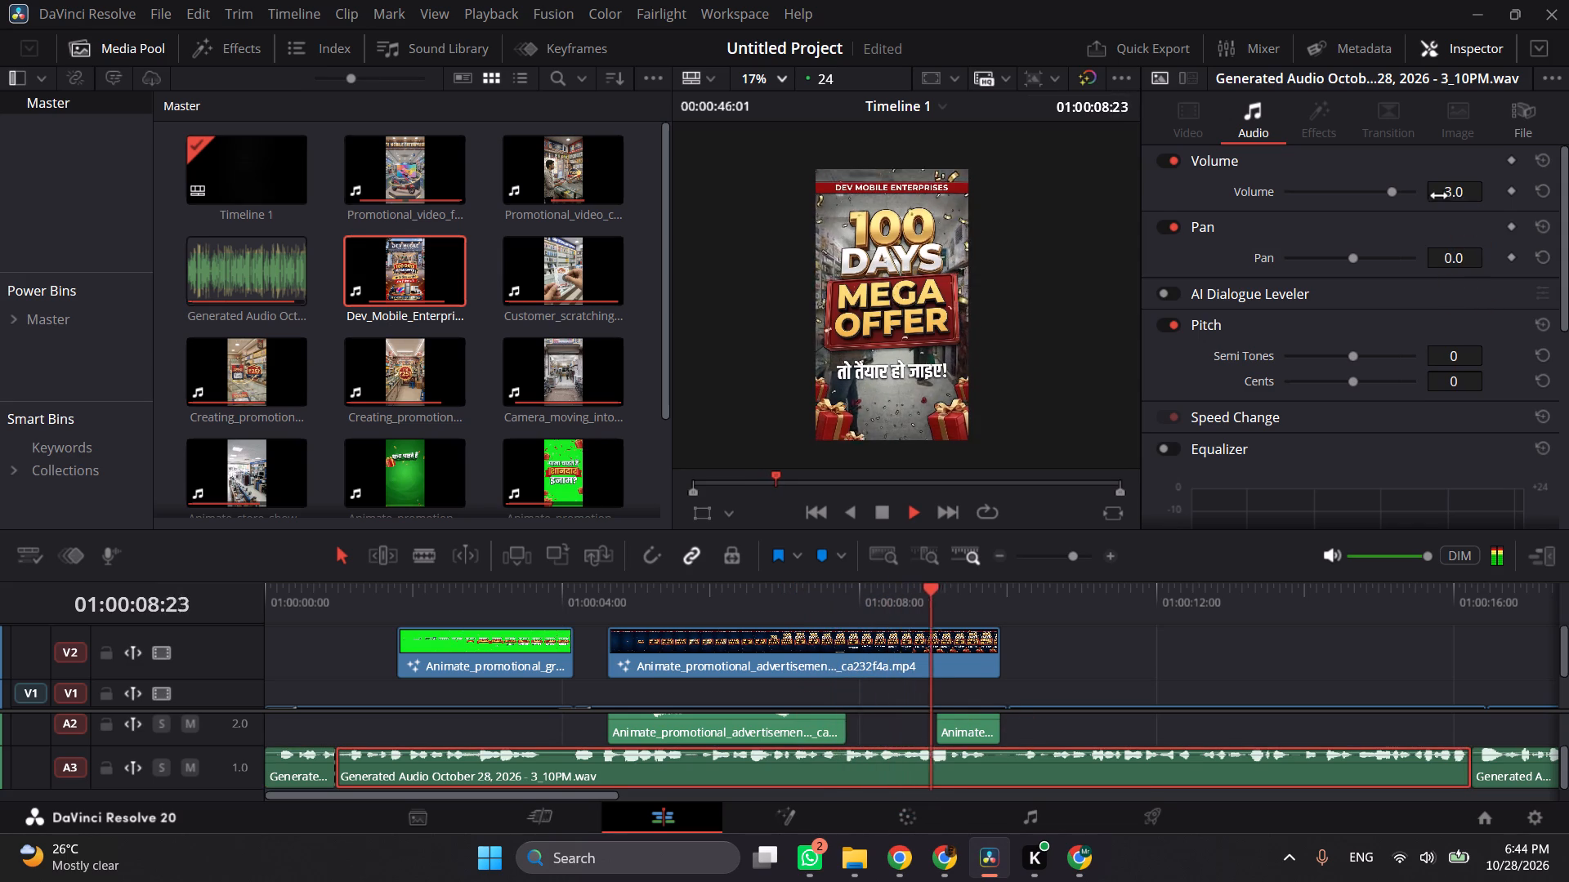
pyautogui.click(1458, 201)
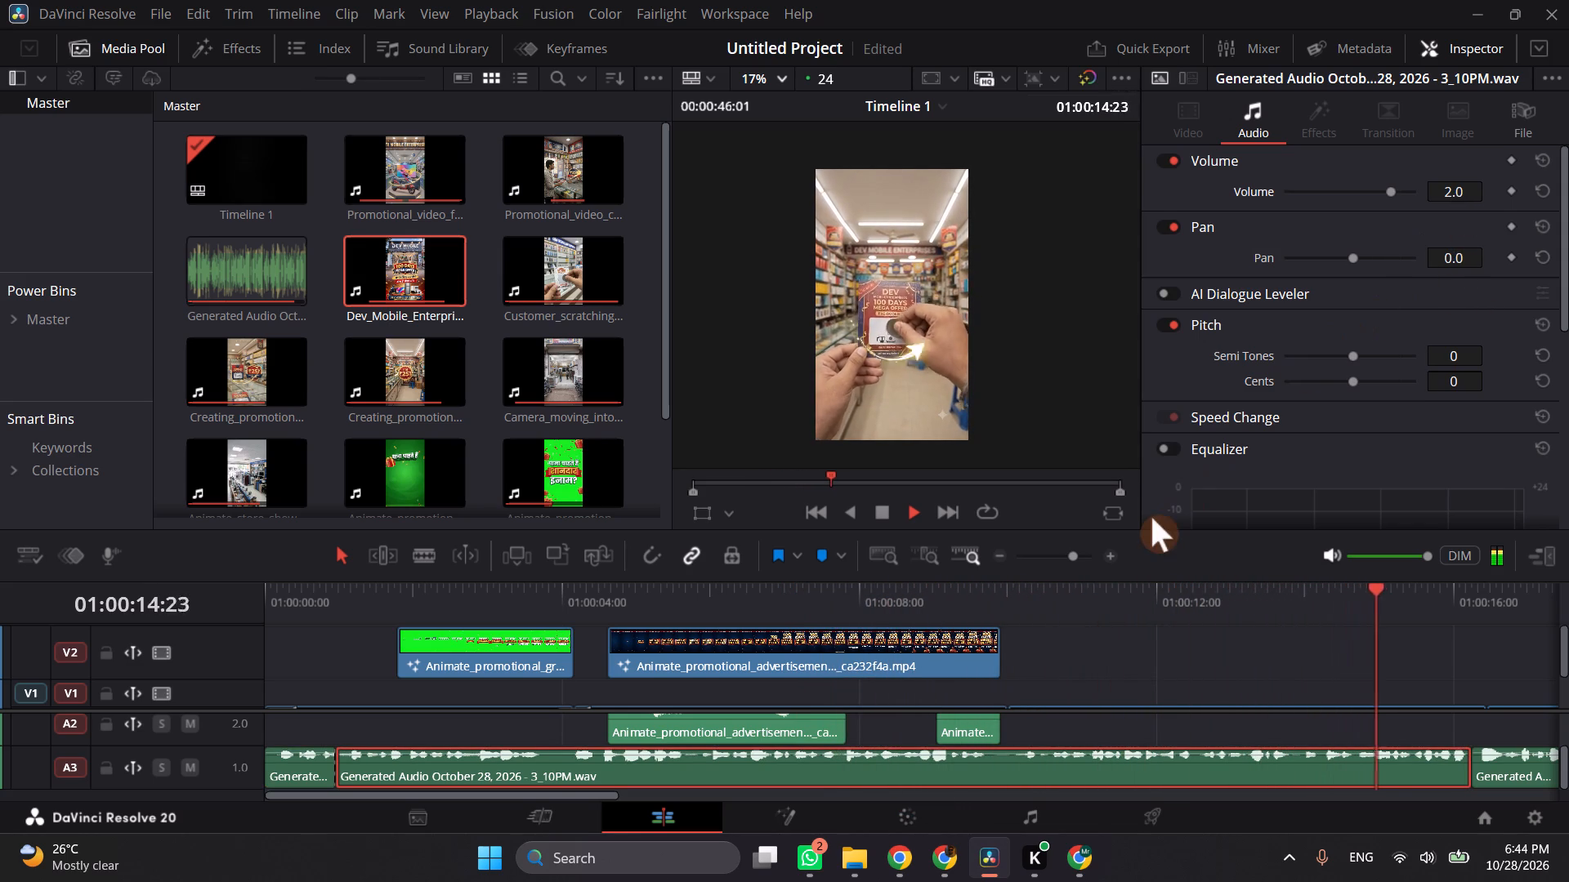
# Hide the retime controls on the 101% promotional clip just before the closing clip on V1 while playing on into the closing clip.
pyautogui.click(1001, 553)
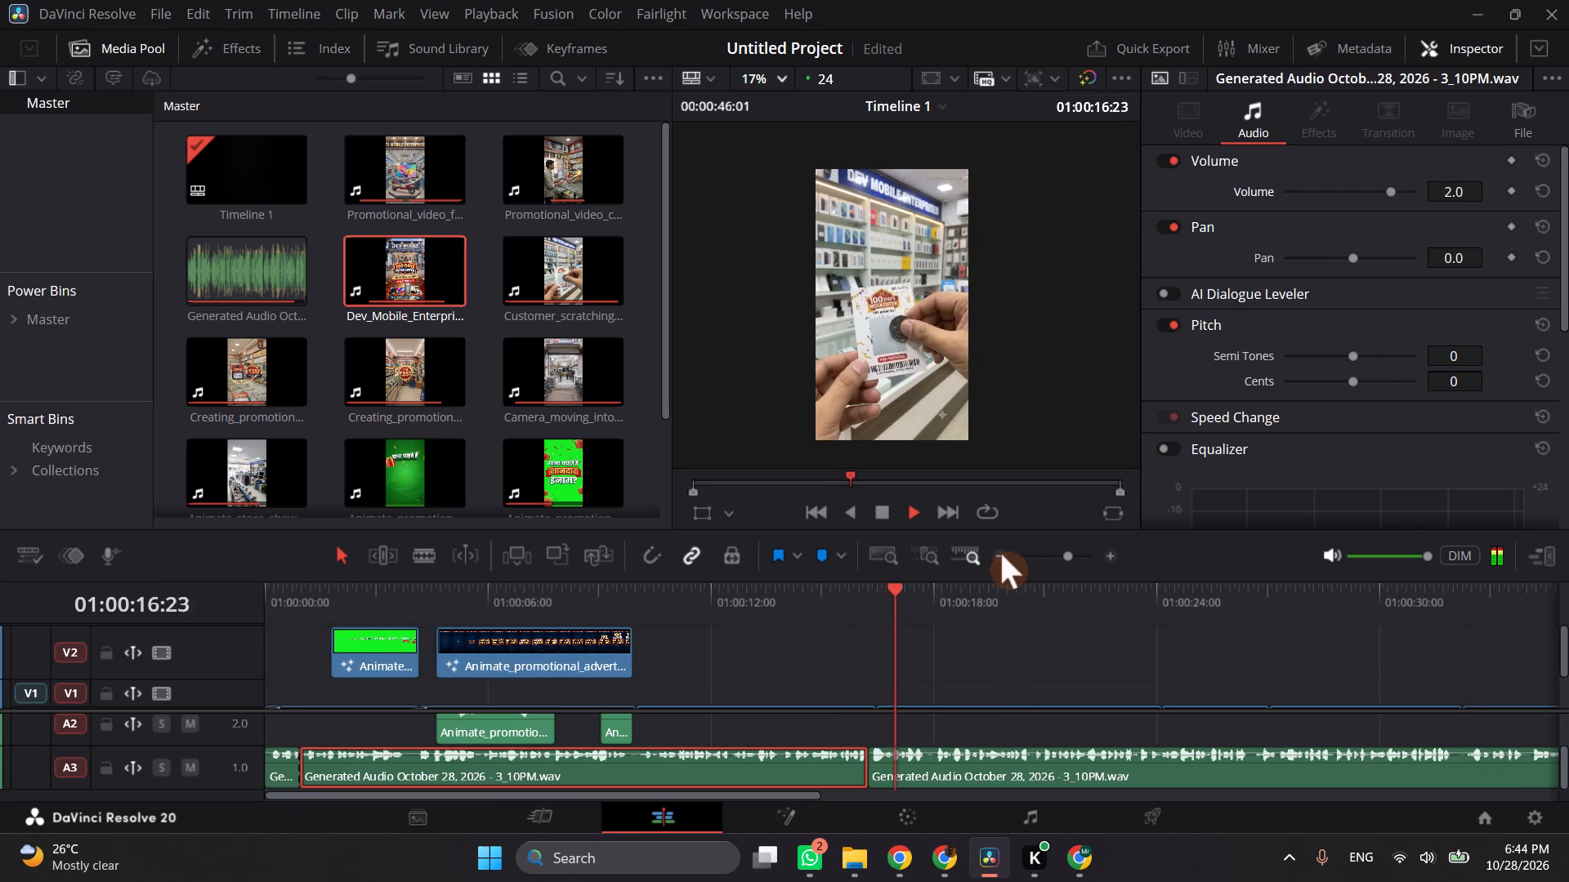
pyautogui.click(1003, 556)
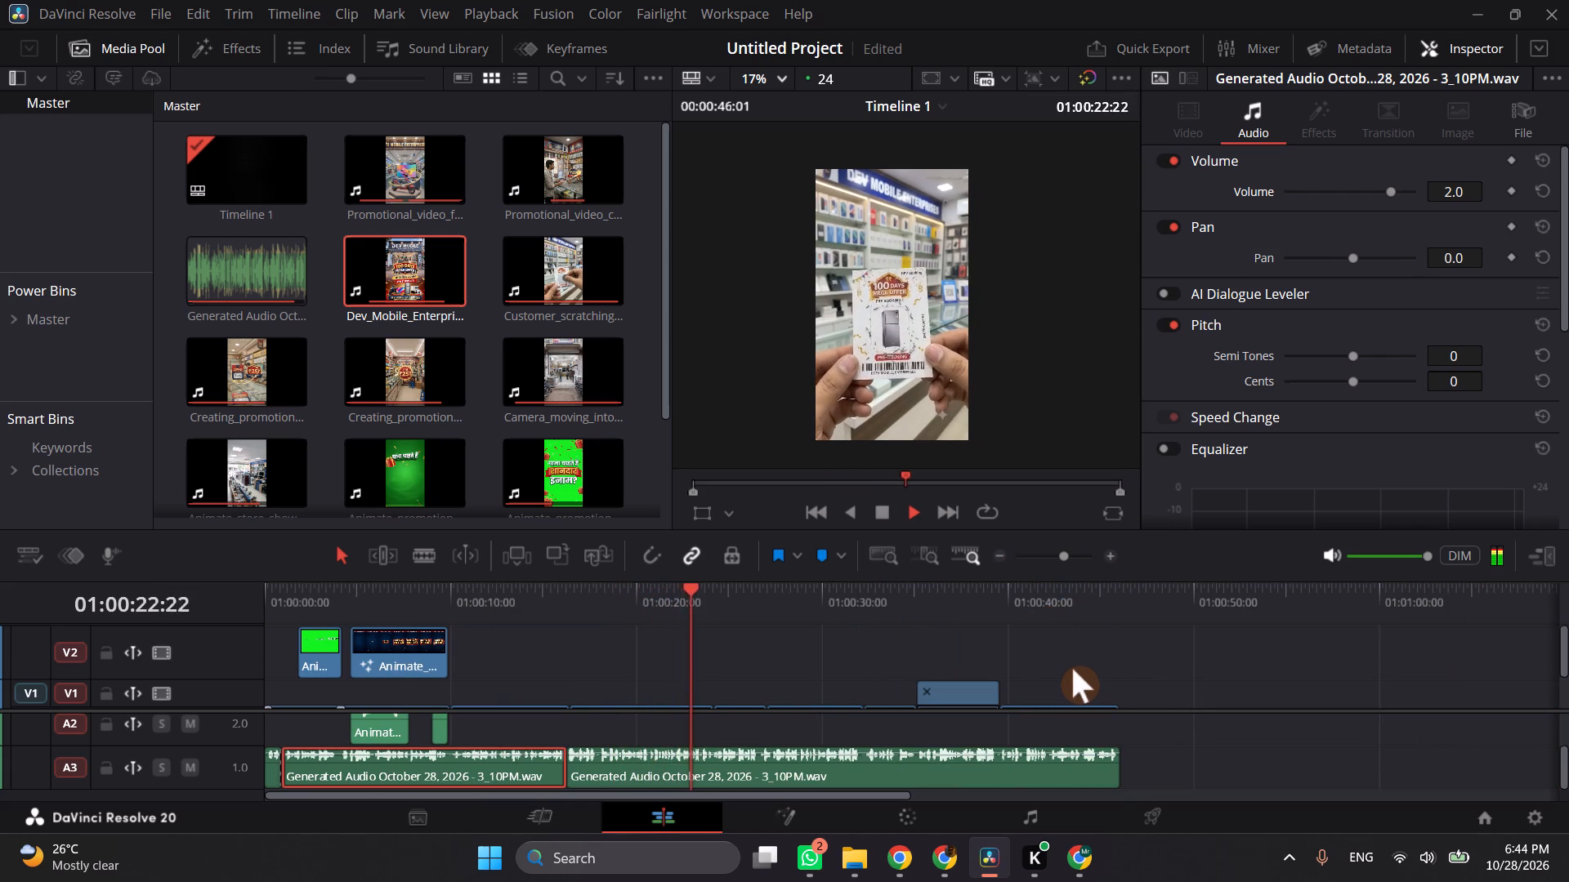
pyautogui.scroll(-1, 847, 661)
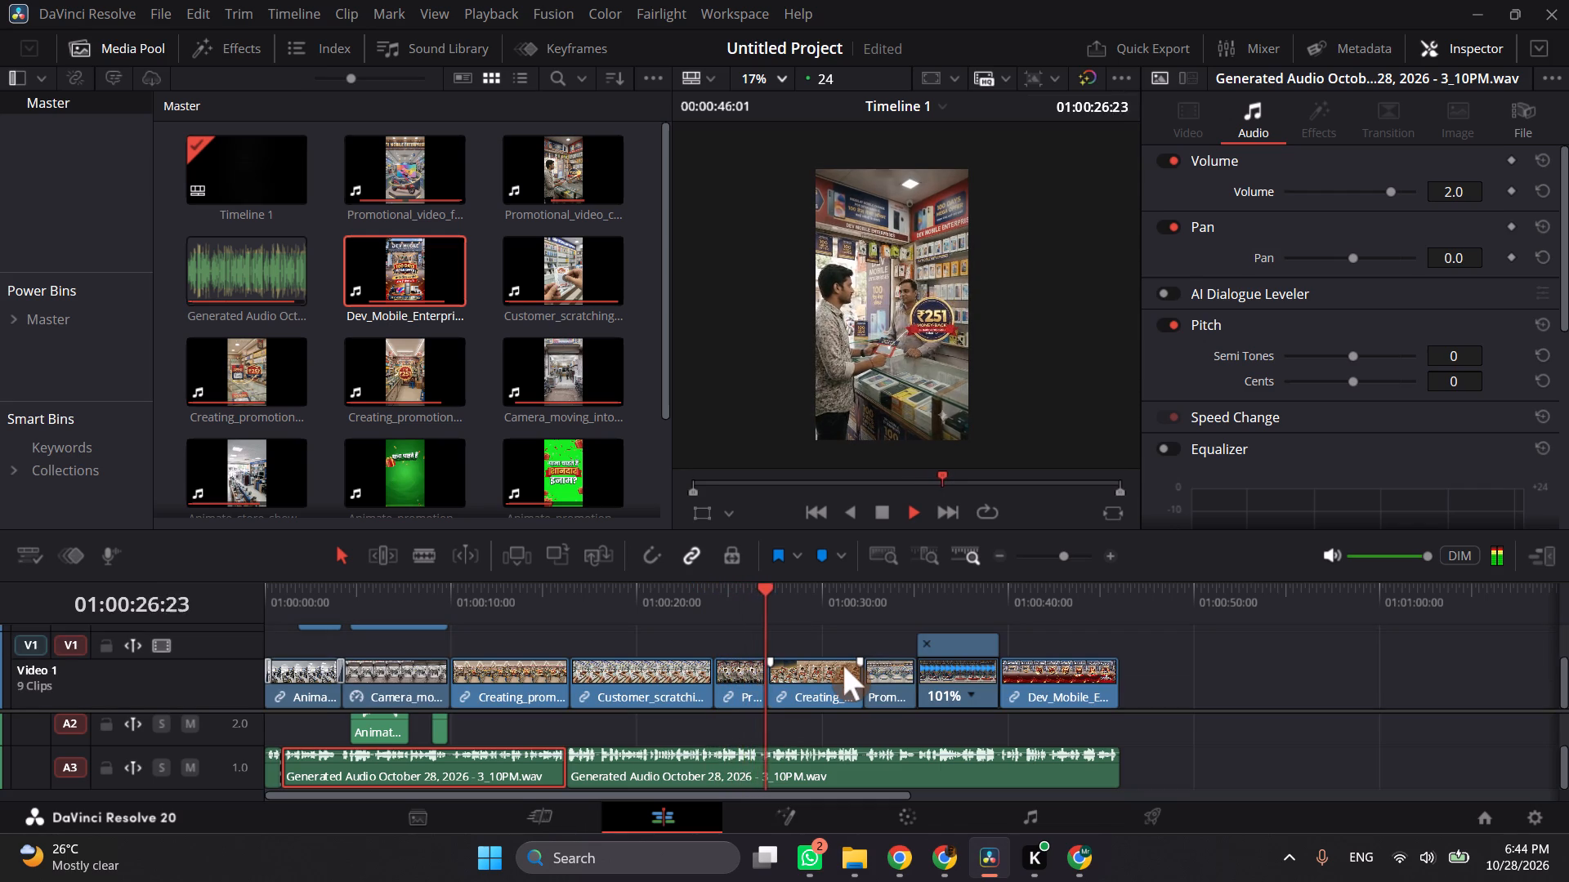
pyautogui.click(966, 675)
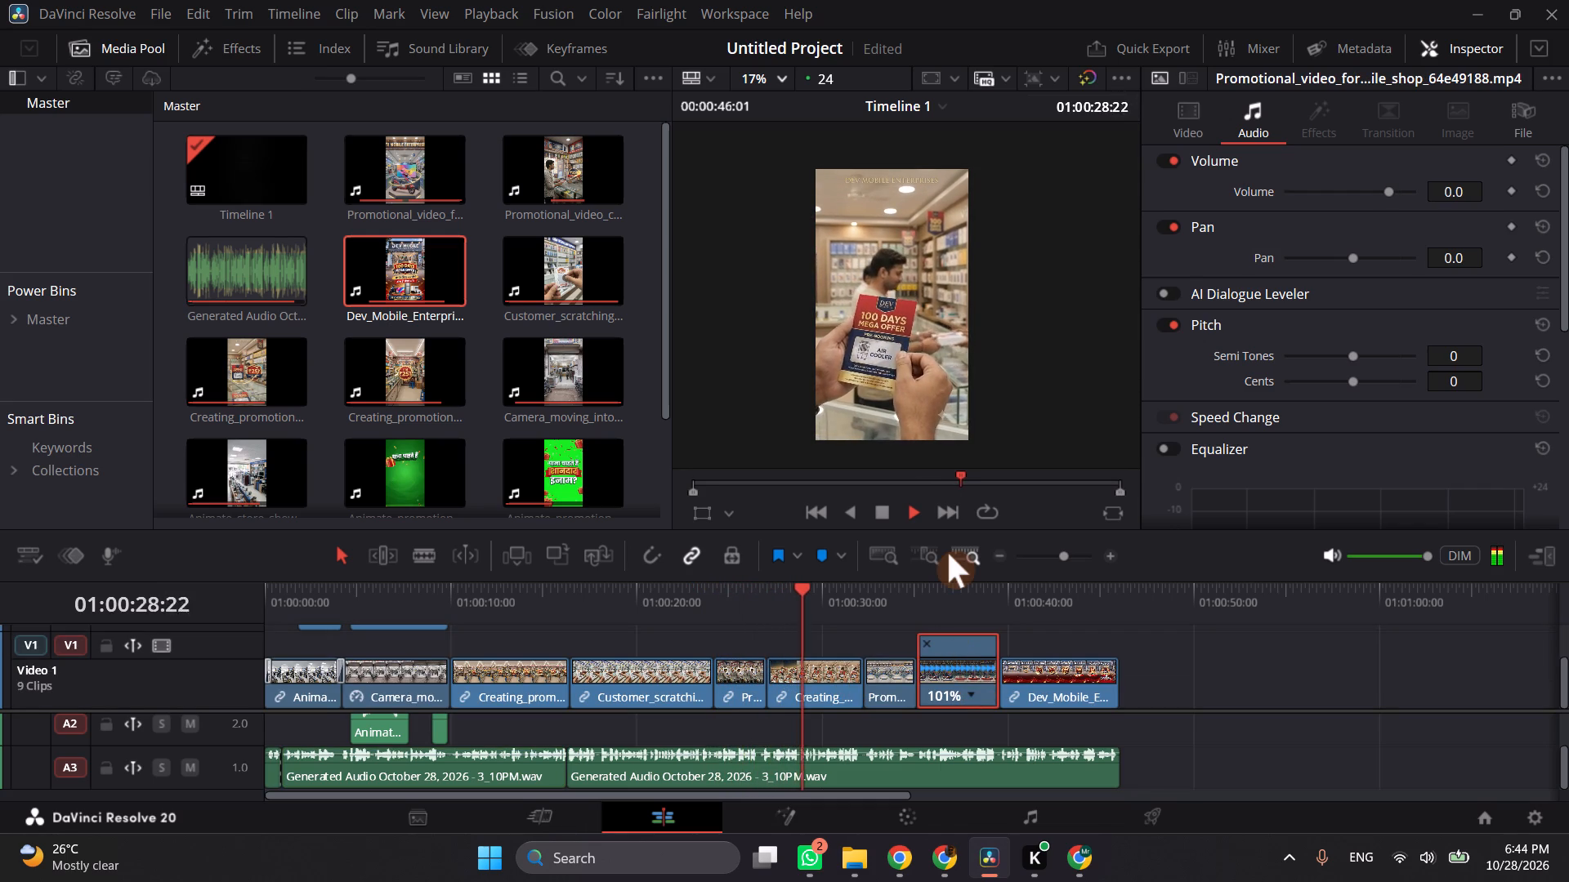
pyautogui.hotkey('ctrl', 'r')
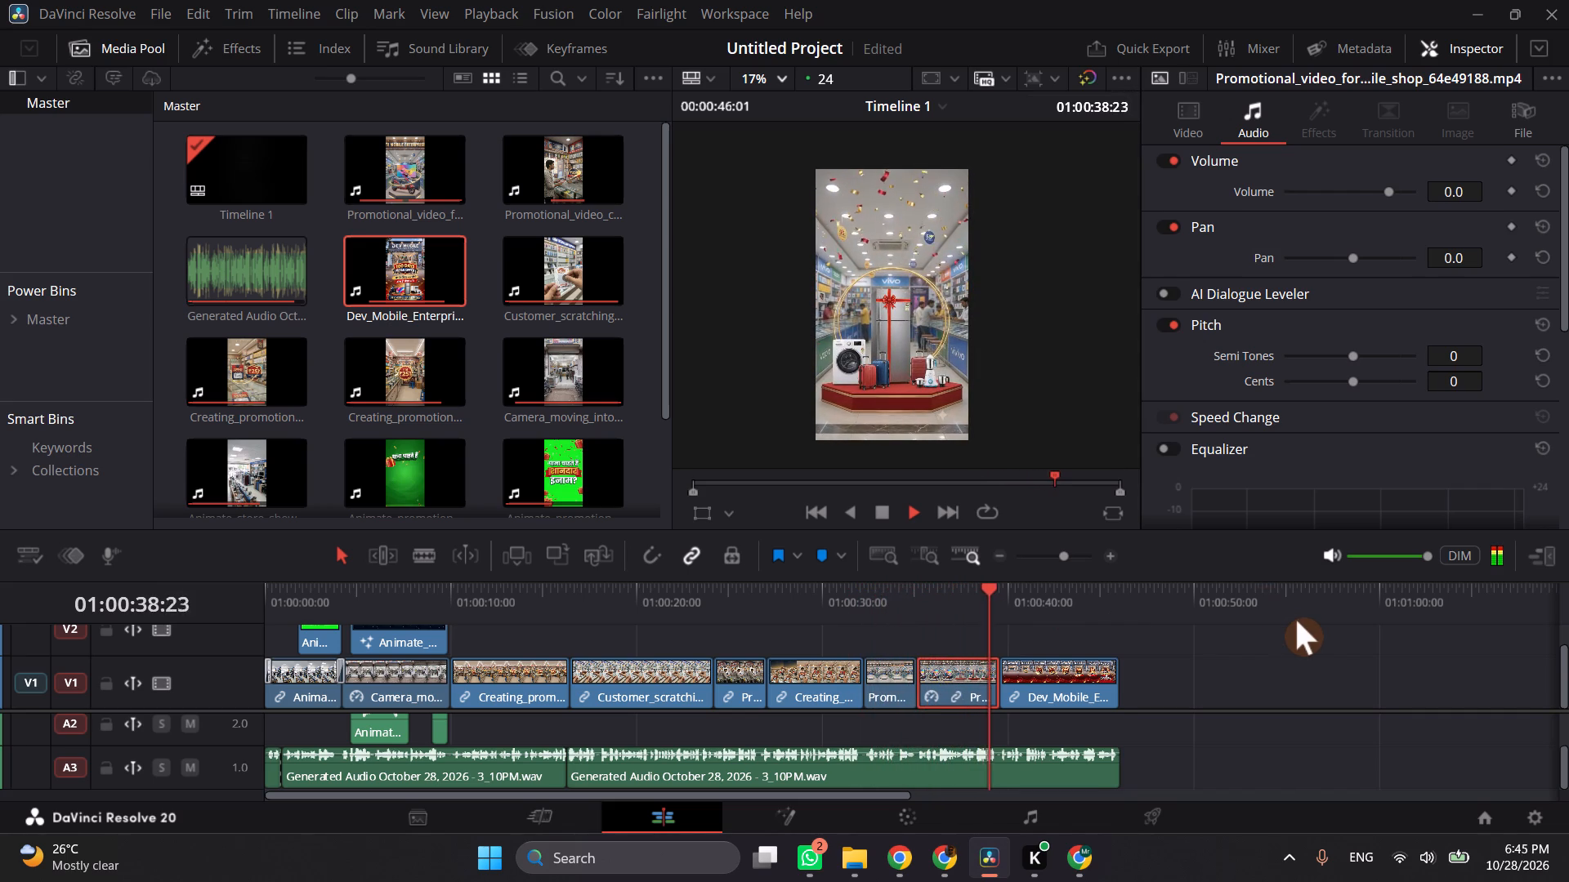
pyautogui.press('space')
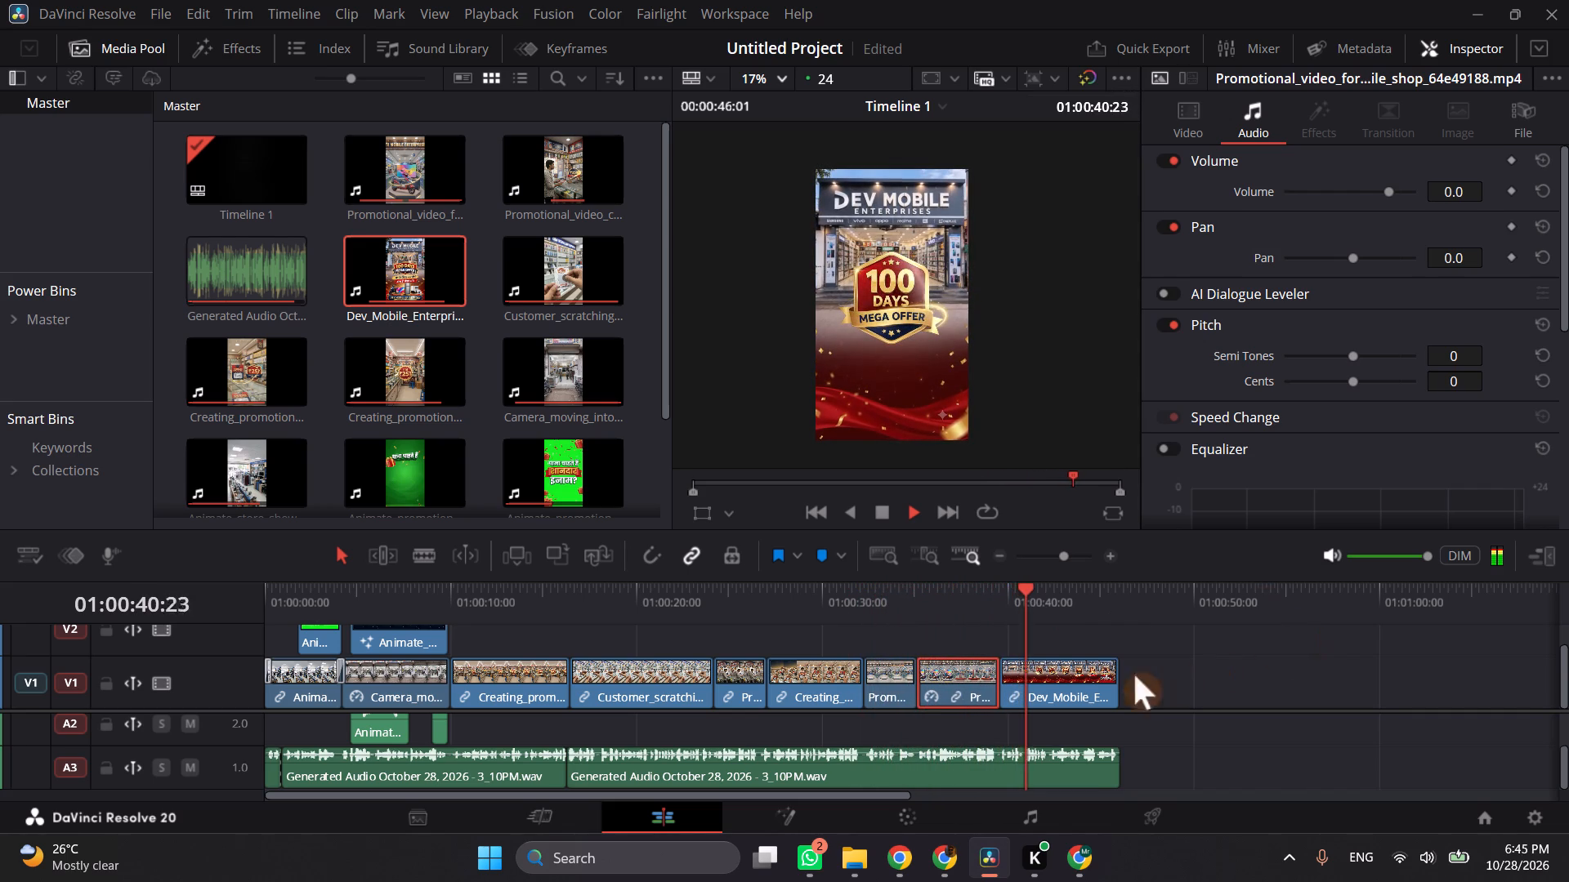
# Preview the BUBBLE POP sound effect from the FX power bin and place it on A2 past the end of the edit, at about 01:00:53:00.
pyautogui.scroll(-3, 892, 688)
pyautogui.click(58, 323)
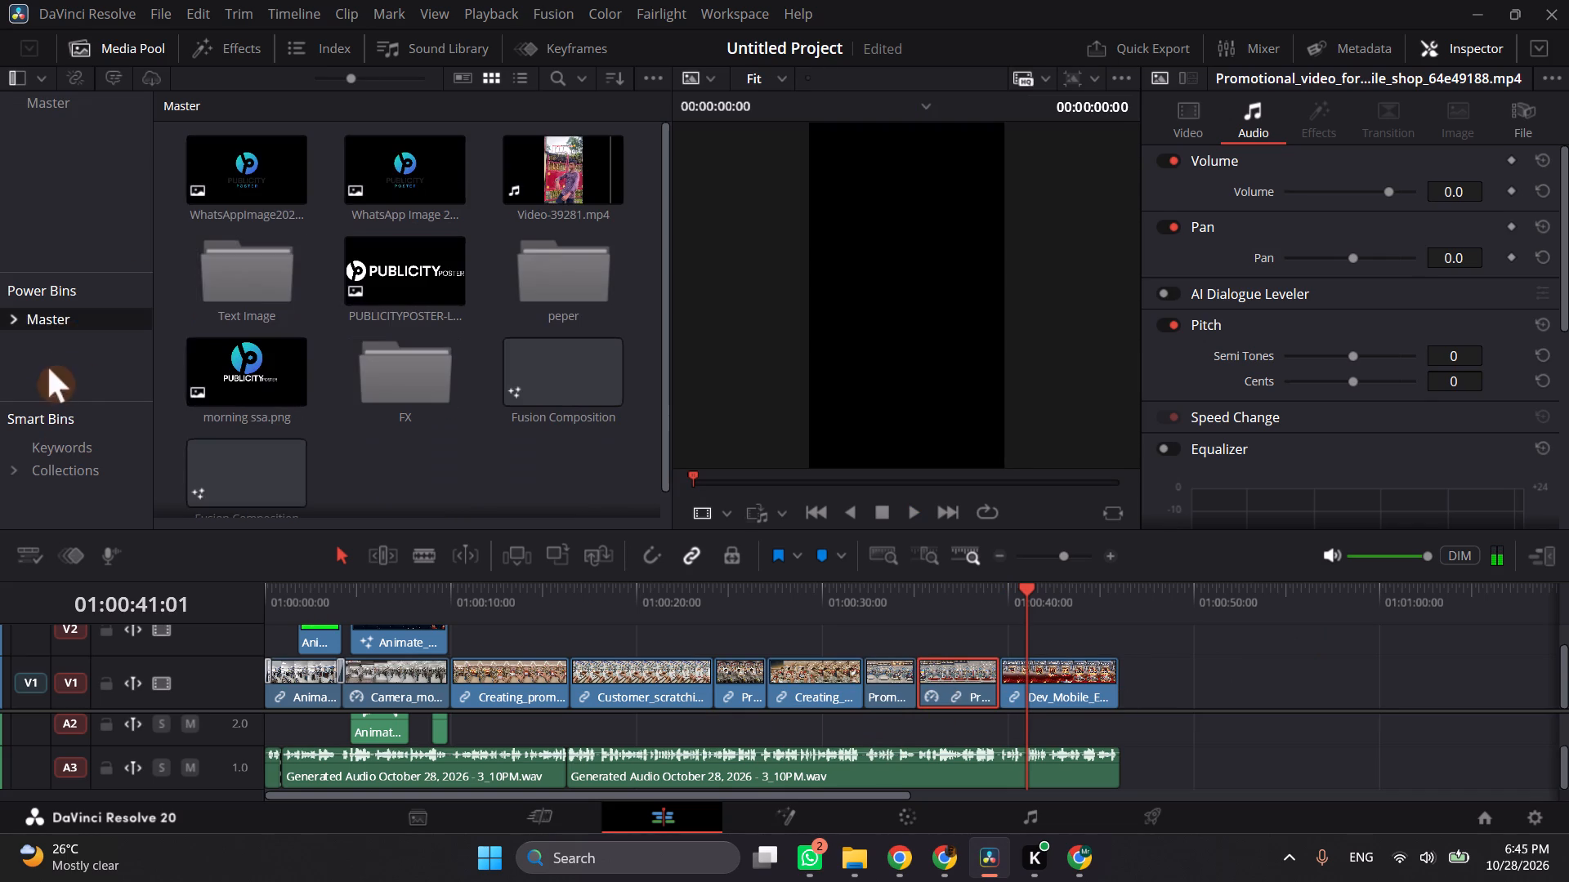
pyautogui.doubleClick(378, 390)
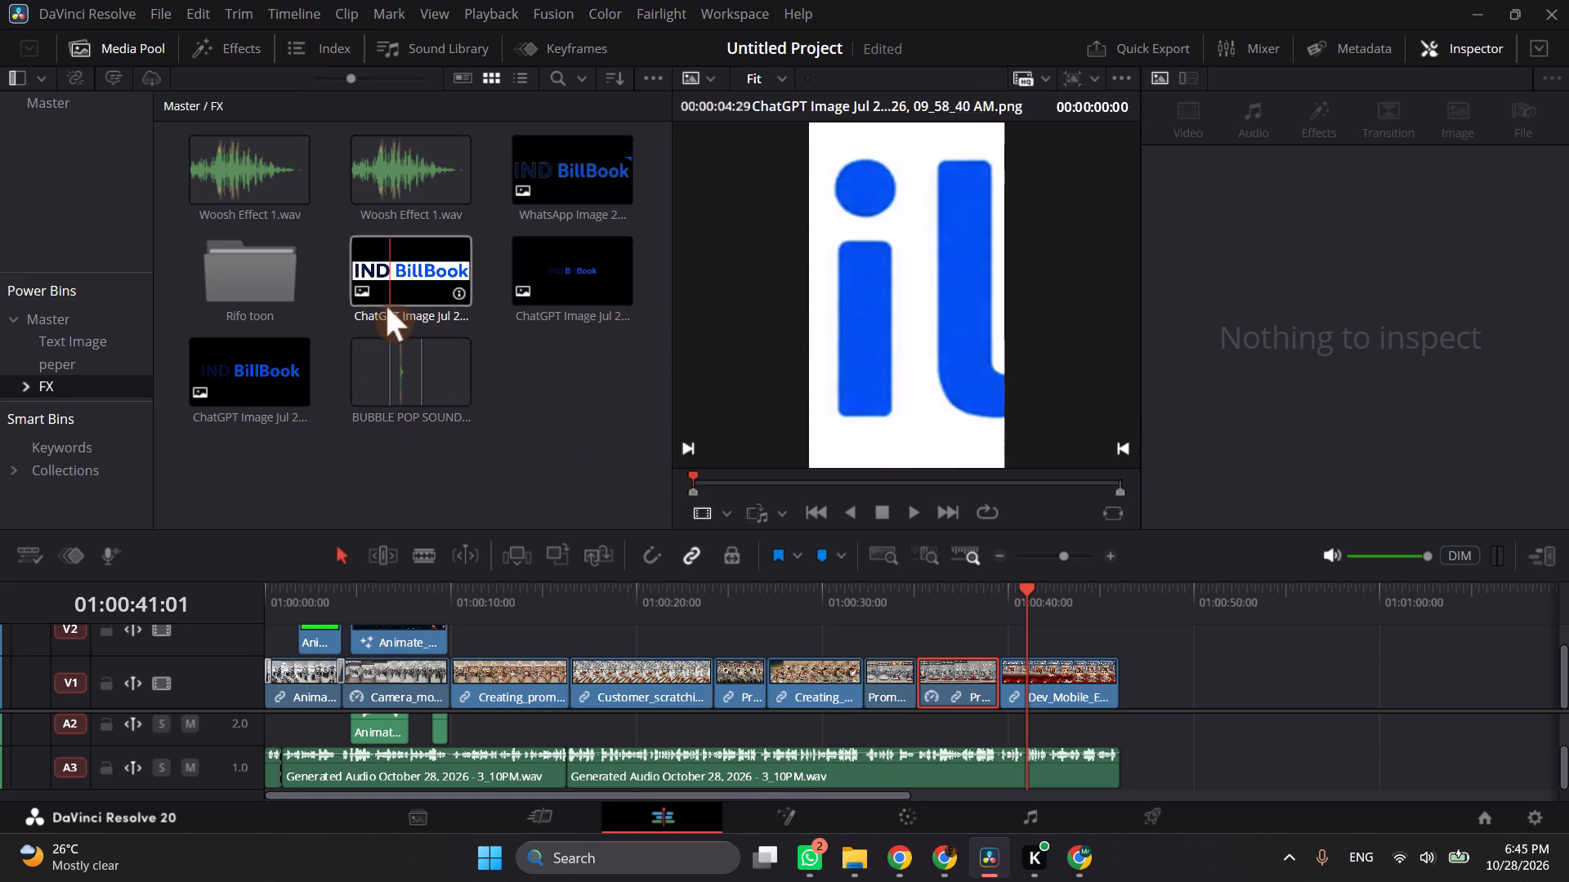
pyautogui.click(378, 373)
pyautogui.press('space')
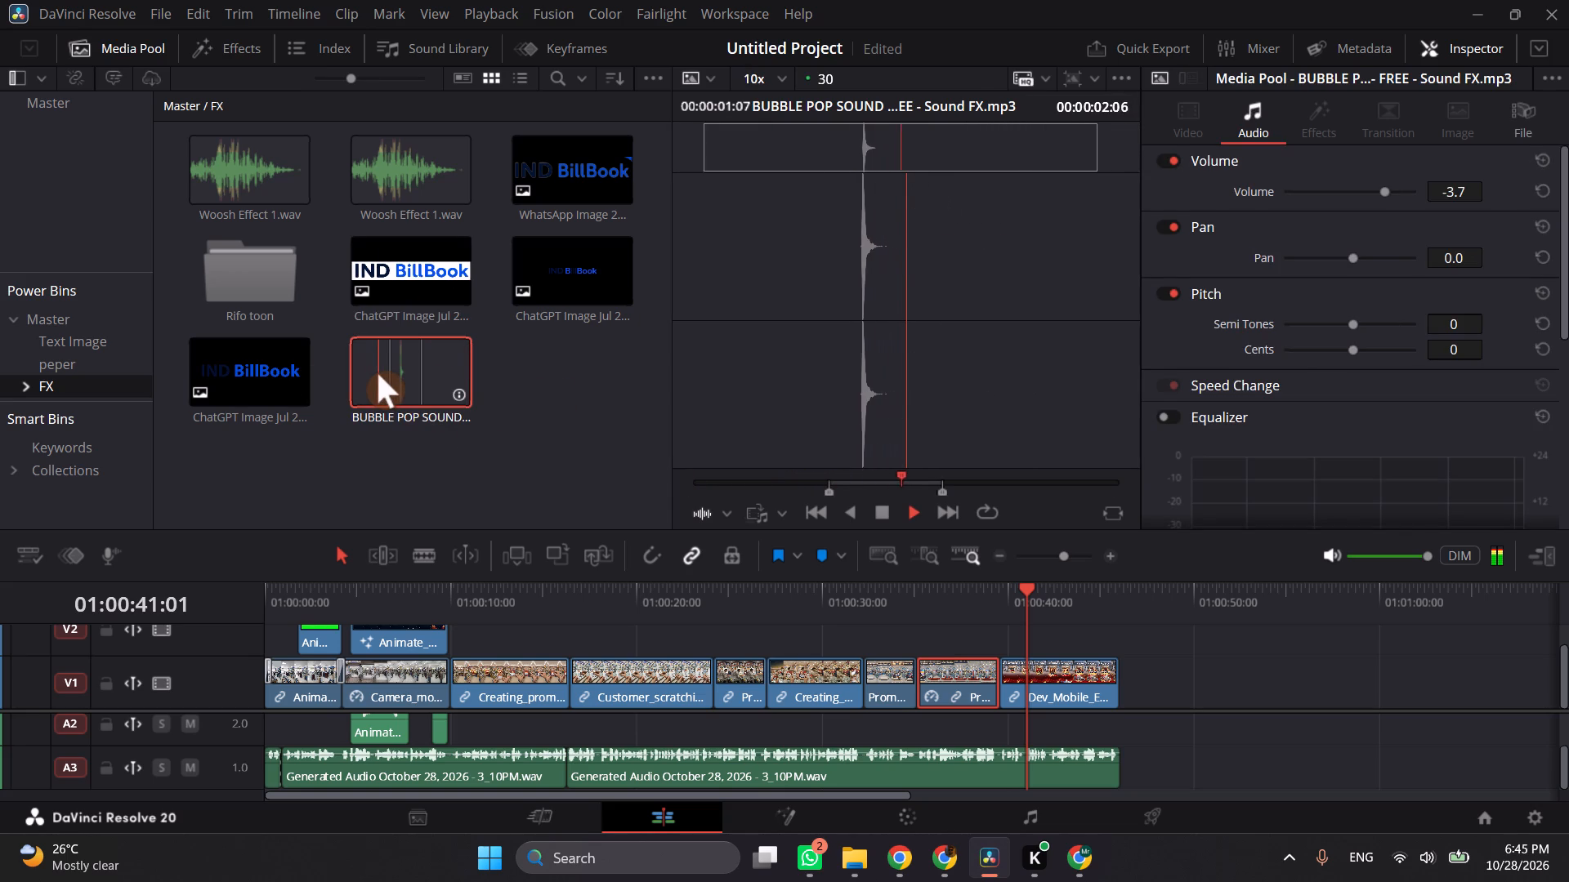
pyautogui.press('space')
pyautogui.moveTo(387, 366); pyautogui.dragTo(1152, 707)
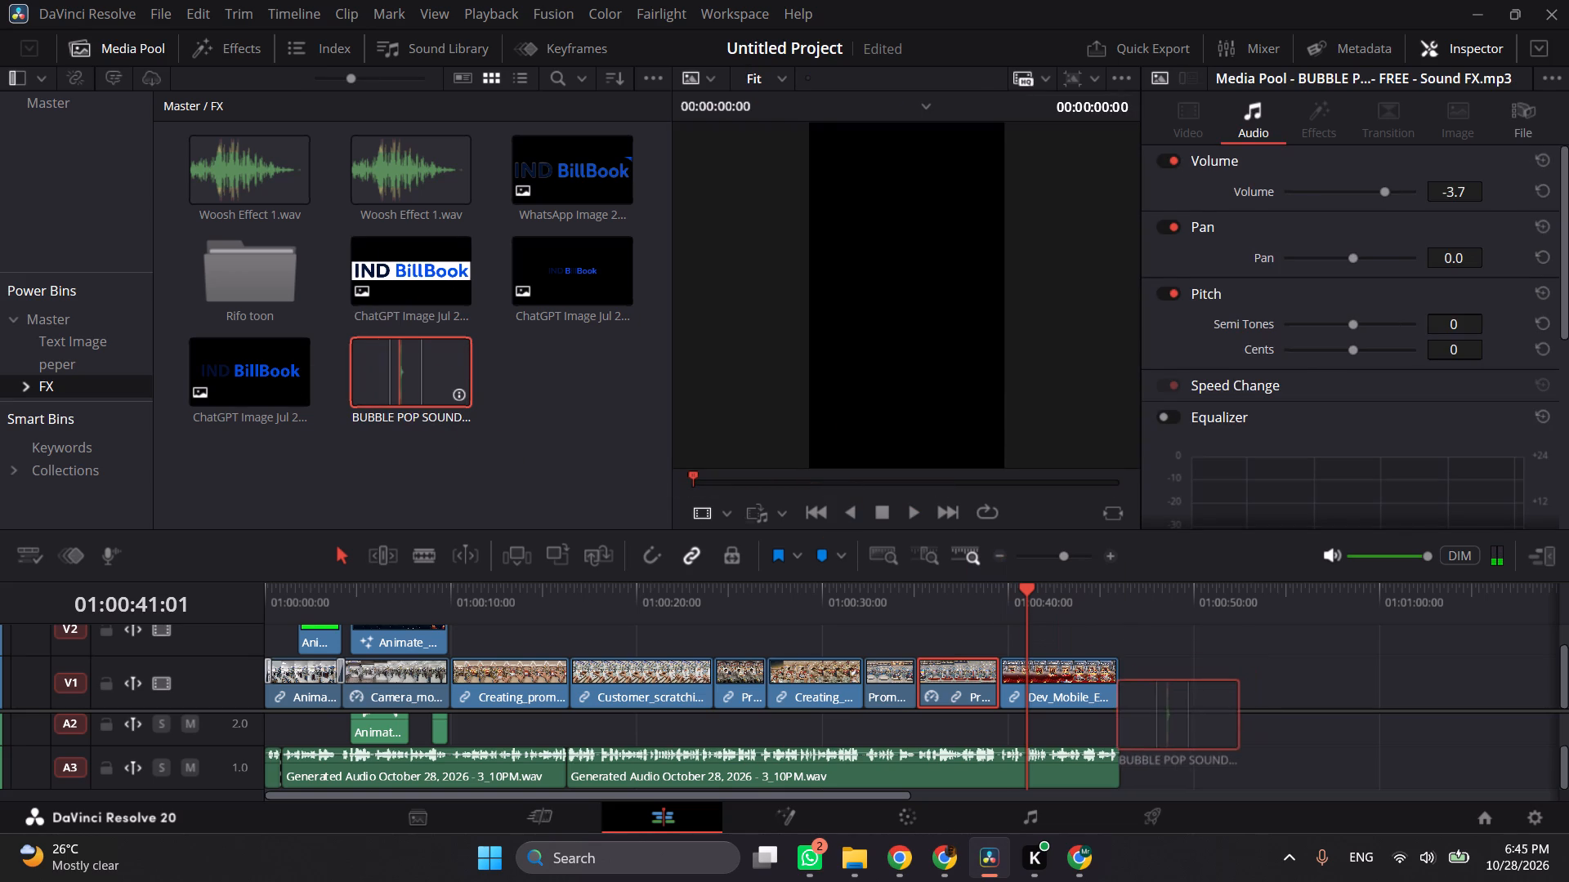
pyautogui.moveTo(1152, 707); pyautogui.dragTo(1249, 742)
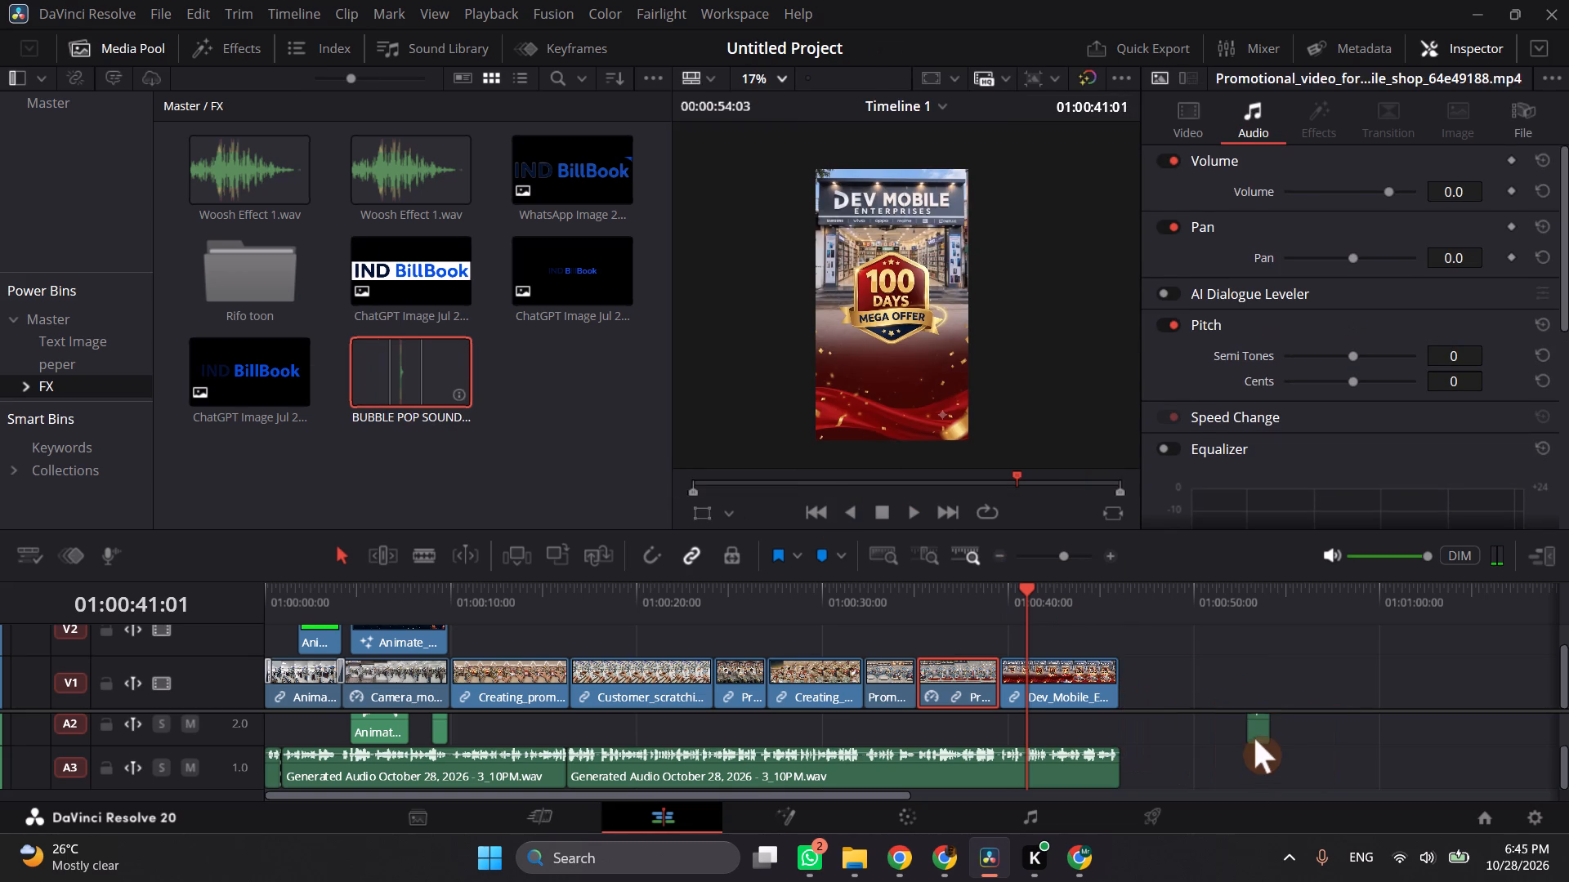
# Move the bubble pop effect down to a new audio track A4 and align it with the start of the closing Dev_Mobile_Enterprises clip.
pyautogui.click(1254, 738)
pyautogui.moveTo(1247, 733); pyautogui.dragTo(1237, 757)
pyautogui.hotkey('ctrl', 'z')
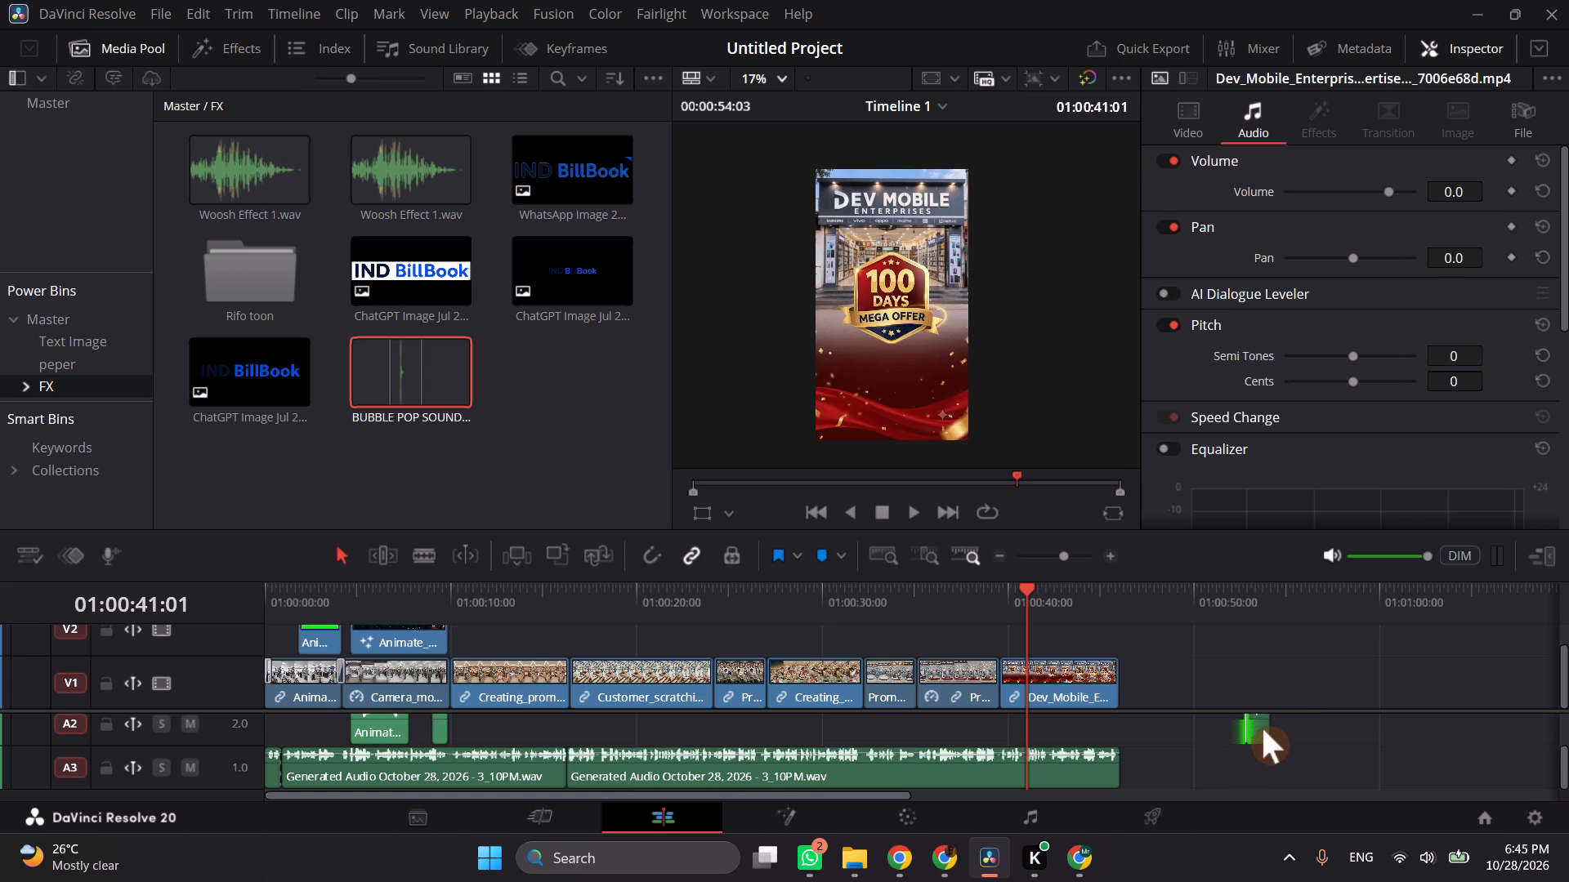
pyautogui.click(1263, 728)
pyautogui.moveTo(1260, 725); pyautogui.dragTo(1194, 786)
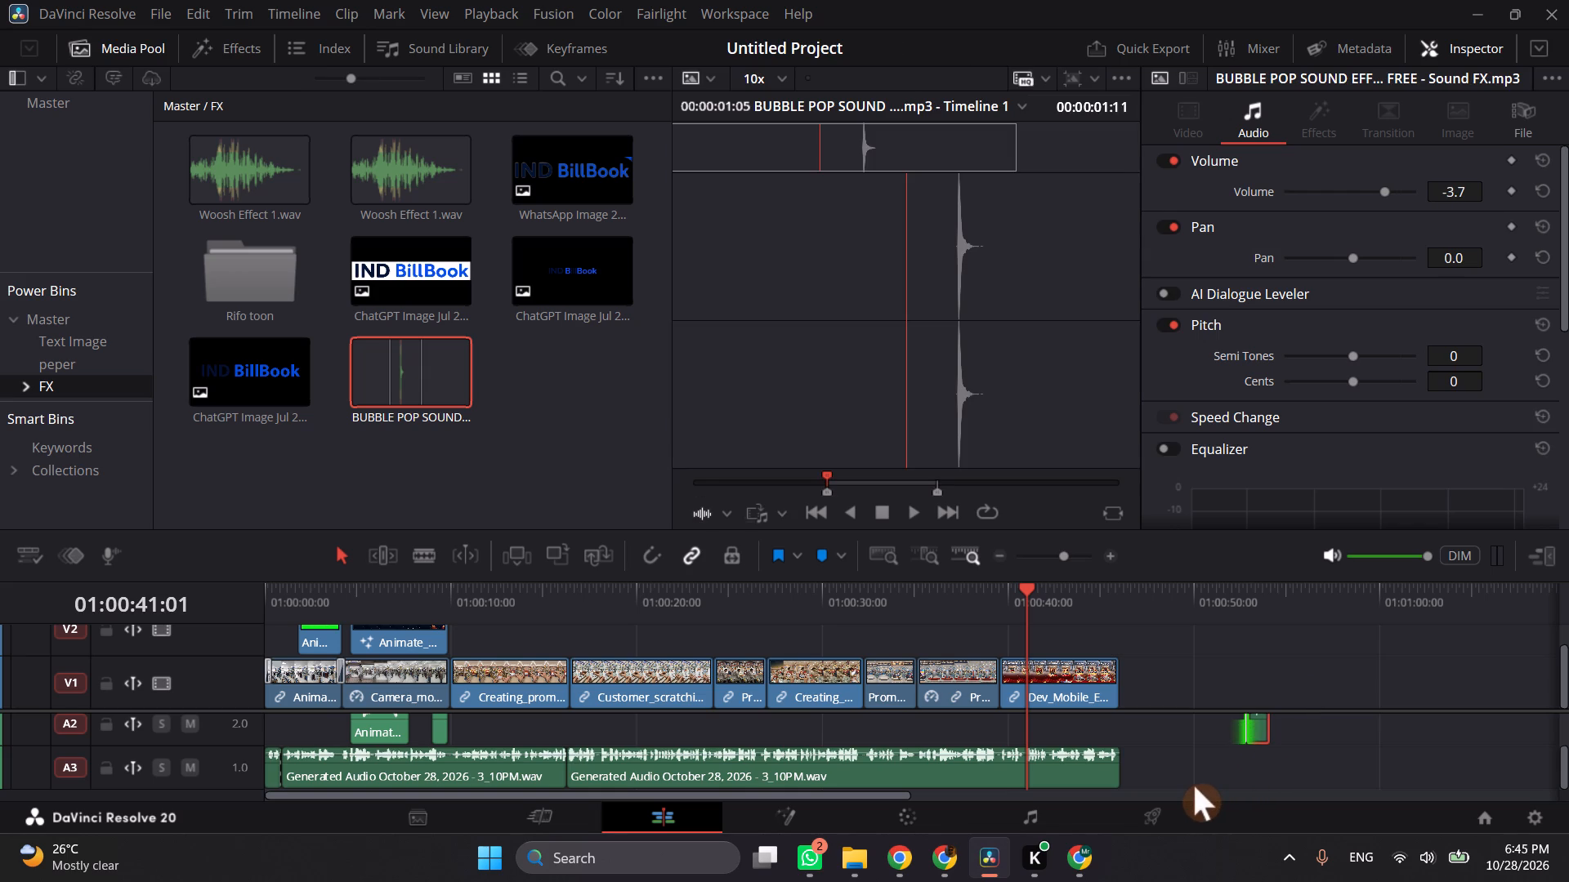
pyautogui.moveTo(1194, 786); pyautogui.dragTo(1192, 784)
pyautogui.click(1290, 720)
pyautogui.click(1257, 728)
pyautogui.moveTo(1261, 720); pyautogui.dragTo(1233, 737)
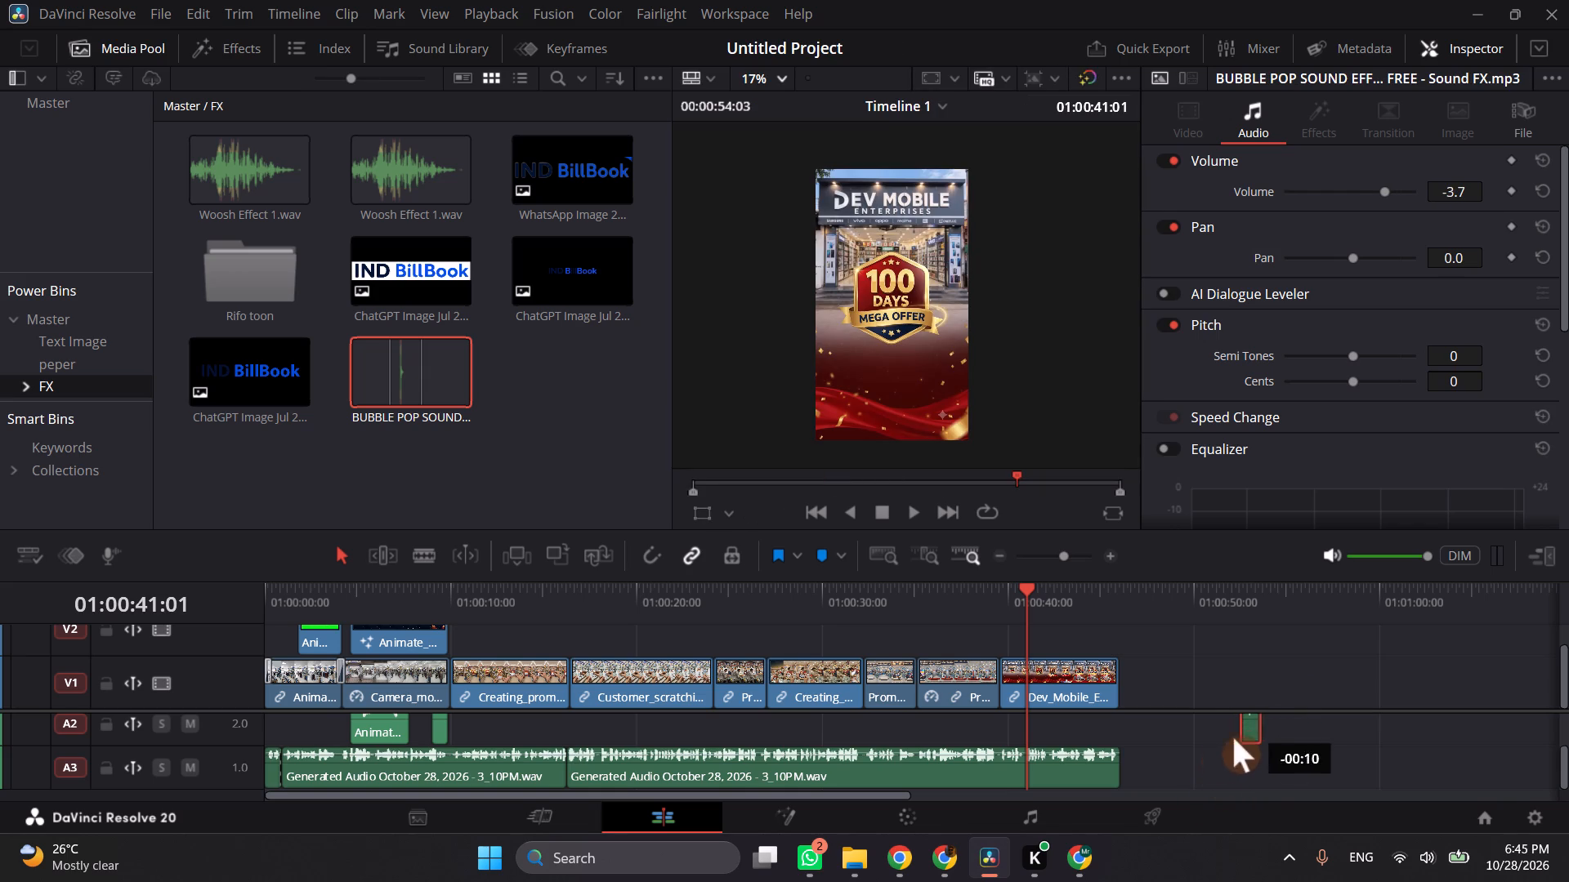
pyautogui.moveTo(1233, 737); pyautogui.dragTo(1178, 768)
pyautogui.scroll(-1, 1146, 756)
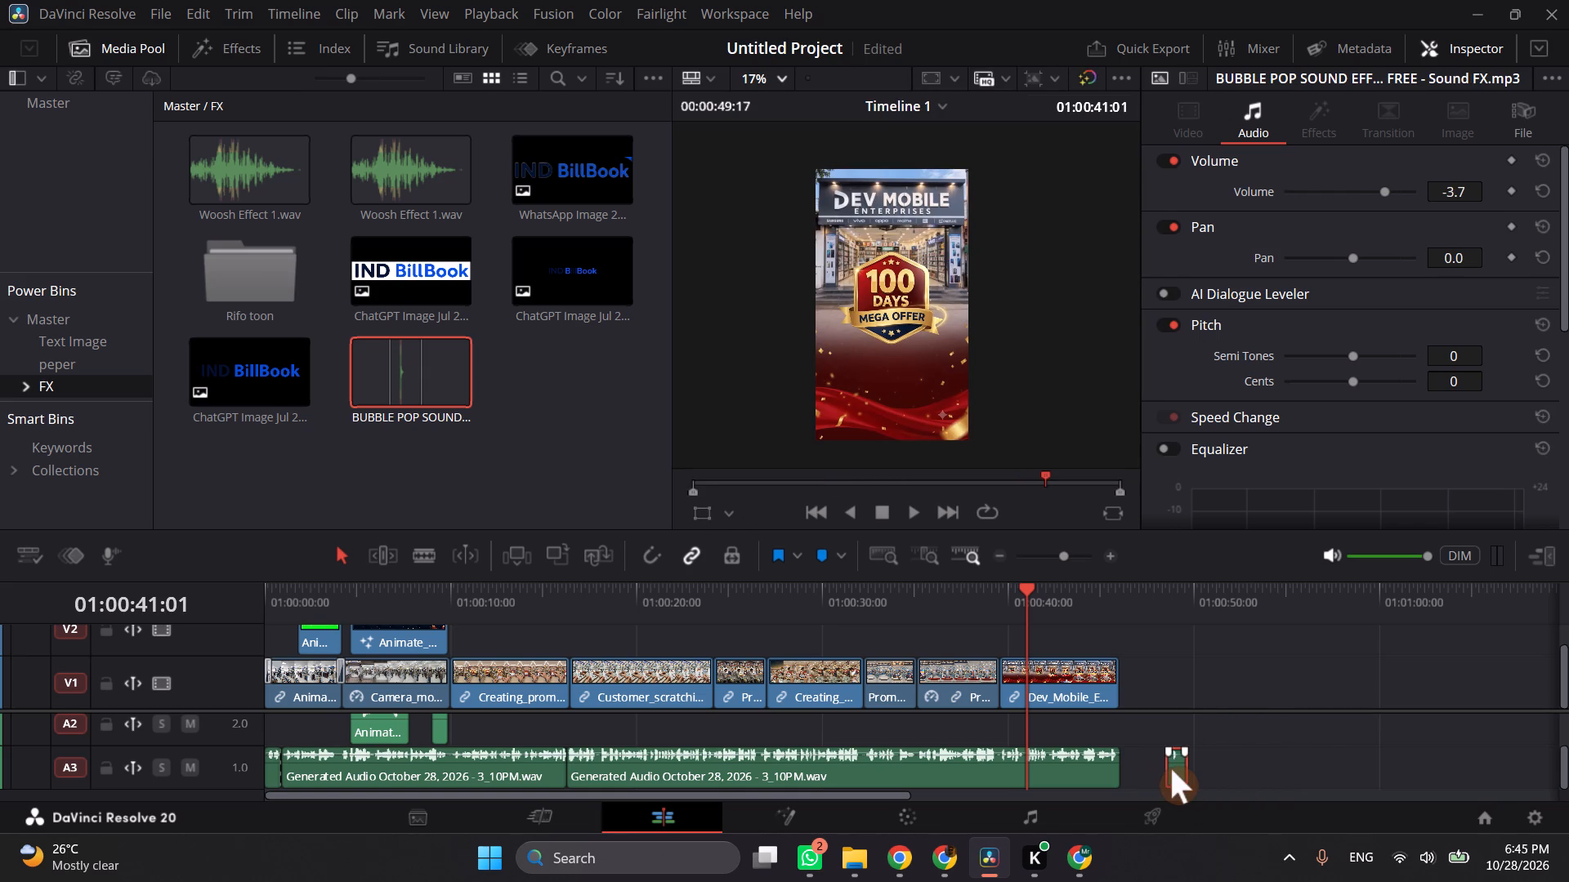
pyautogui.hotkey('alt', 'Down')
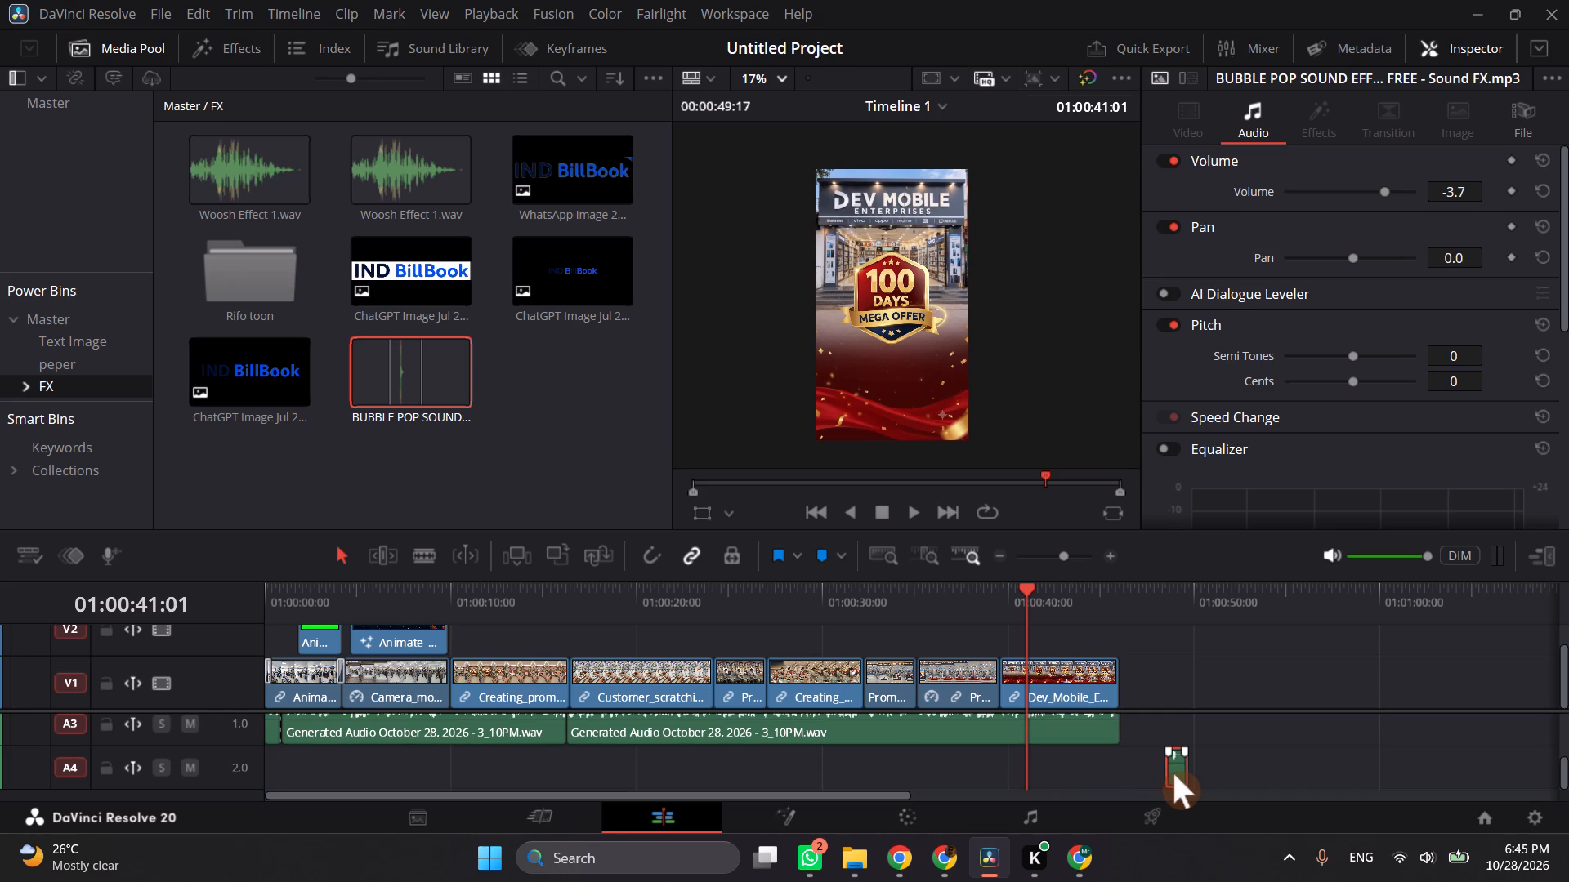
pyautogui.moveTo(1173, 773); pyautogui.dragTo(1061, 795)
pyautogui.moveTo(1175, 771); pyautogui.dragTo(1008, 769)
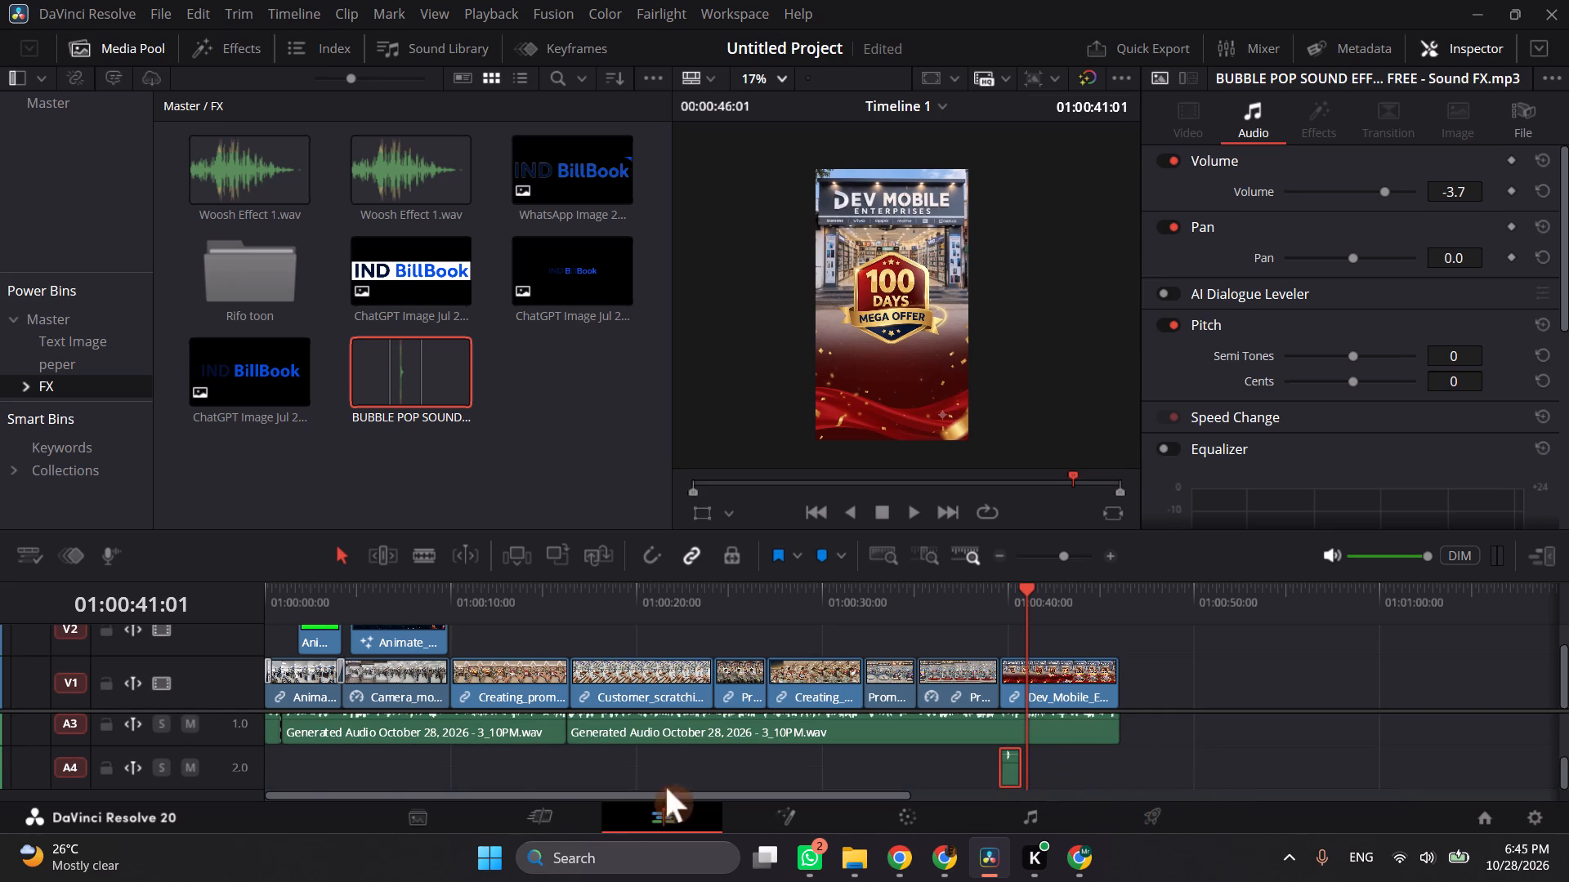
# Change the track type of audio track A4 to Mono.
pyautogui.rightClick(247, 767)
pyautogui.click(336, 702)
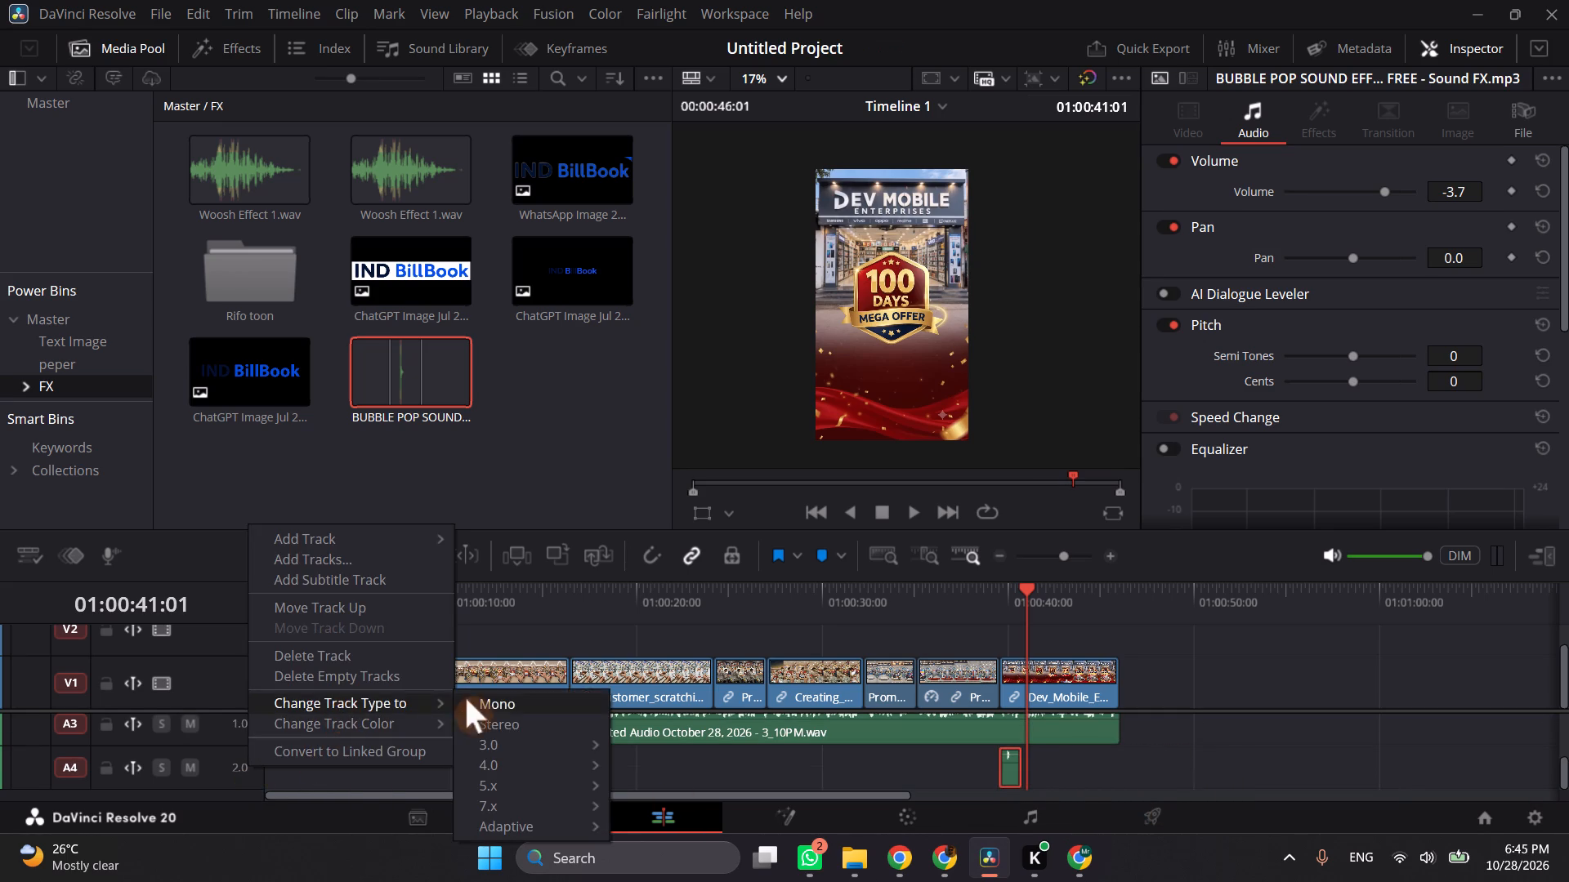
pyautogui.click(507, 706)
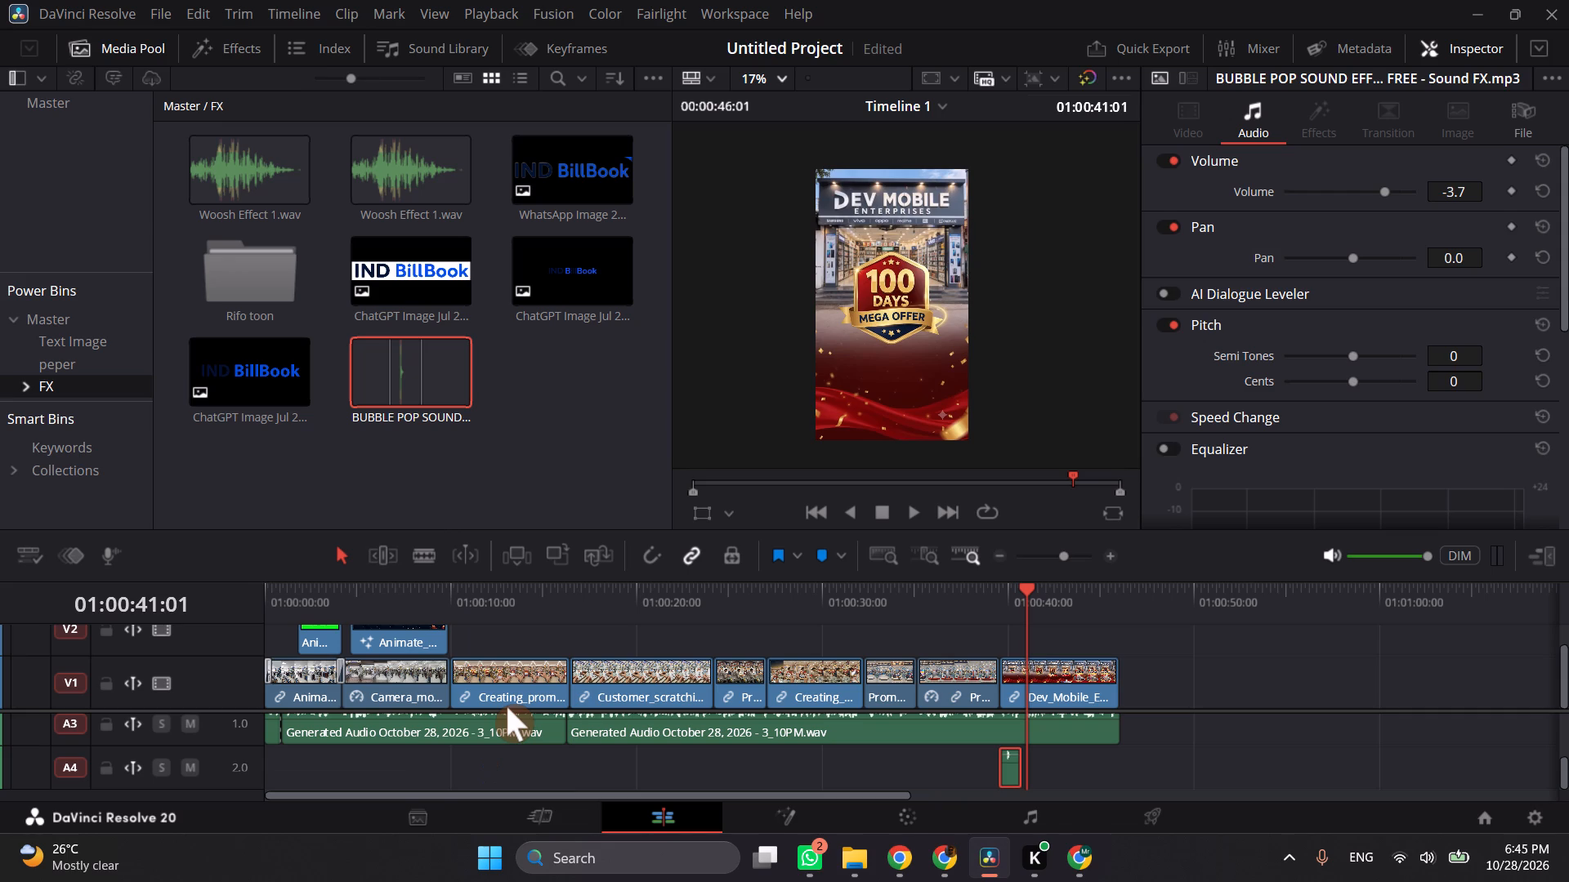
# Fine-tune the bubble pop effect on A4 to start just before the cut to the closing clip, playing across the cut to check its timing.
pyautogui.click(999, 604)
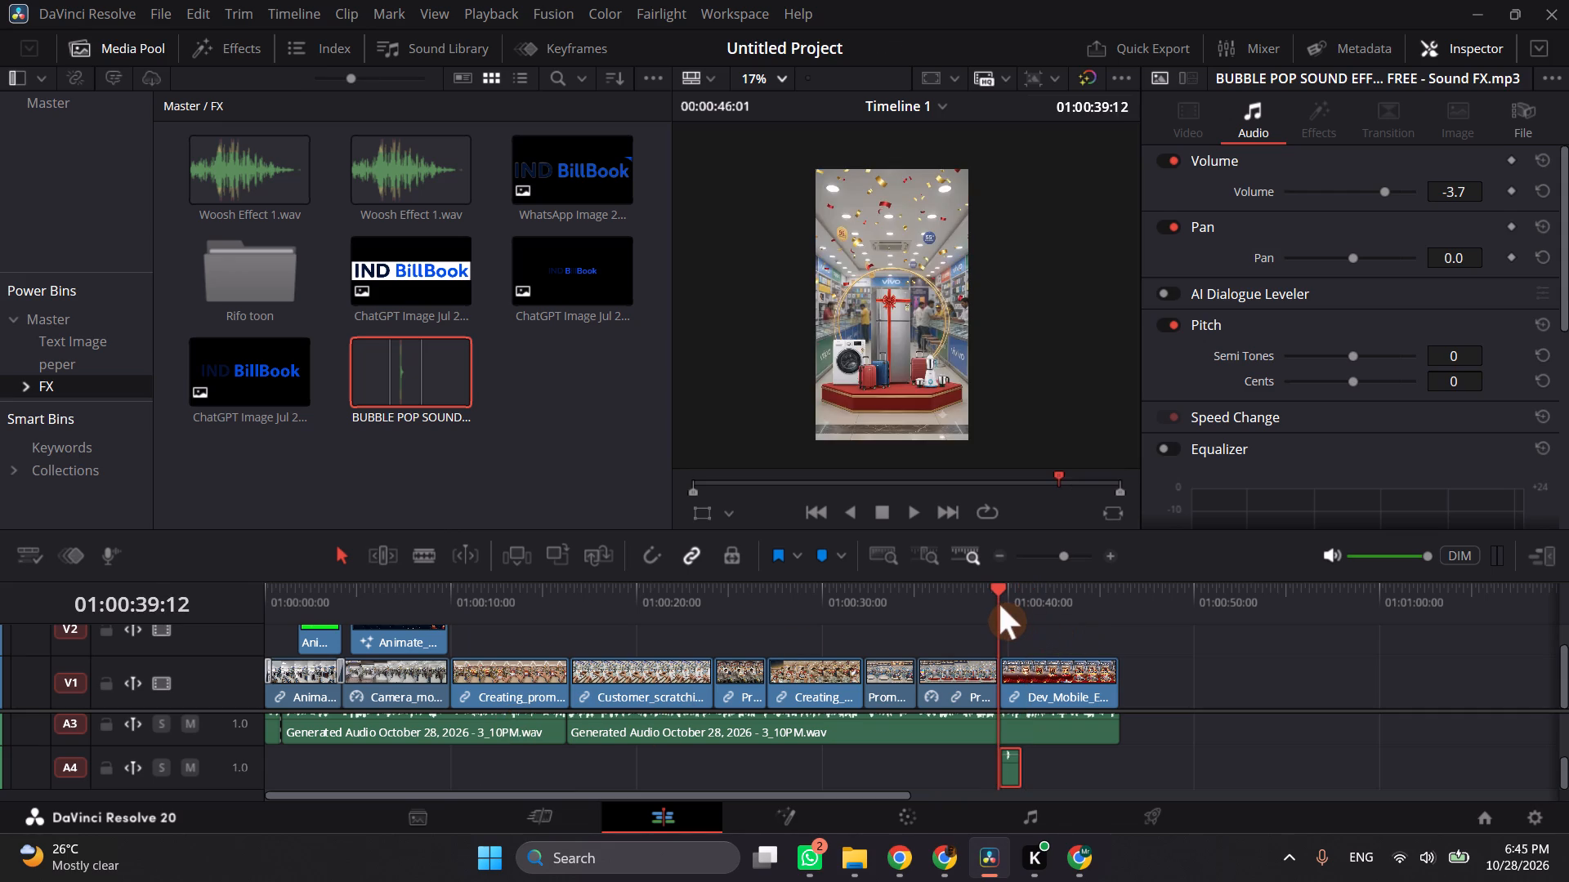
pyautogui.press('space')
pyautogui.press('space')
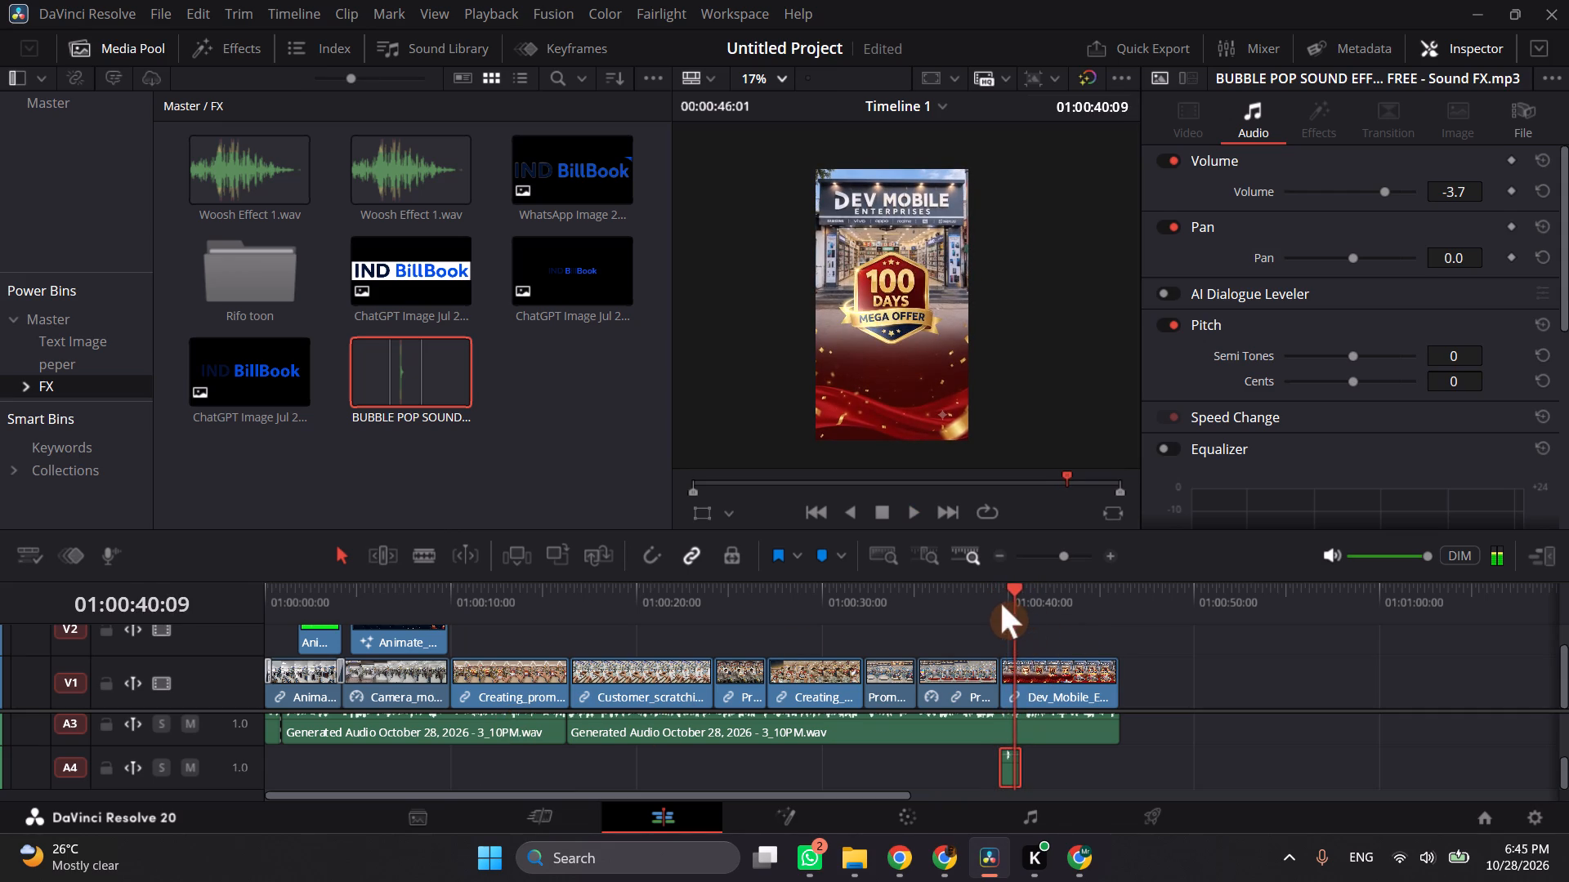
pyautogui.click(1001, 604)
pyautogui.press('space')
pyautogui.press('space')
pyautogui.click(1013, 778)
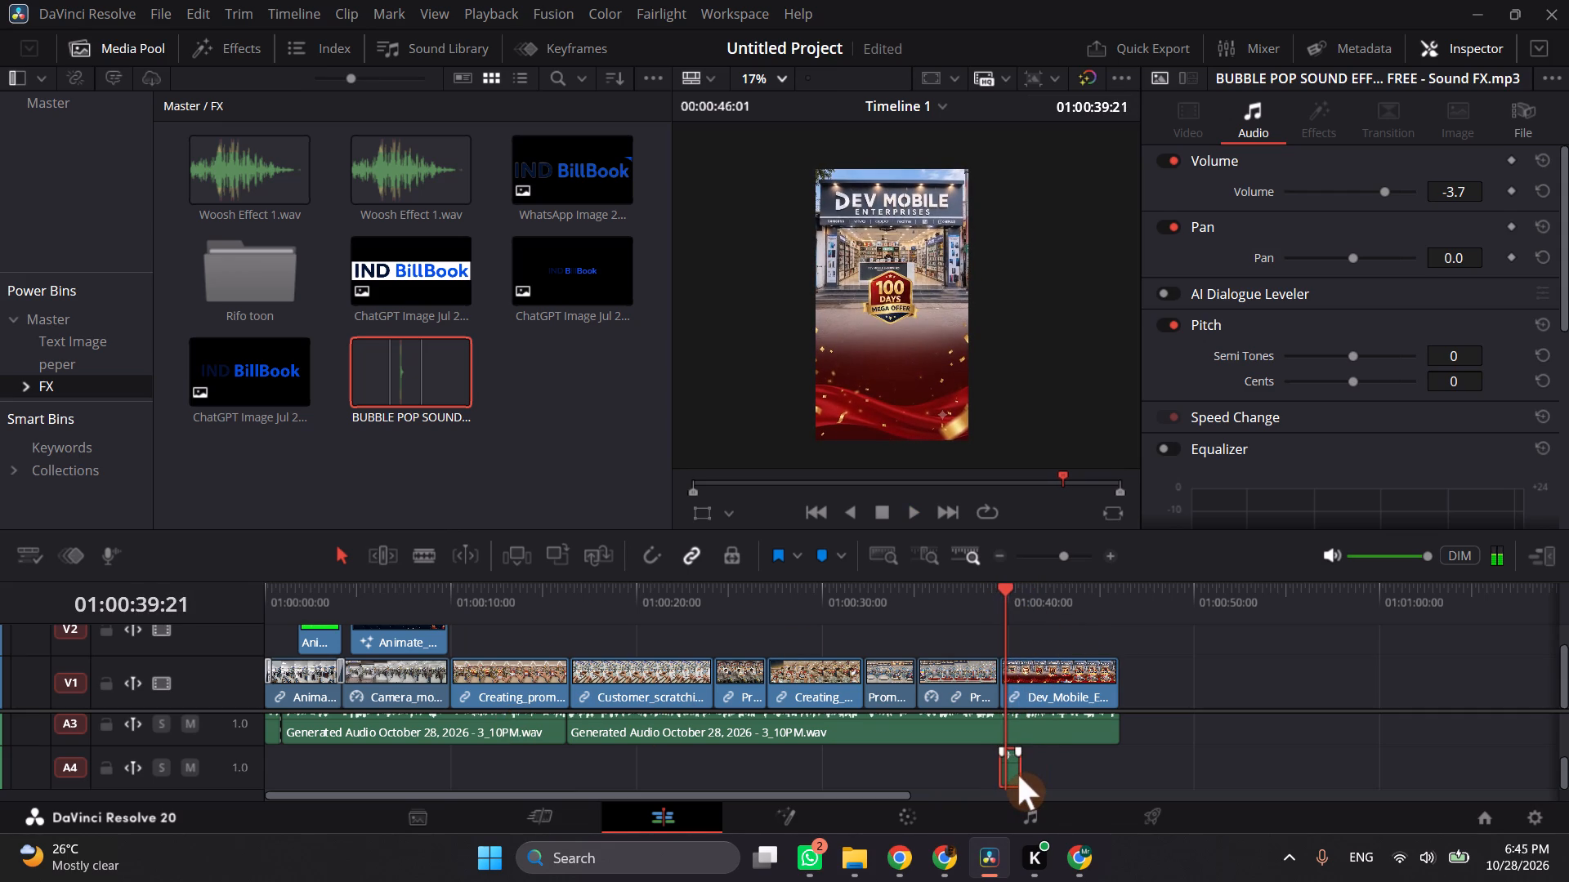
pyautogui.click(993, 608)
pyautogui.press('space')
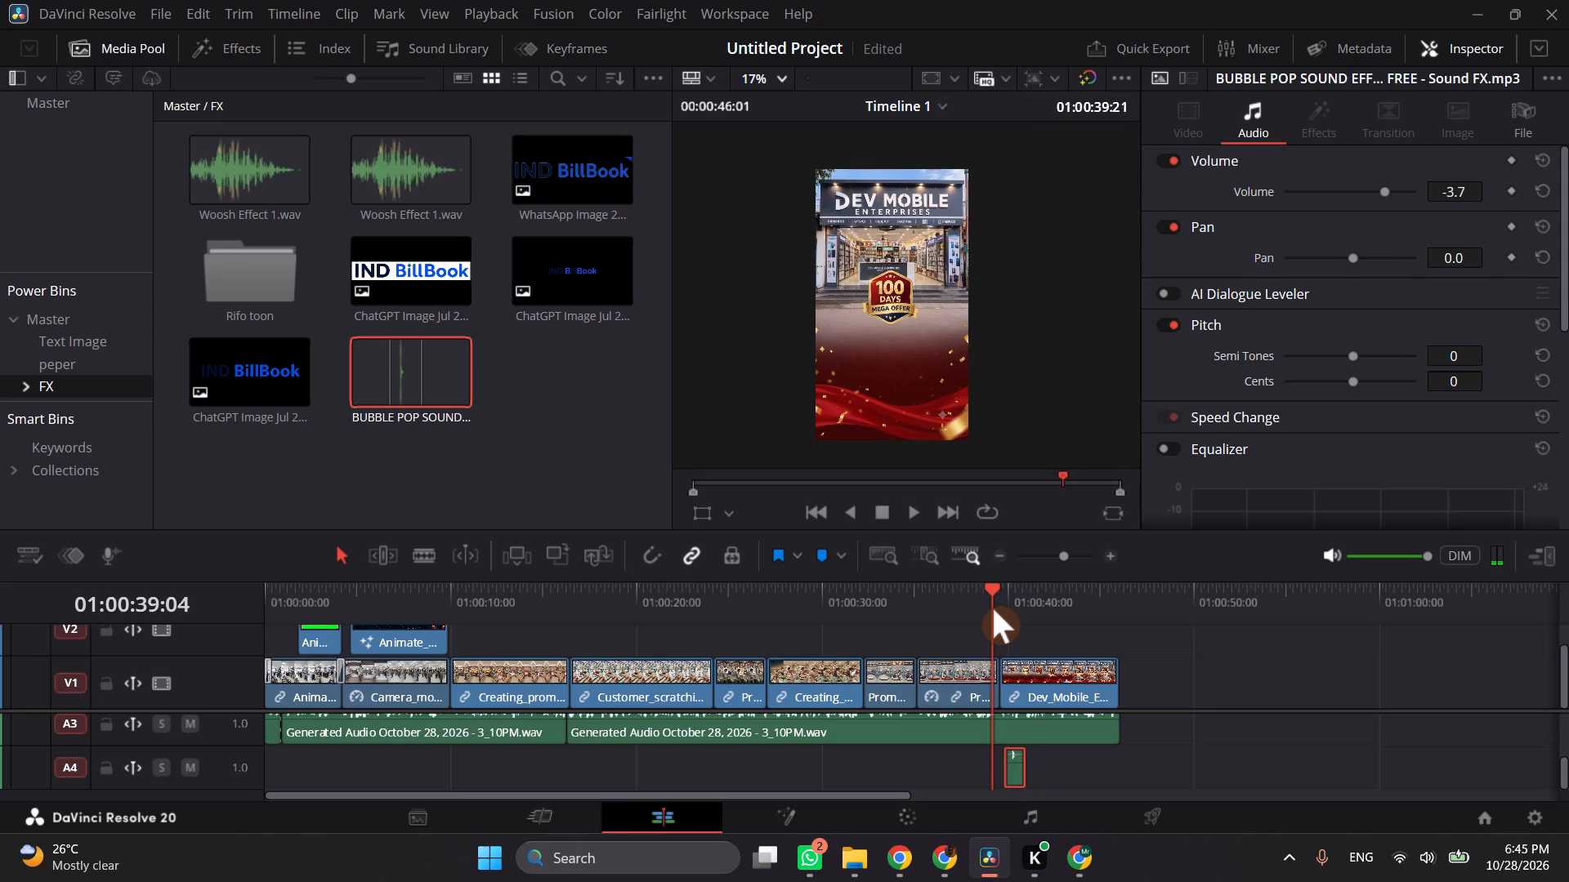
pyautogui.press('space')
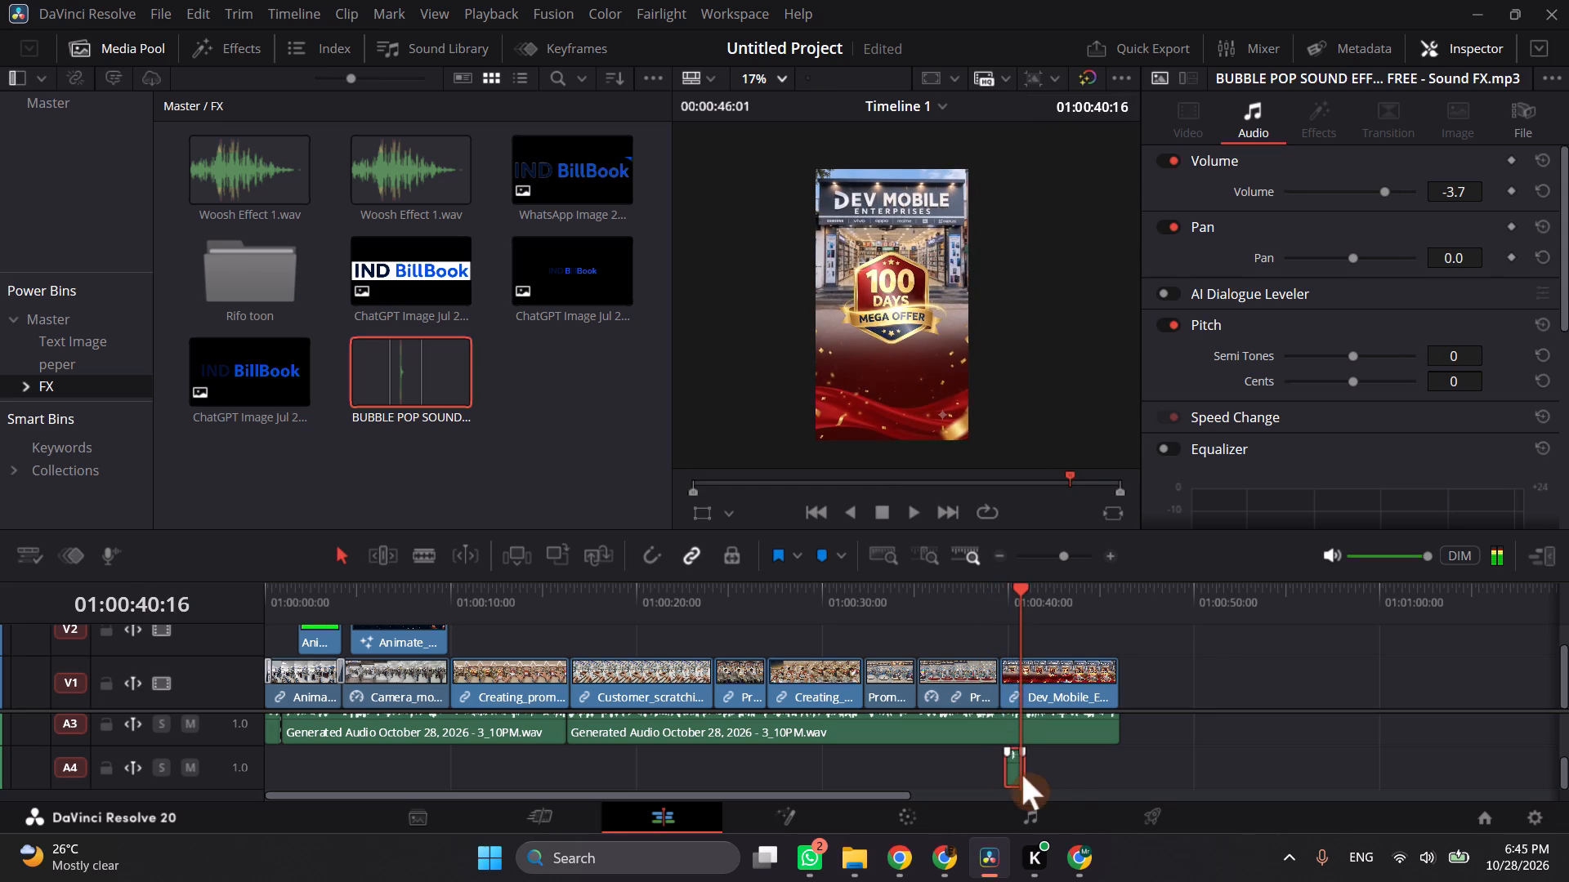
pyautogui.moveTo(1016, 764); pyautogui.dragTo(1008, 770)
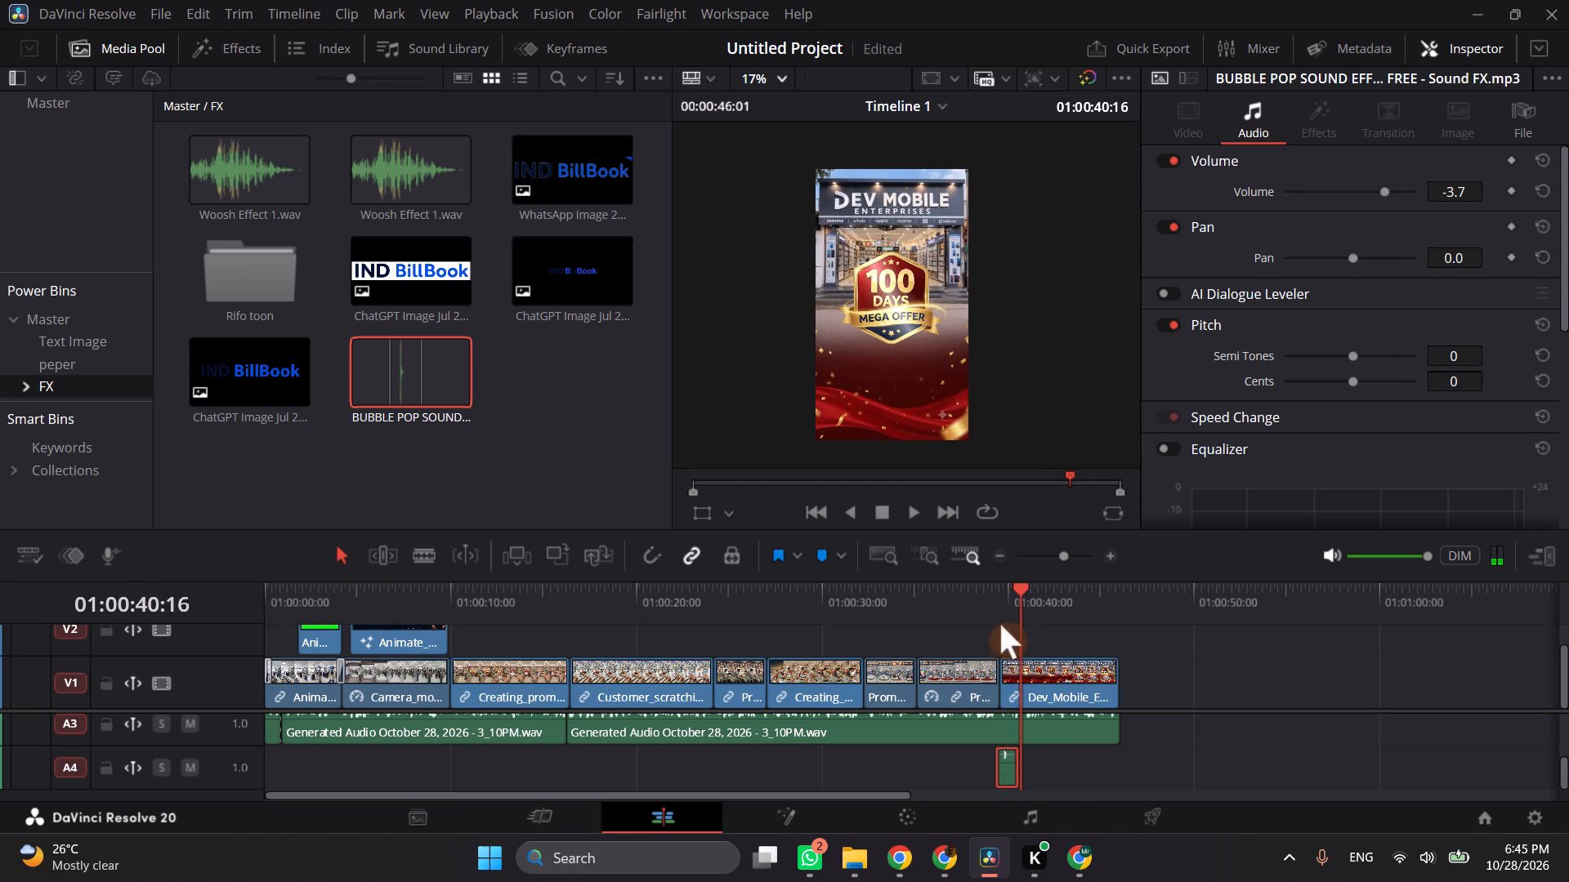
pyautogui.click(999, 605)
pyautogui.press('space')
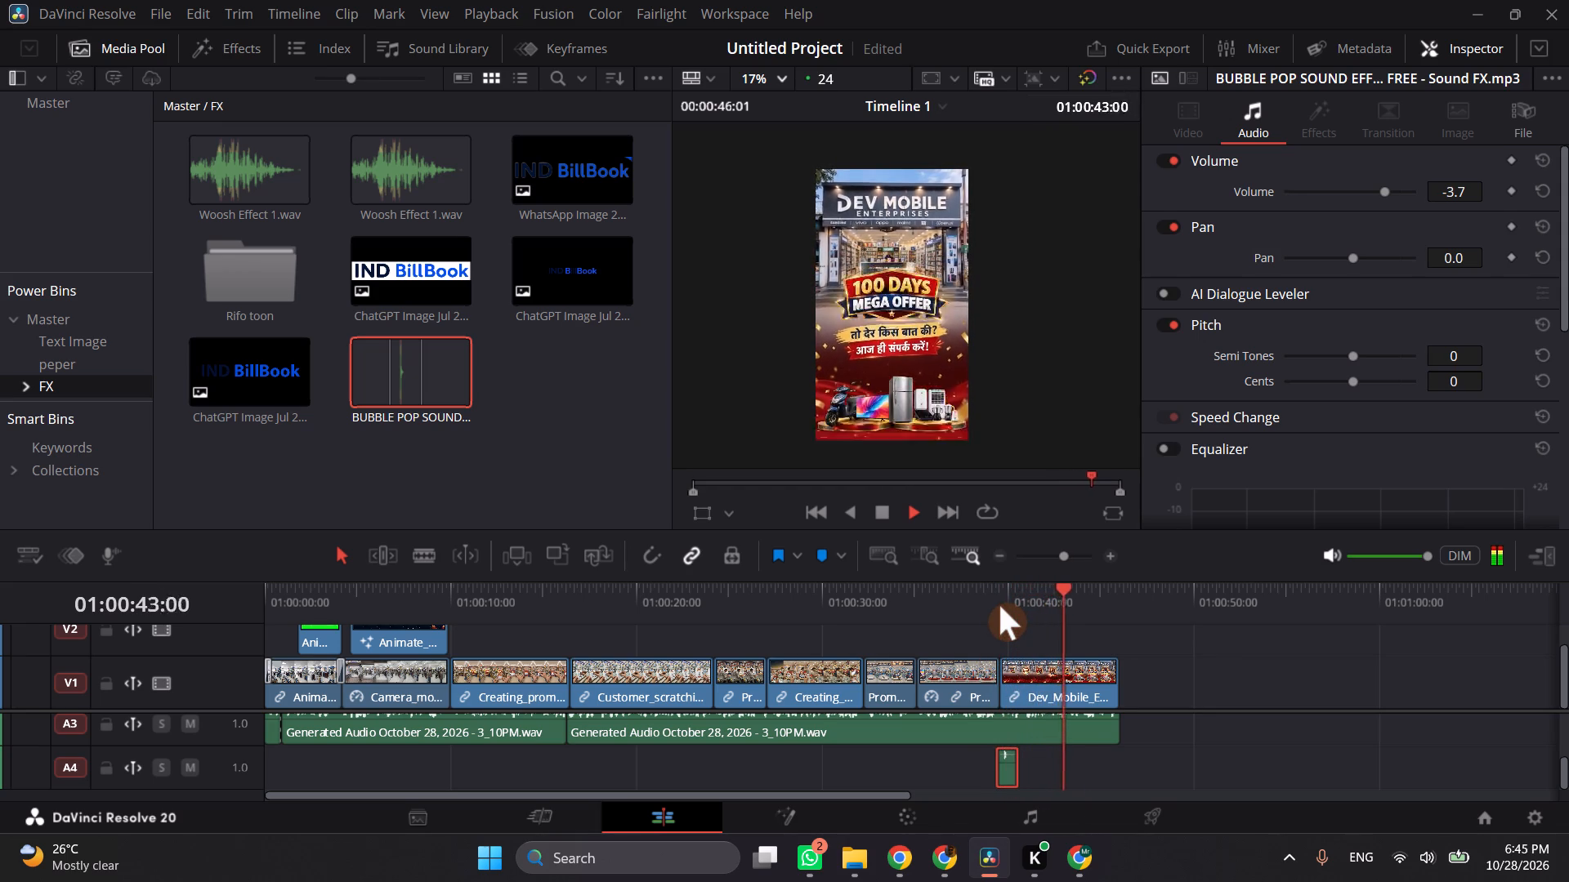
pyautogui.press('space')
# Add the second Woosh Effect 1.wav from the FX bin to A4 after the bubble pop, at about 01:00:41:20.
pyautogui.moveTo(402, 185); pyautogui.dragTo(953, 641)
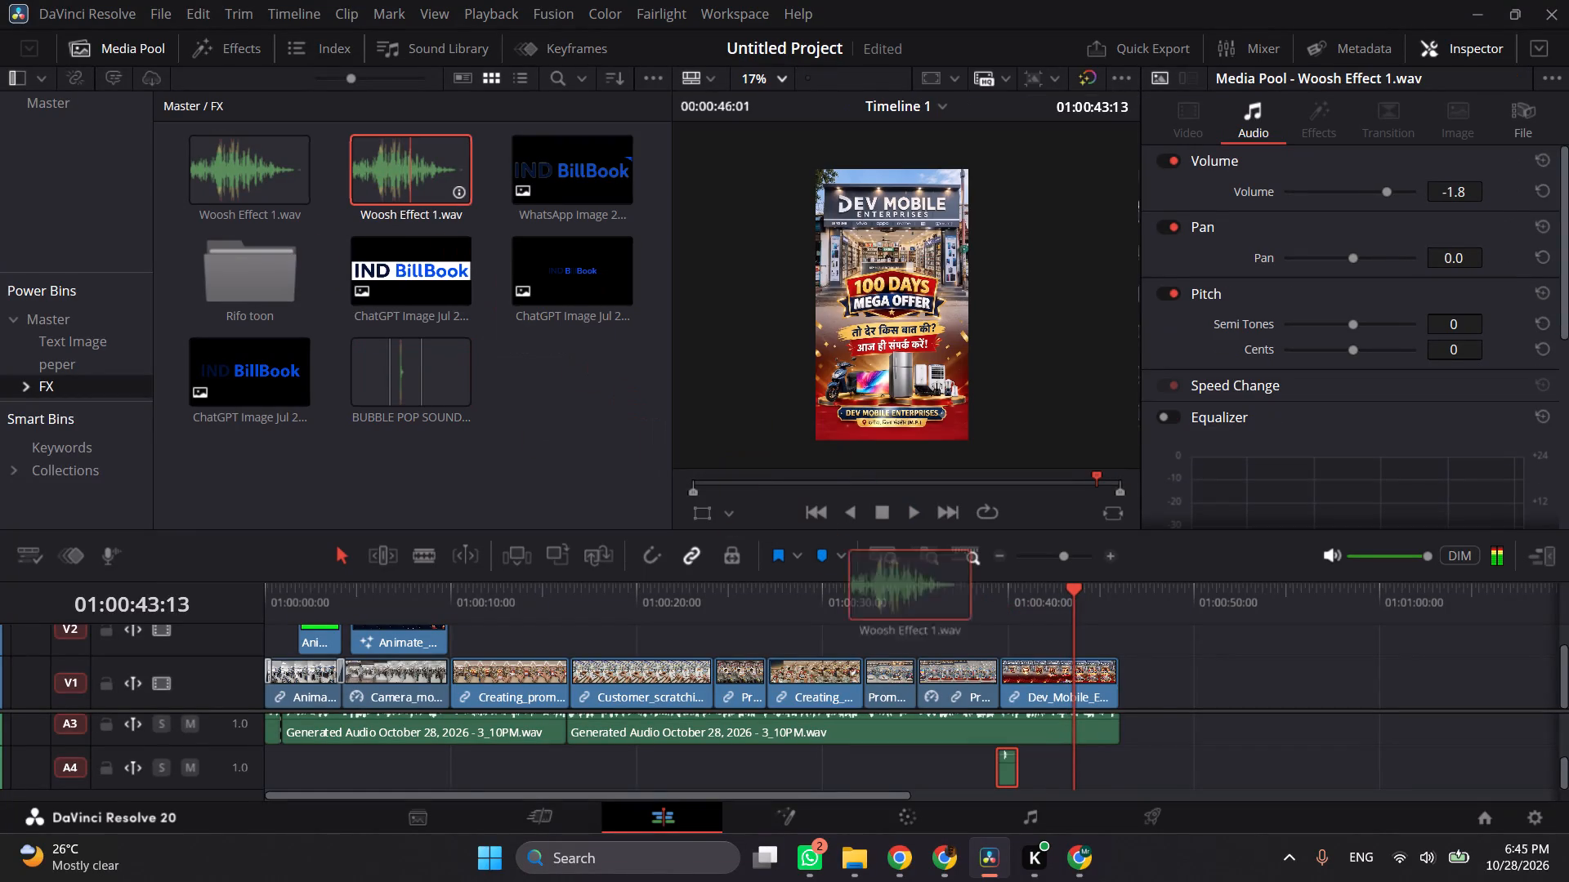
pyautogui.moveTo(953, 641); pyautogui.dragTo(1163, 786)
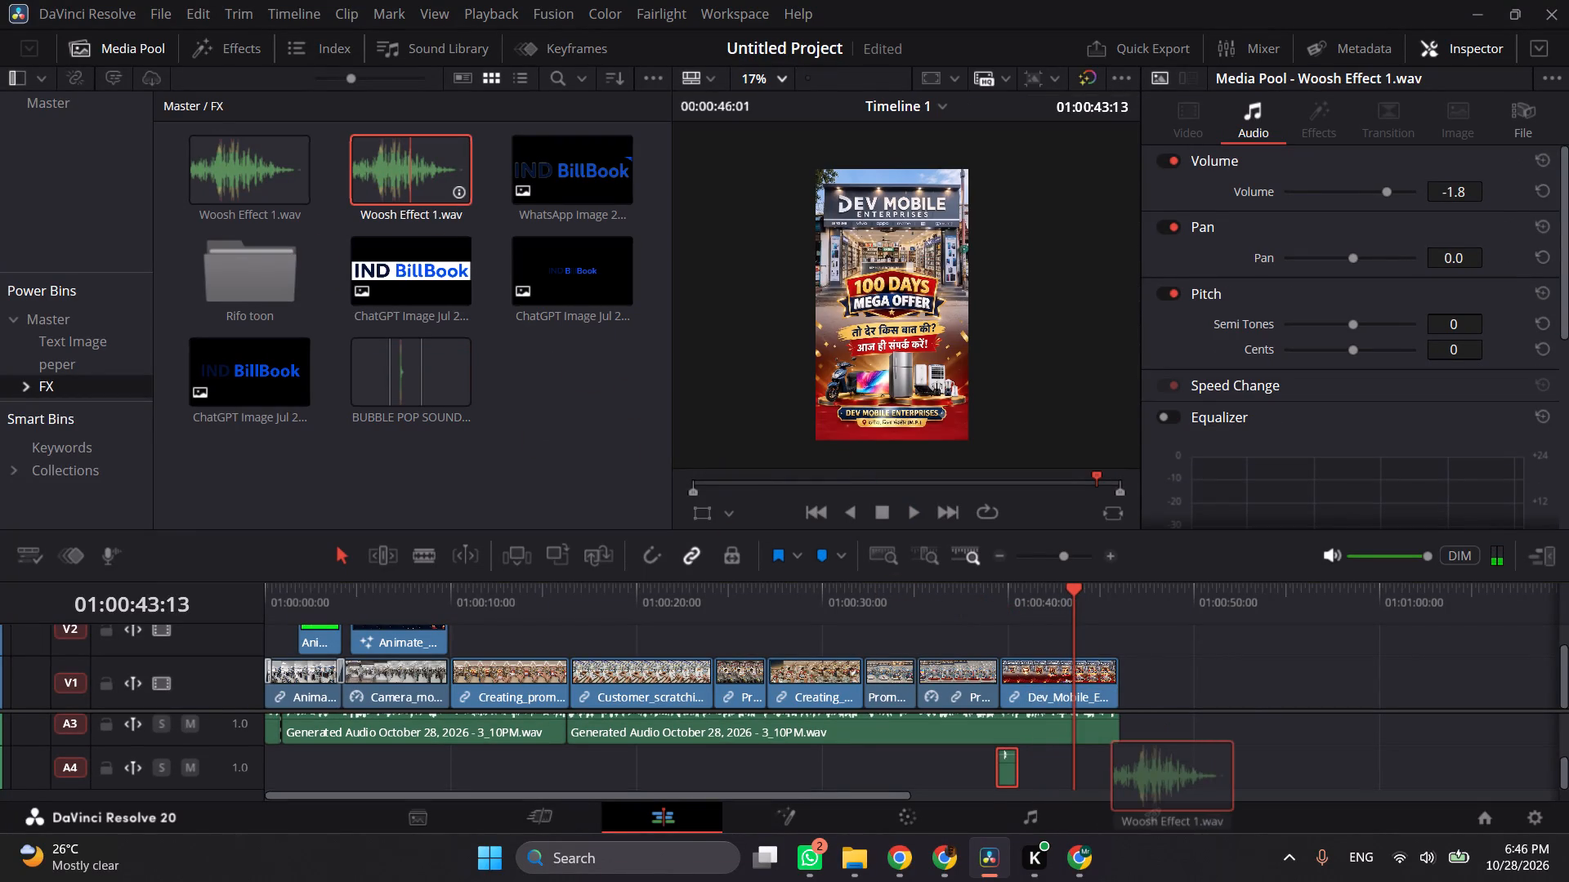
pyautogui.moveTo(1163, 786); pyautogui.dragTo(1205, 757)
pyautogui.click(1213, 774)
pyautogui.moveTo(1209, 773); pyautogui.dragTo(1048, 778)
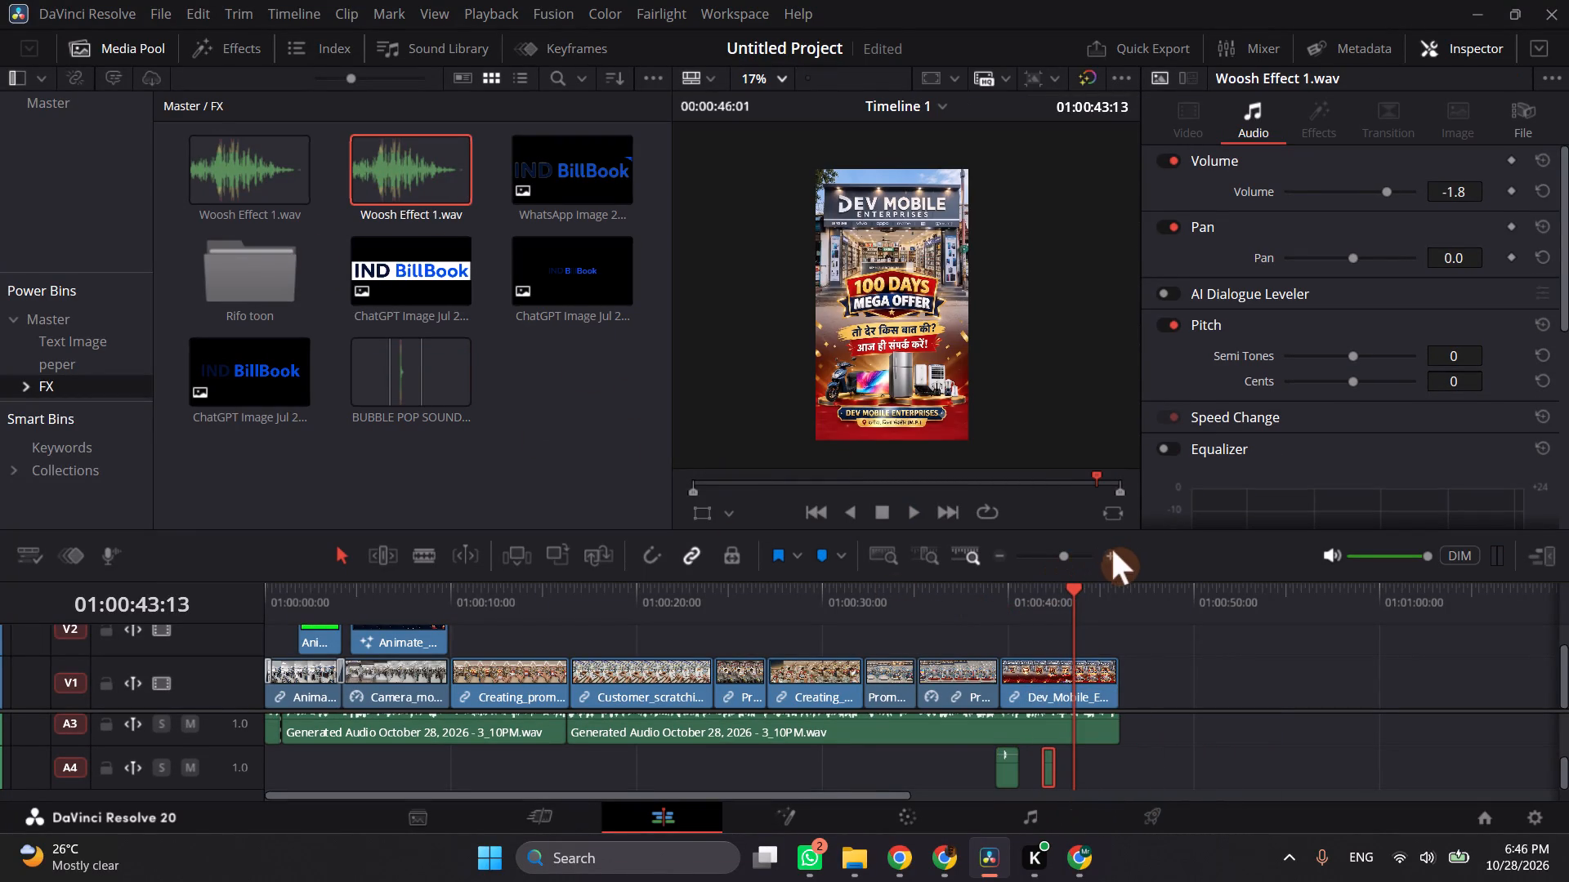
# Reposition the woosh effect on A4 to about 01:00:42:12, where the products rise in the closing clip, replaying the section to check the sync.
pyautogui.click(1111, 556)
pyautogui.click(933, 605)
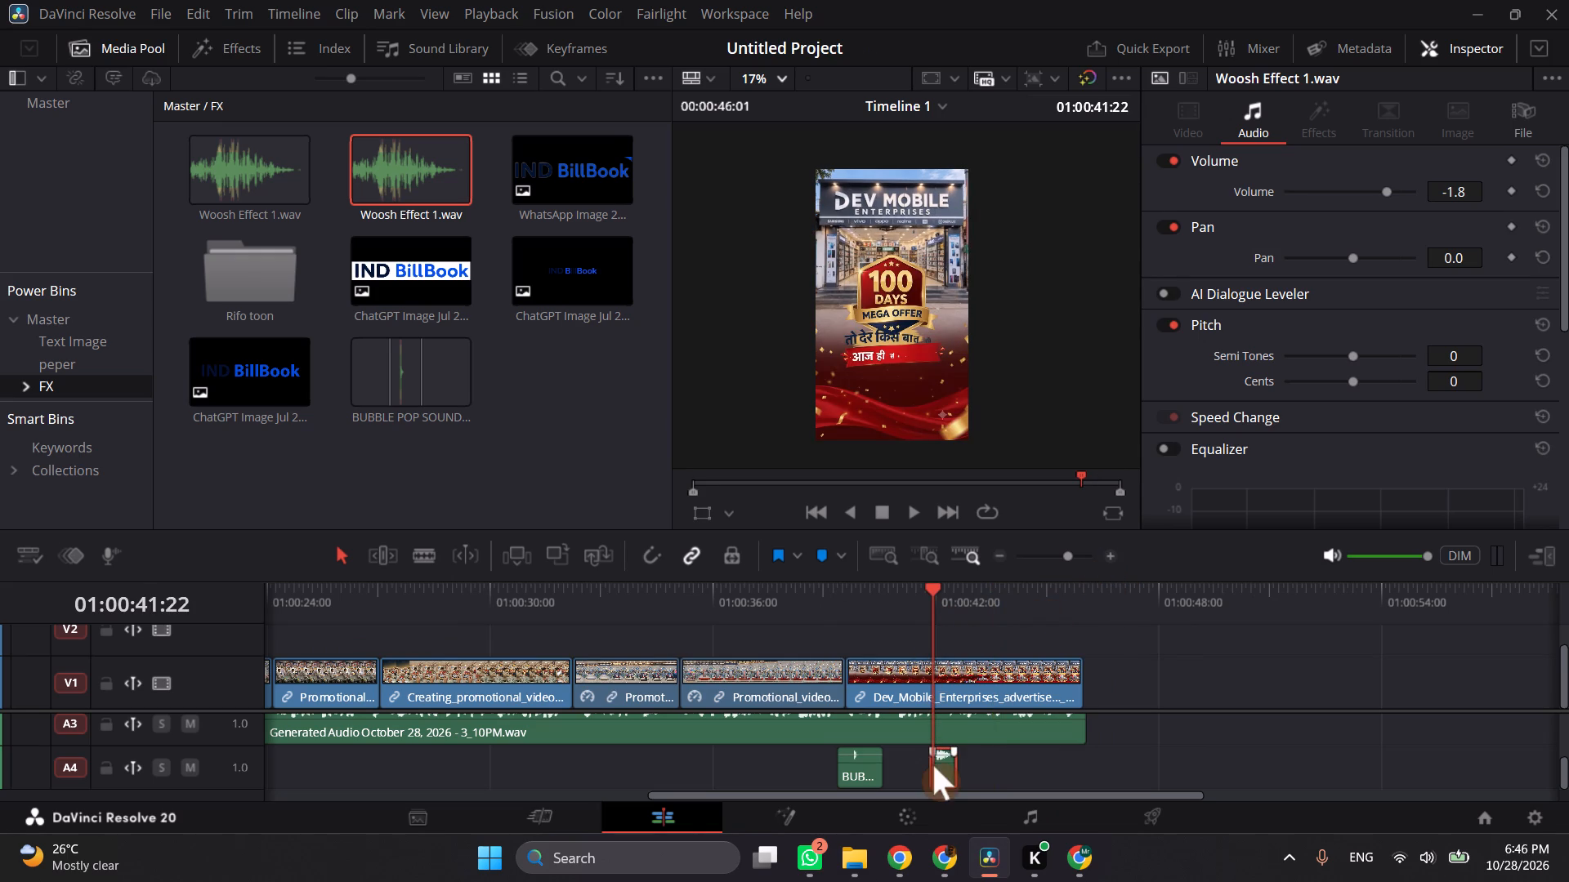
pyautogui.moveTo(941, 760); pyautogui.dragTo(915, 773)
pyautogui.click(877, 590)
pyautogui.press('space')
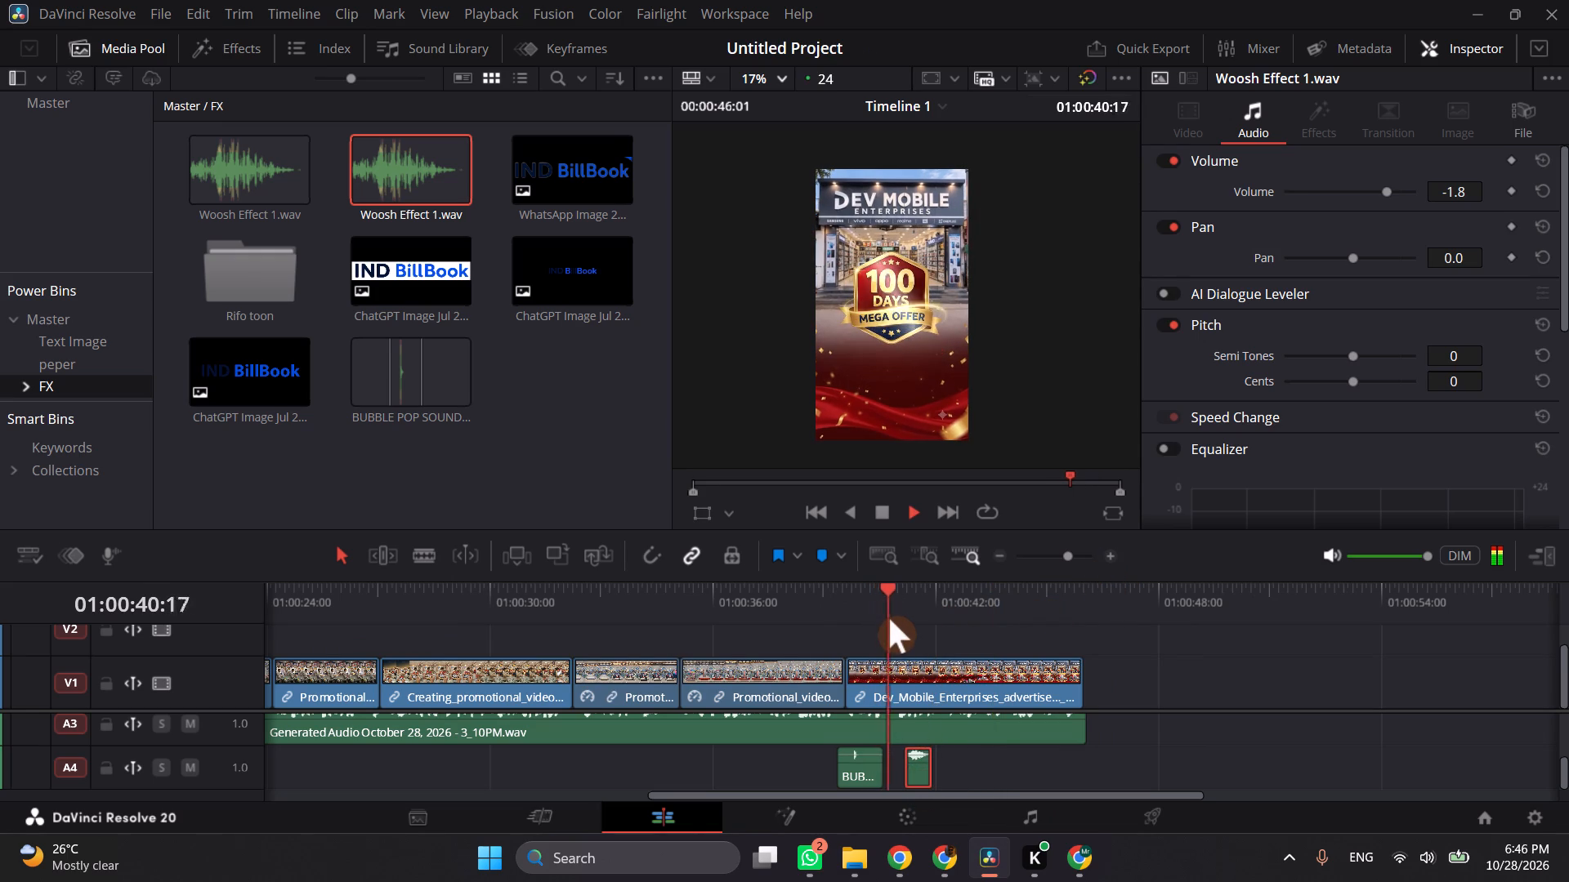
pyautogui.press('space')
pyautogui.moveTo(914, 778); pyautogui.dragTo(932, 780)
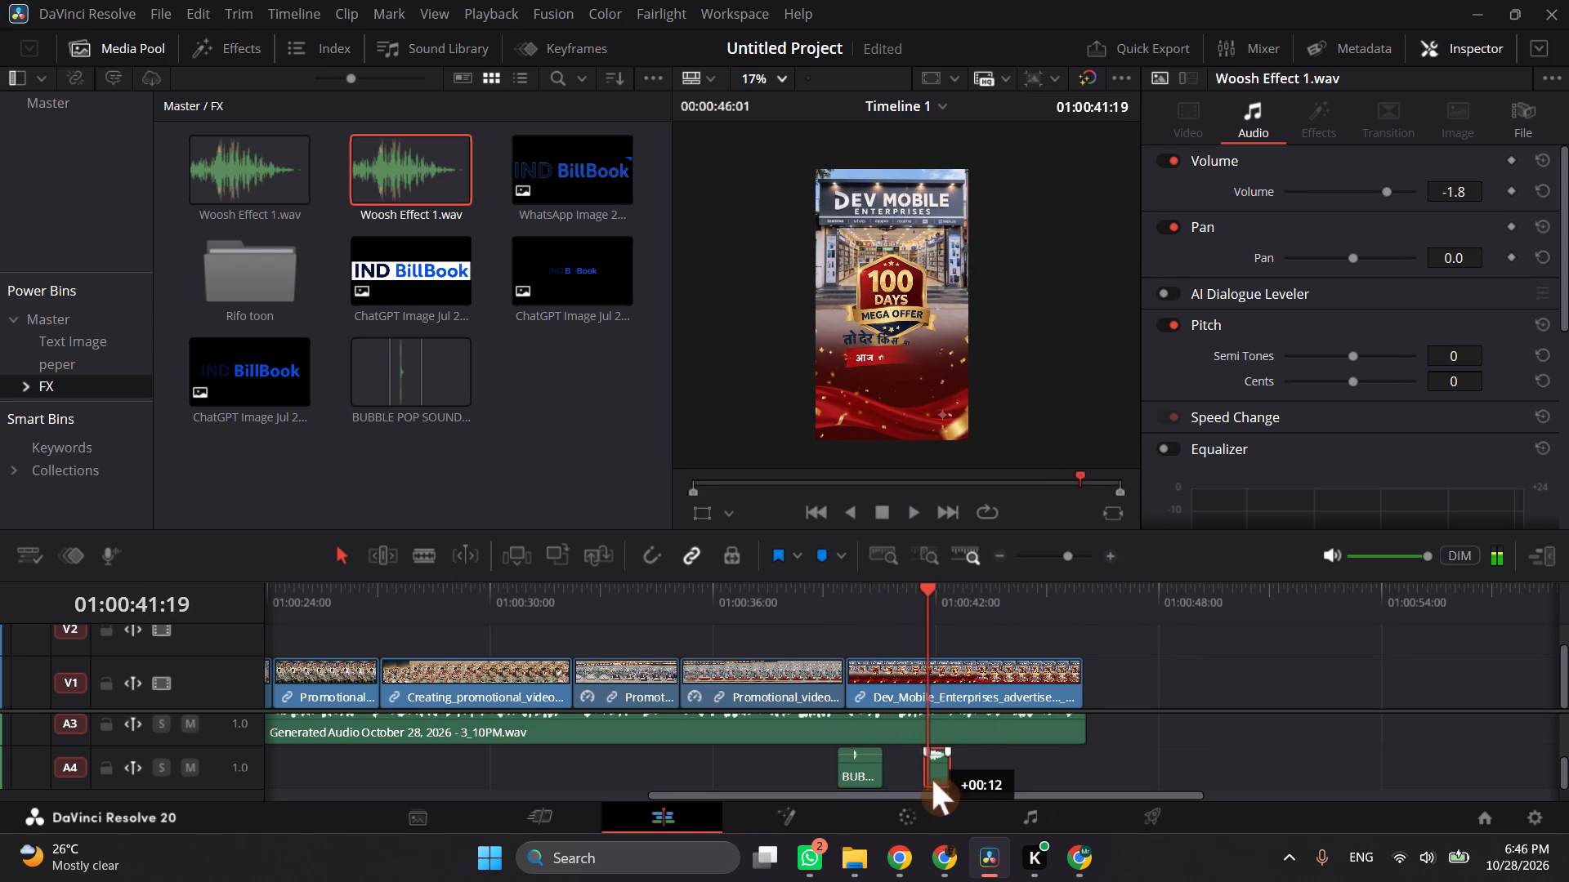
pyautogui.moveTo(932, 780); pyautogui.dragTo(943, 784)
pyautogui.press('space')
pyautogui.press('space')
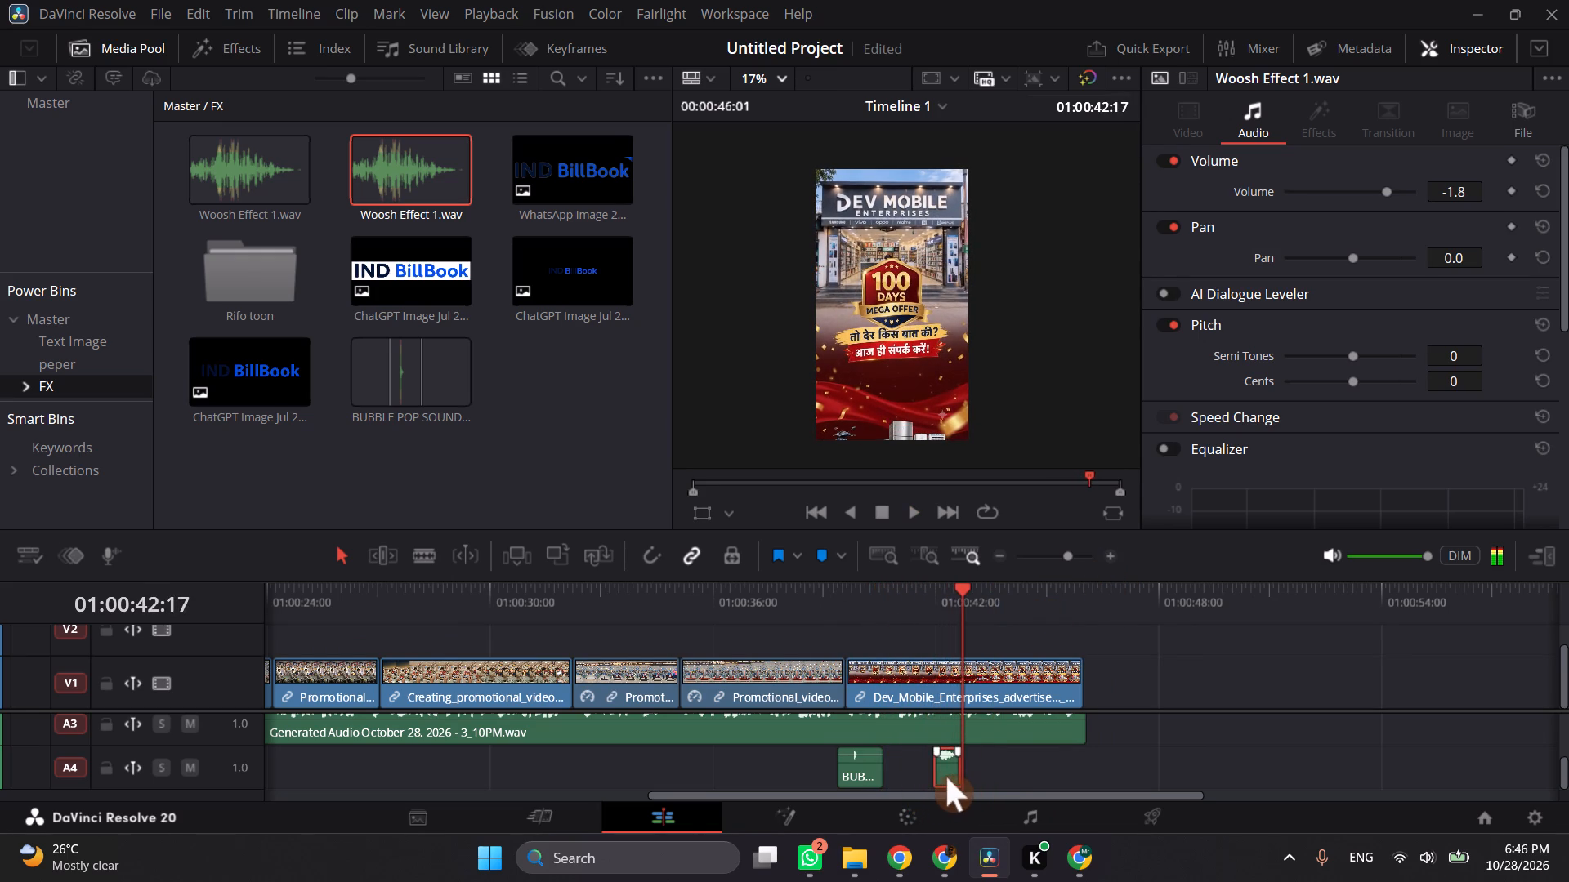
pyautogui.moveTo(945, 777); pyautogui.dragTo(966, 781)
pyautogui.click(947, 609)
pyautogui.press('space')
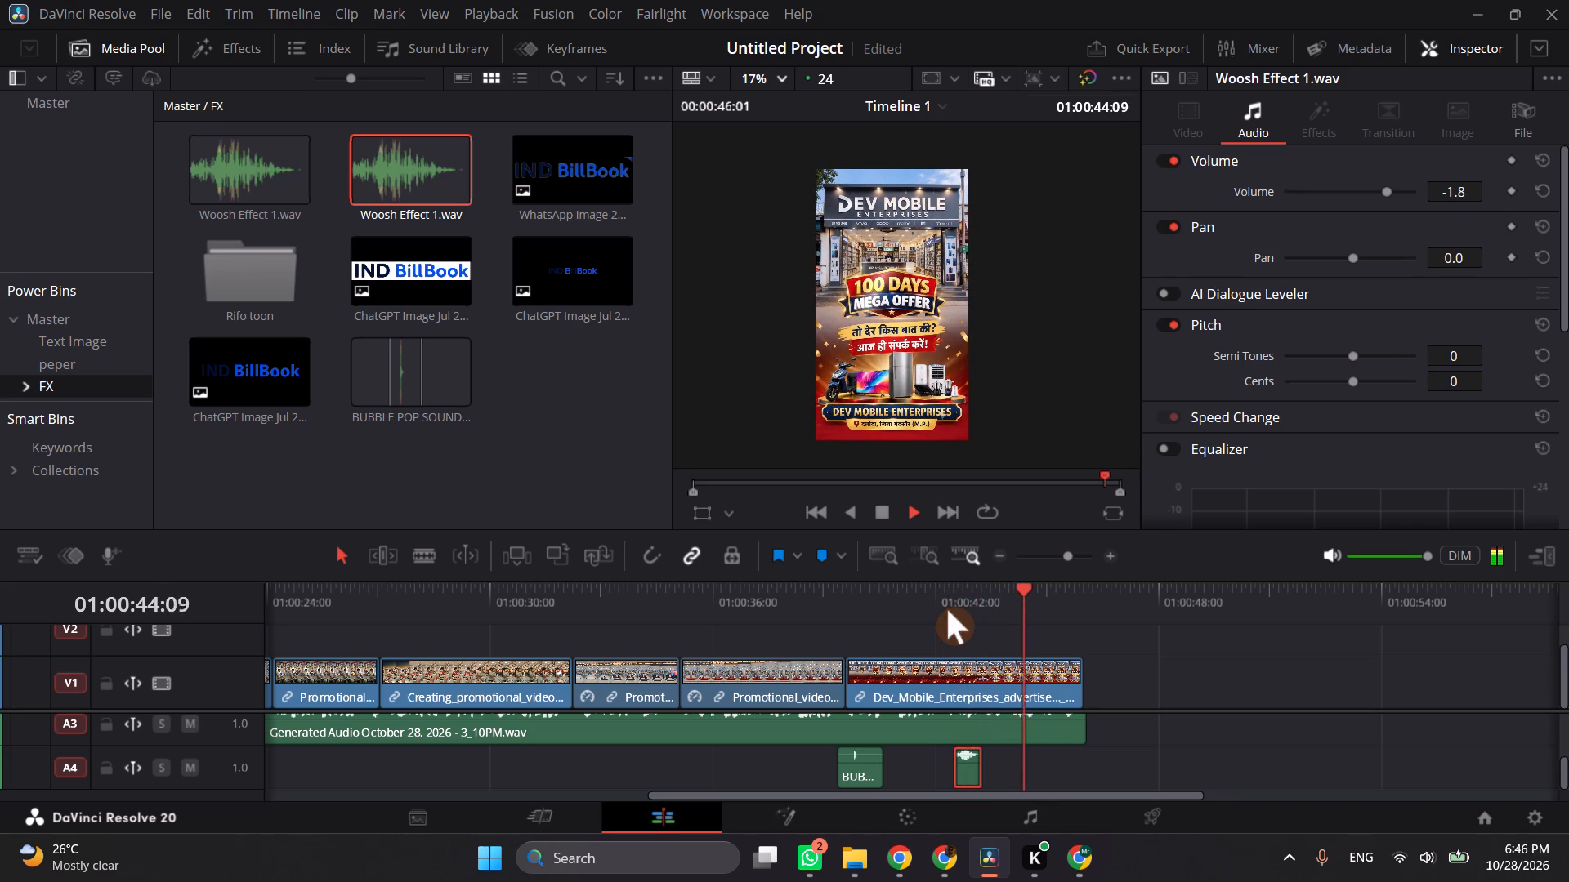
# Add 1545.mp4 from the peper power bin to V1 after the closing clip, starting at about 01:00:48:00.
pyautogui.press('space')
pyautogui.click(583, 385)
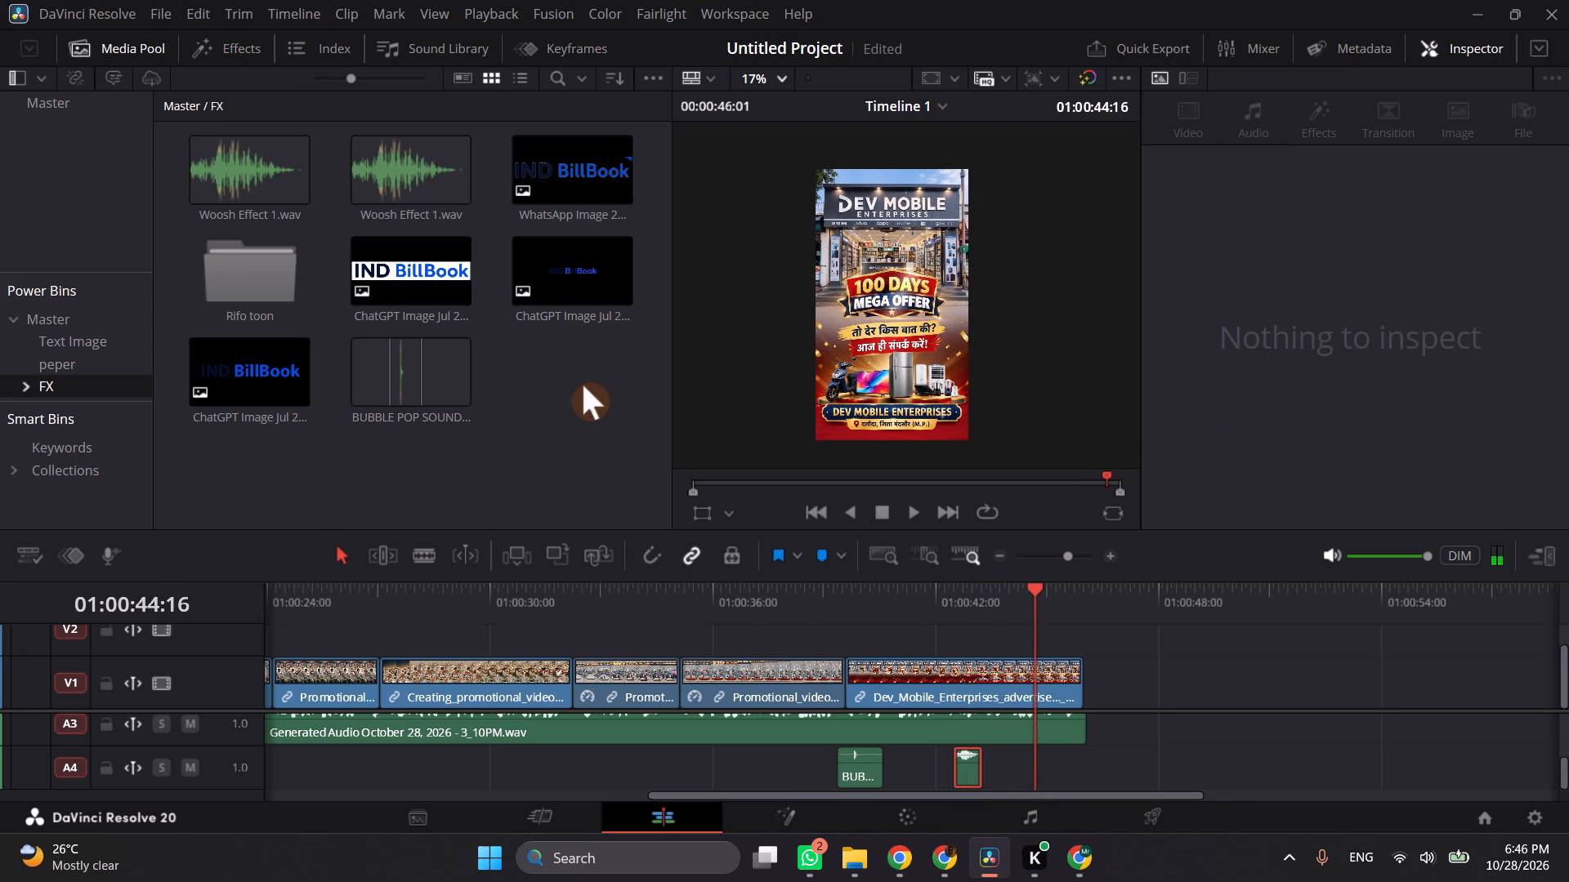
pyautogui.click(221, 302)
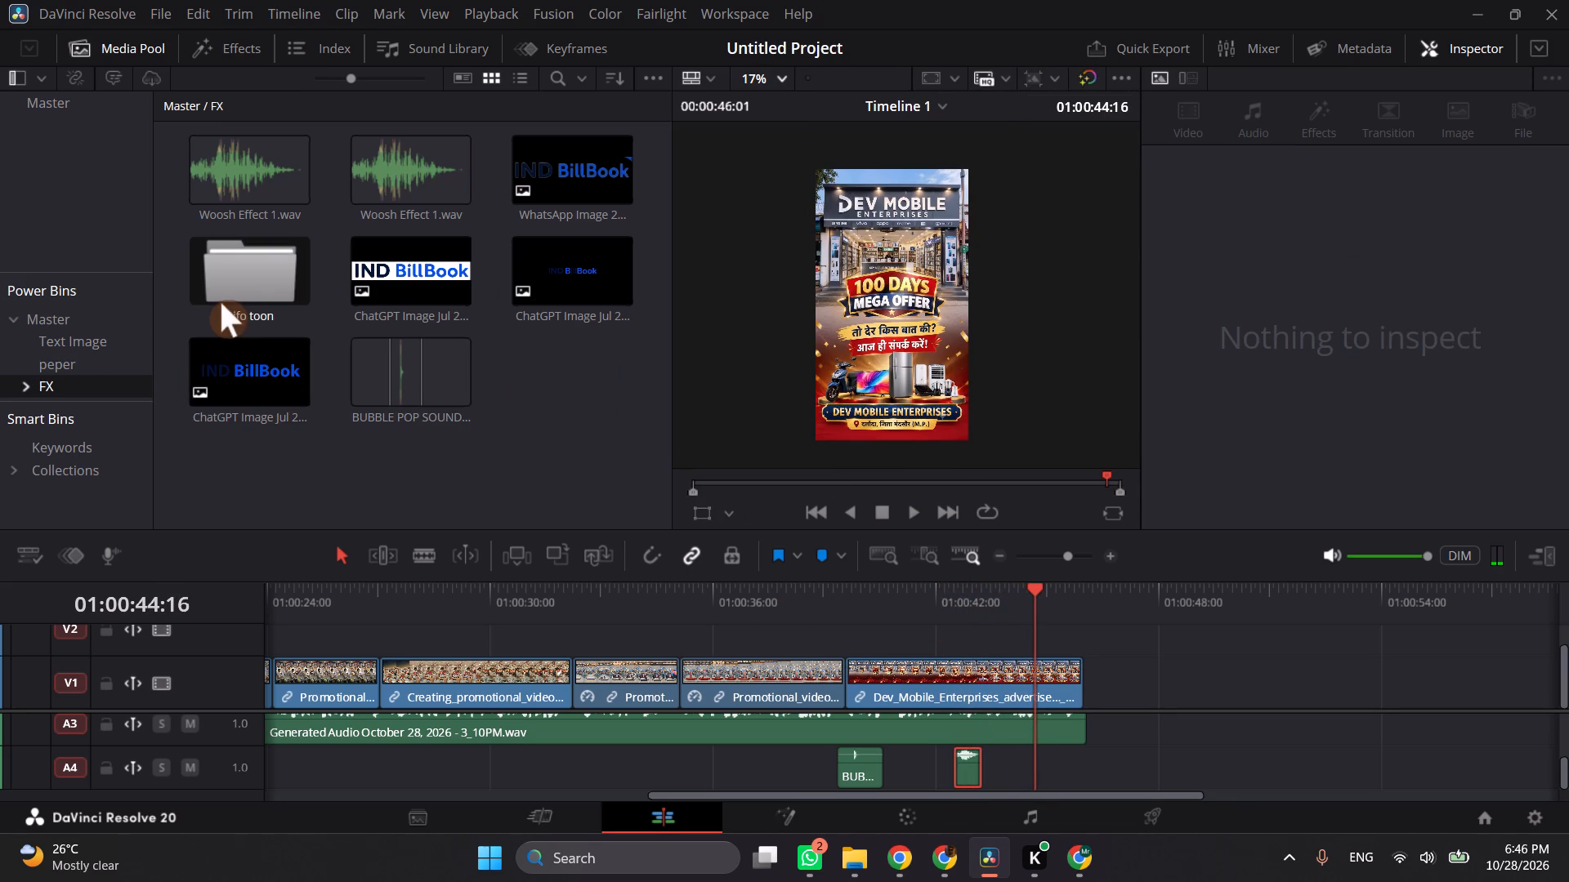
pyautogui.doubleClick(234, 296)
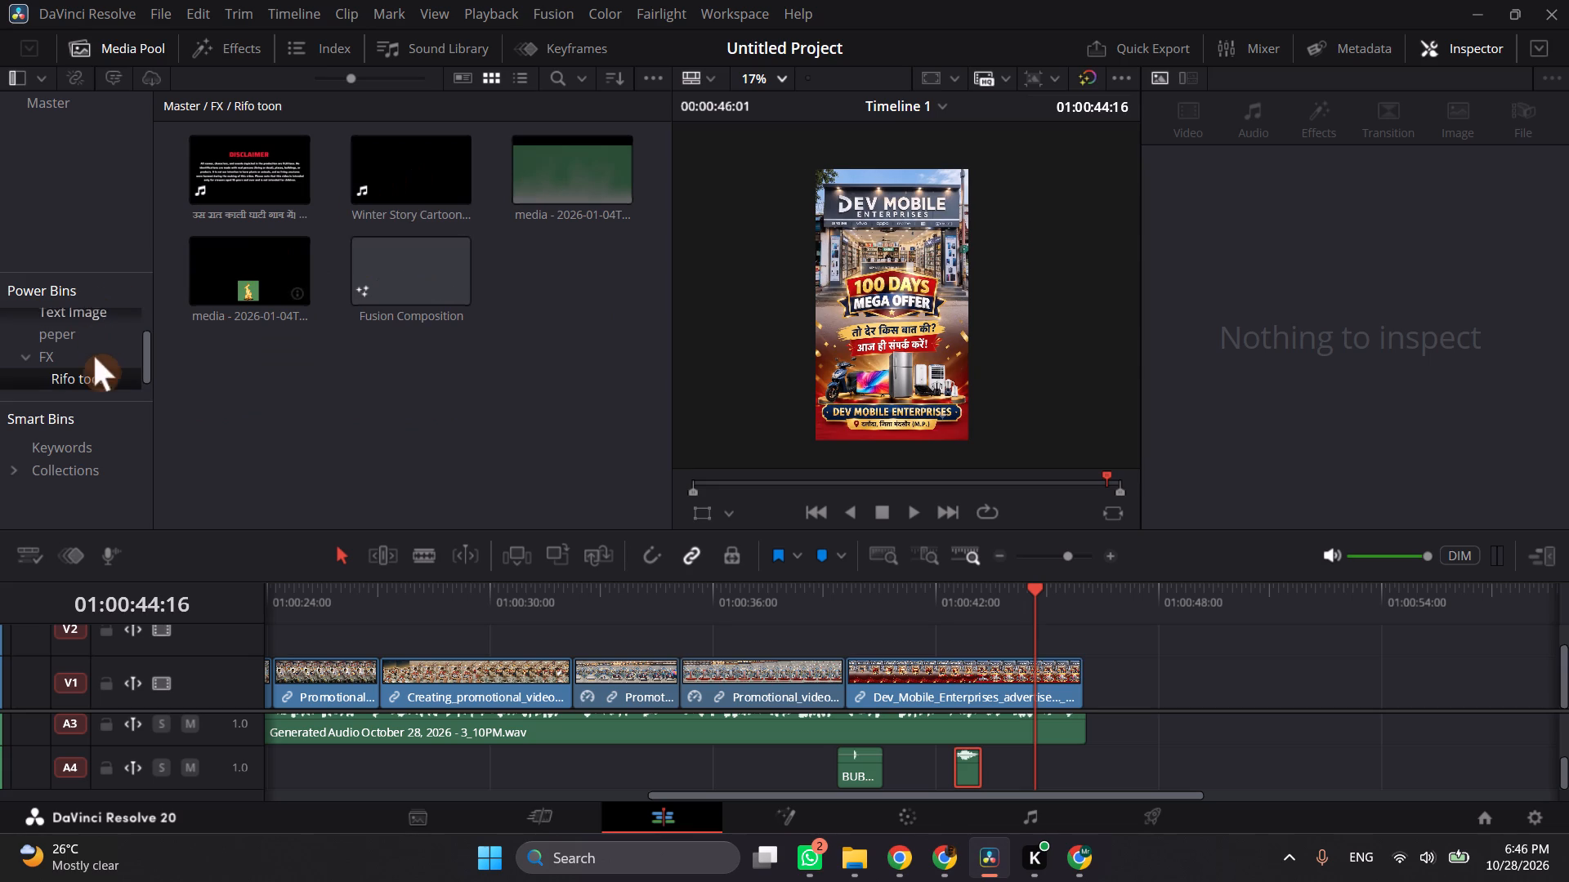
pyautogui.click(76, 341)
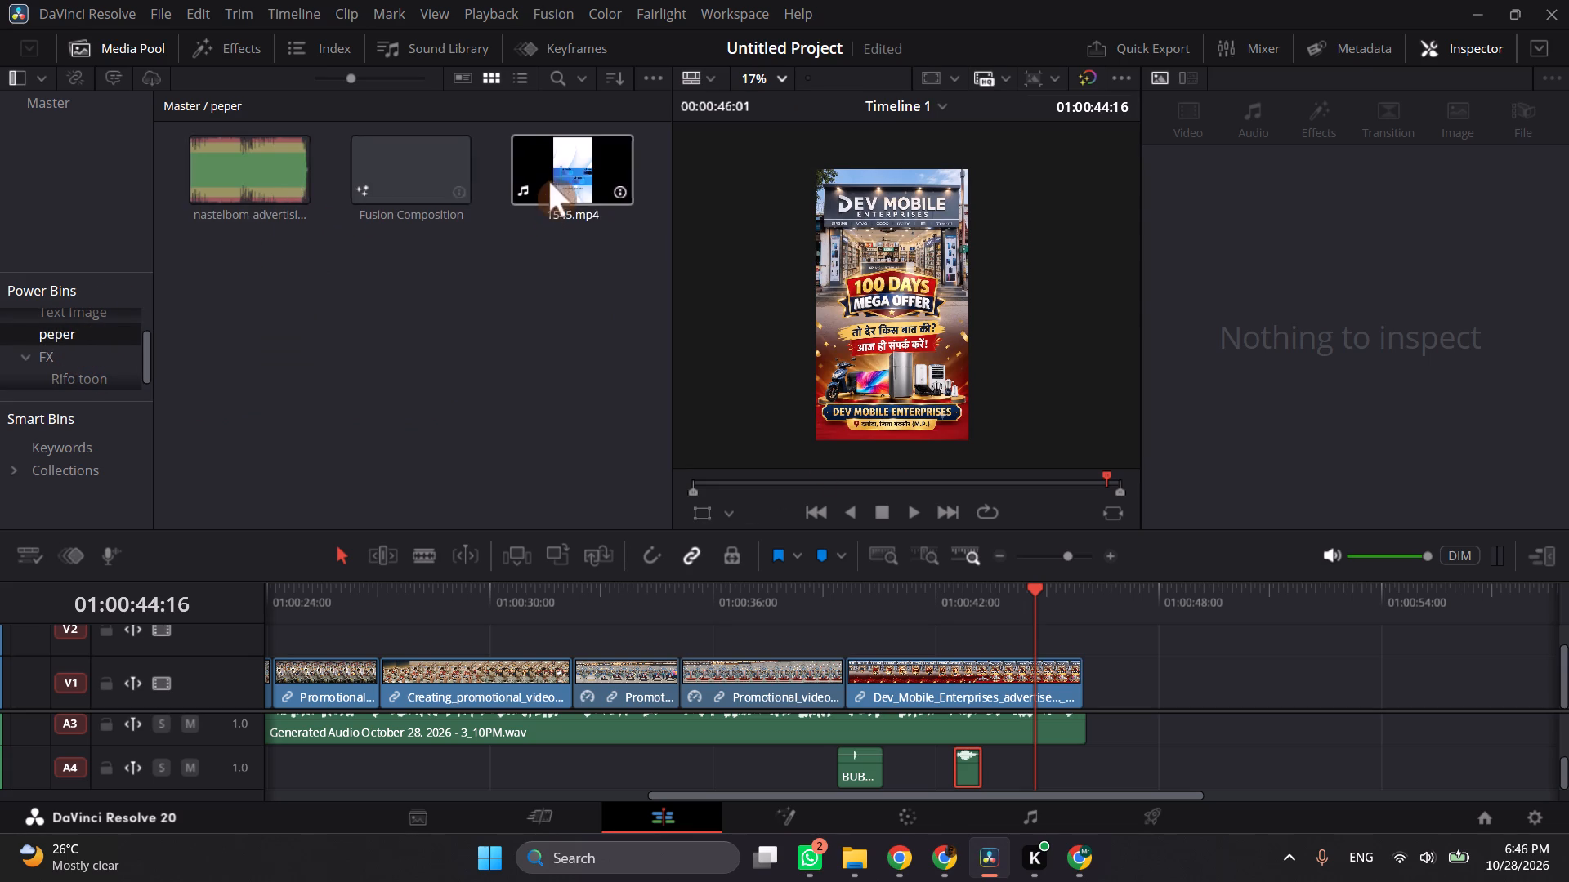
pyautogui.moveTo(557, 168); pyautogui.dragTo(1164, 667)
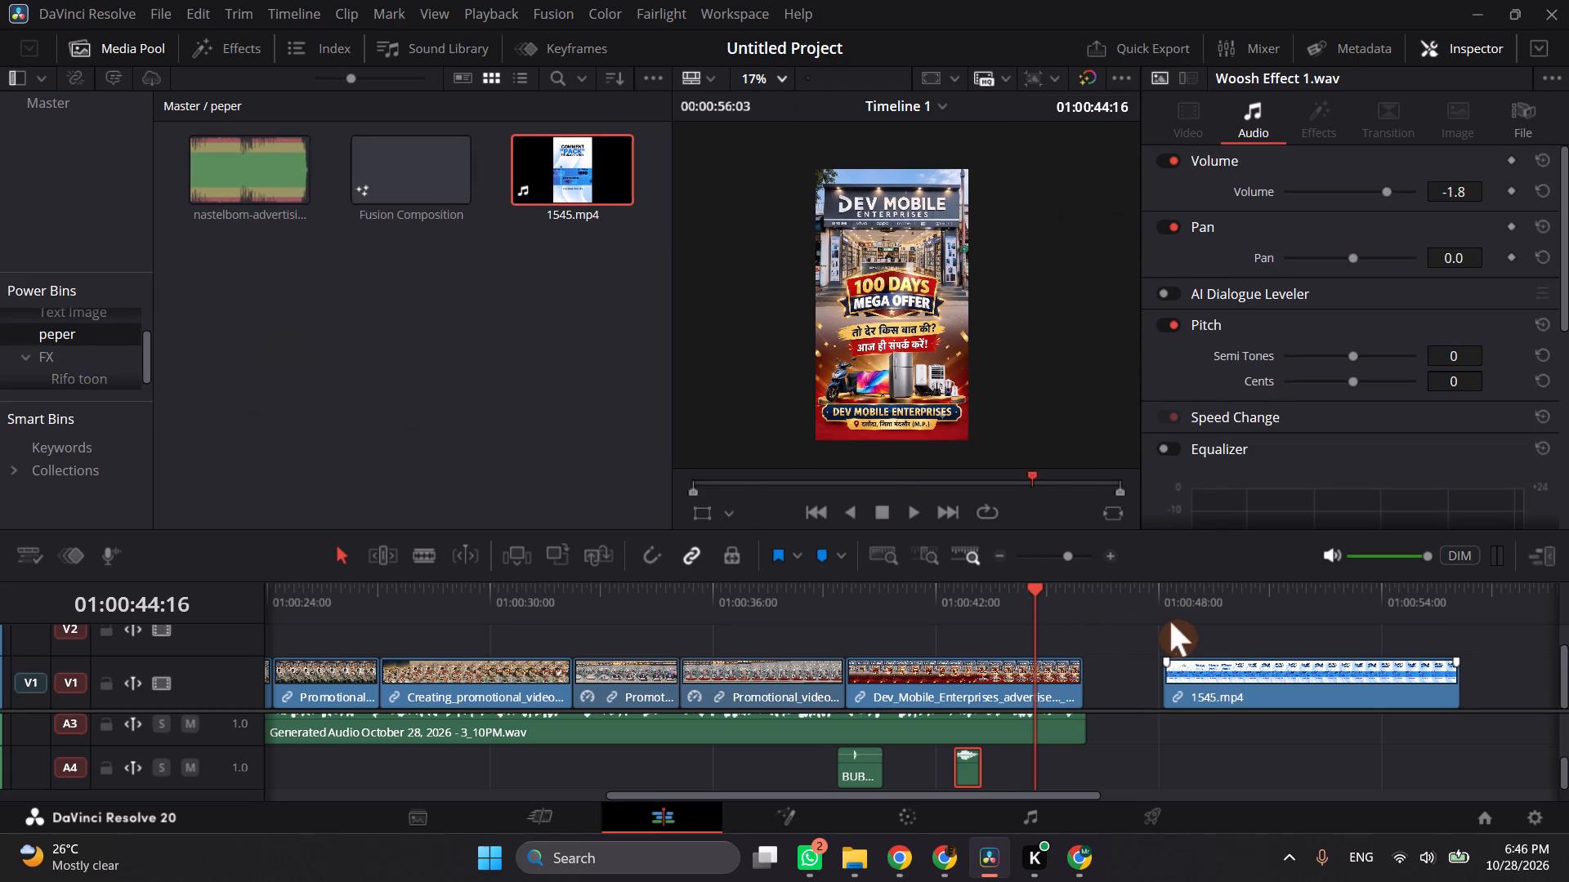
# Unmute audio track A1 and play the opening of 1545.mp4 to audition its sound effects.
pyautogui.click(1170, 621)
pyautogui.press('space')
pyautogui.press('space')
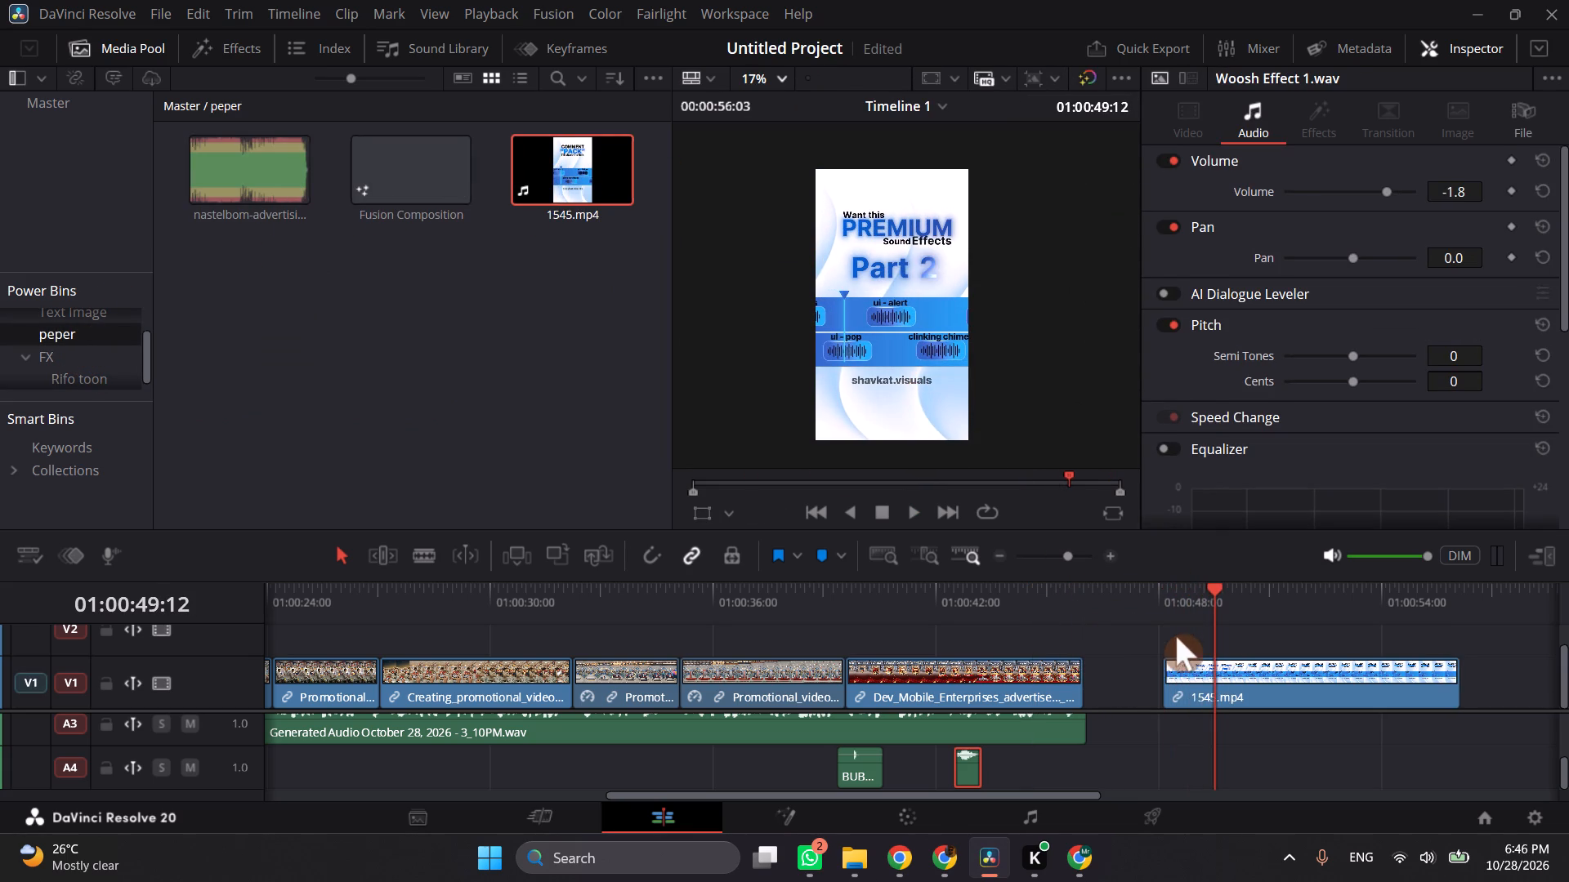
pyautogui.scroll(-2, 1097, 681)
pyautogui.scroll(-3, 1191, 687)
pyautogui.scroll(4, 1214, 722)
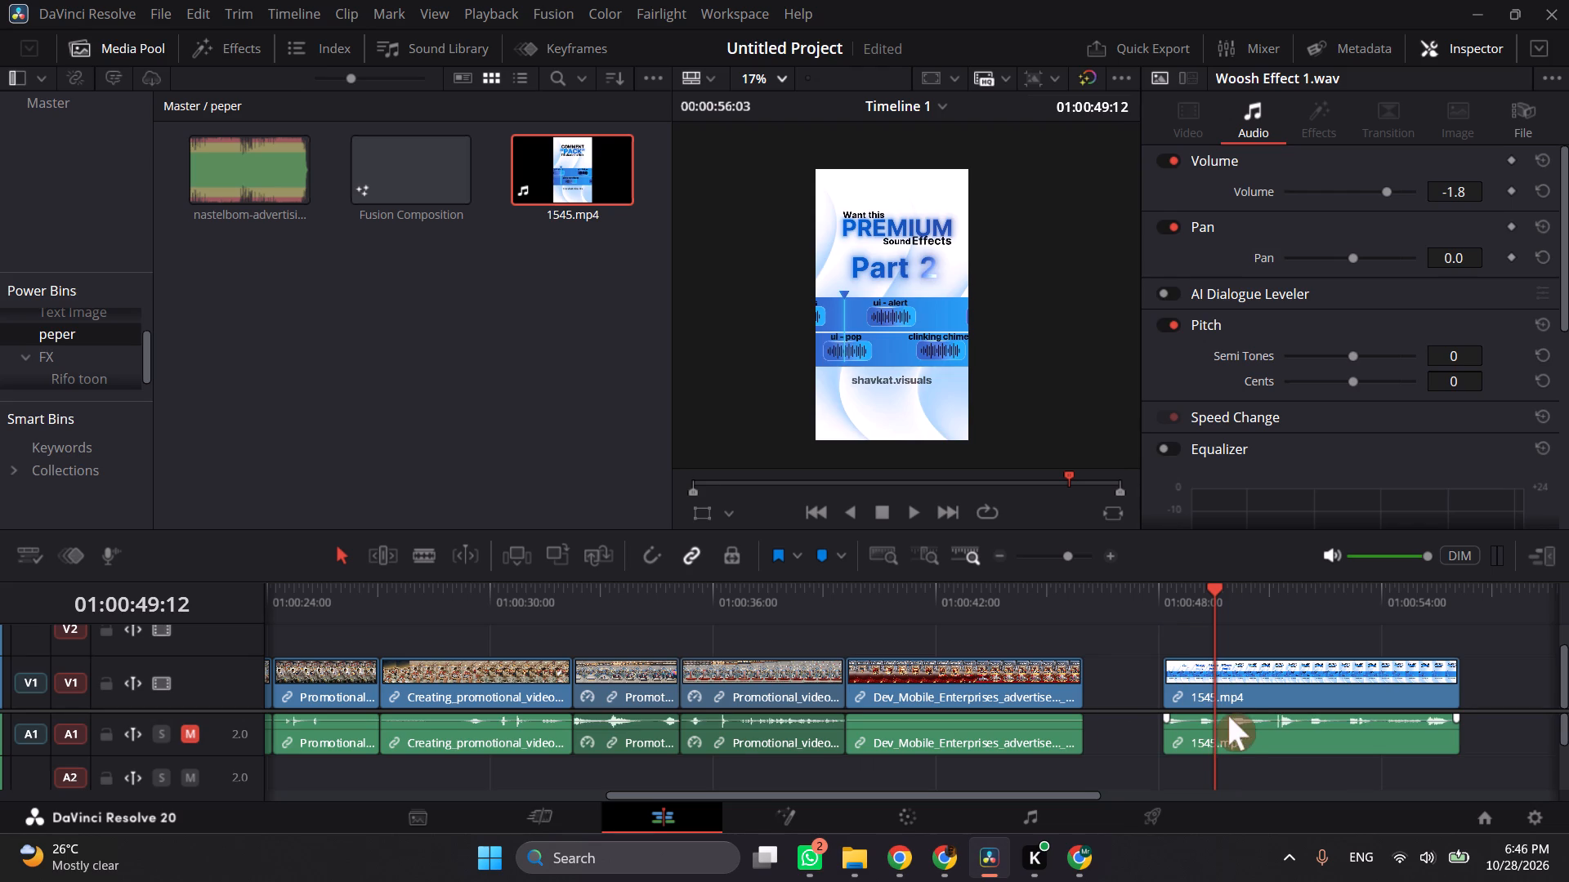
pyautogui.click(194, 732)
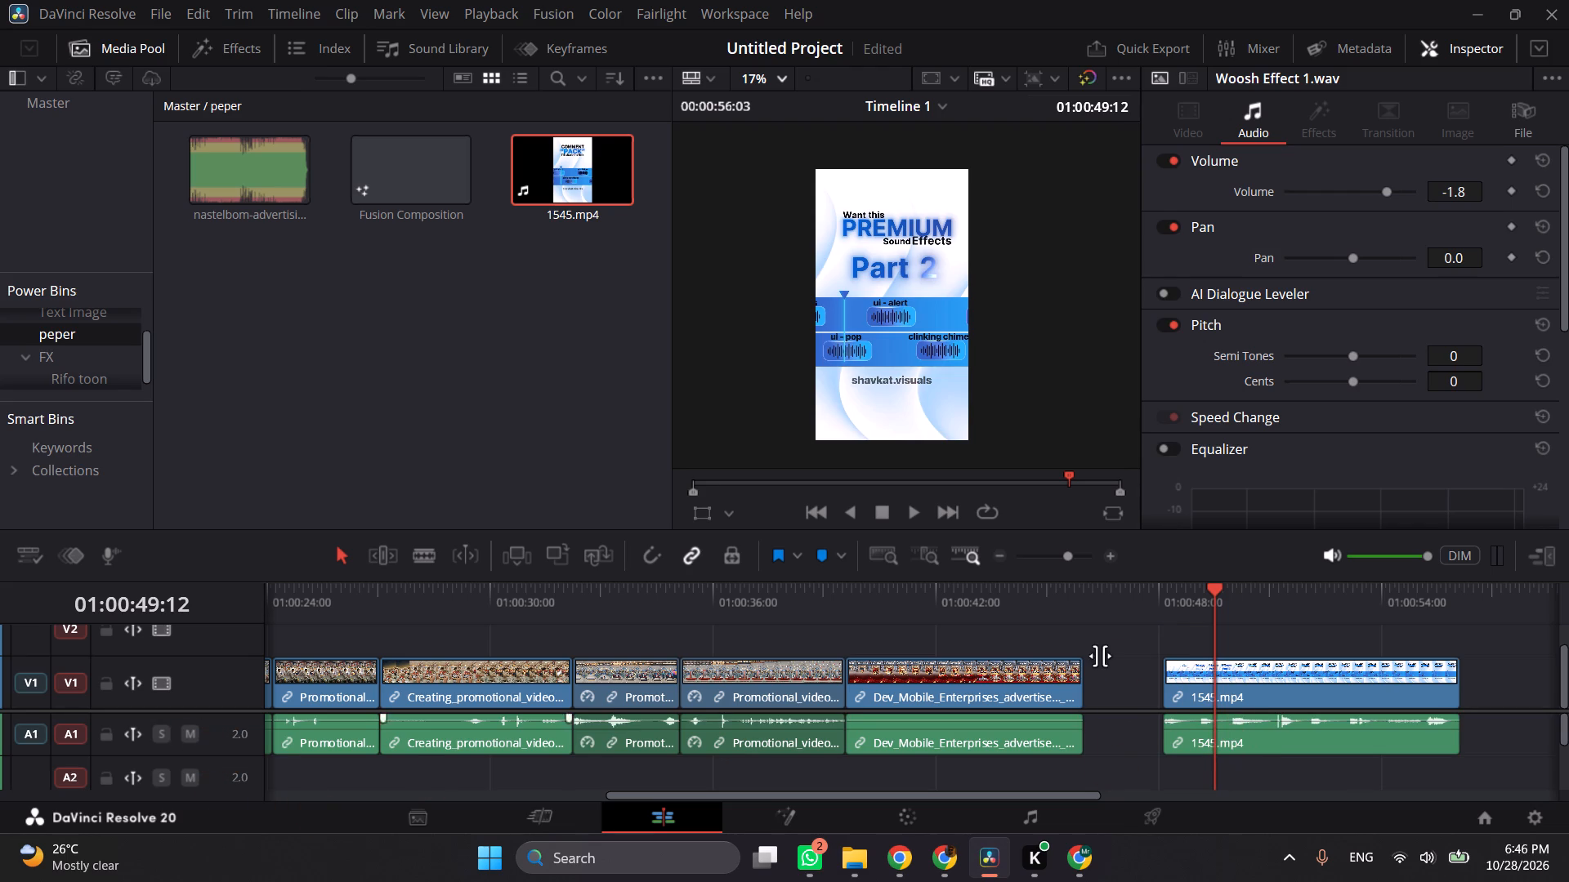
pyautogui.click(1174, 611)
pyautogui.press('space')
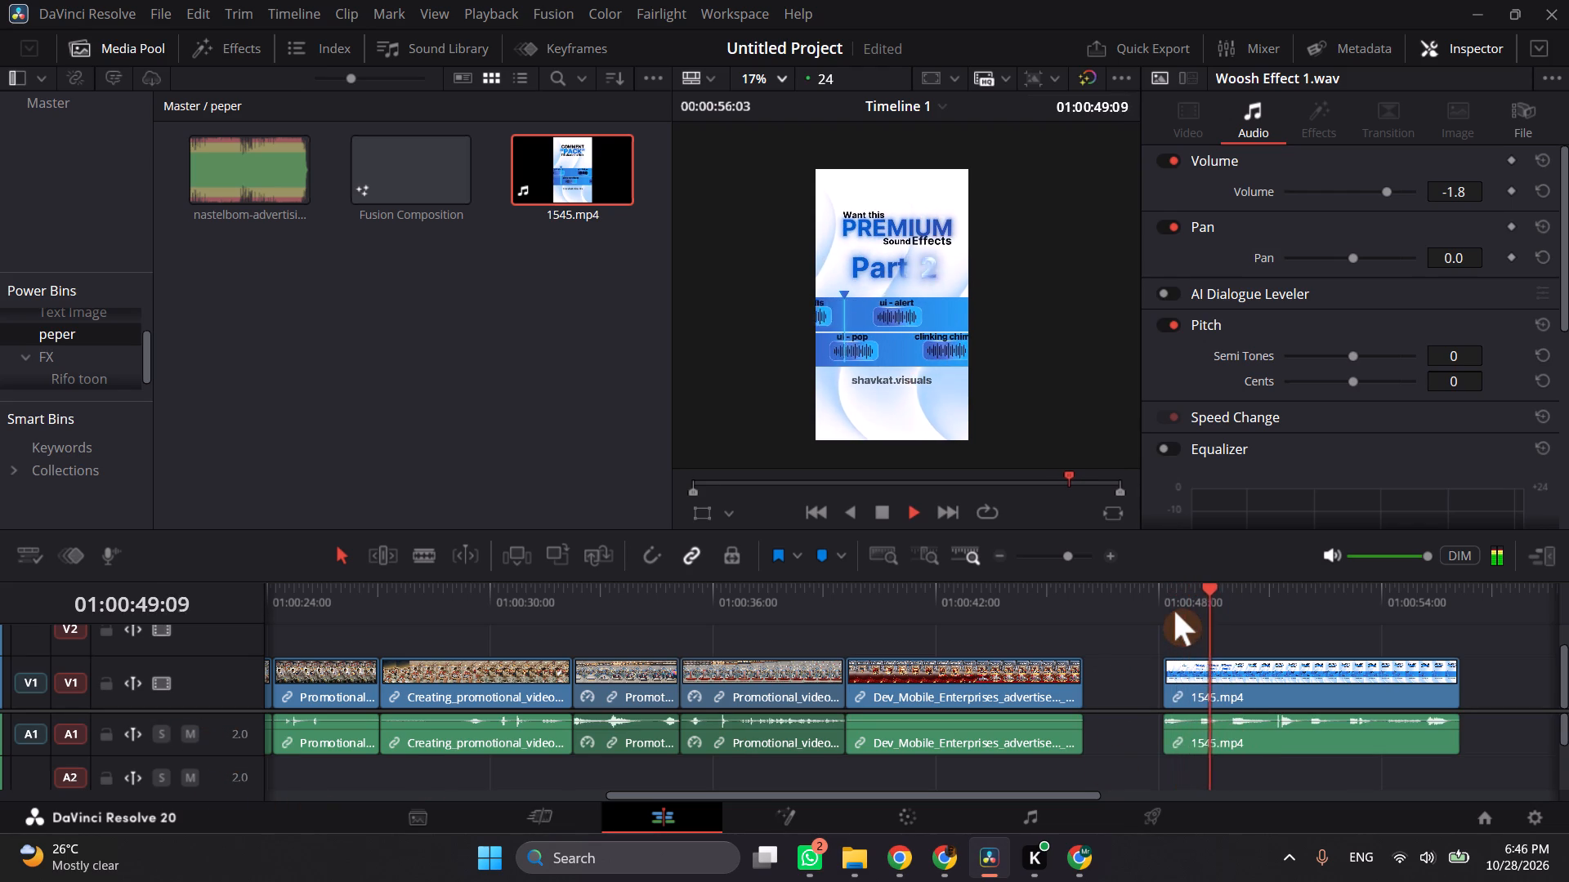
pyautogui.press('space')
pyautogui.press('space')
pyautogui.press('space')
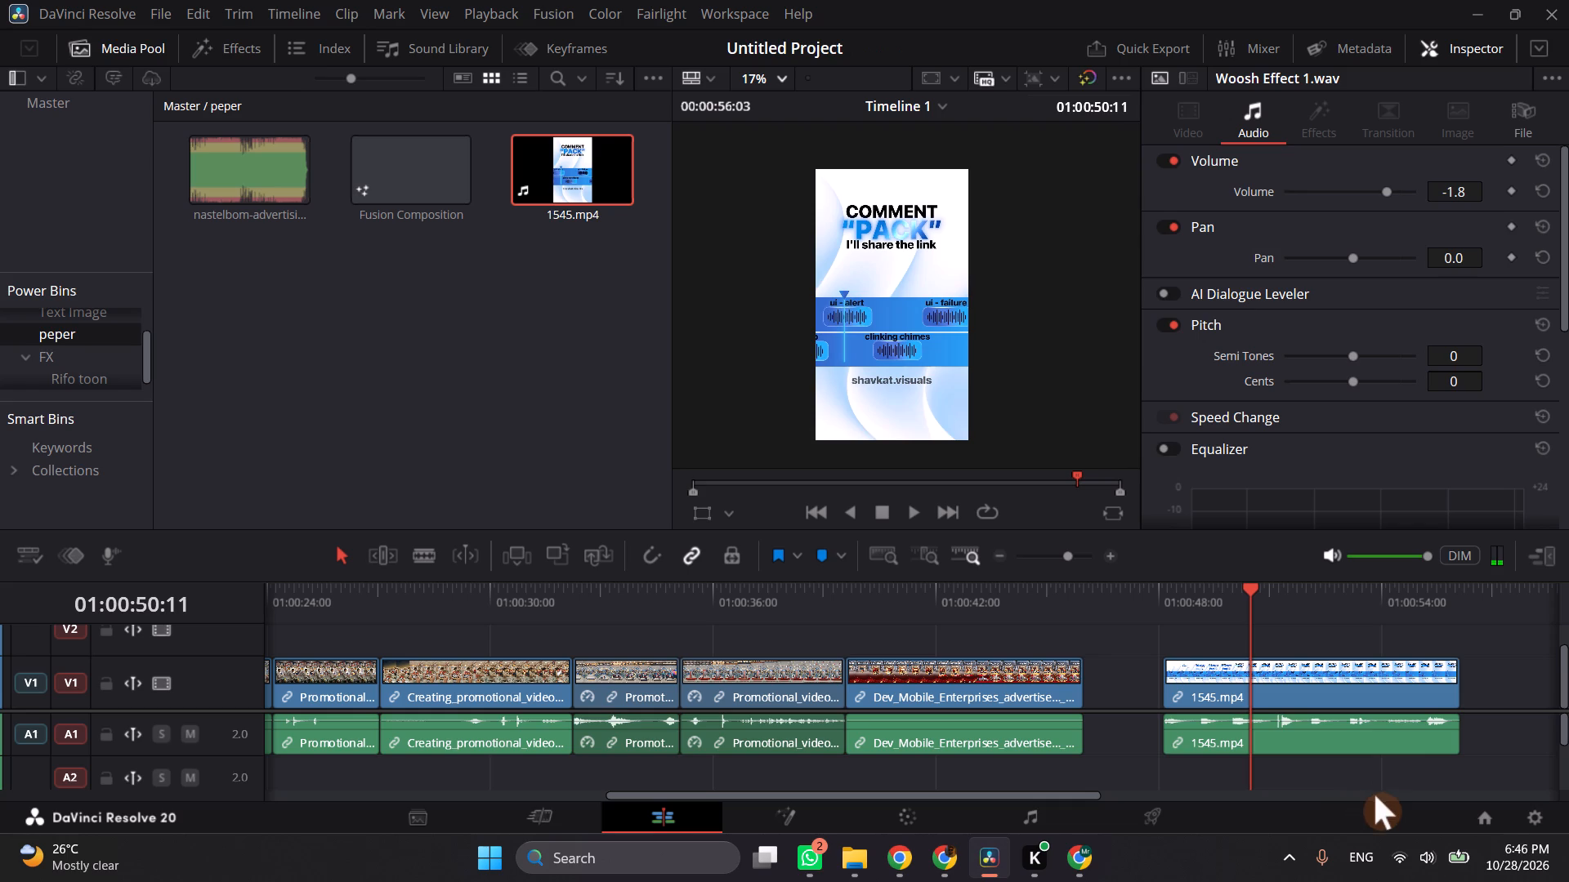
# Move the audio of 1545.mp4 from A1 down to track A4, keeping it at about 01:00:48:00, and play its start.
pyautogui.click(1344, 736)
pyautogui.moveTo(1346, 728); pyautogui.dragTo(1346, 762)
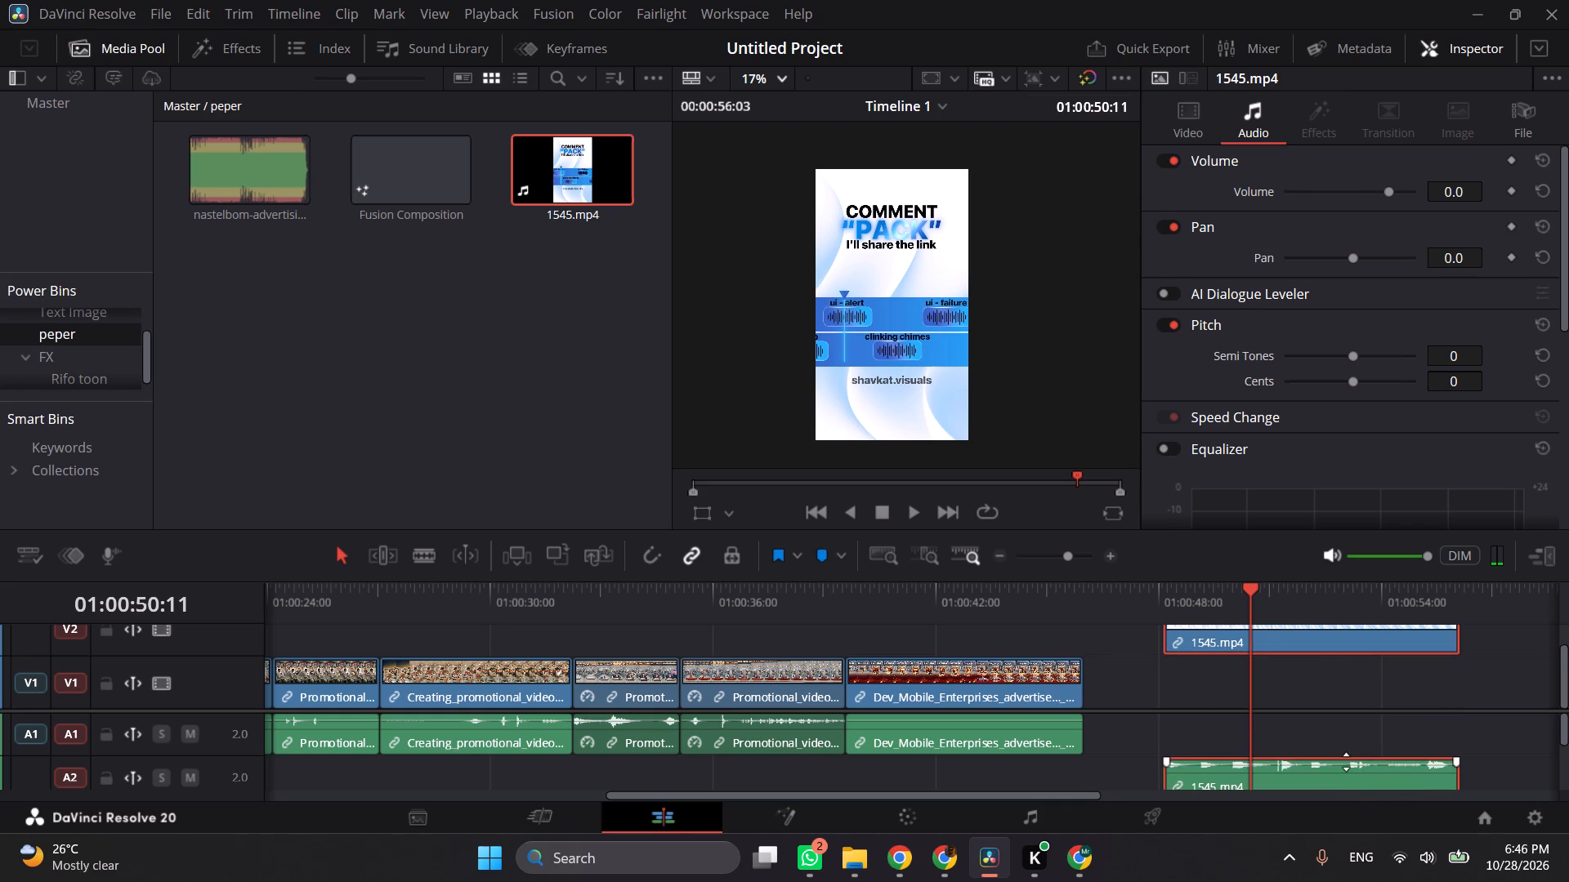
pyautogui.scroll(-1, 1334, 749)
pyautogui.moveTo(1299, 719); pyautogui.dragTo(1299, 747)
pyautogui.moveTo(1288, 737); pyautogui.dragTo(1285, 761)
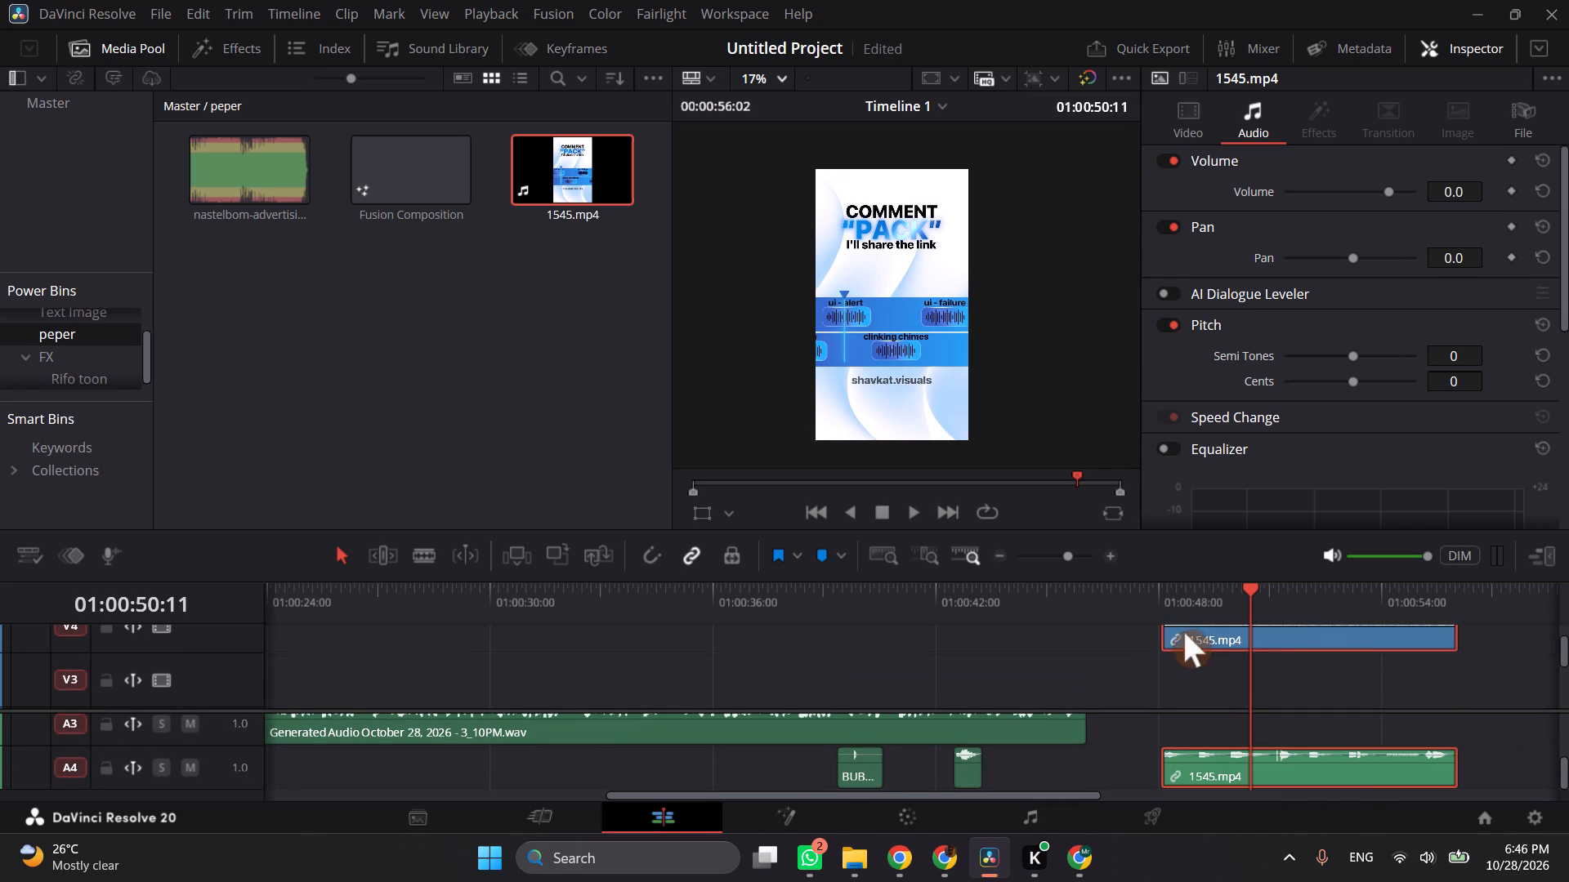
pyautogui.click(1167, 611)
pyautogui.press('space')
pyautogui.press('space')
# Play the start of the closing clip and mute audio track A1.
pyautogui.click(853, 601)
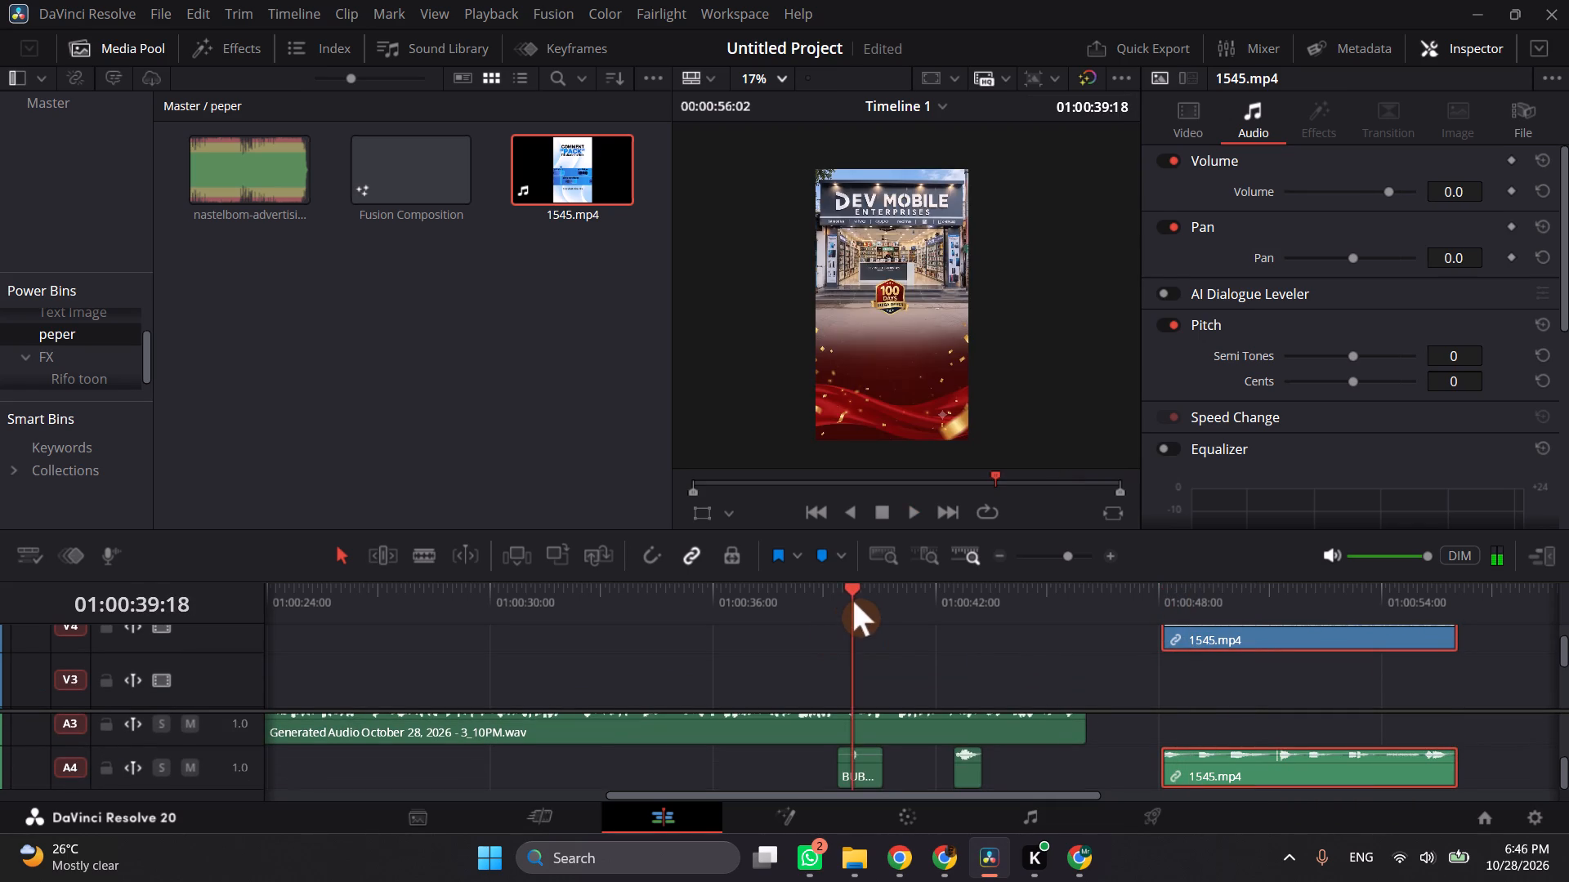
pyautogui.press('space')
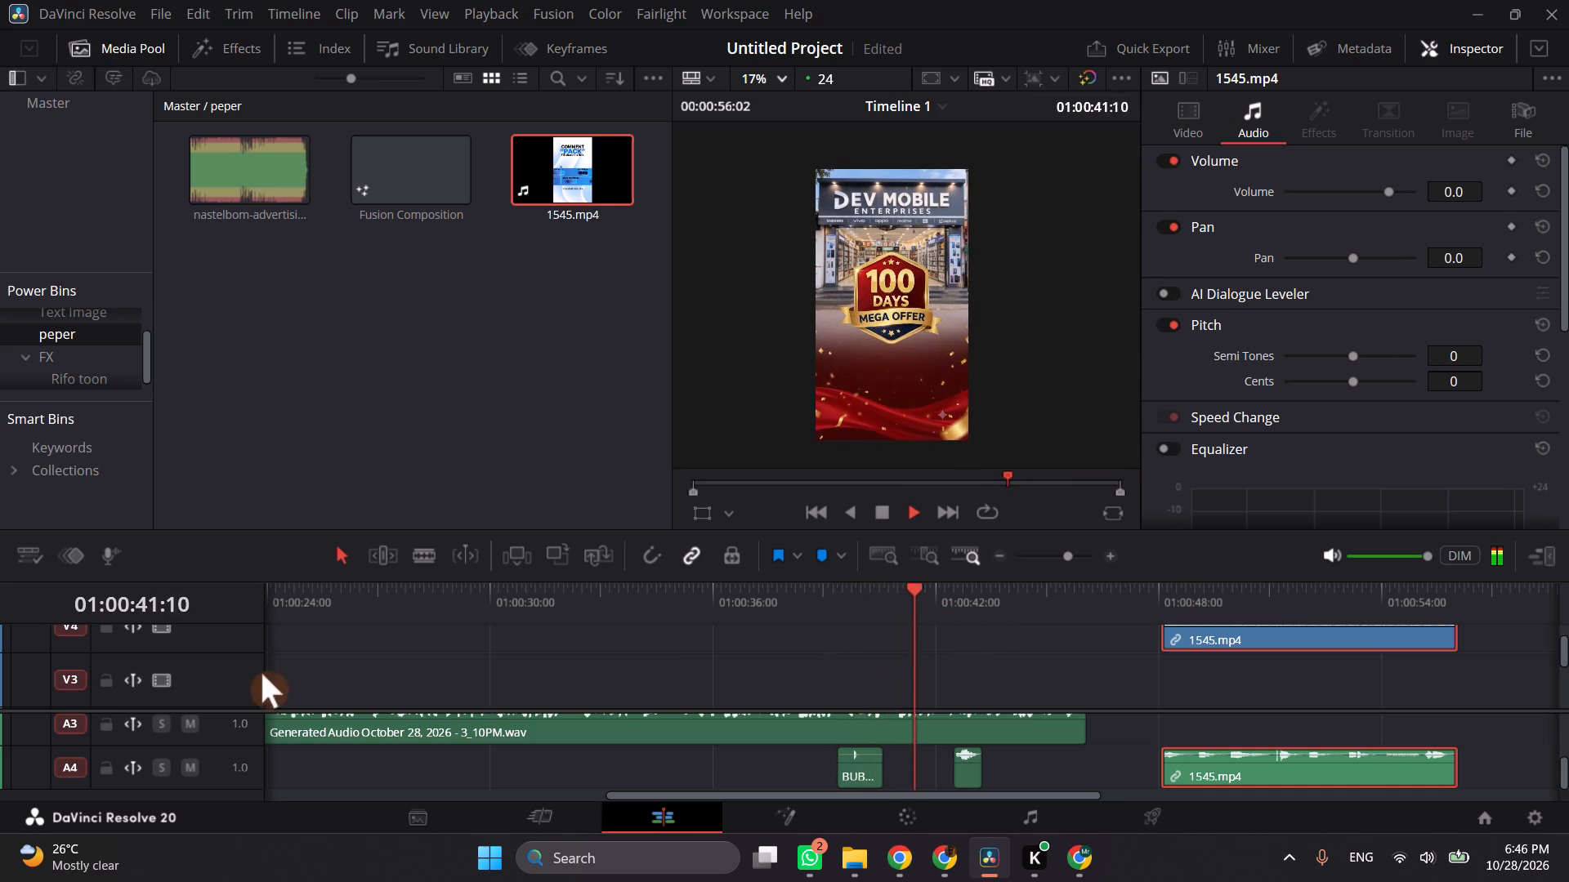
pyautogui.press('space')
pyautogui.scroll(2, 322, 802)
pyautogui.scroll(5, 269, 751)
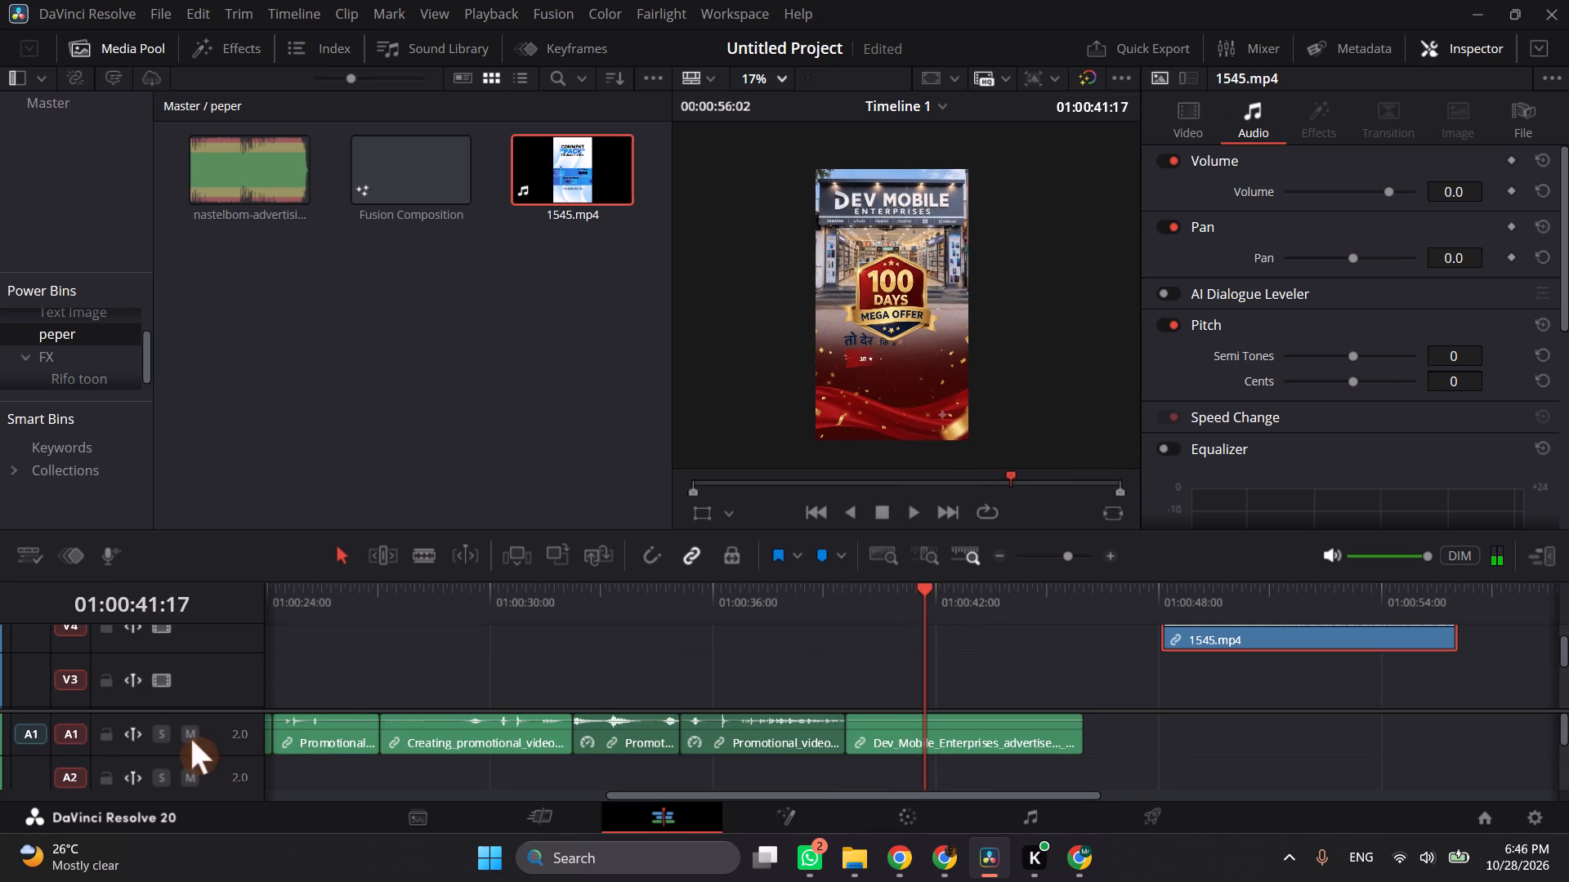
pyautogui.scroll(-3, 191, 739)
pyautogui.scroll(2, 198, 741)
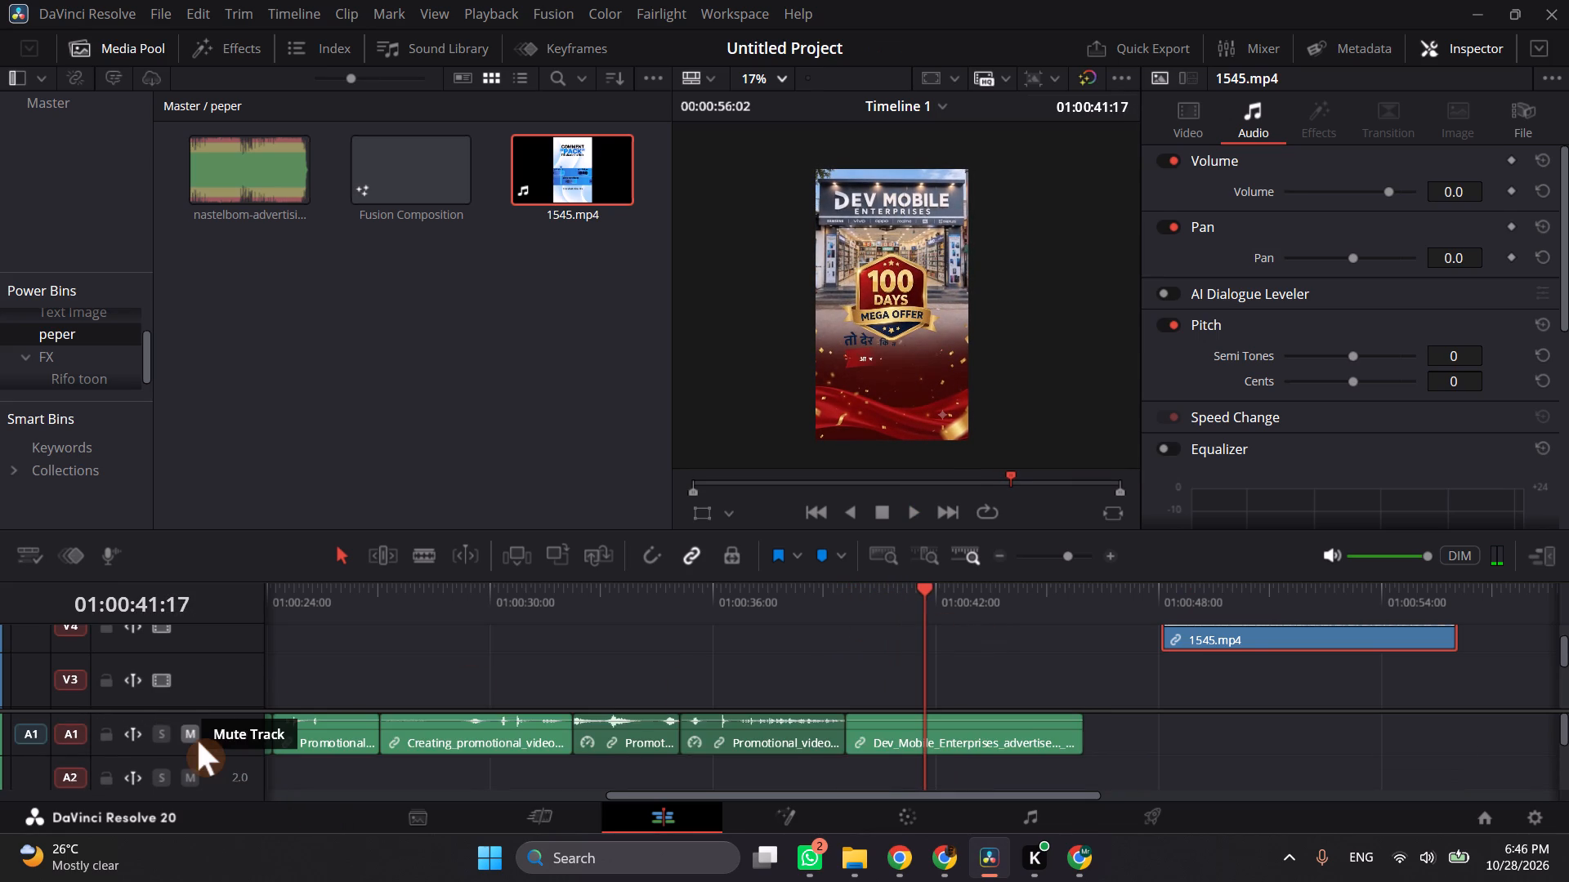
pyautogui.click(194, 737)
pyautogui.scroll(-1, 602, 716)
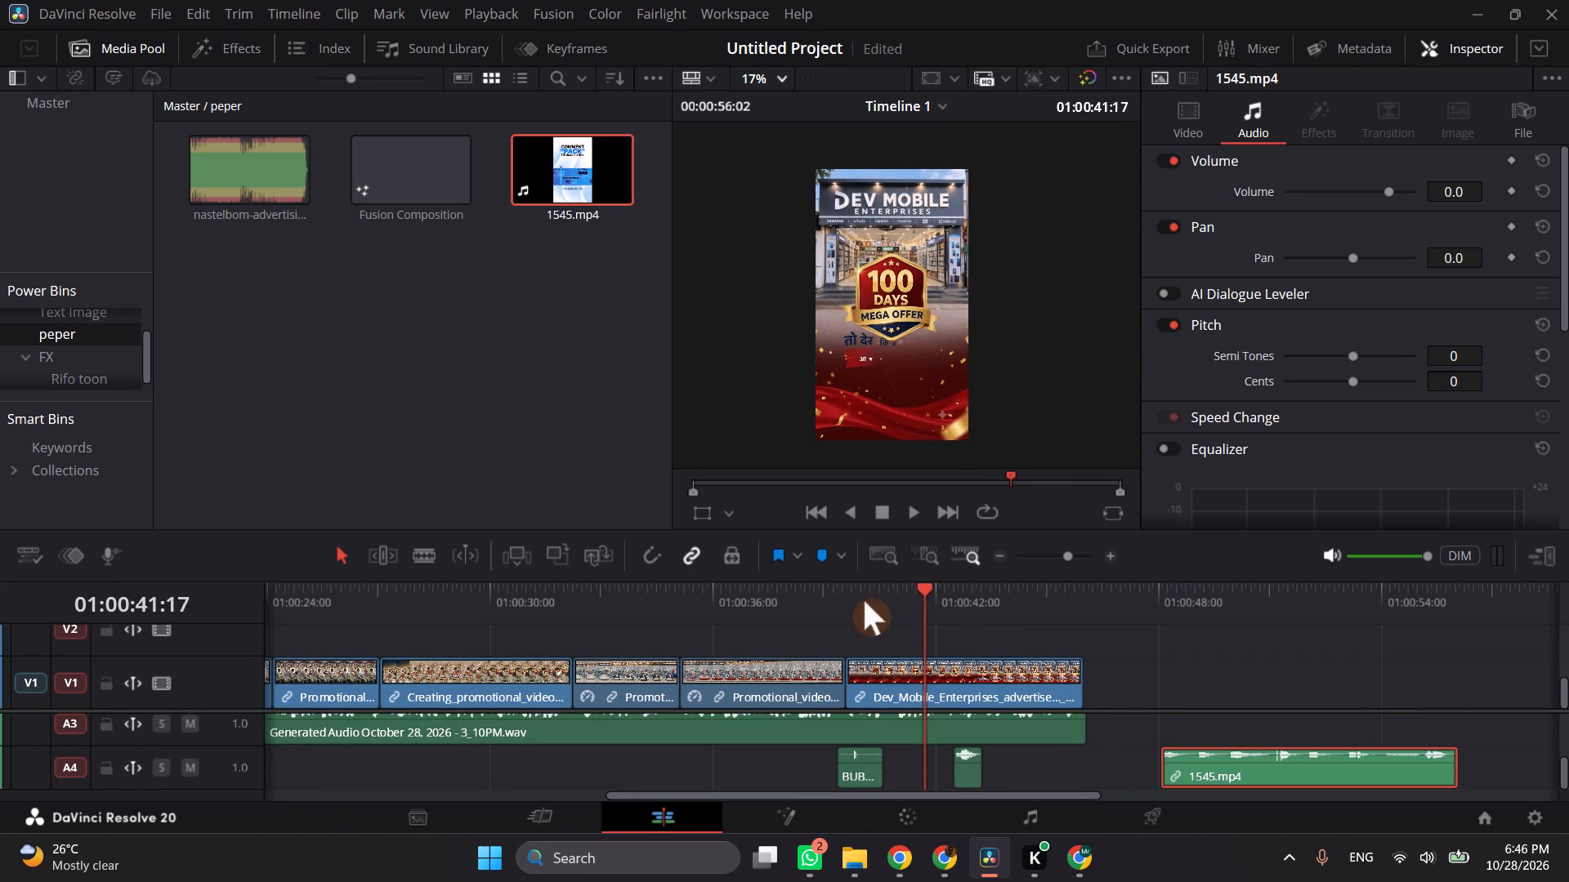
# Play the start of the closing clip and the opening of 1545.mp4 to compare their sound effects.
pyautogui.click(864, 599)
pyautogui.press('space')
pyautogui.press('space')
pyautogui.click(847, 598)
pyautogui.press('space')
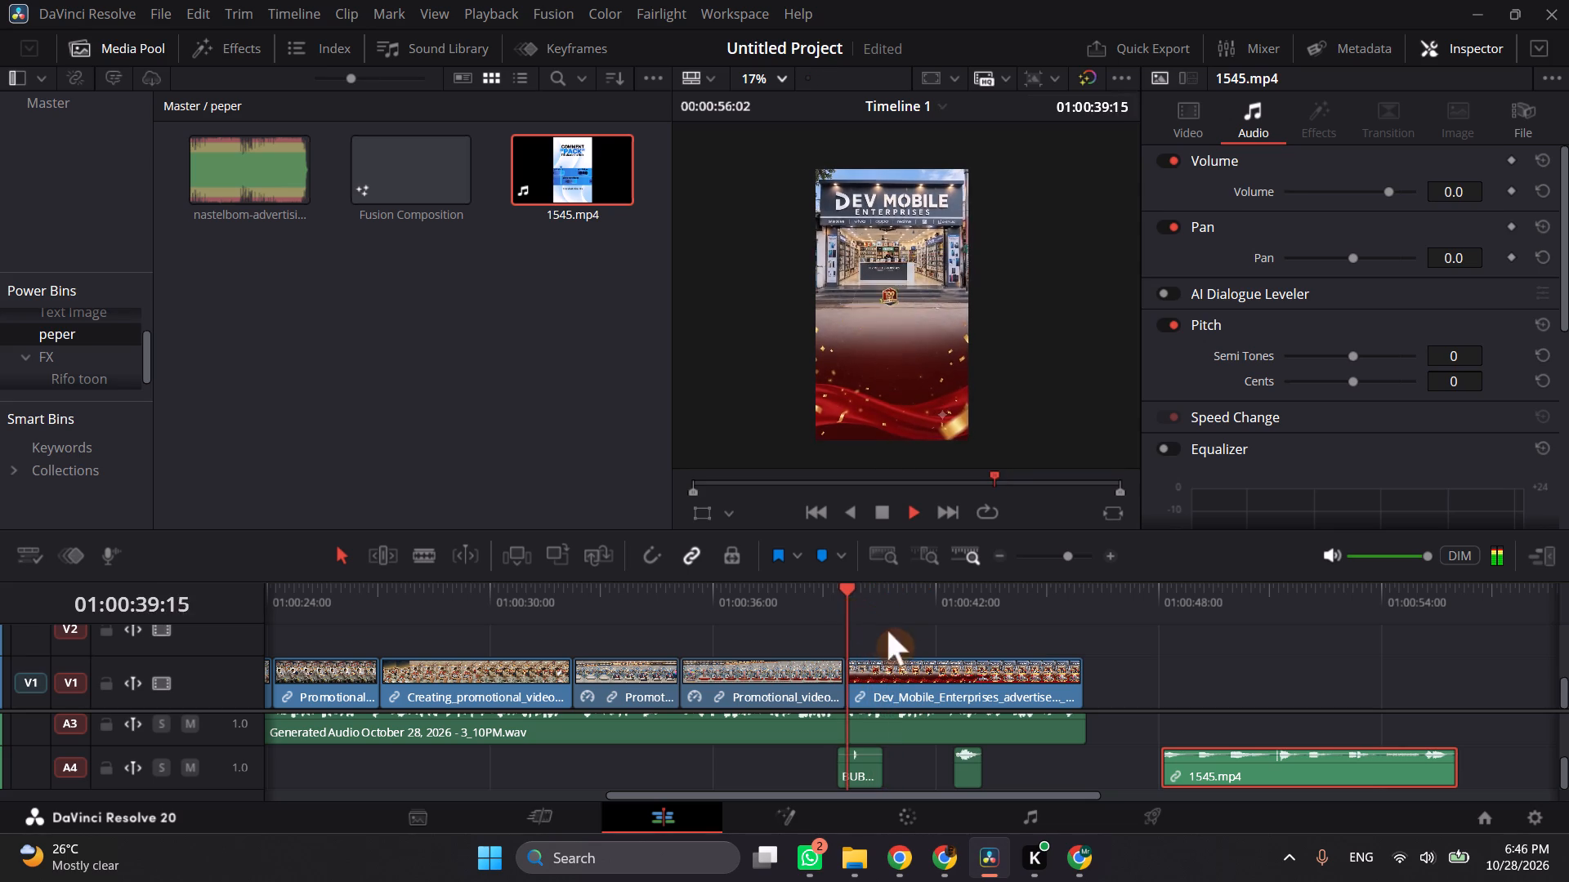
pyautogui.press('space')
pyautogui.click(1173, 630)
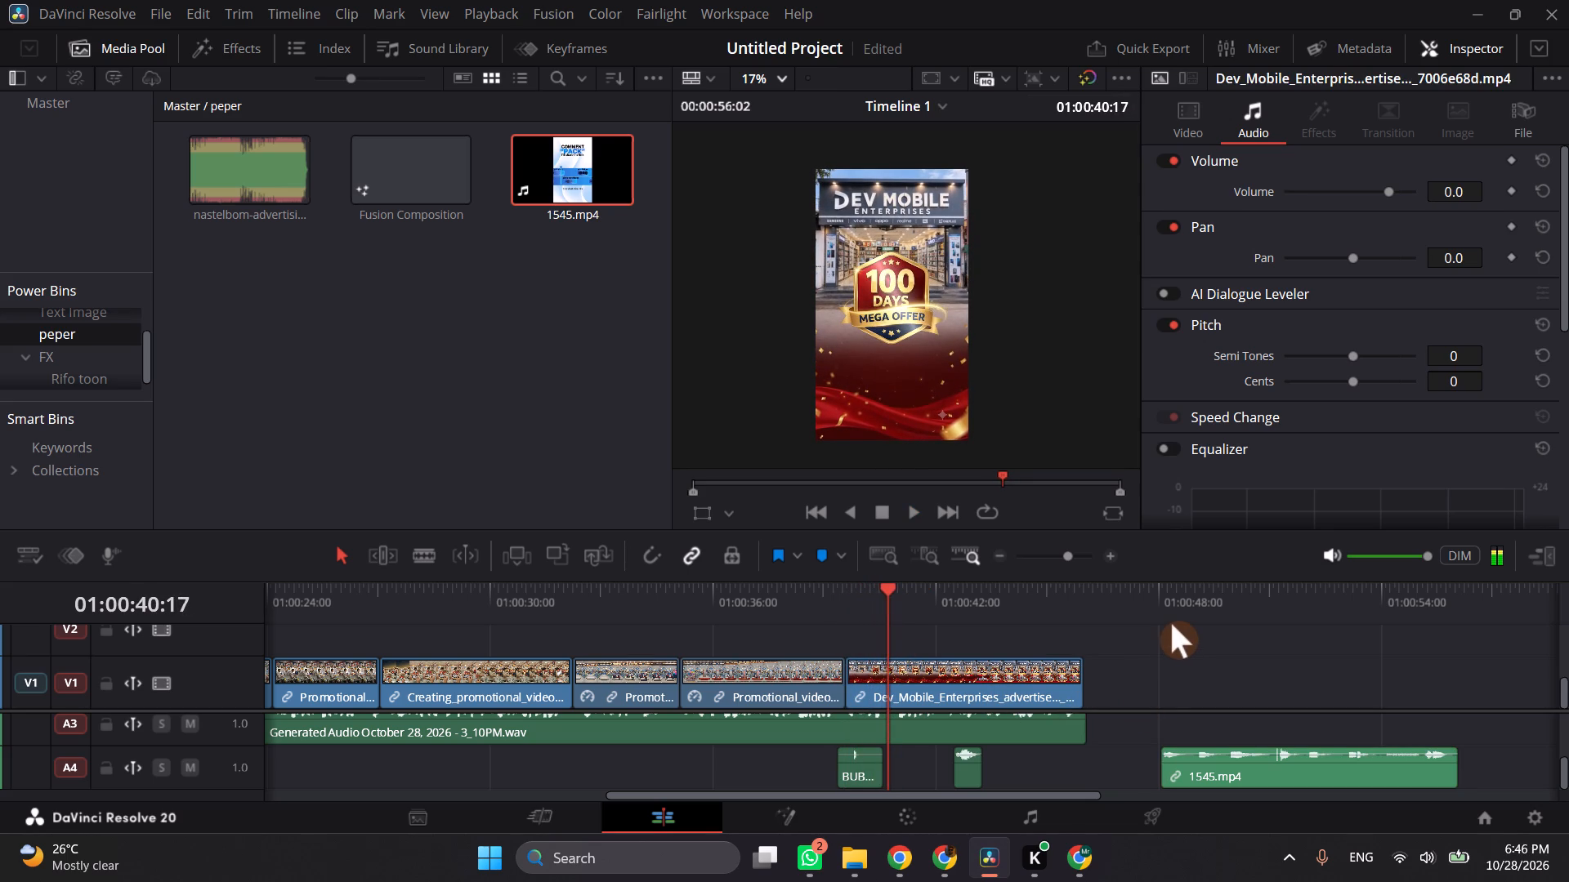
pyautogui.click(1169, 615)
pyautogui.press('space')
pyautogui.press('space')
pyautogui.click(1160, 607)
pyautogui.press('space')
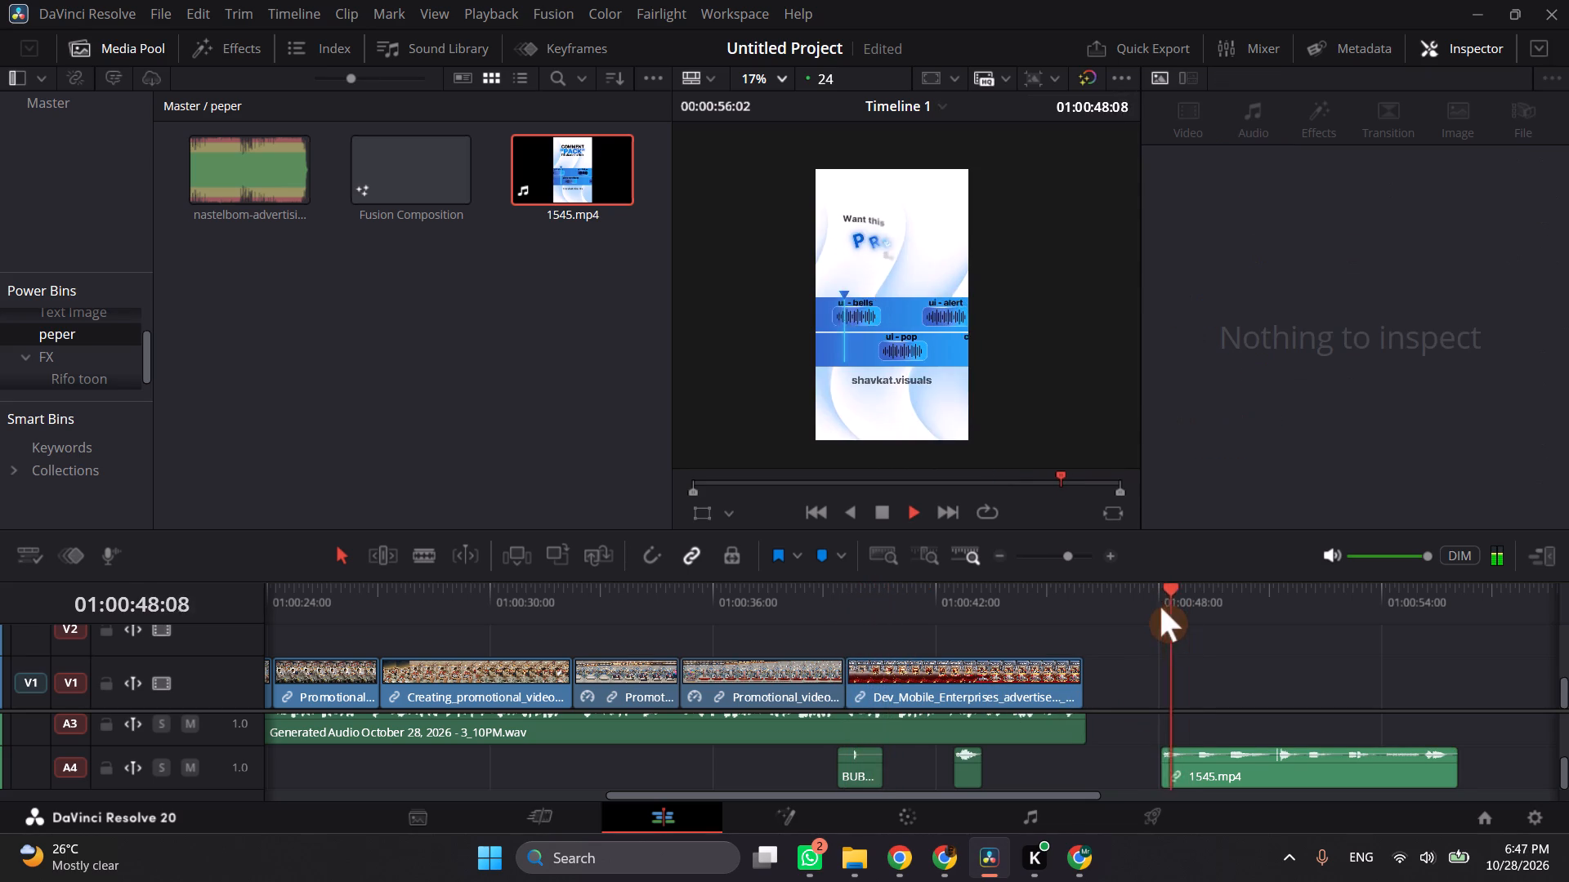
pyautogui.press('space')
# Unlink the 1545.mp4 audio on A4 from its video and split it at 01:00:48:20.
pyautogui.click(1224, 758)
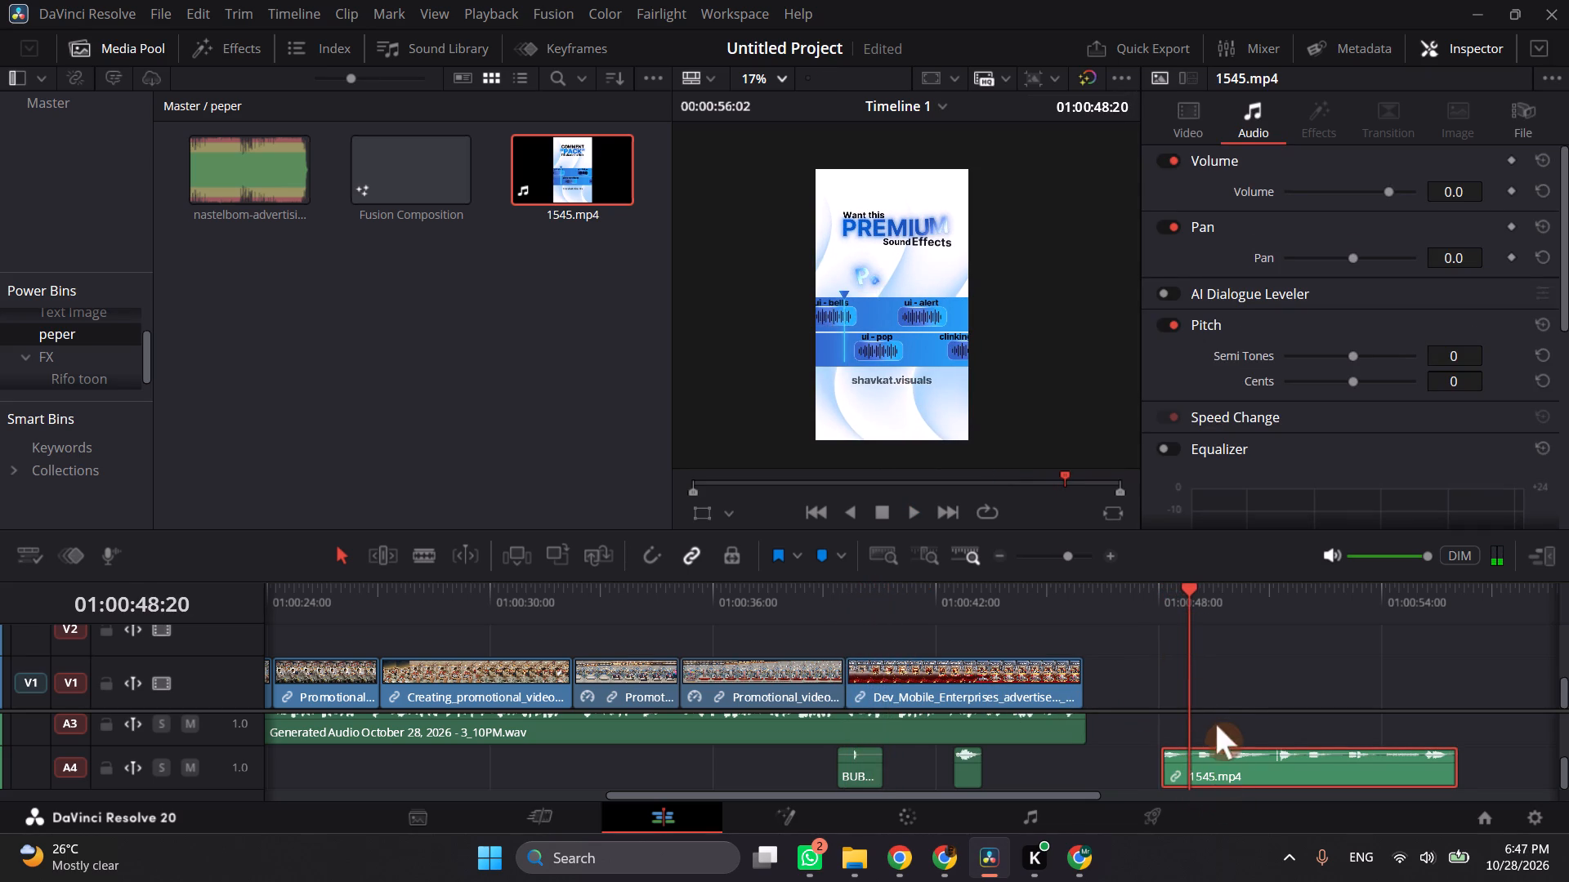
pyautogui.rightClick(1240, 755)
pyautogui.click(1252, 736)
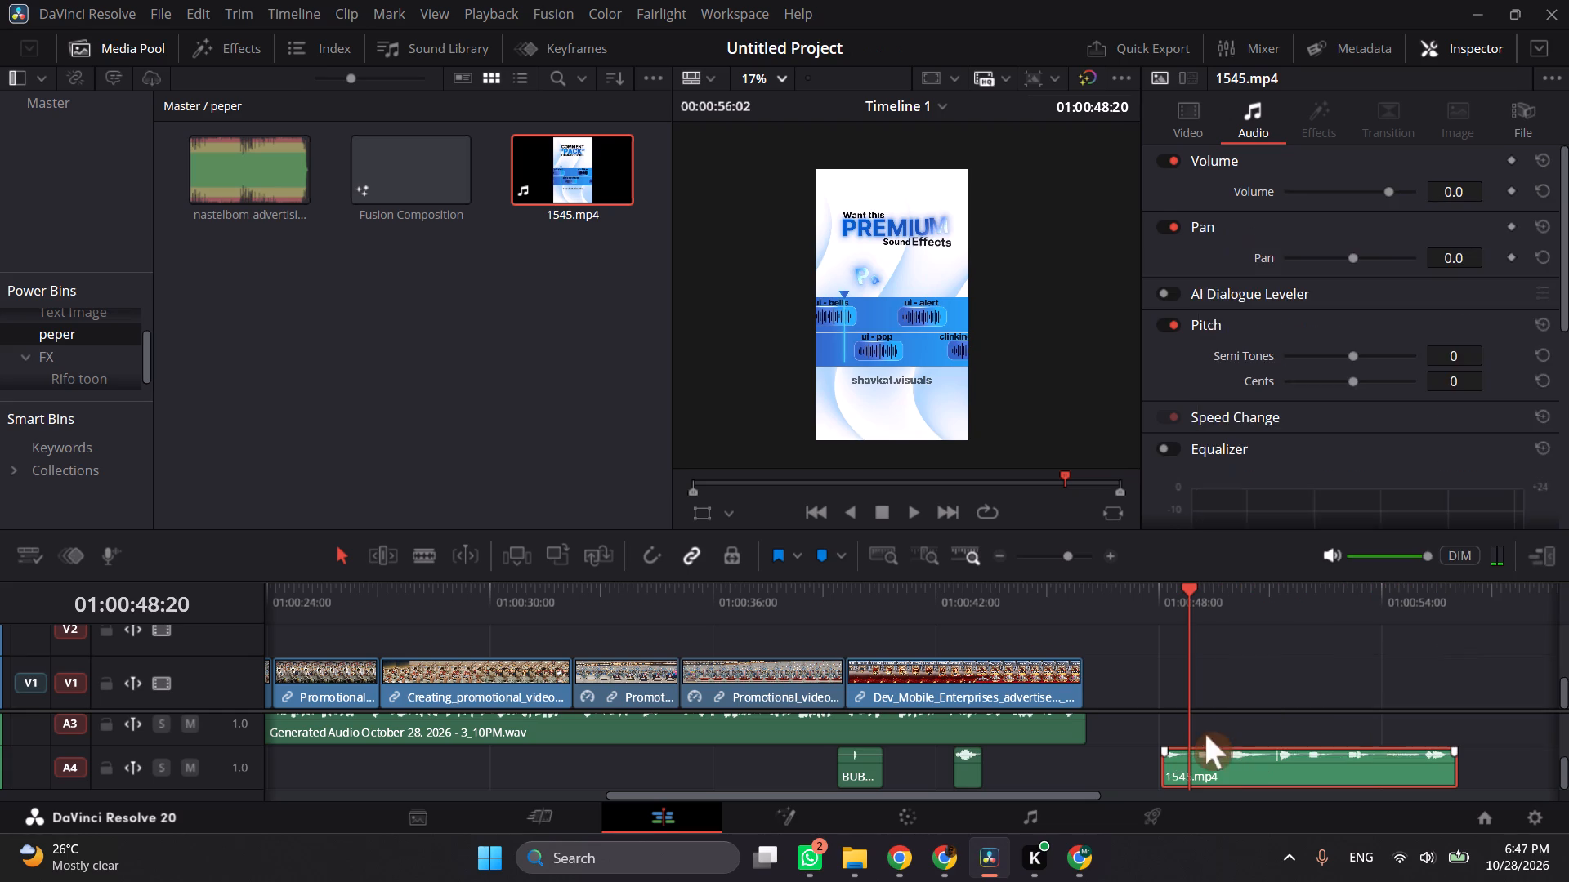
pyautogui.click(1107, 721)
pyautogui.click(1236, 768)
pyautogui.hotkey('ctrl', 'b')
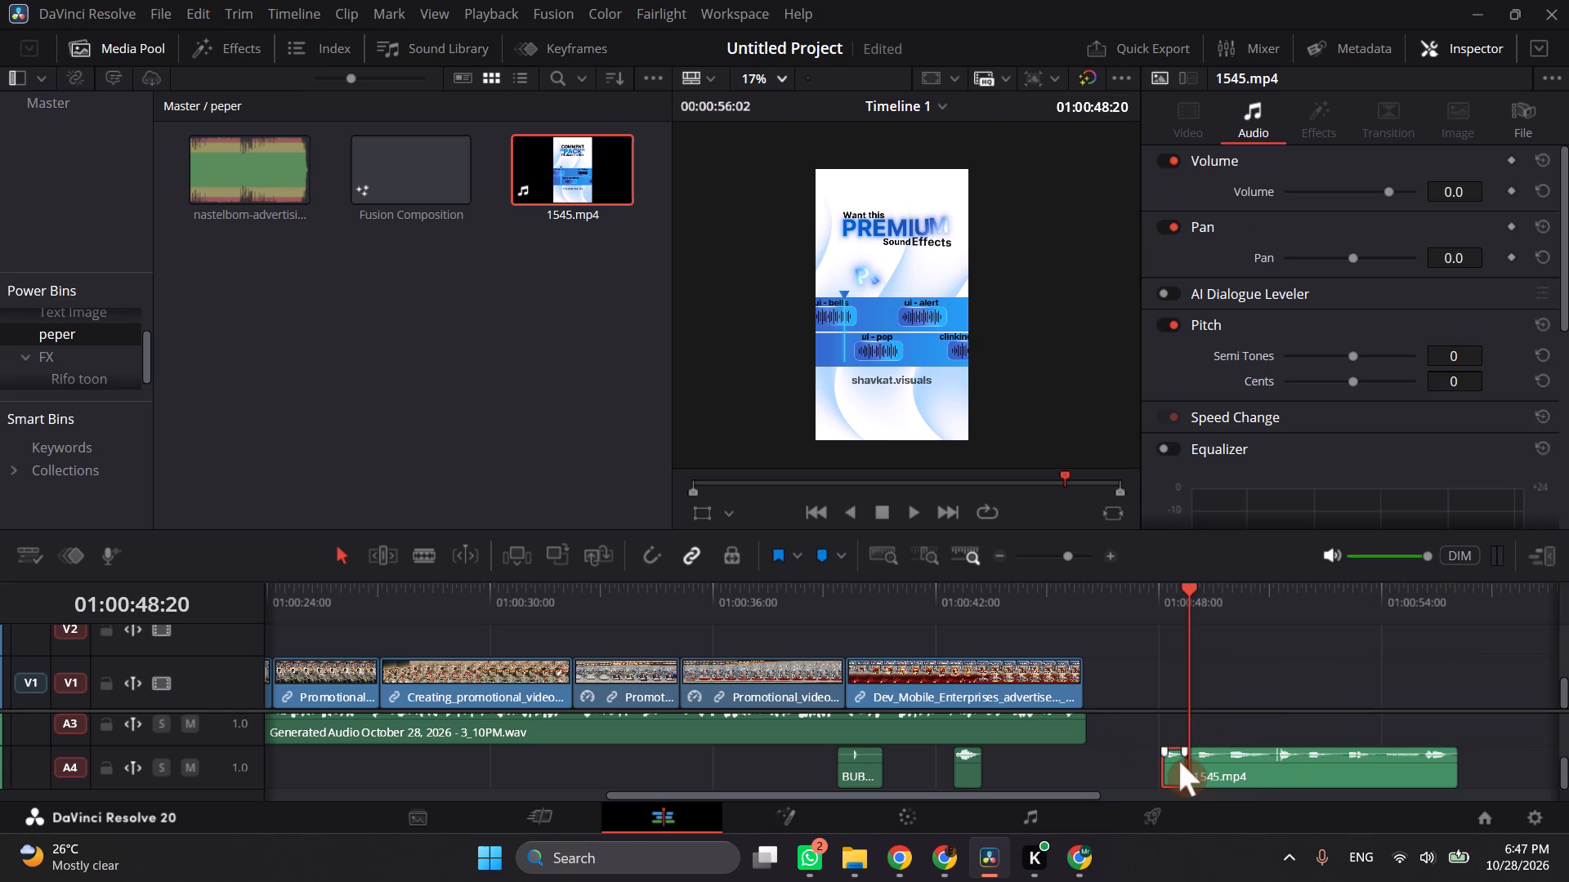
# Move the short opening piece of the 1545.mp4 audio under the closing clip at about 01:00:40:06 on A4, shifting the bubble pop aside and checking playback.
pyautogui.moveTo(1176, 761); pyautogui.dragTo(893, 759)
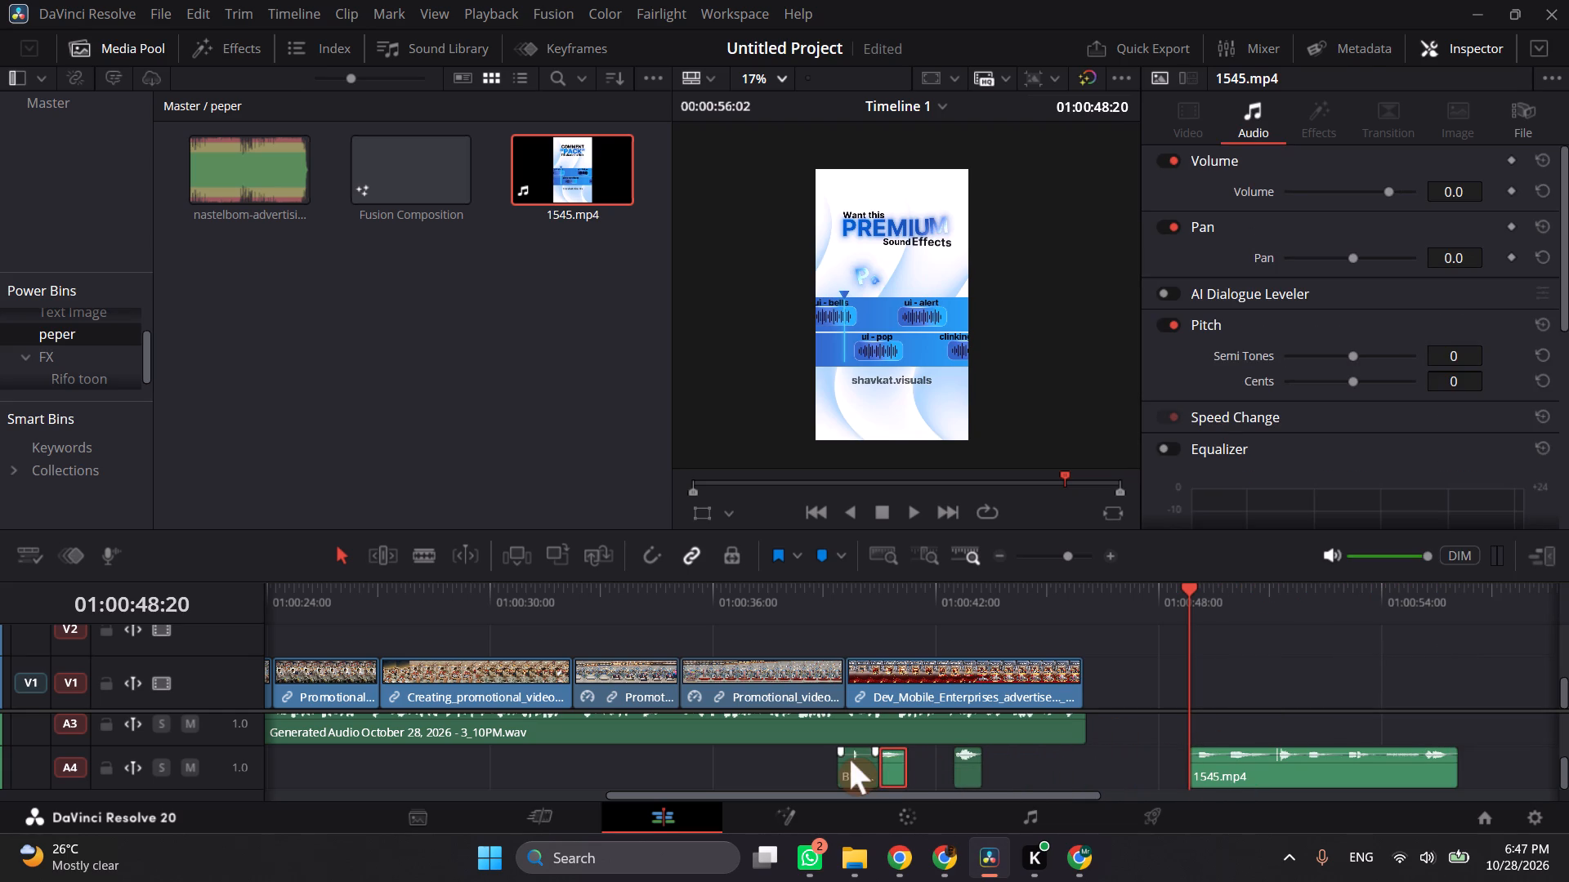
pyautogui.moveTo(850, 759); pyautogui.dragTo(756, 761)
pyautogui.moveTo(897, 762); pyautogui.dragTo(869, 764)
pyautogui.click(843, 601)
pyautogui.press('space')
pyautogui.press('space')
pyautogui.press('space')
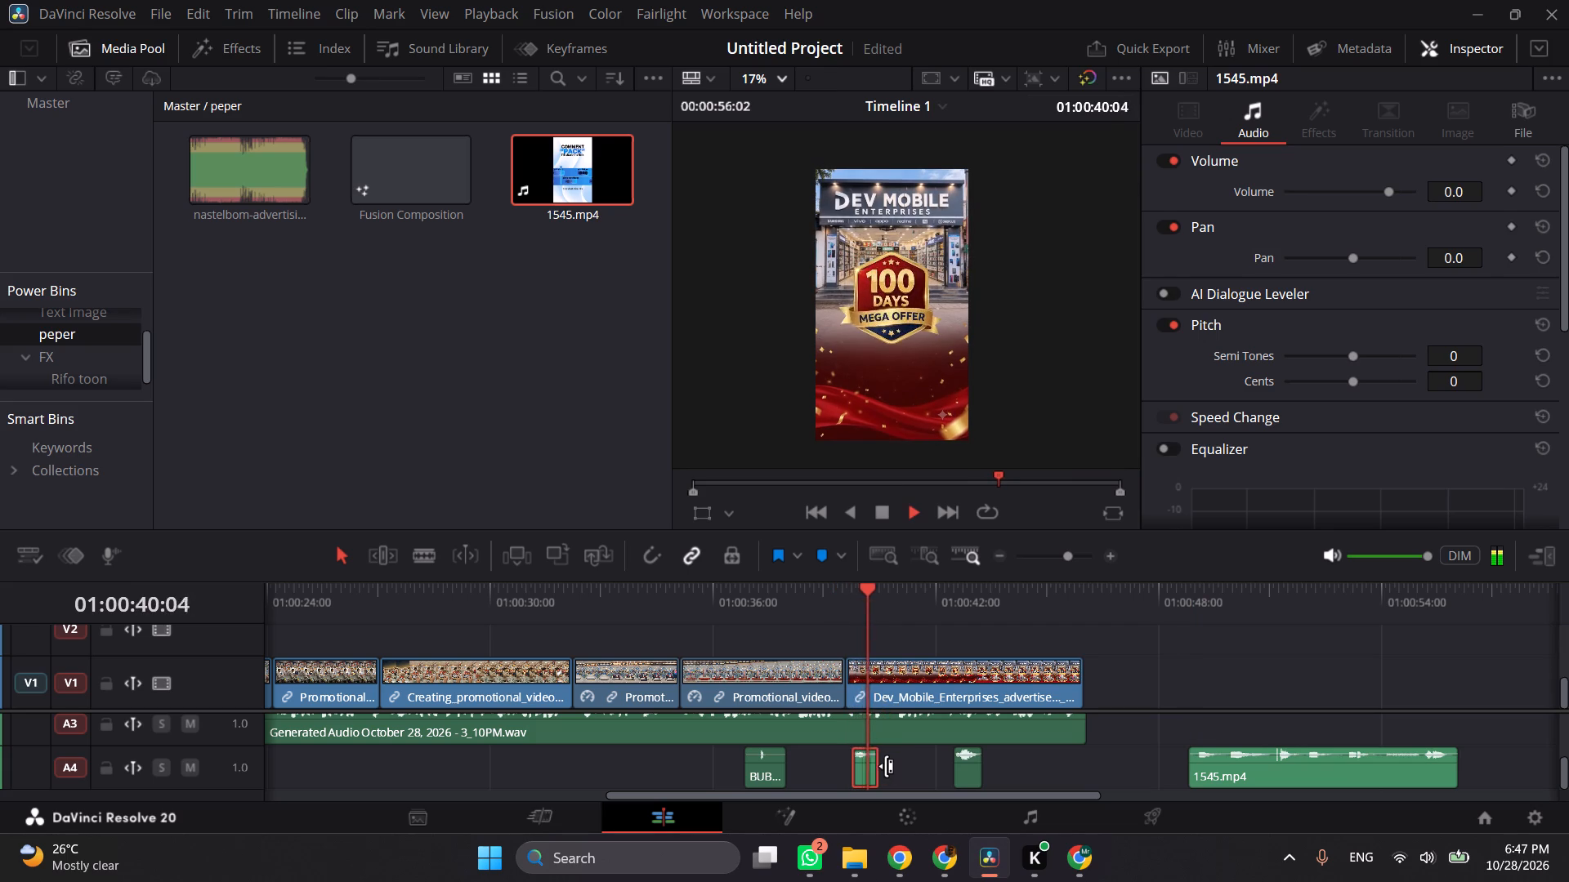
pyautogui.press('space')
pyautogui.moveTo(863, 779); pyautogui.dragTo(883, 784)
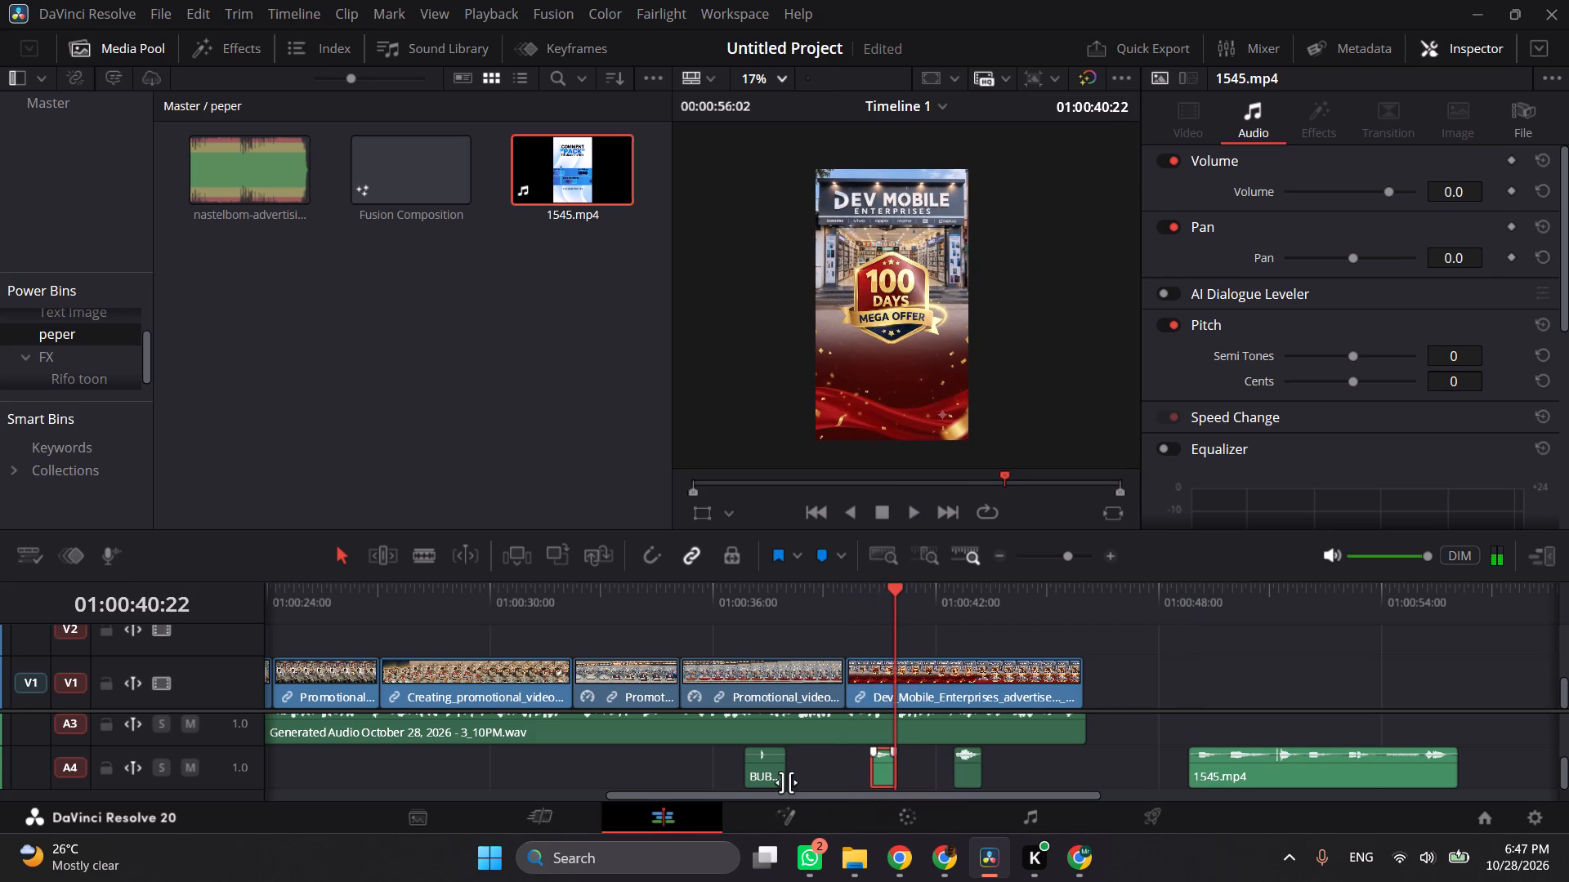
# Shorten the bubble pop effect on A4 and place it just before the cut to the closing clip, ahead of the 1545.mp4 piece, checking playback.
pyautogui.moveTo(770, 773); pyautogui.dragTo(839, 772)
pyautogui.moveTo(852, 768); pyautogui.dragTo(841, 768)
pyautogui.moveTo(827, 773); pyautogui.dragTo(843, 776)
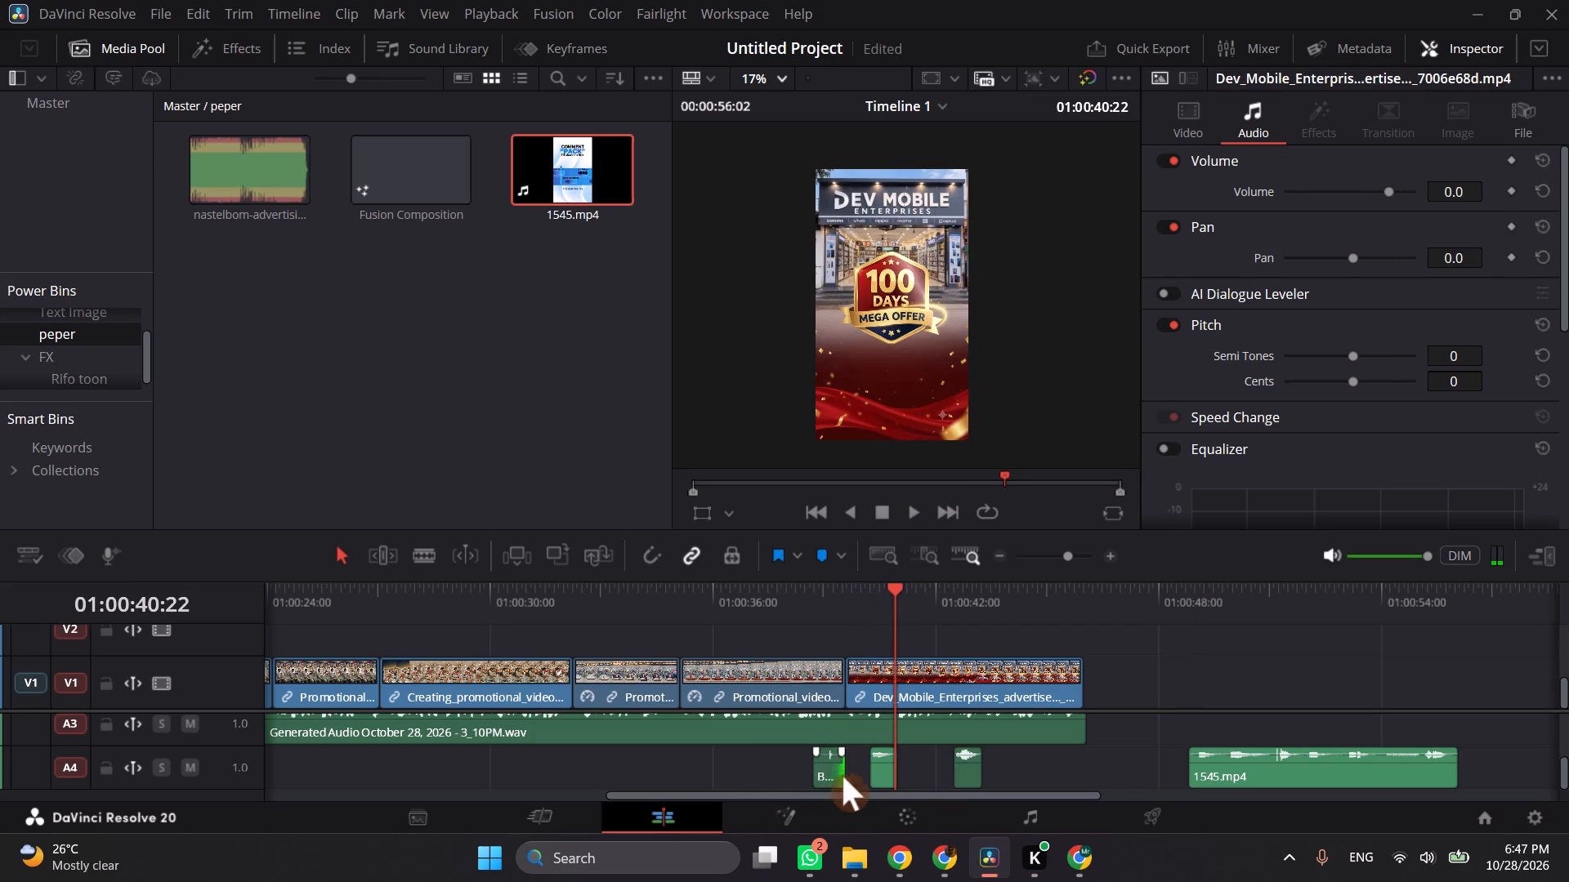
pyautogui.moveTo(843, 776); pyautogui.dragTo(852, 776)
pyautogui.click(852, 601)
pyautogui.click(842, 601)
pyautogui.press('space')
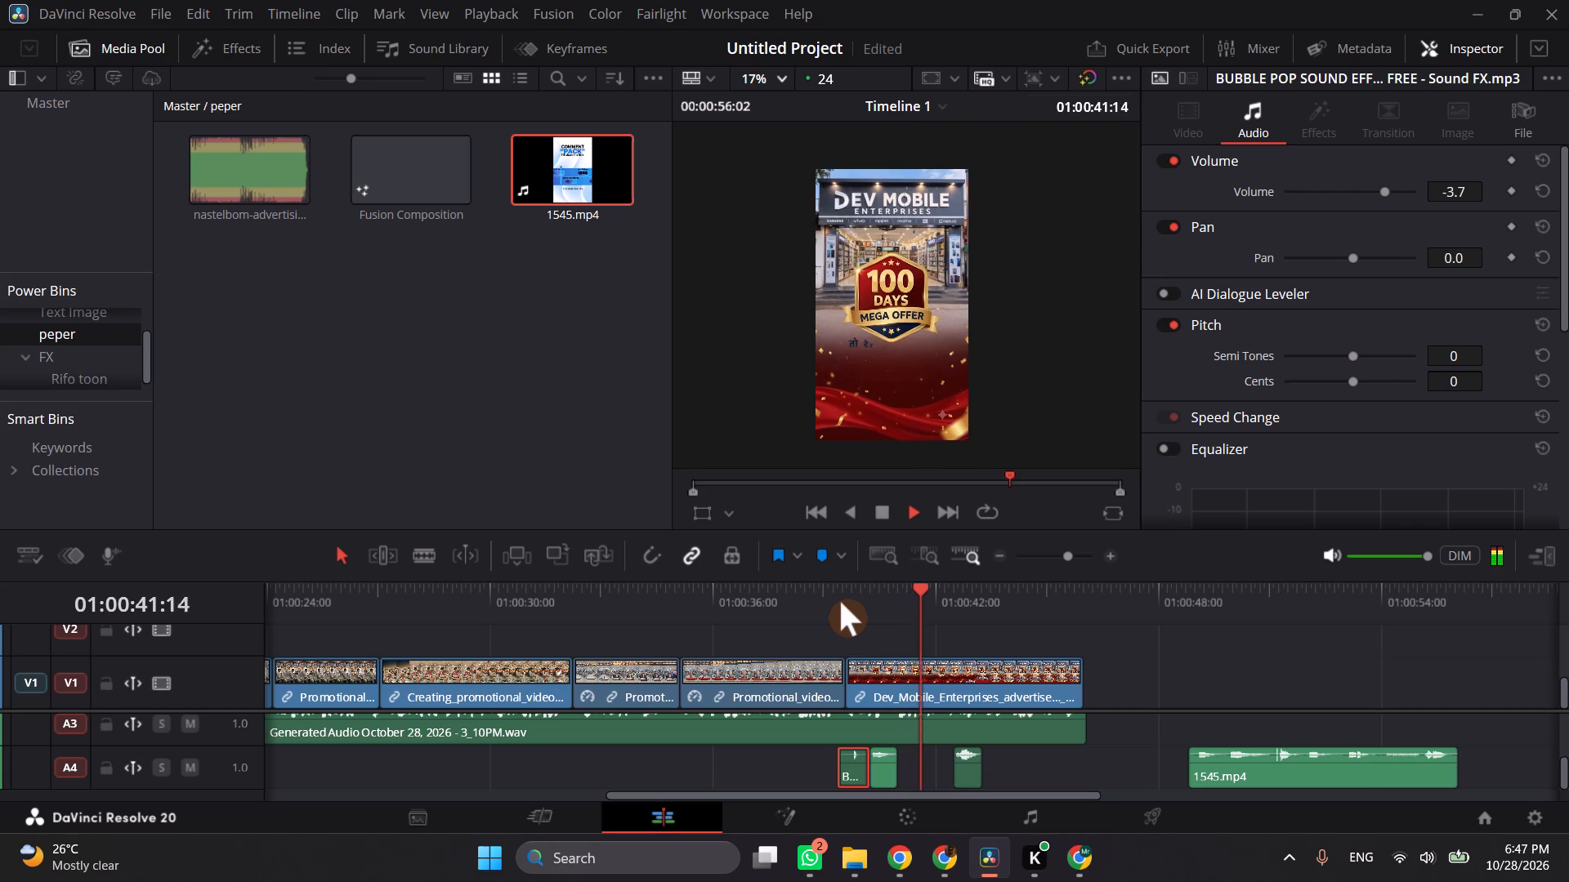
pyautogui.press('space')
# Listen through the remaining 1545.mp4 audio on A4 for other usable sound effects.
pyautogui.click(1200, 604)
pyautogui.press('space')
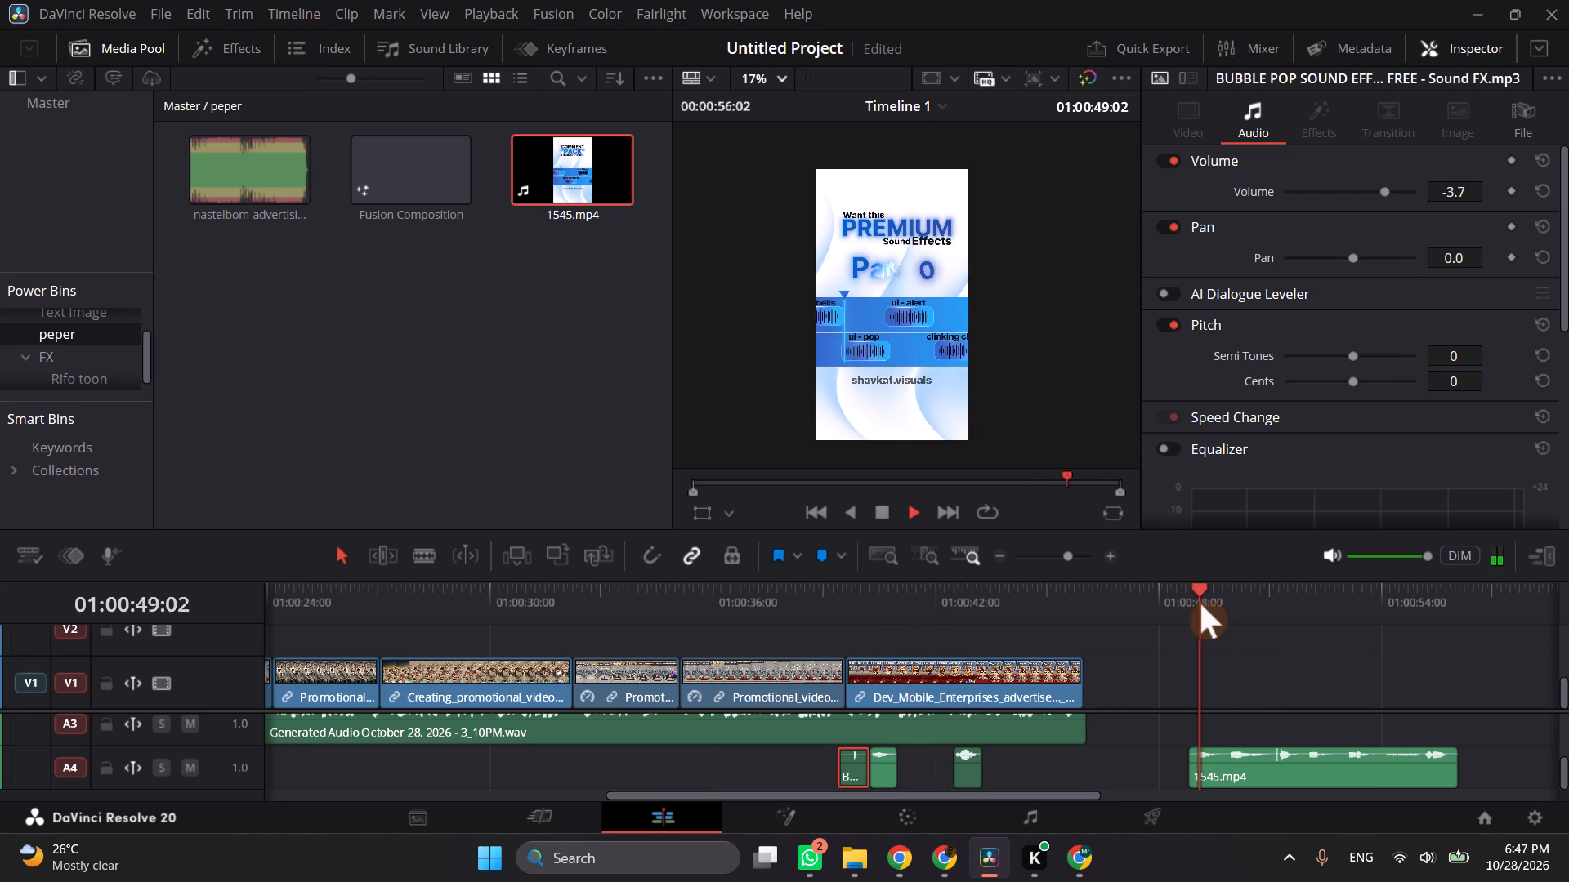
pyautogui.press('space')
pyautogui.press('space')
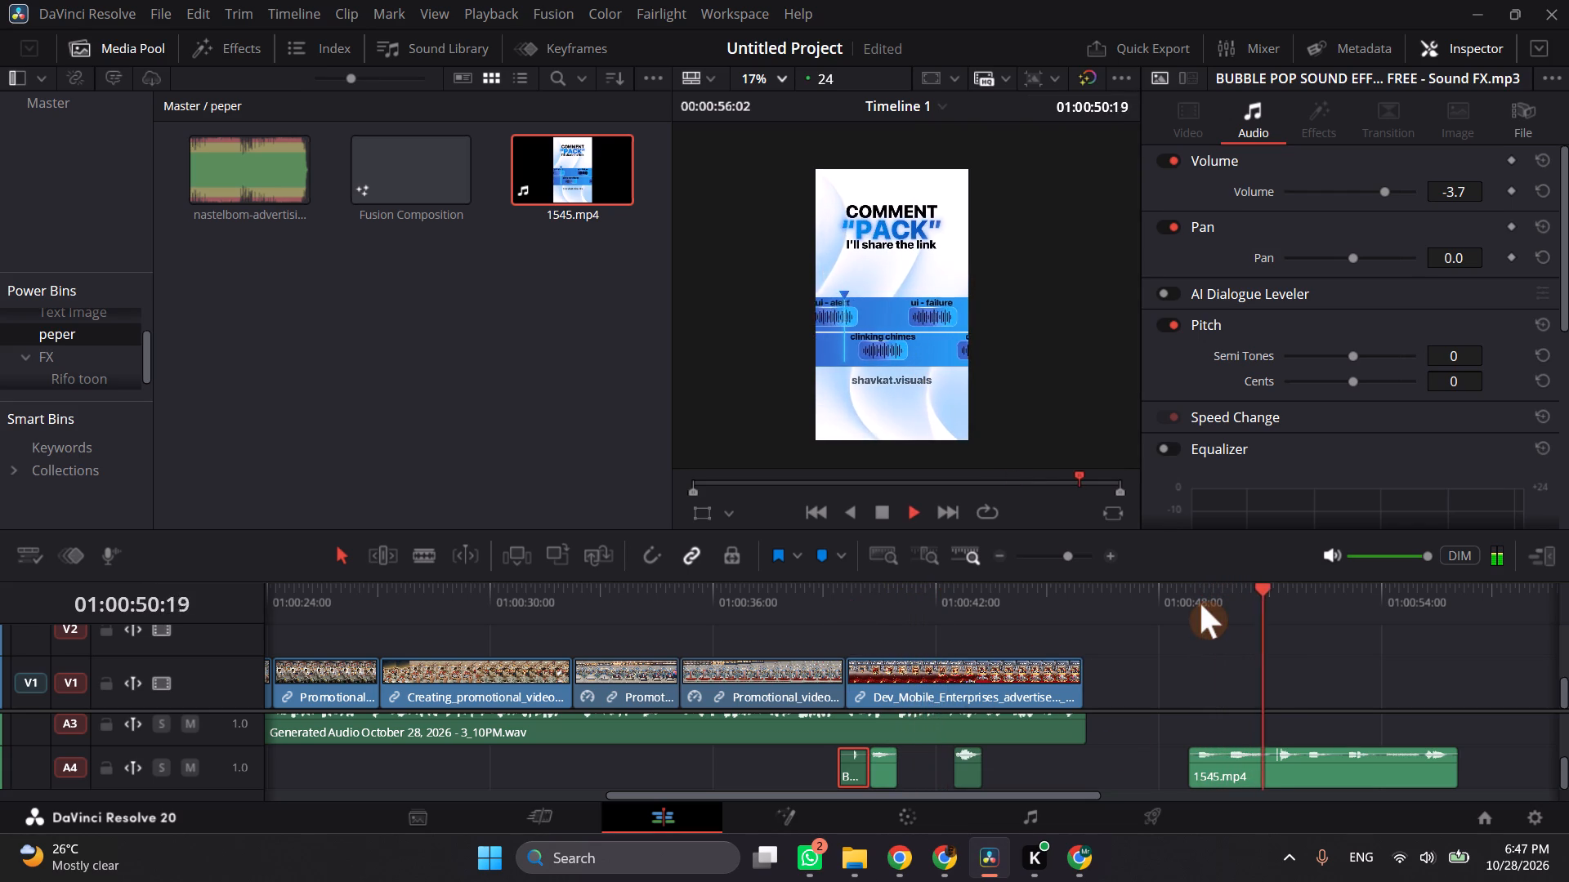
pyautogui.press('space')
pyautogui.press('space')
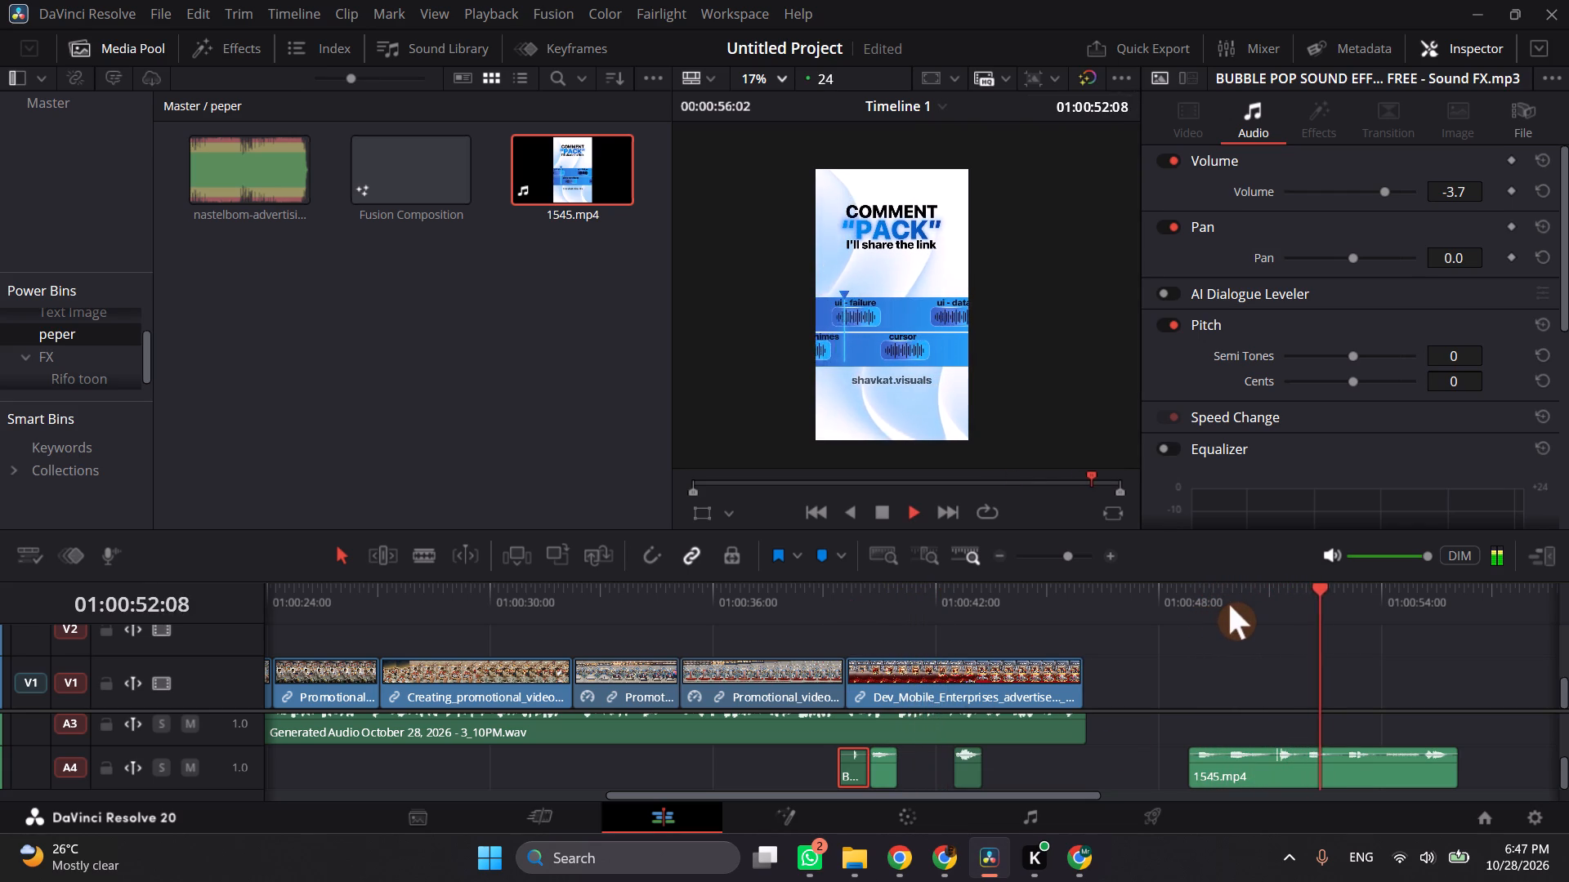
pyautogui.press('space')
pyautogui.press('space')
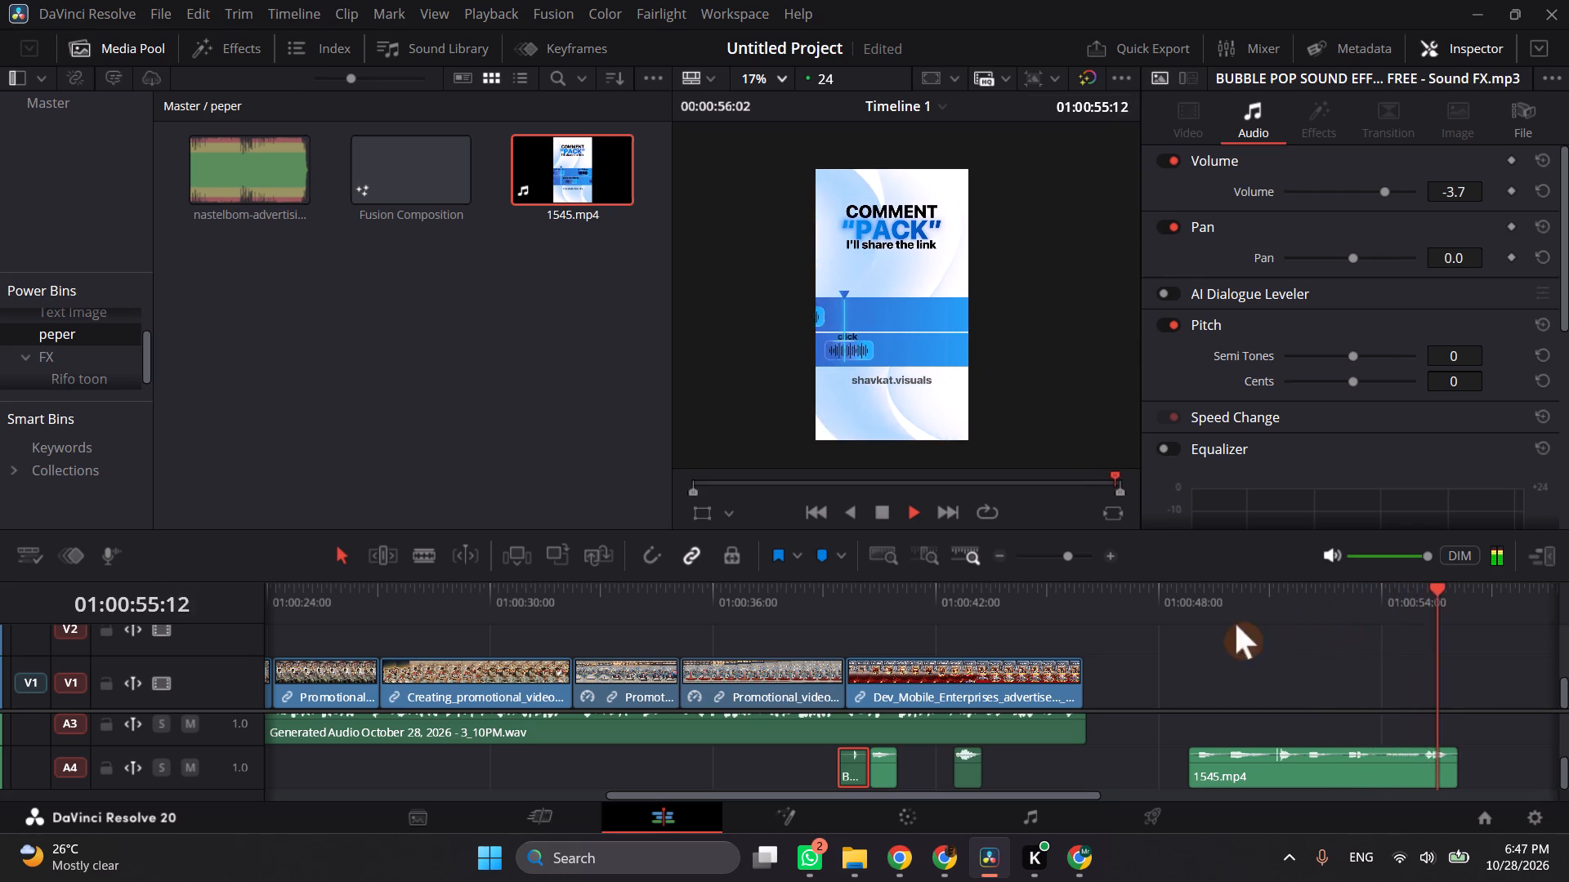
pyautogui.press('space')
# Play back the closing Dev_Mobile_Enterprises clip on V1 to check how its sound effects on A4 sit.
pyautogui.click(856, 612)
pyautogui.press('space')
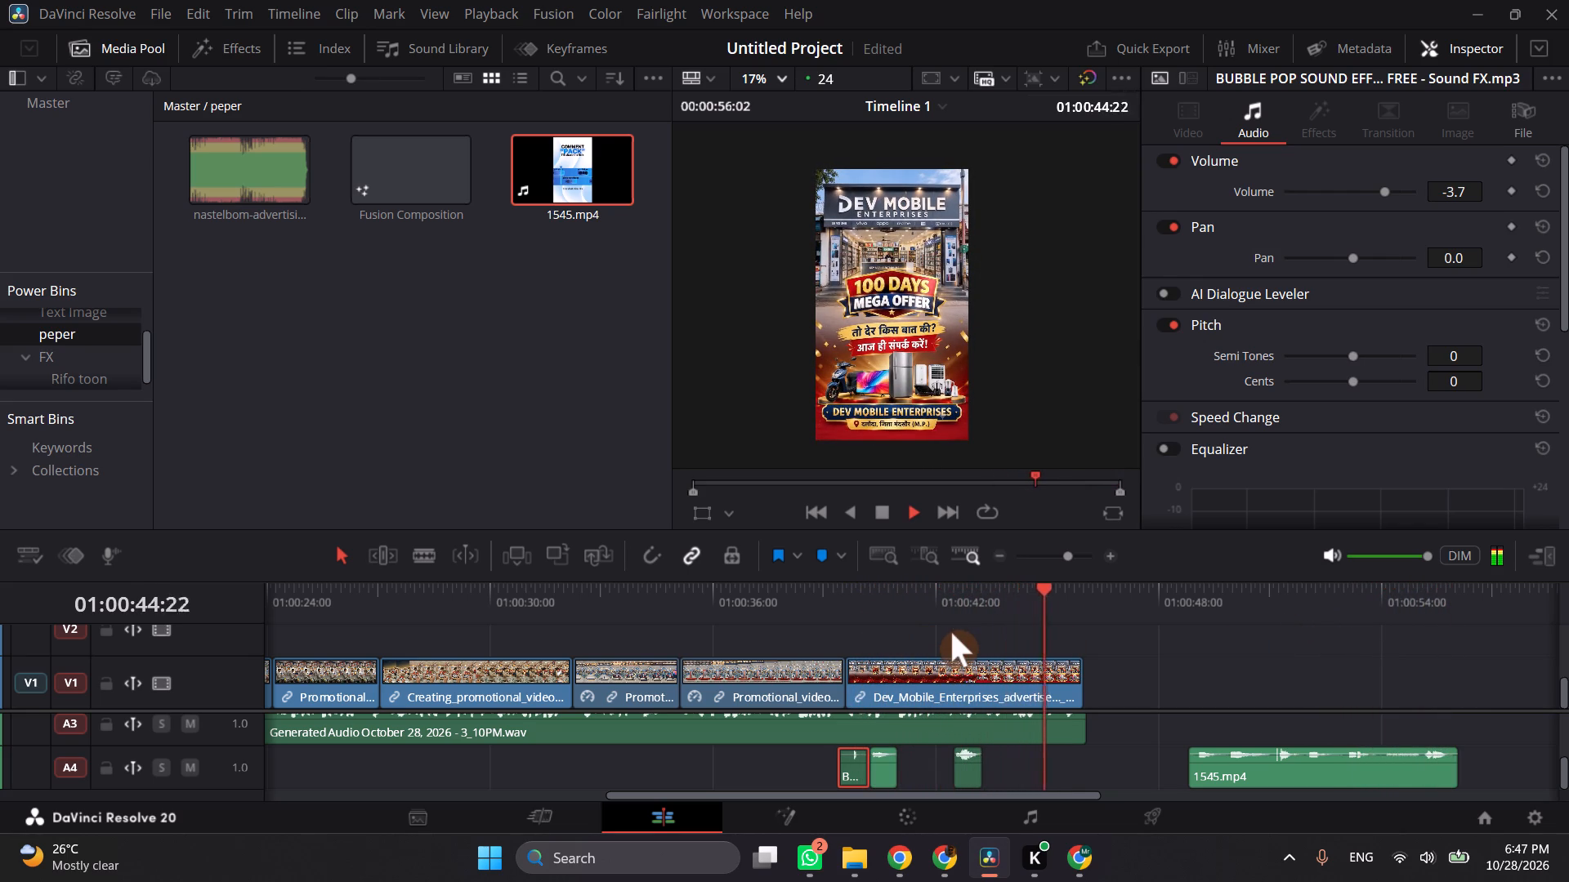
pyautogui.press('space')
pyautogui.press('space')
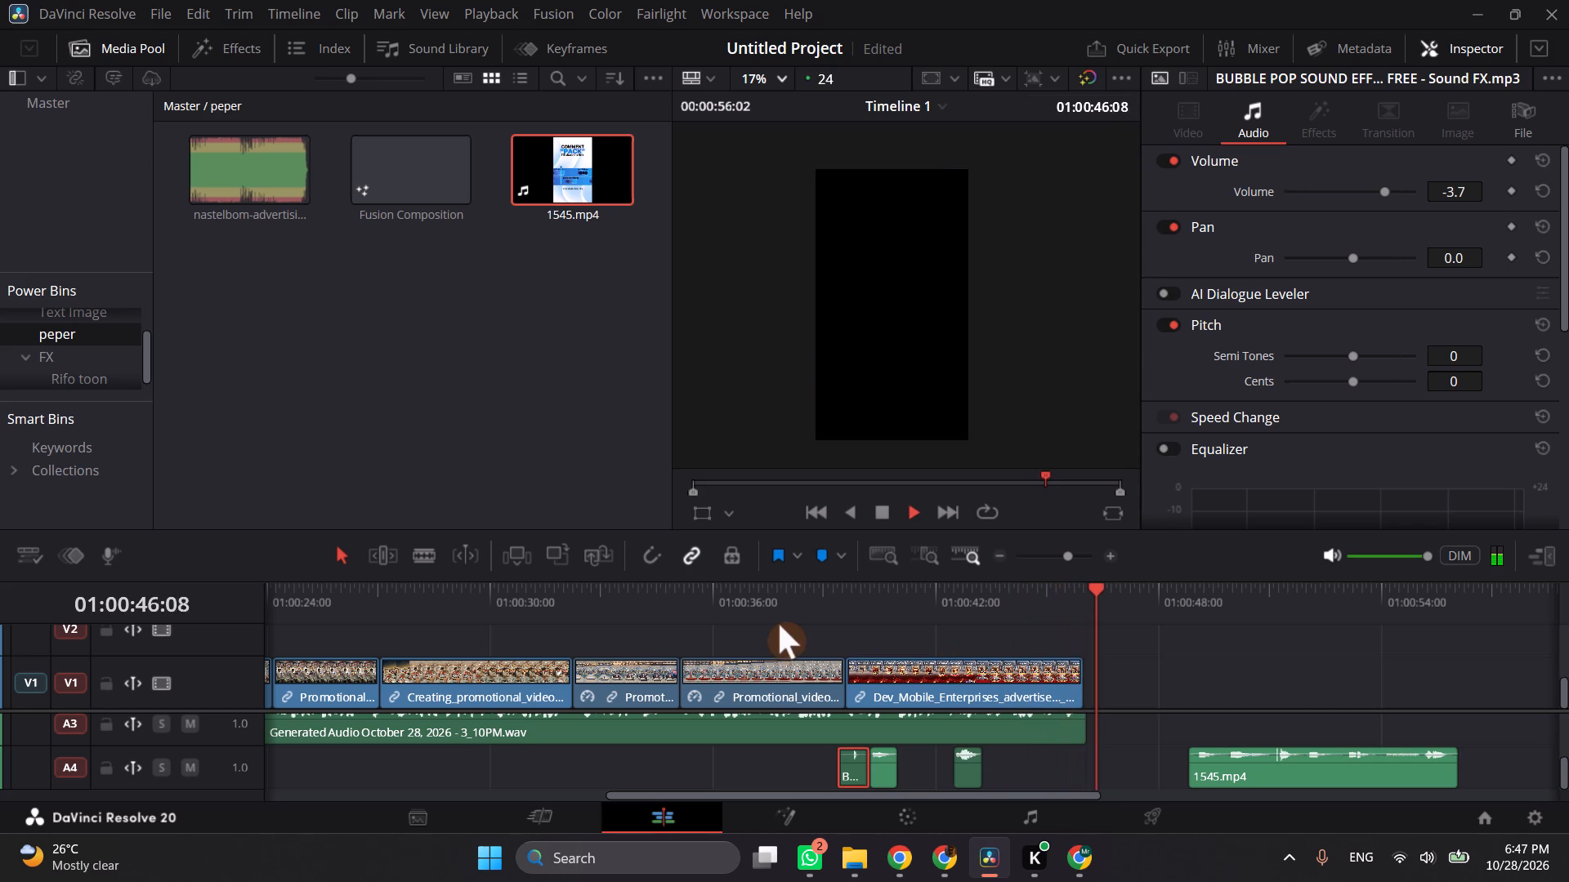
pyautogui.press('space')
# Copy Woosh Effect 1.wav from under the closing clip, paste it at 01:00:00:00 on A4, and check playback of the opening.
pyautogui.moveTo(642, 598); pyautogui.dragTo(154, 598)
pyautogui.press('space')
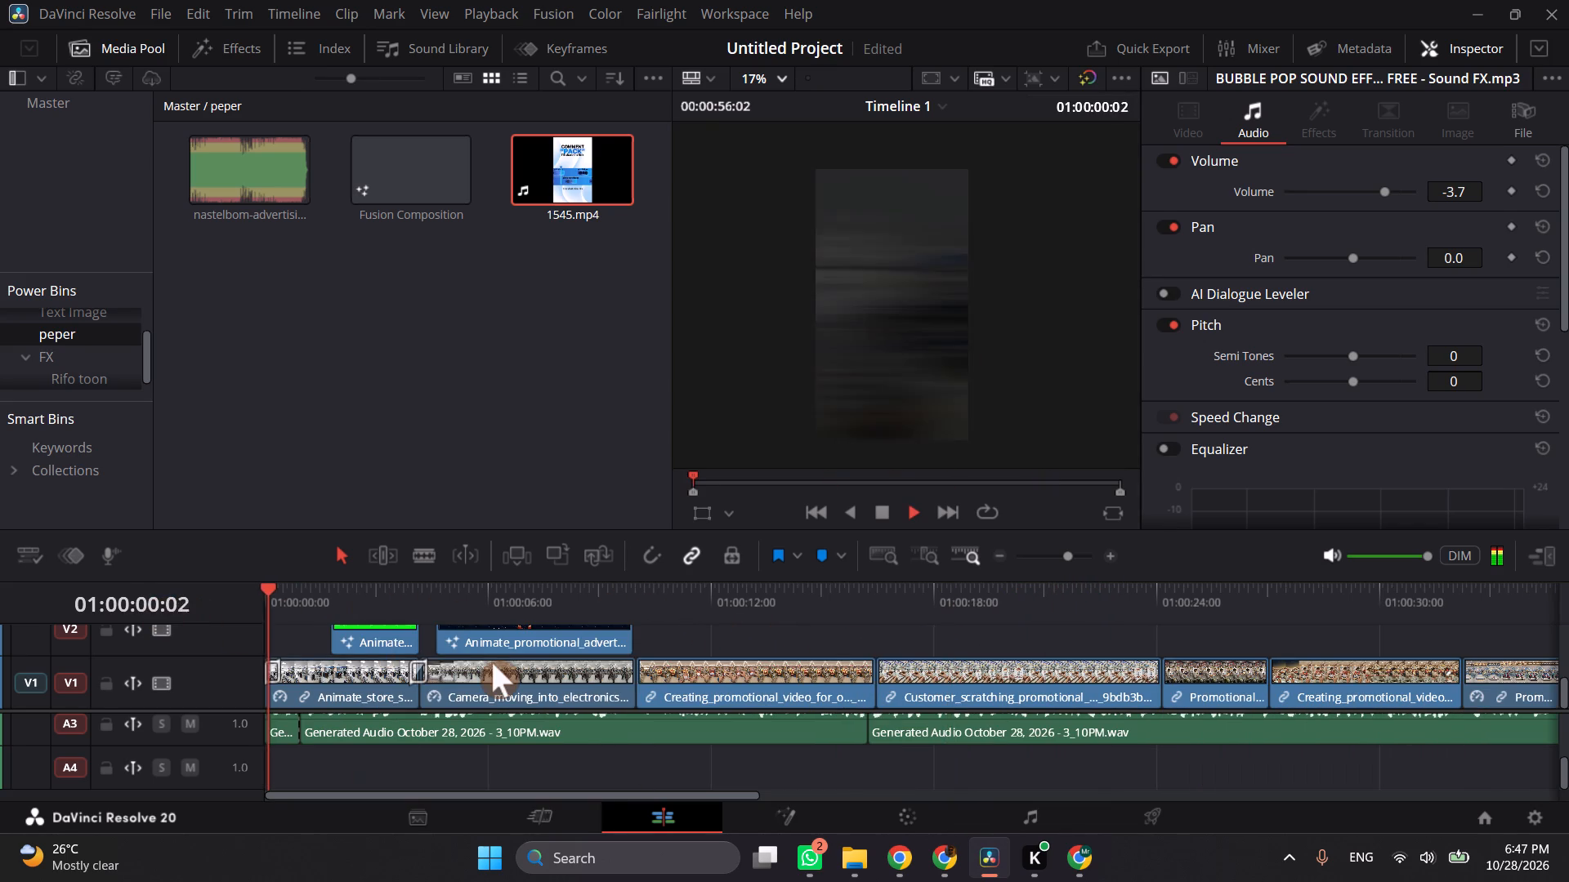
pyautogui.press('space')
pyautogui.moveTo(266, 582); pyautogui.dragTo(220, 596)
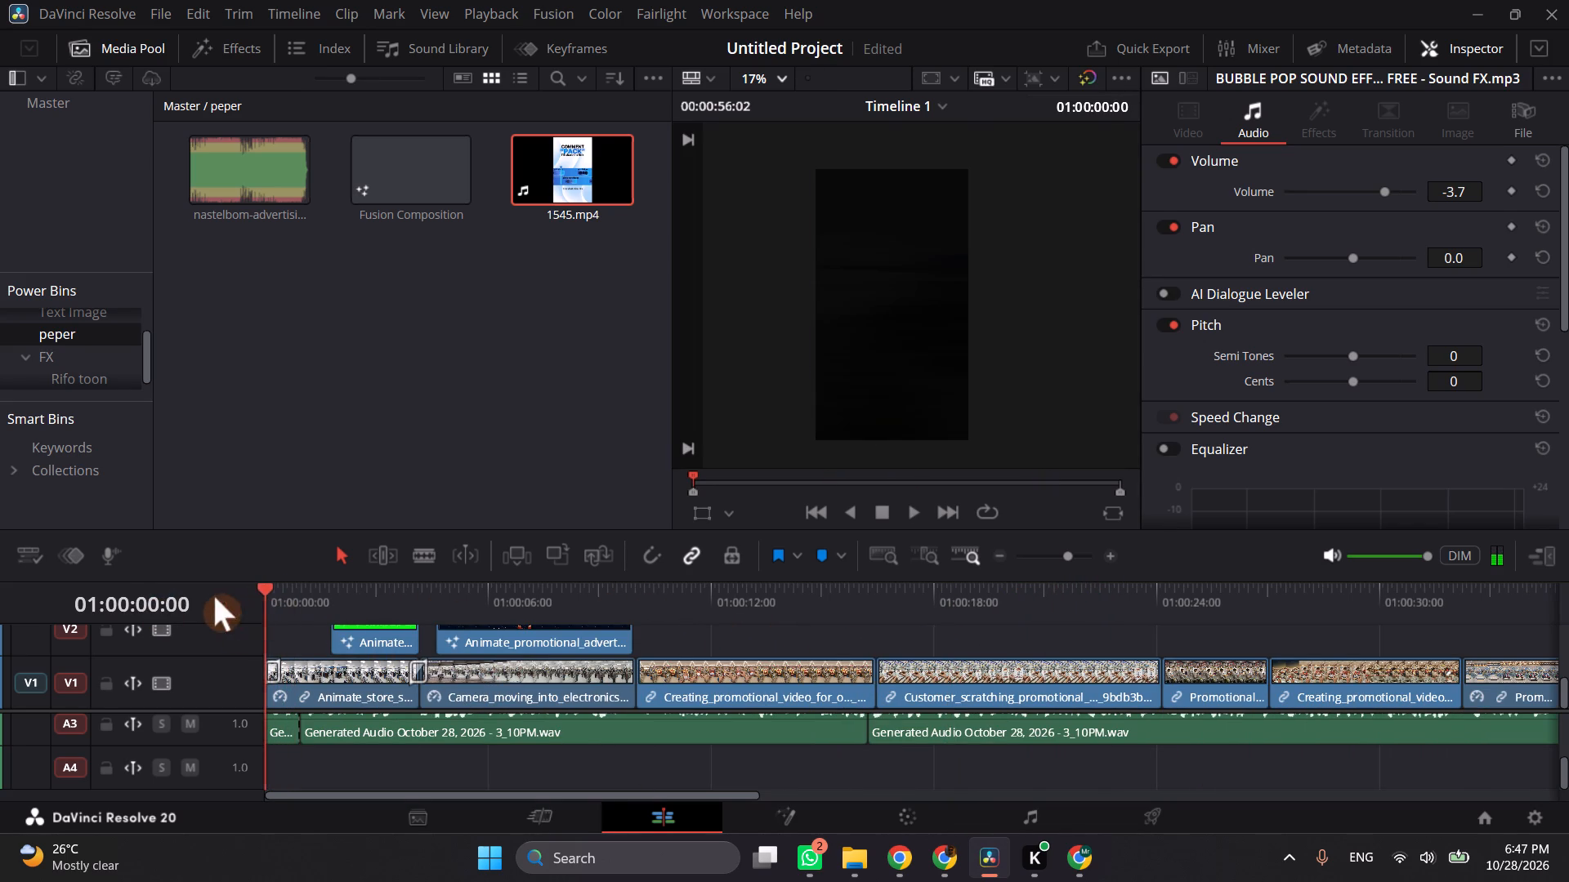
pyautogui.hscroll(-1, 1019, 748)
pyautogui.click(1209, 761)
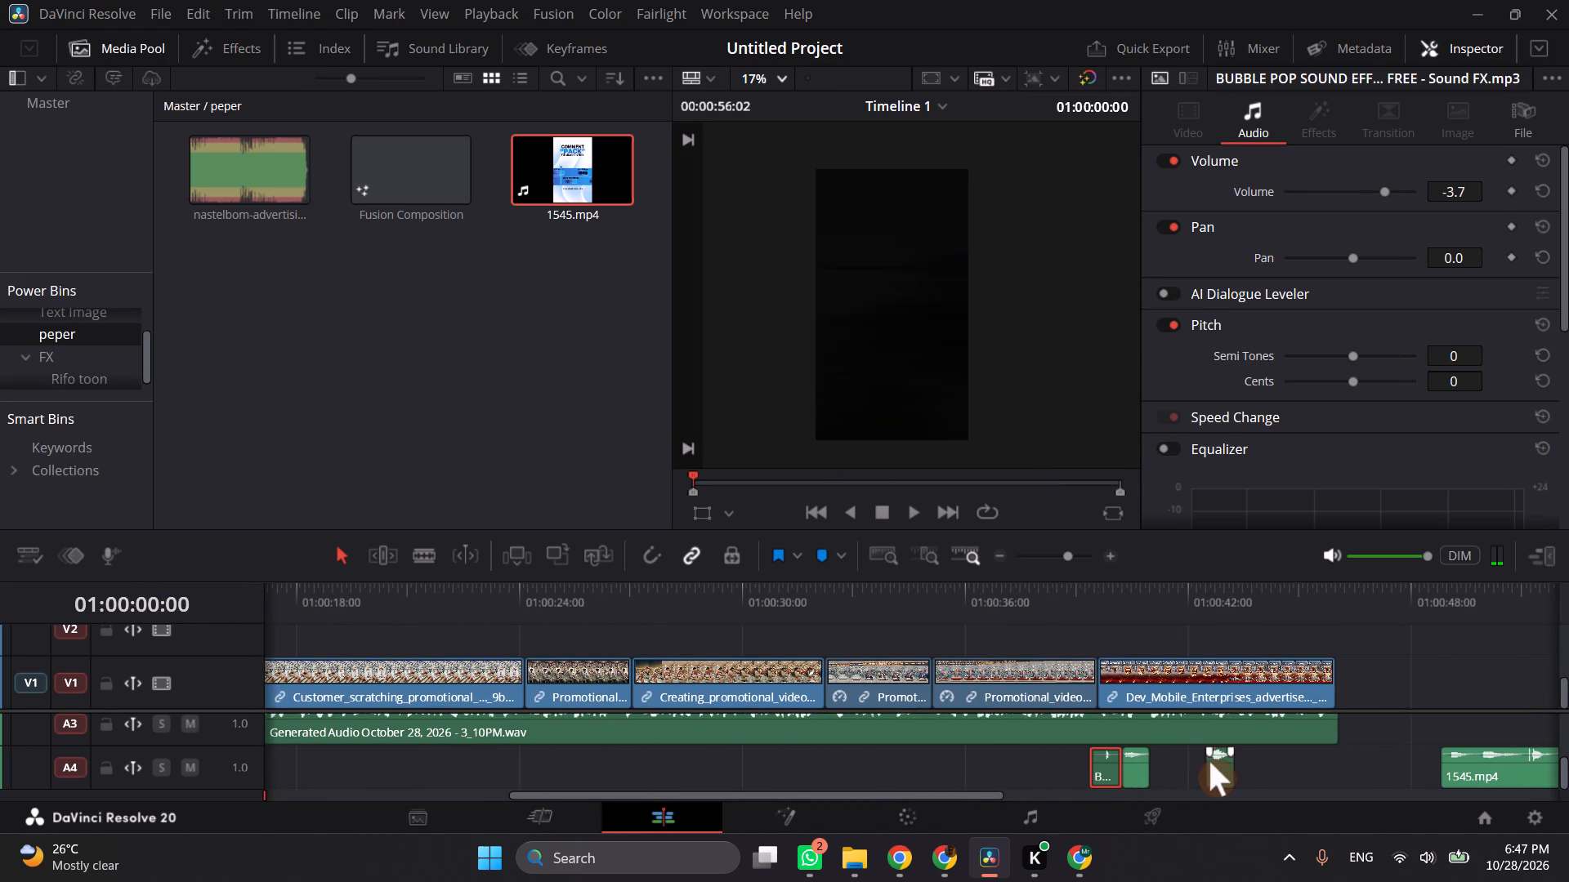
pyautogui.hotkey('ctrl', 'c')
pyautogui.hscroll(3, 565, 711)
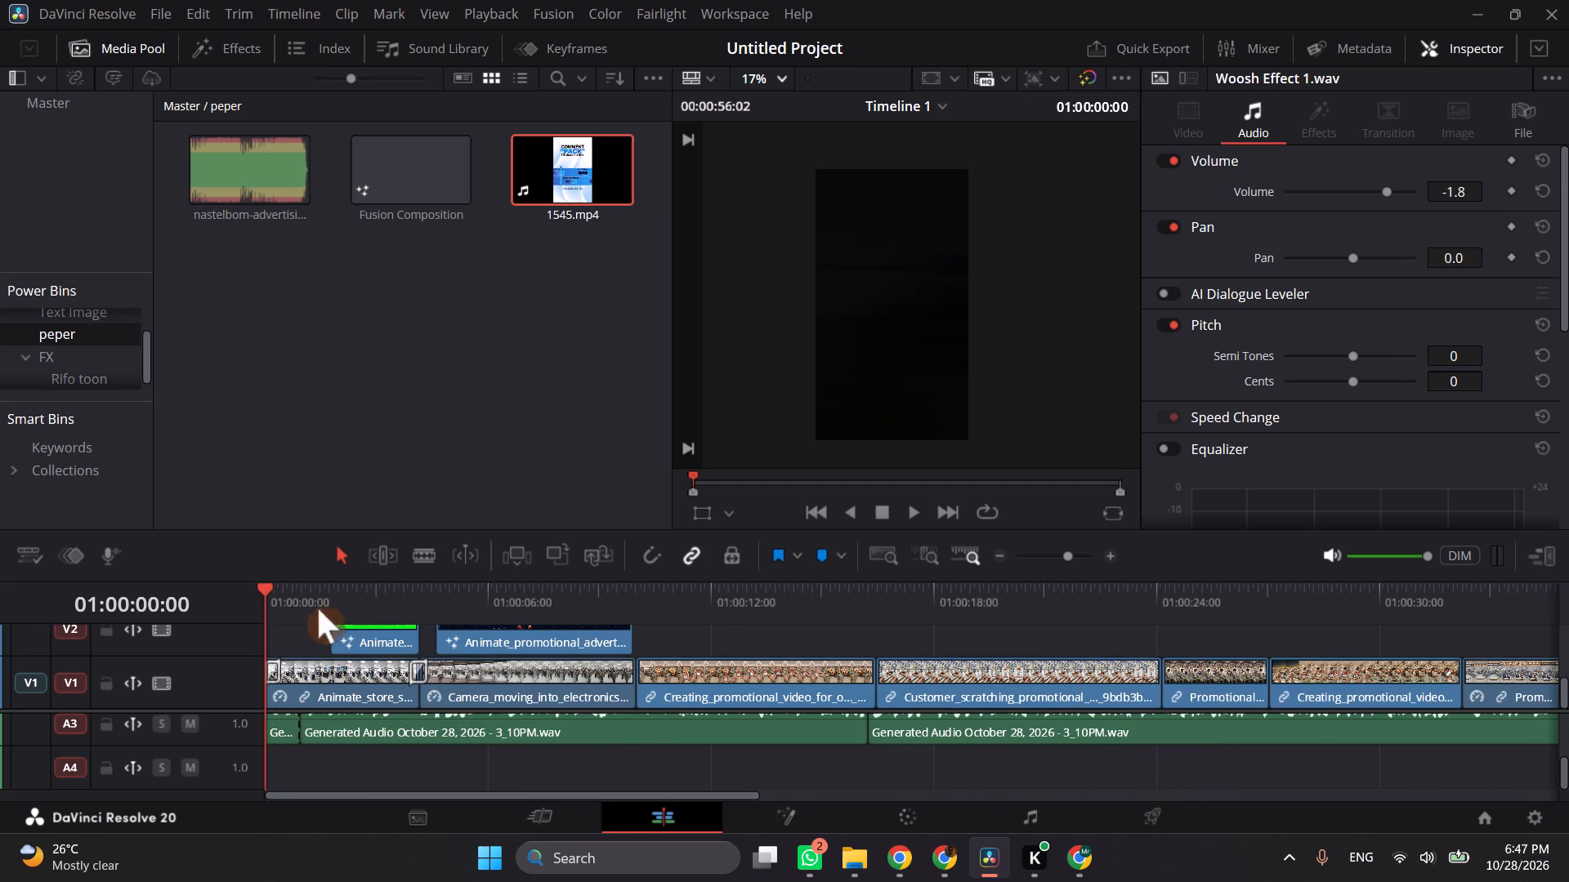
pyautogui.hotkey('ctrl', 'v')
pyautogui.moveTo(278, 690); pyautogui.dragTo(214, 701)
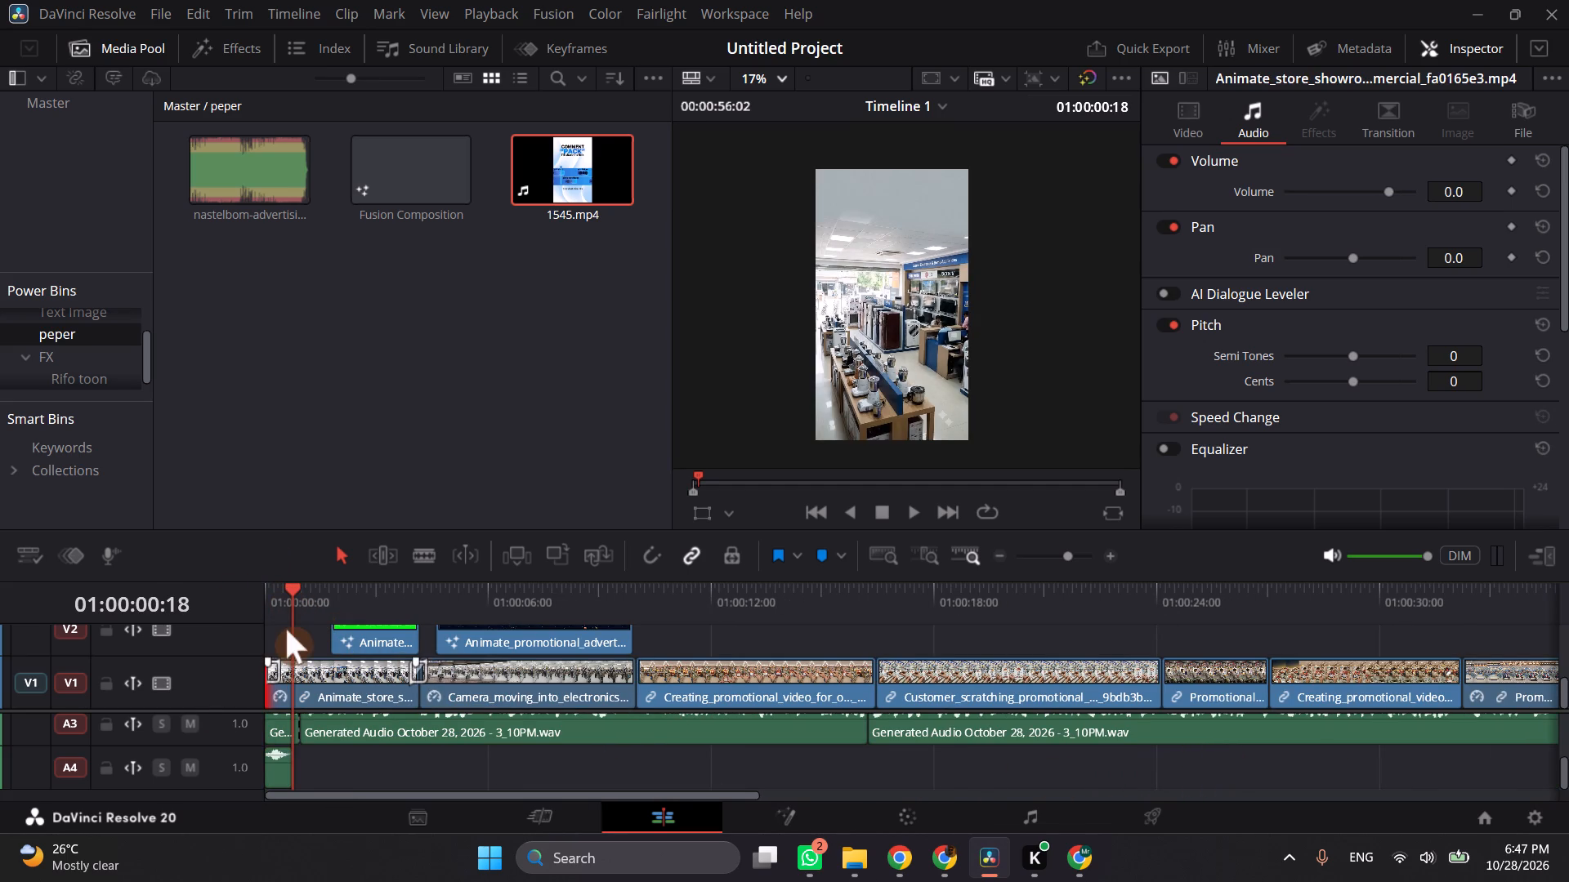
pyautogui.moveTo(289, 620); pyautogui.dragTo(244, 617)
pyautogui.press('space')
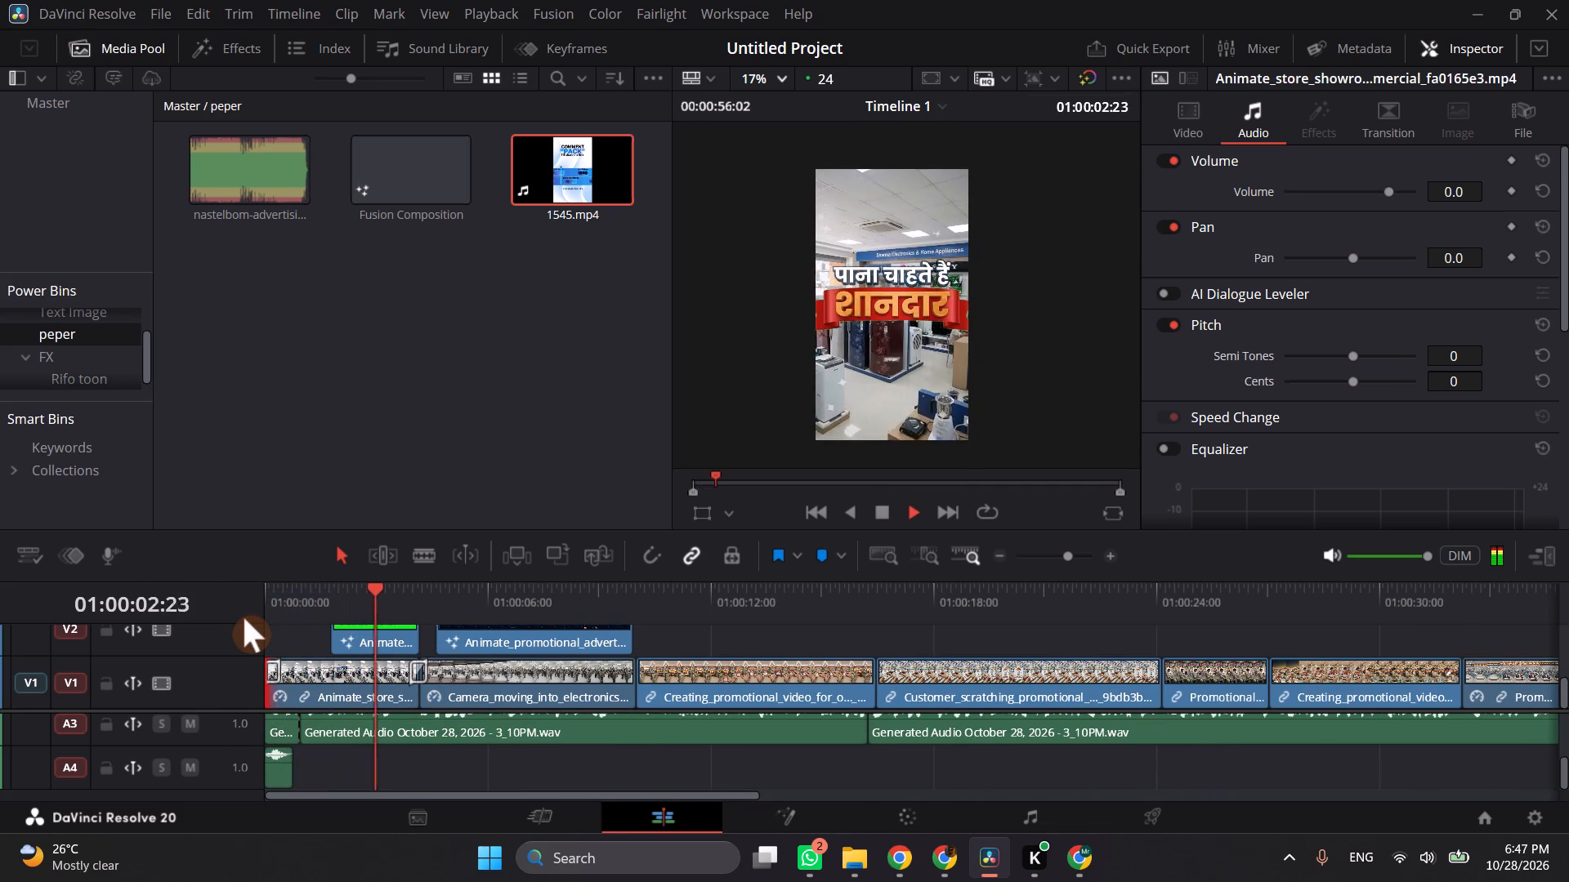
pyautogui.press('space')
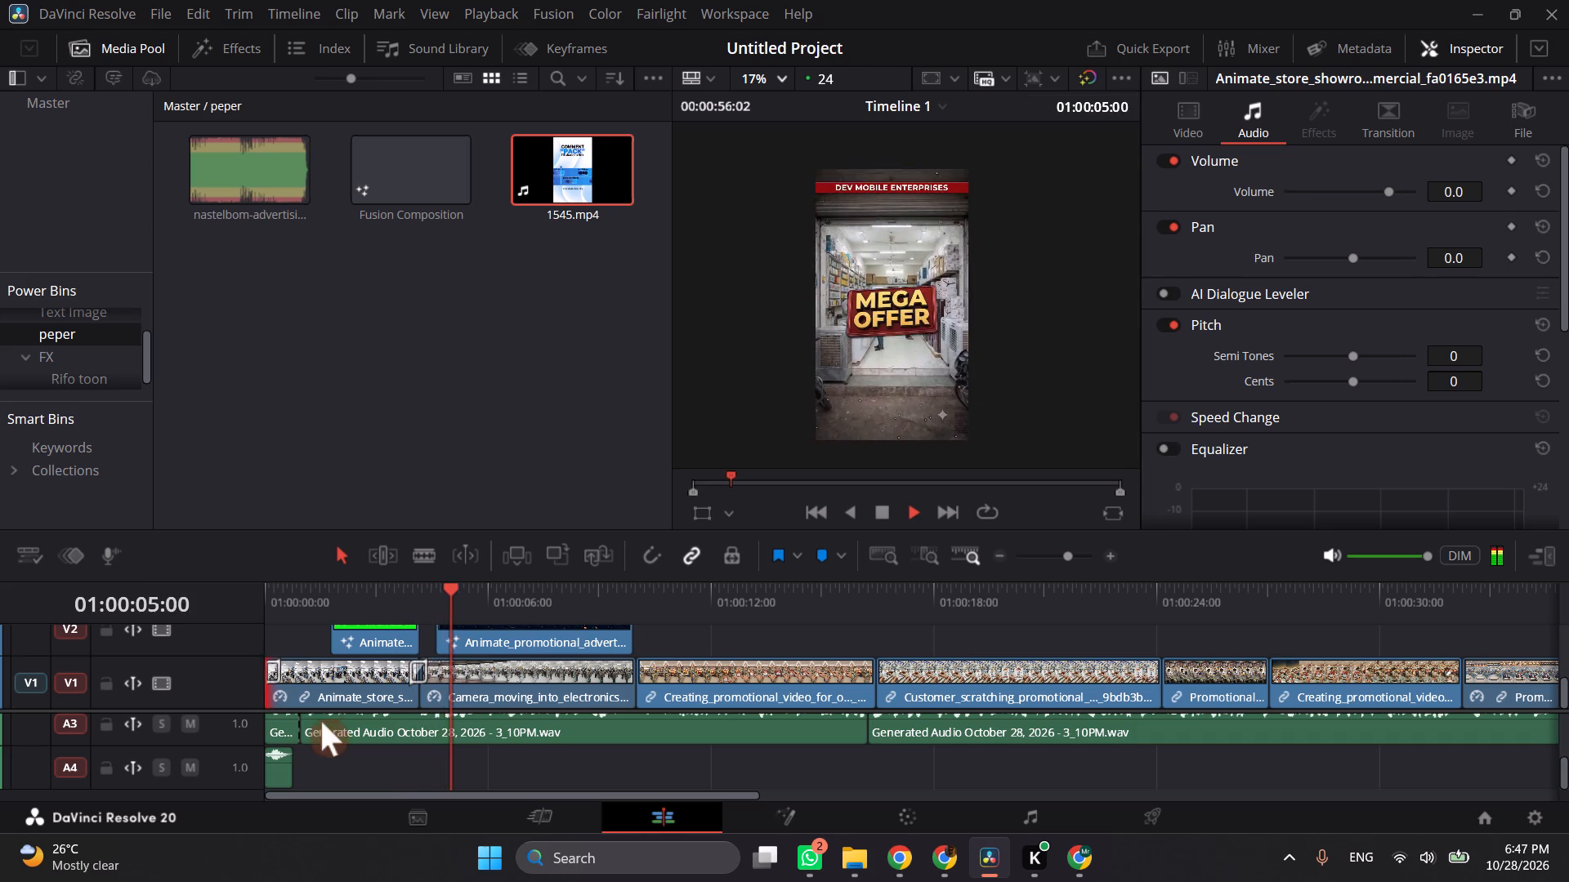
# Listen through the remaining 1545.mp4 audio on A4 from its start to about 01:00:51:18 for a usable sound effect.
pyautogui.hscroll(-3, 1151, 698)
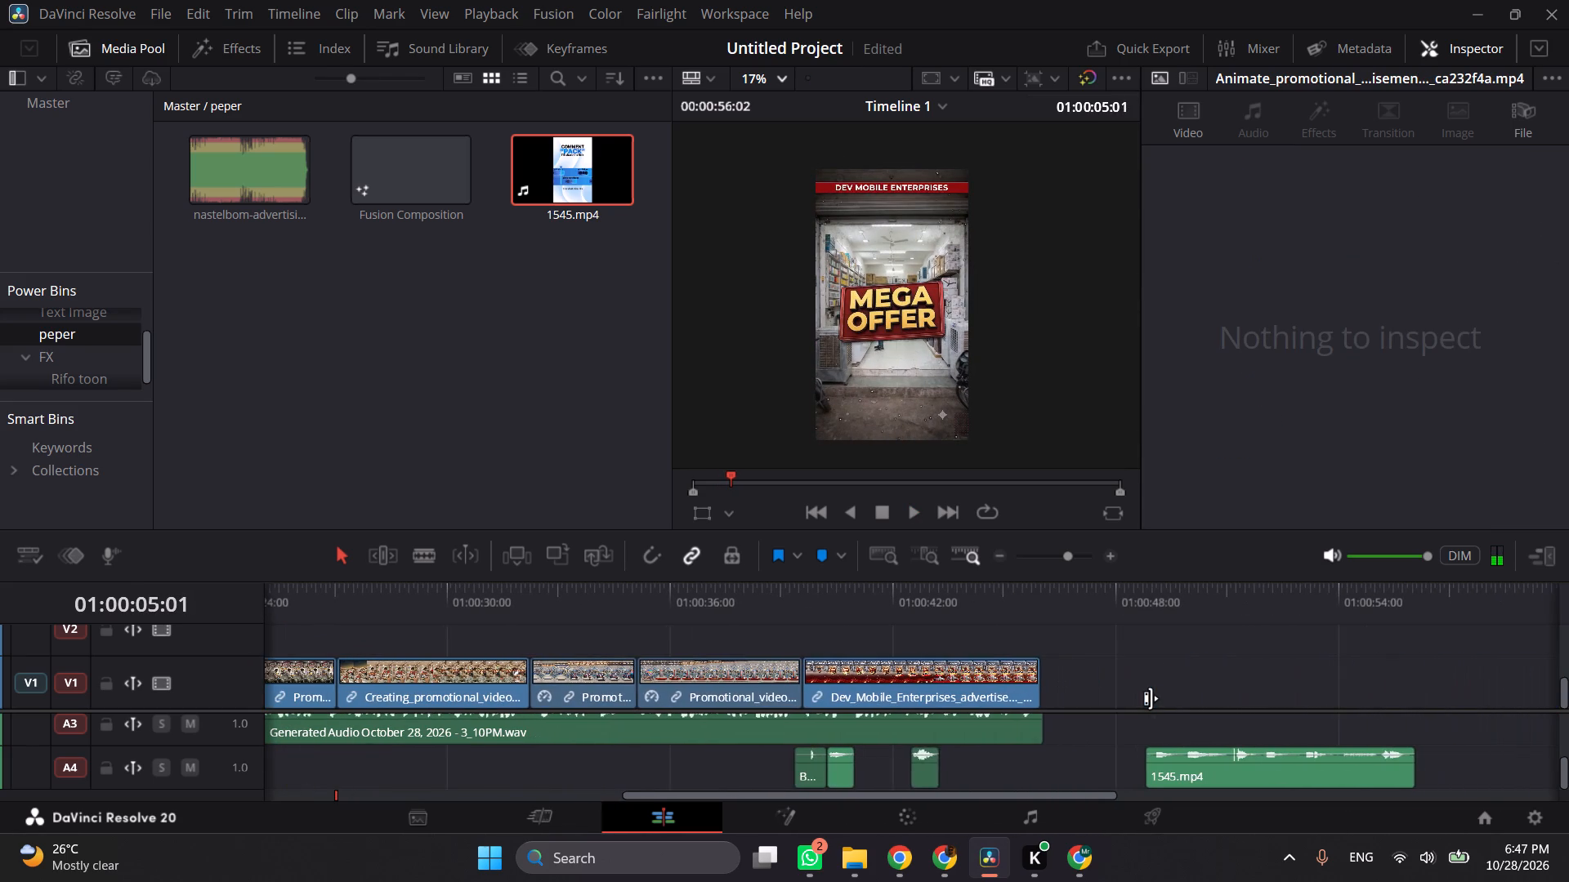
pyautogui.click(1146, 613)
pyautogui.press('space')
pyautogui.press('space')
pyautogui.press('space')
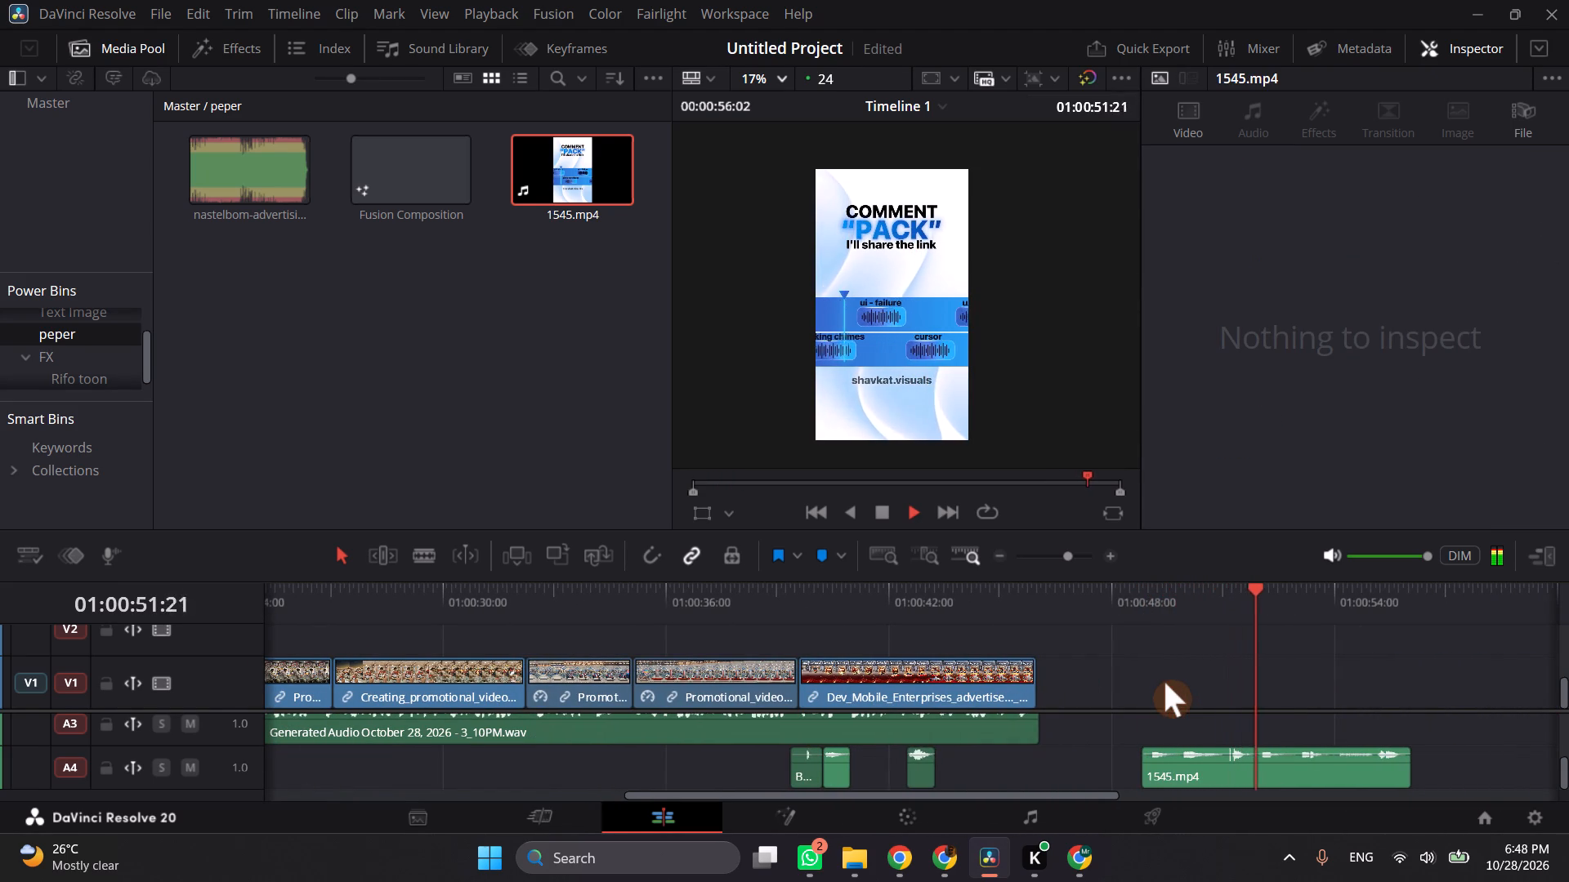
pyautogui.press('space')
pyautogui.doubleClick(1251, 621)
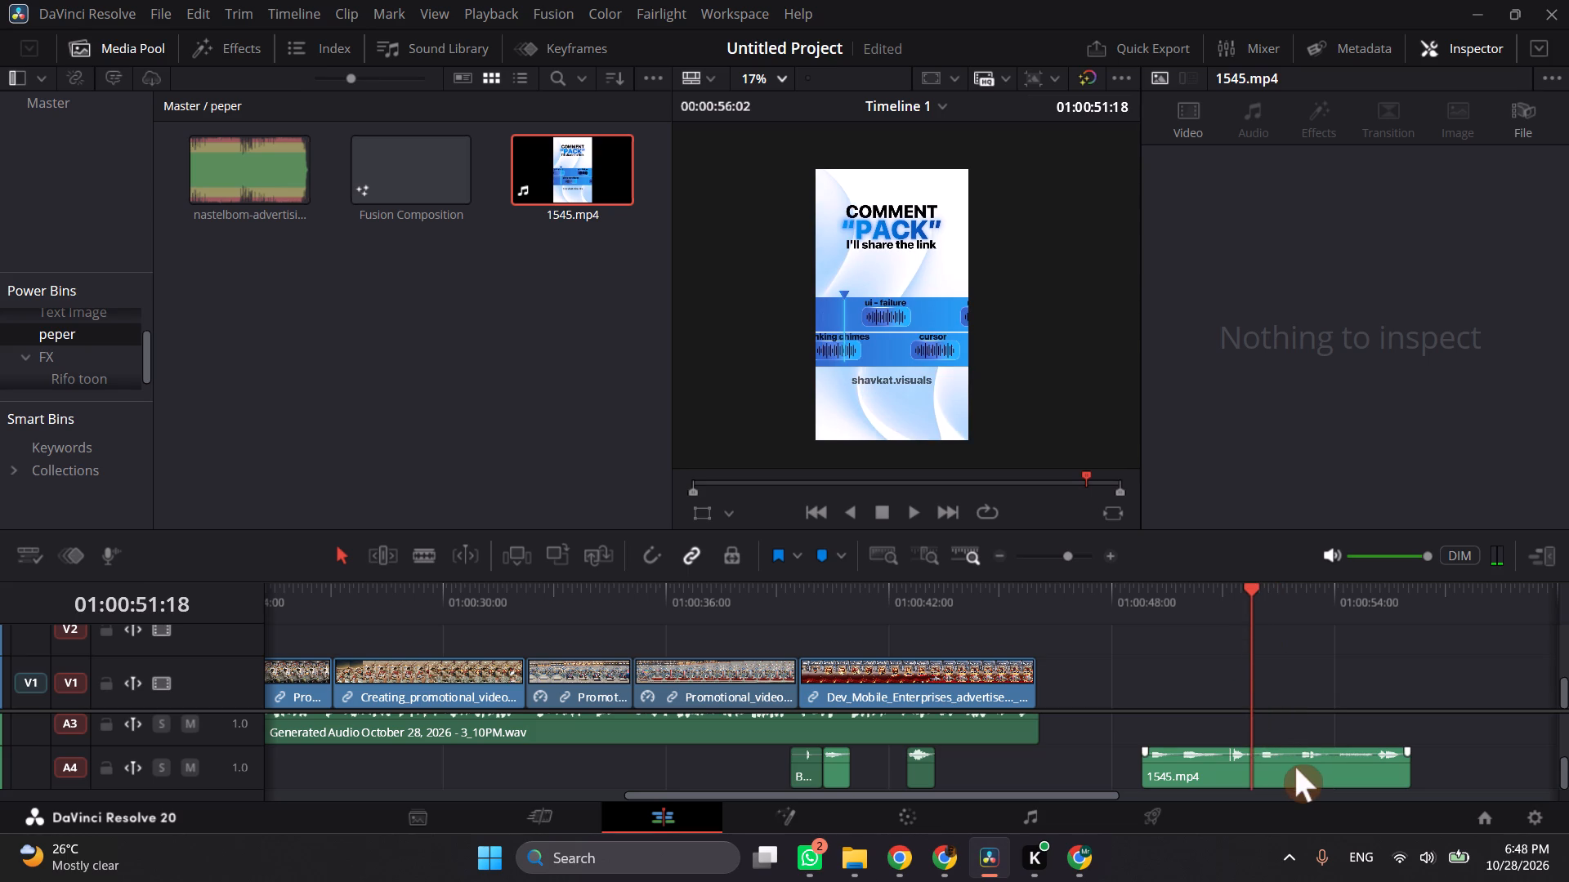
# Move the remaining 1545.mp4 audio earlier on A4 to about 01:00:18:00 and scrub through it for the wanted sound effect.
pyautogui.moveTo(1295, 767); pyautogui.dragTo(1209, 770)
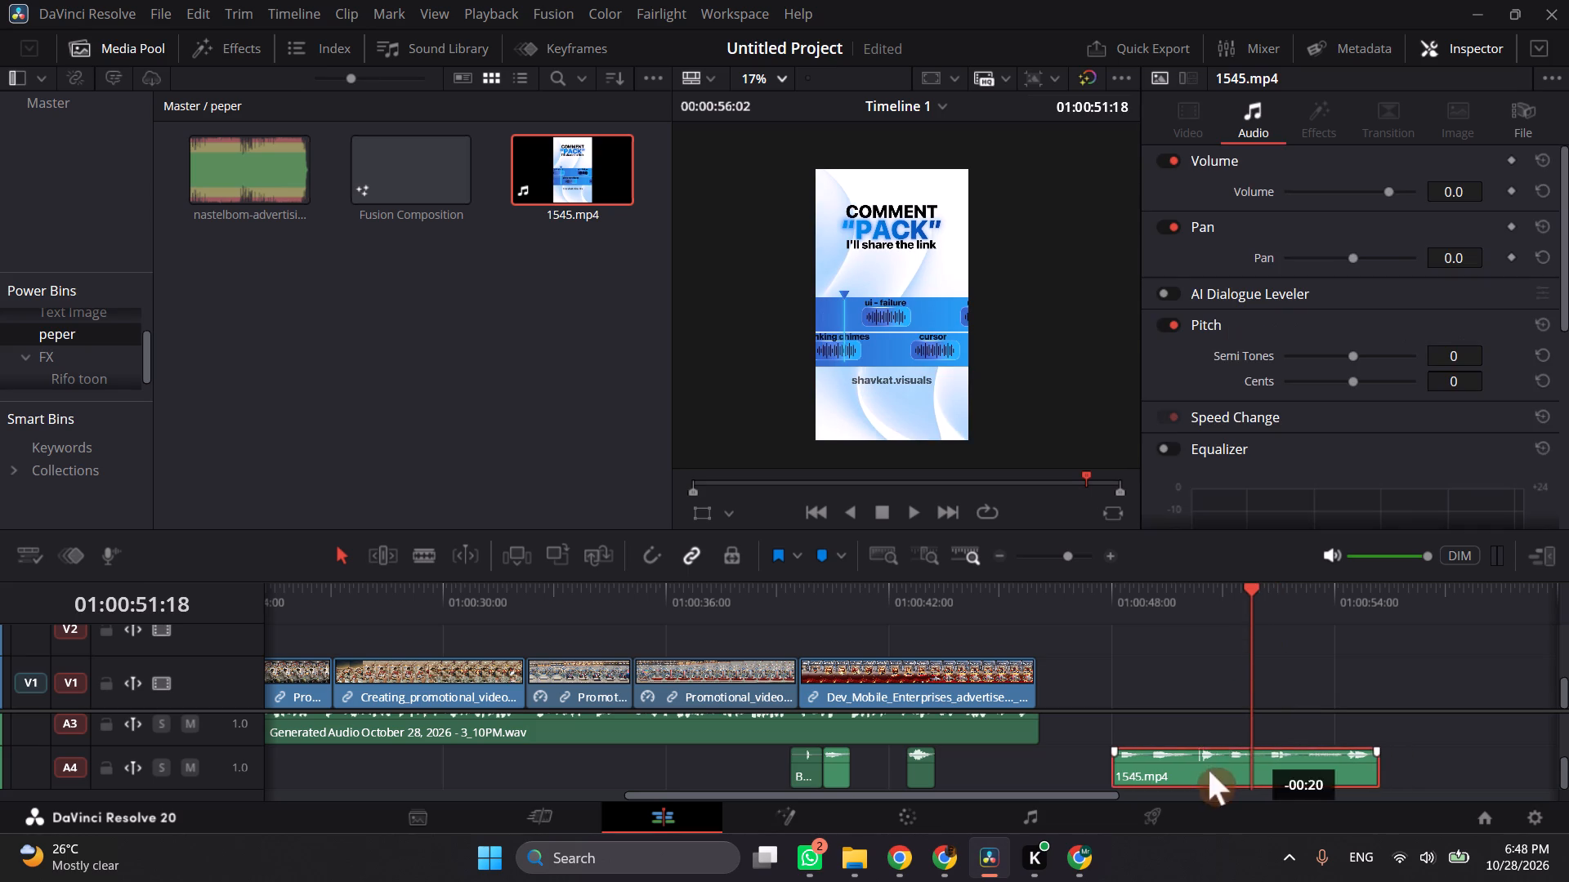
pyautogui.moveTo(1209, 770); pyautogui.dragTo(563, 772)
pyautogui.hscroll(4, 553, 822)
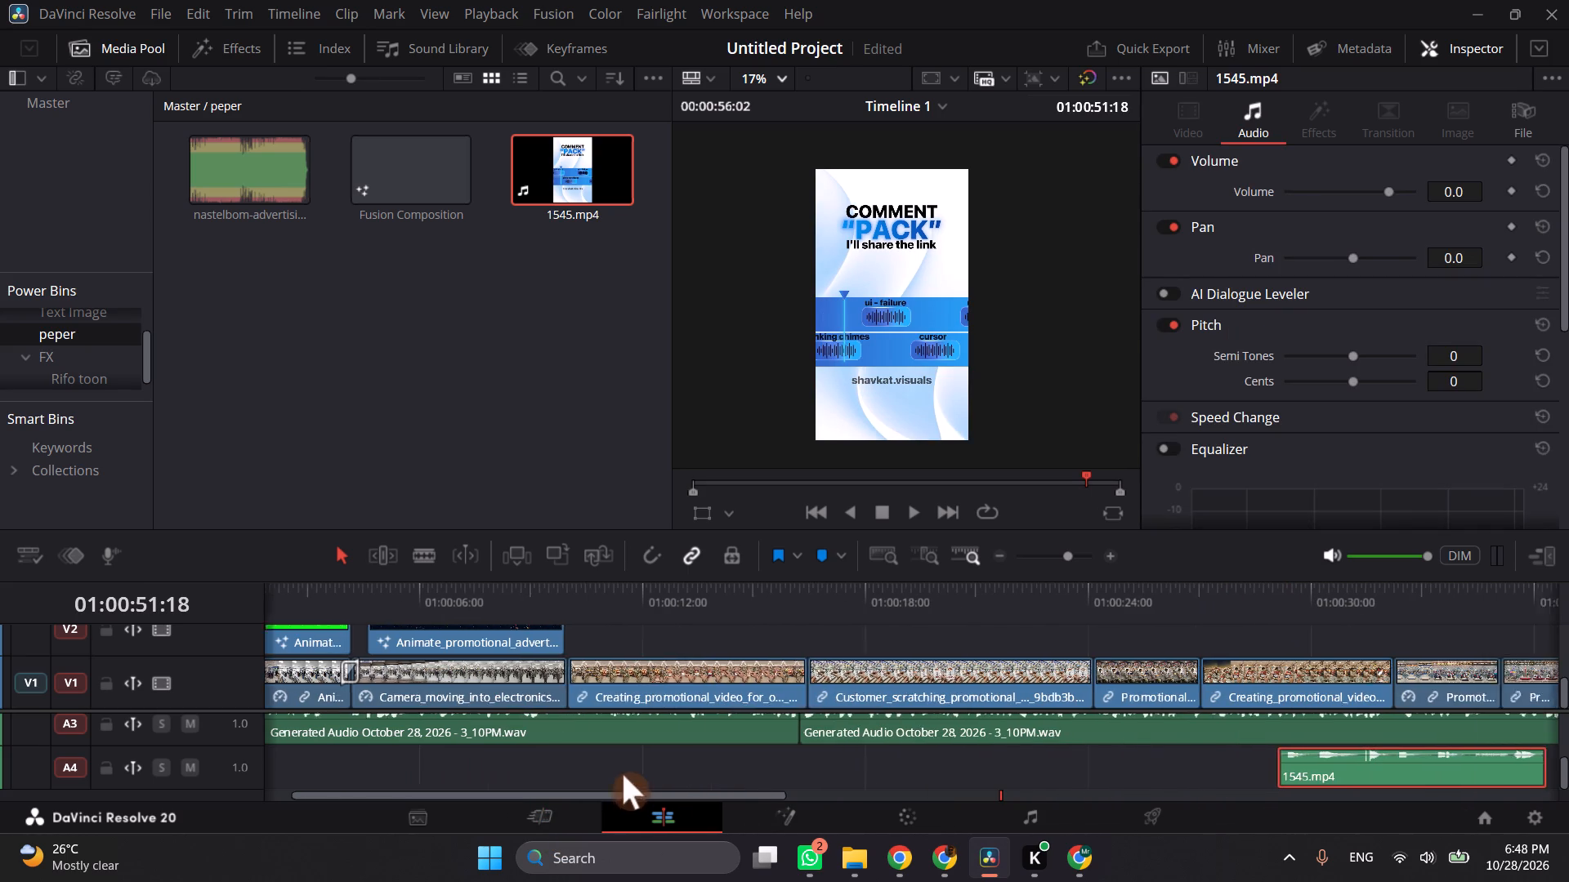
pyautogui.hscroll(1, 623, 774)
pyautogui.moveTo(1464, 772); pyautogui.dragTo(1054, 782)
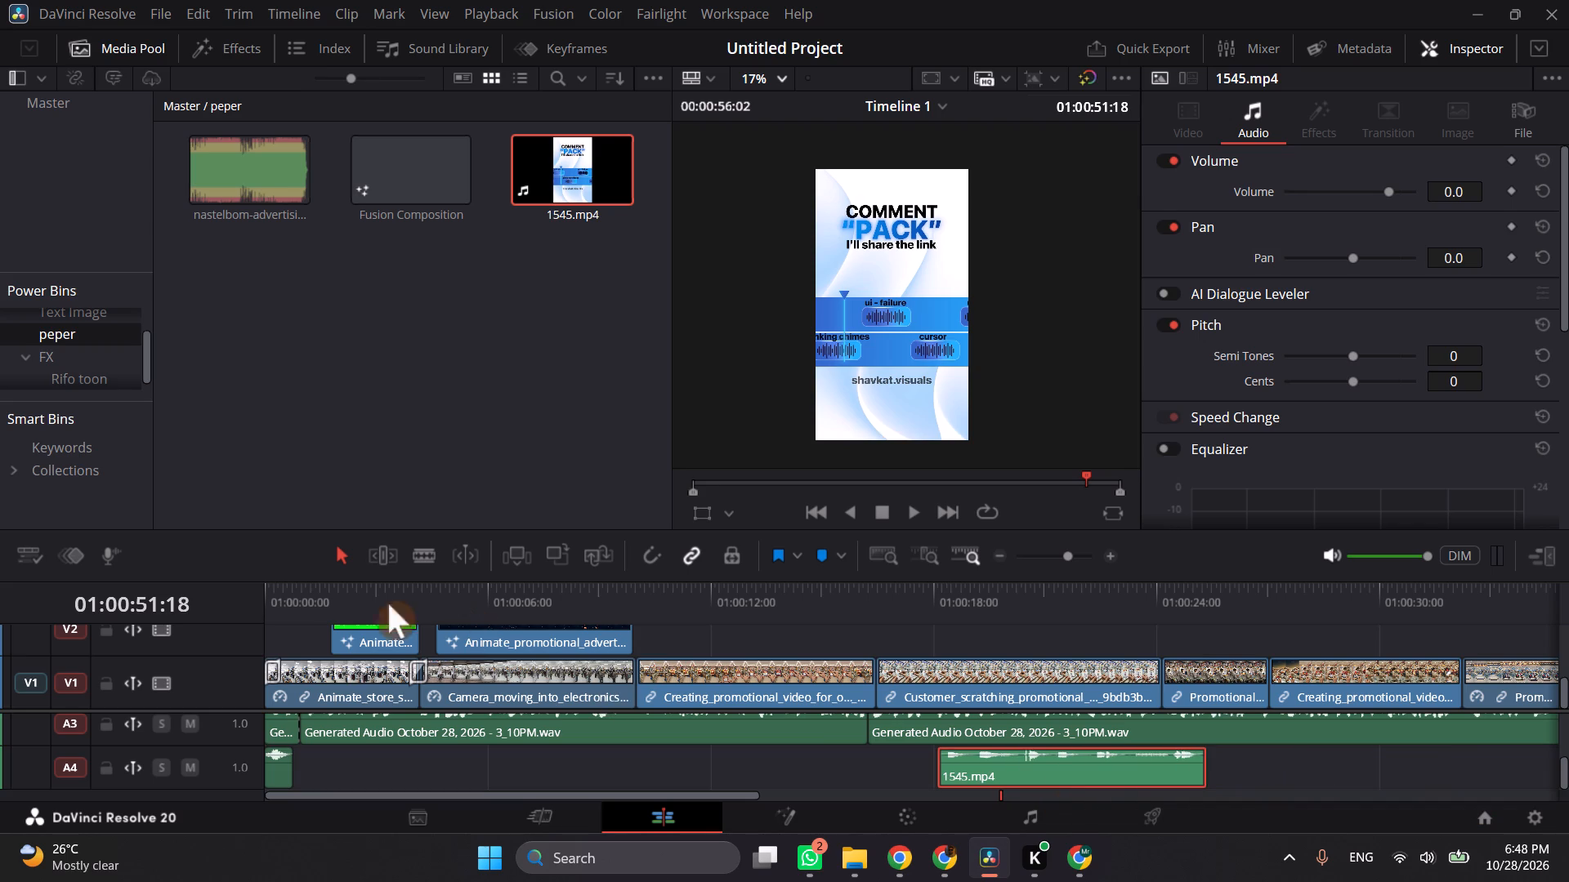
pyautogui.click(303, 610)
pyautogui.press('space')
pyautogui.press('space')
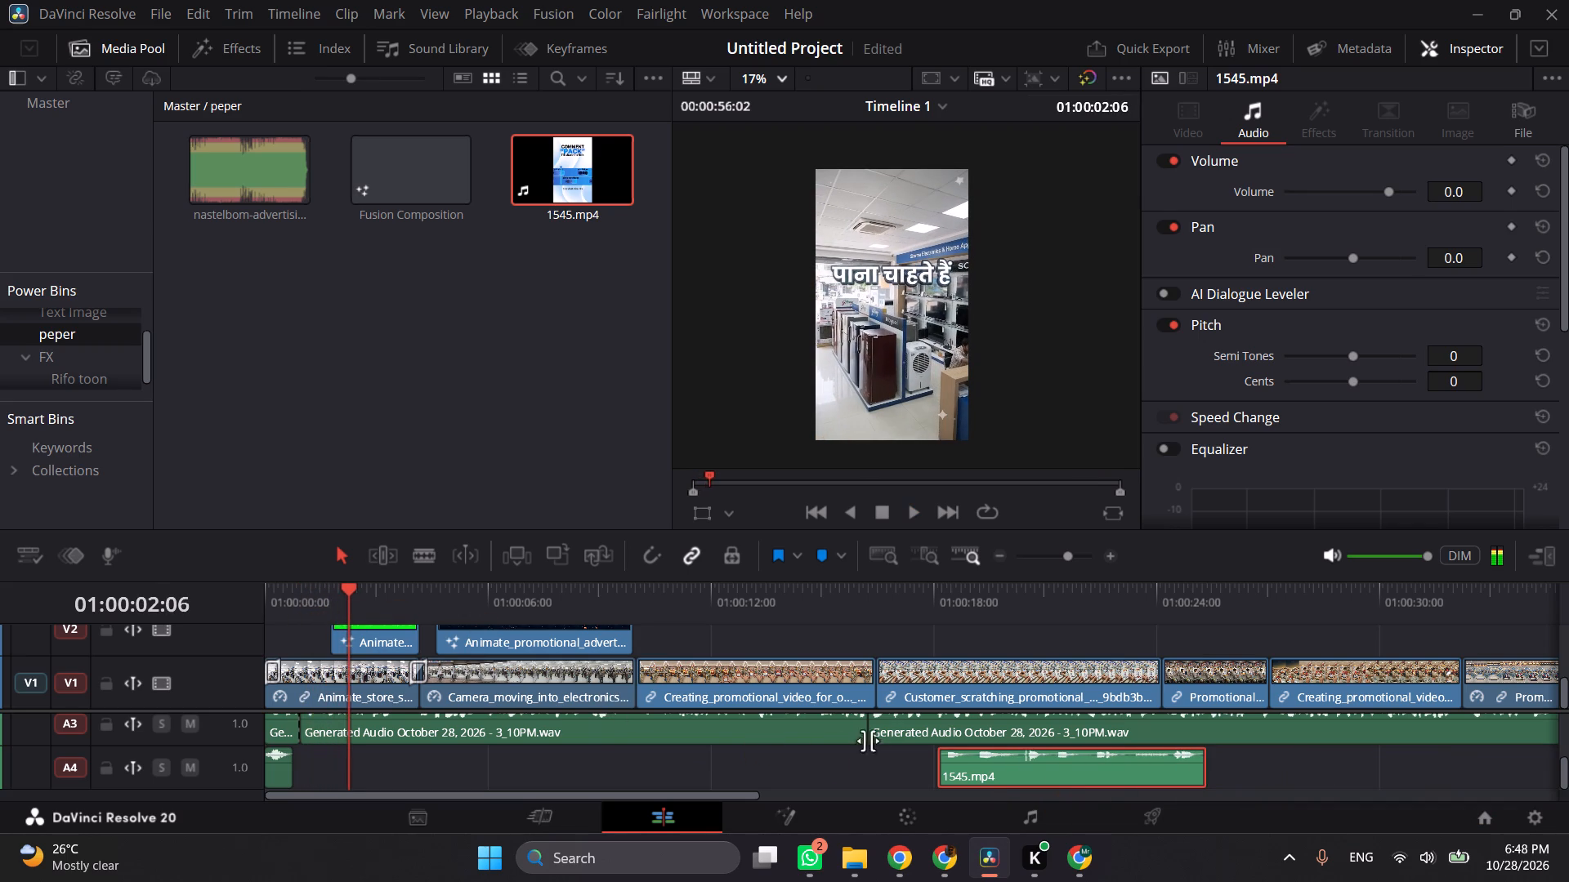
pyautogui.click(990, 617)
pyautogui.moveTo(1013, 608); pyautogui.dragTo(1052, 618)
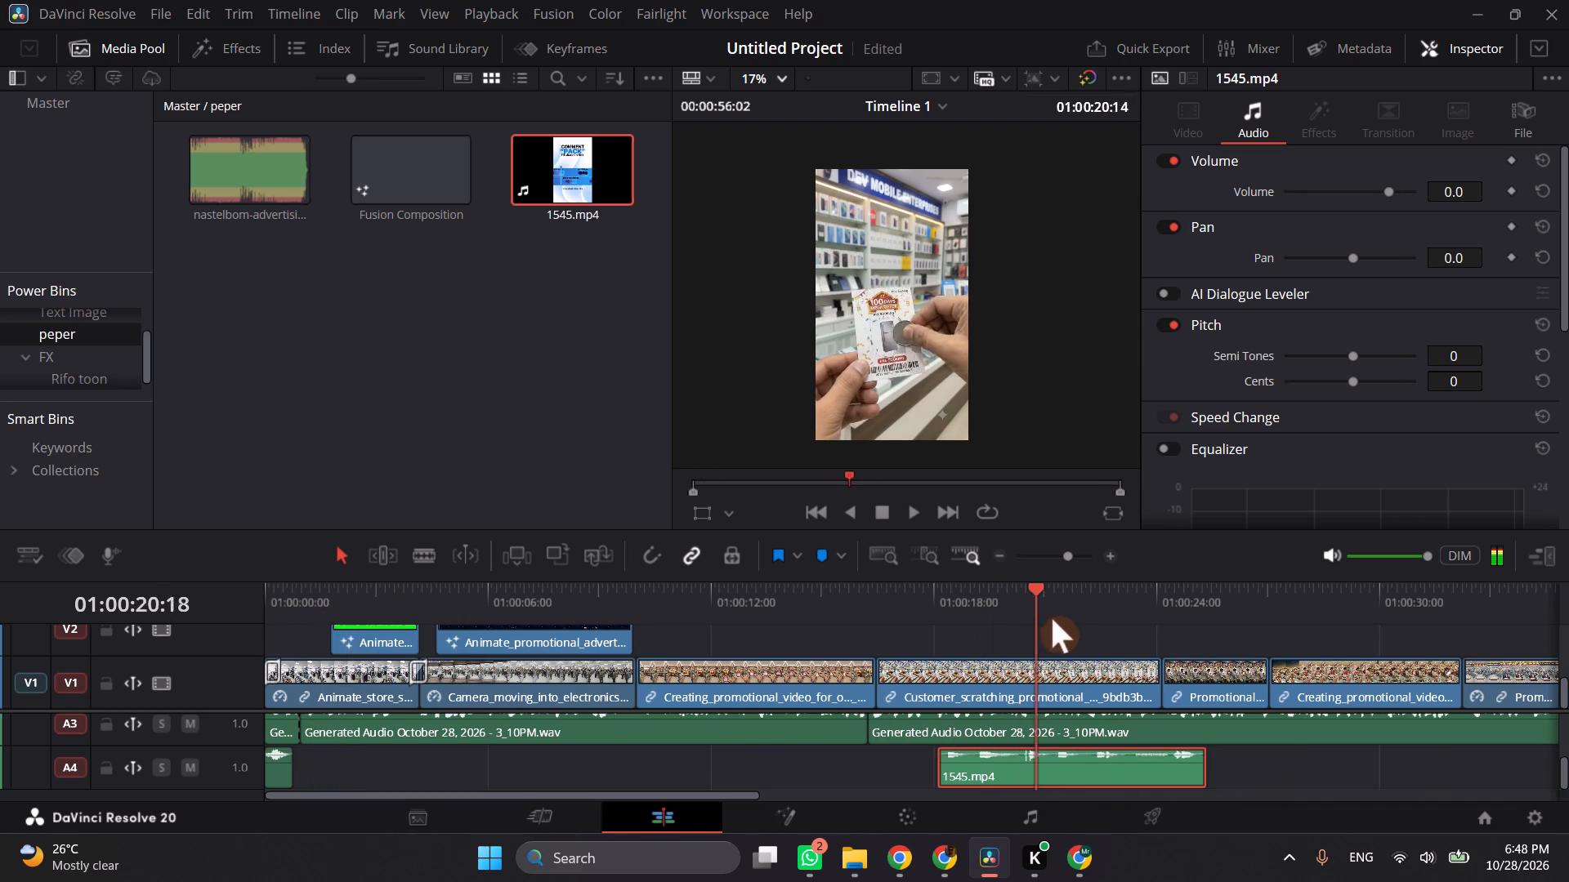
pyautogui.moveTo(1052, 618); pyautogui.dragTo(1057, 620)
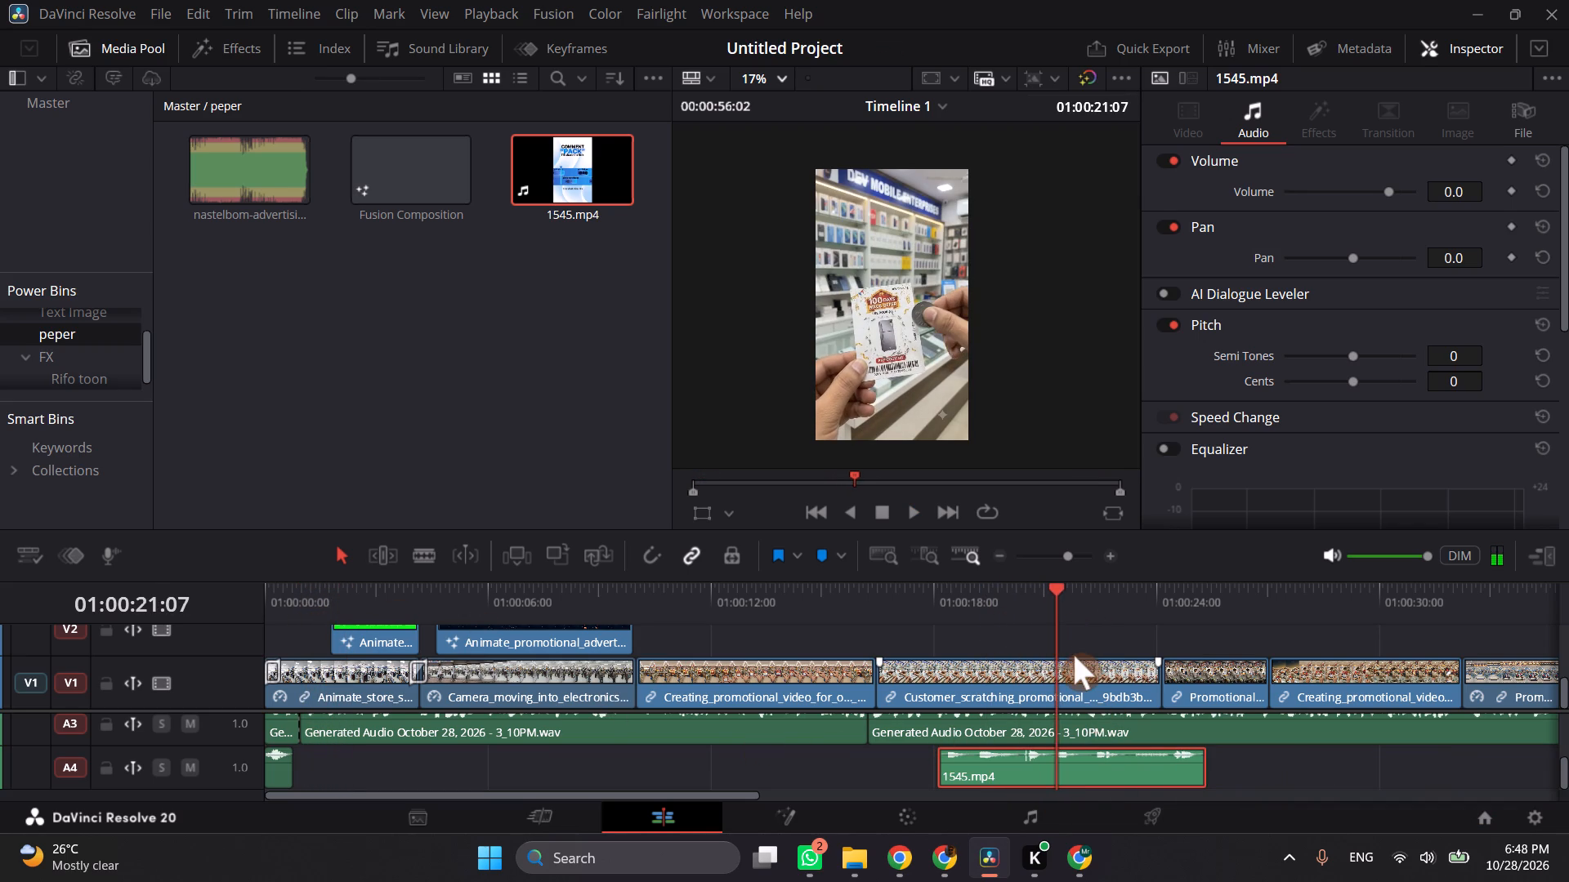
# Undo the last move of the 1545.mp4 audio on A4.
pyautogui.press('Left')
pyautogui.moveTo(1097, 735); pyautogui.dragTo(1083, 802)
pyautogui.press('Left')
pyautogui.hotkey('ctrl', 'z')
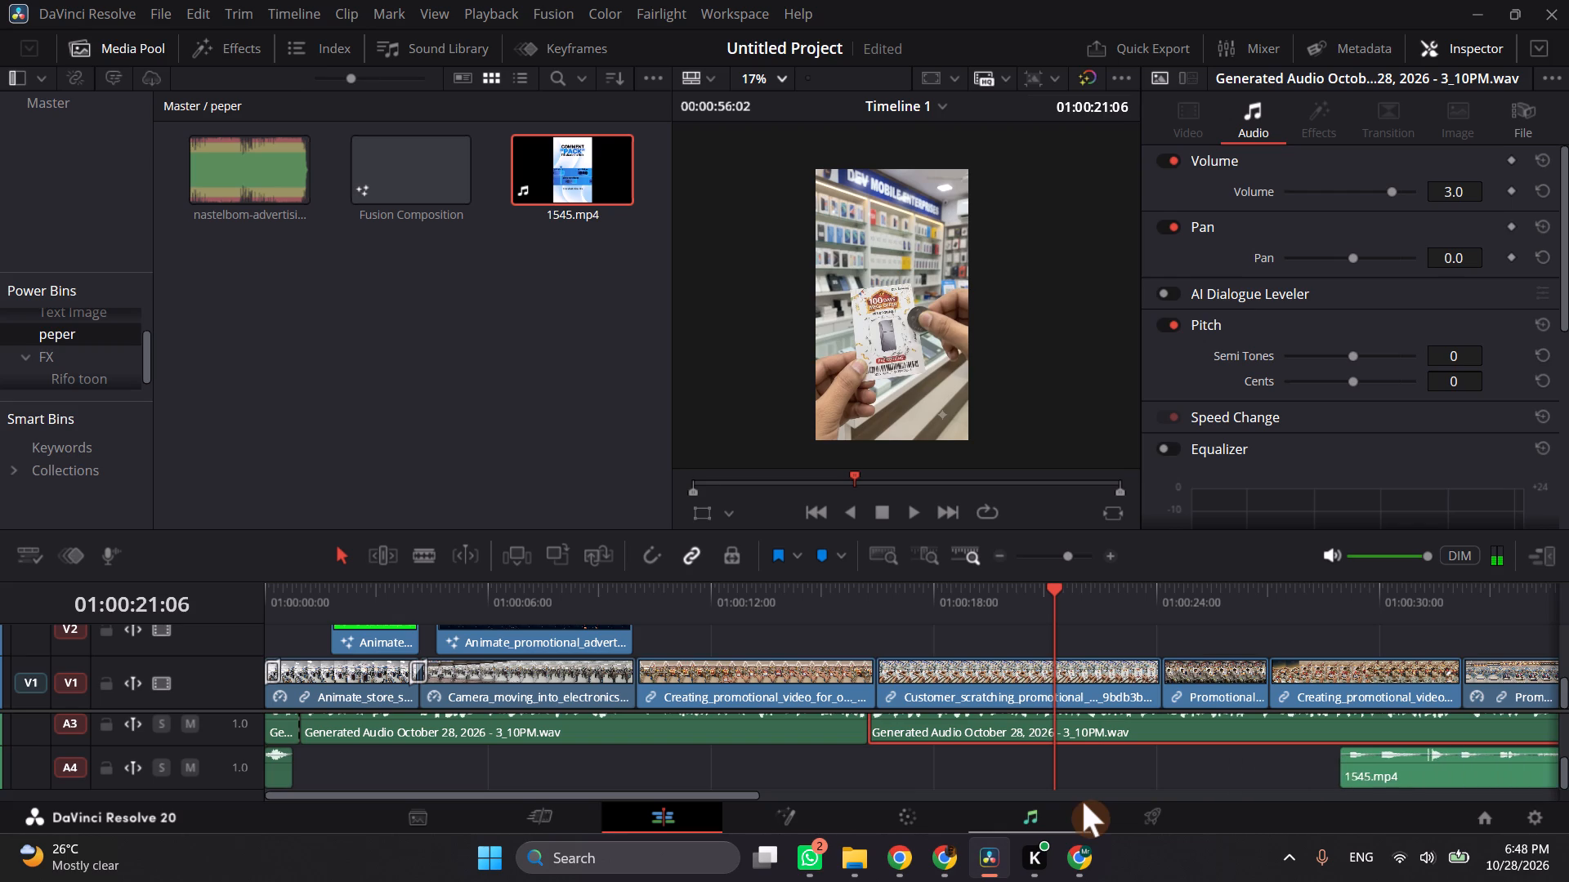
# Move the remaining 1545.mp4 audio along A4 so it starts at about 01:00:09:16, near the end of the Camera_moving_into_electronics clip.
pyautogui.click(1390, 773)
pyautogui.moveTo(1407, 773); pyautogui.dragTo(991, 795)
pyautogui.moveTo(1021, 766); pyautogui.dragTo(1005, 740)
pyautogui.moveTo(1030, 730); pyautogui.dragTo(932, 740)
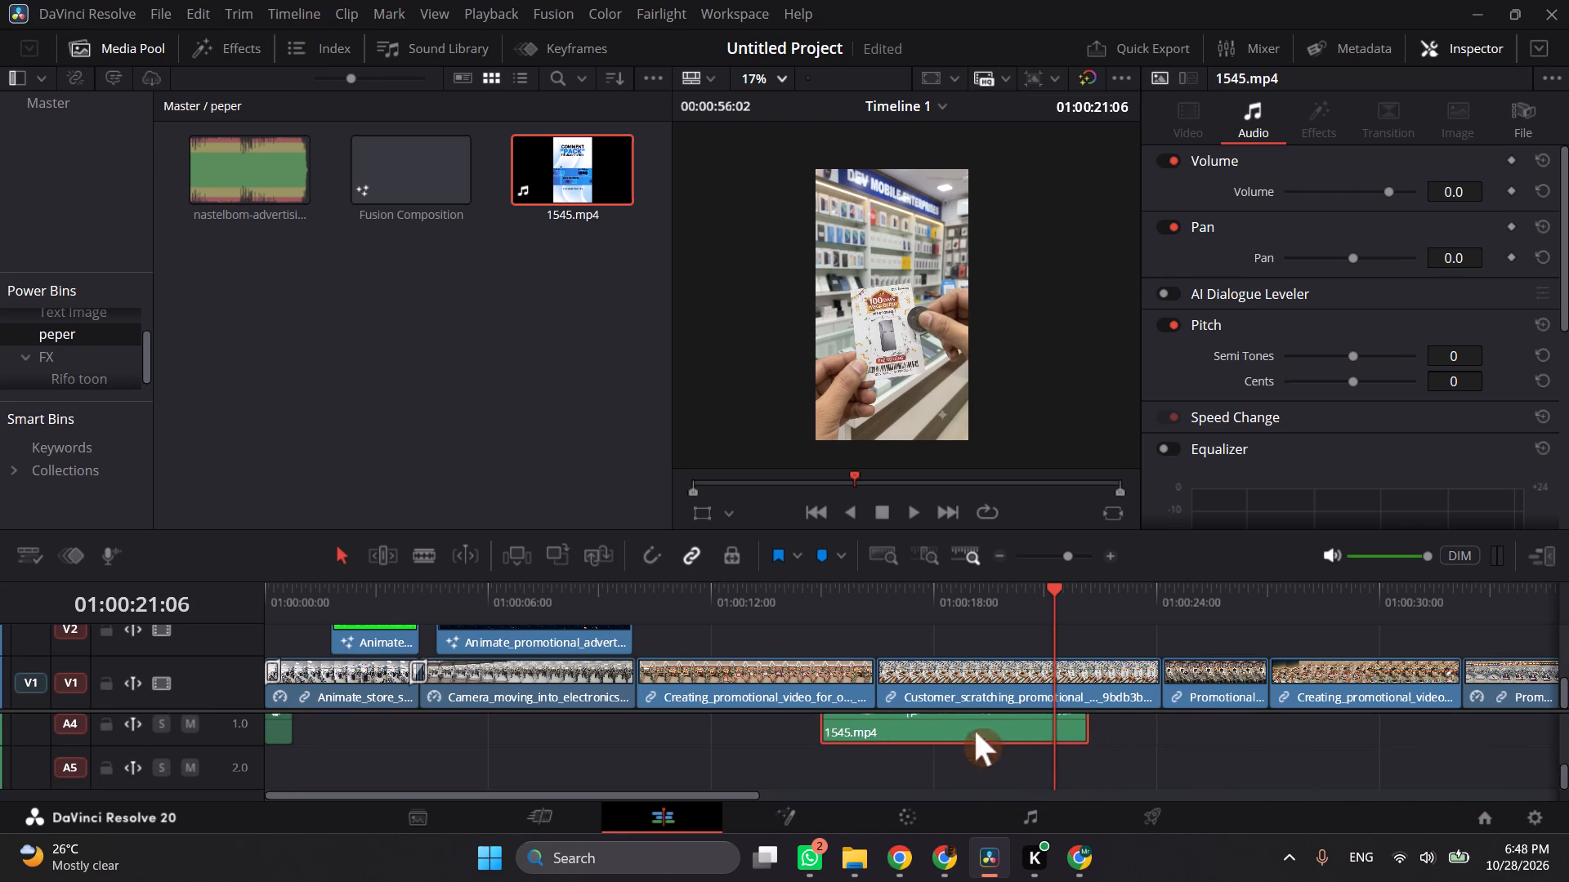
pyautogui.moveTo(970, 728); pyautogui.dragTo(772, 733)
pyautogui.hscroll(1, 731, 719)
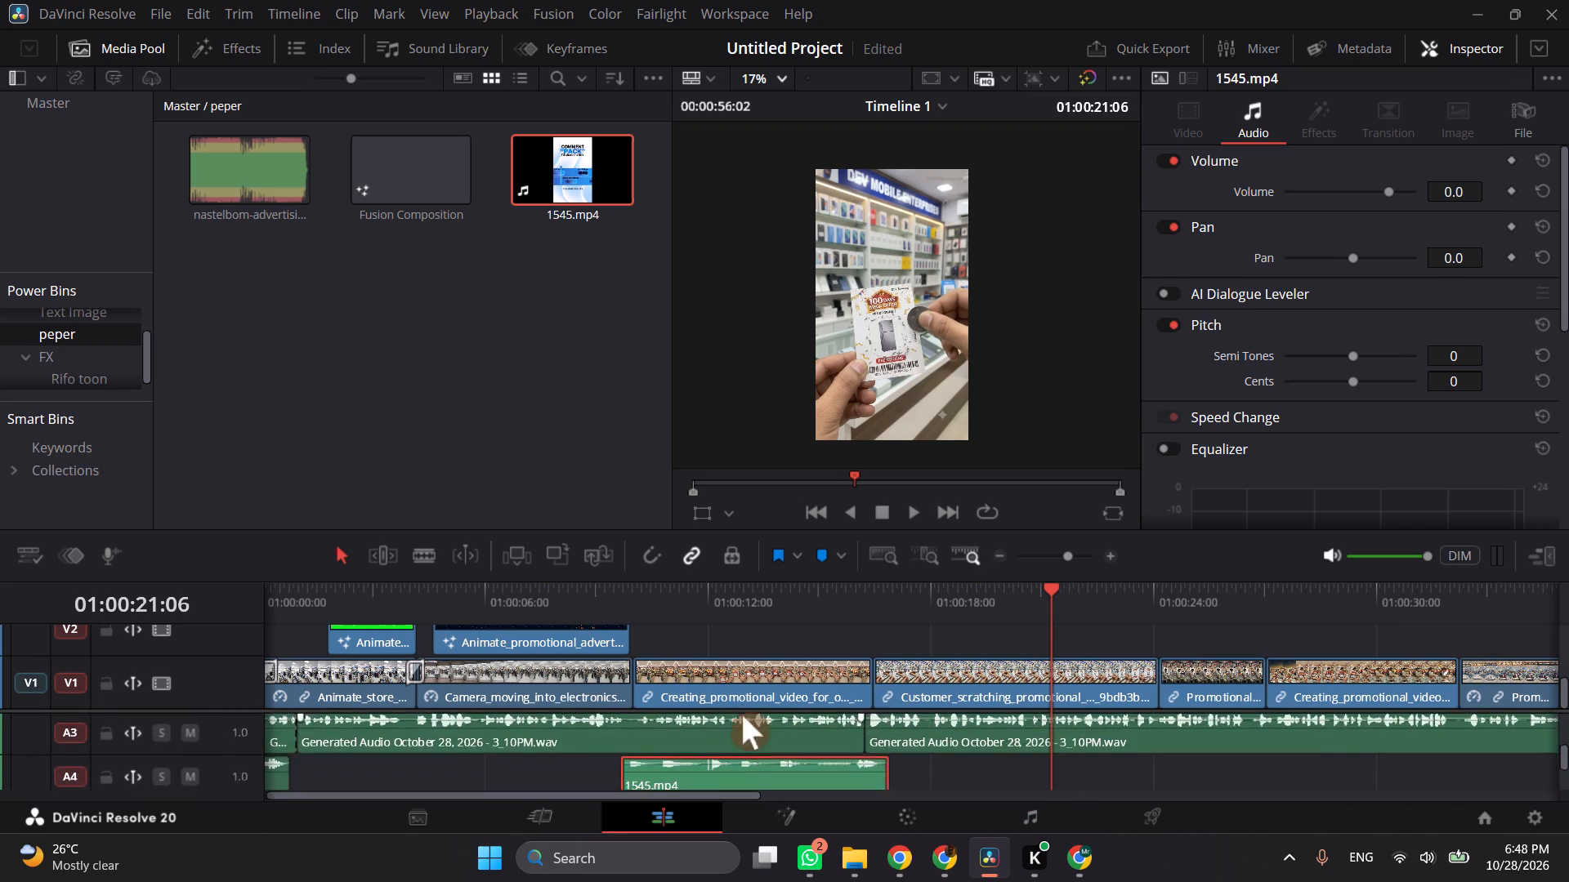
# Find the start of the wanted sound effect by ear and split the 1545.mp4 audio on A4 at 01:00:12:18.
pyautogui.click(744, 606)
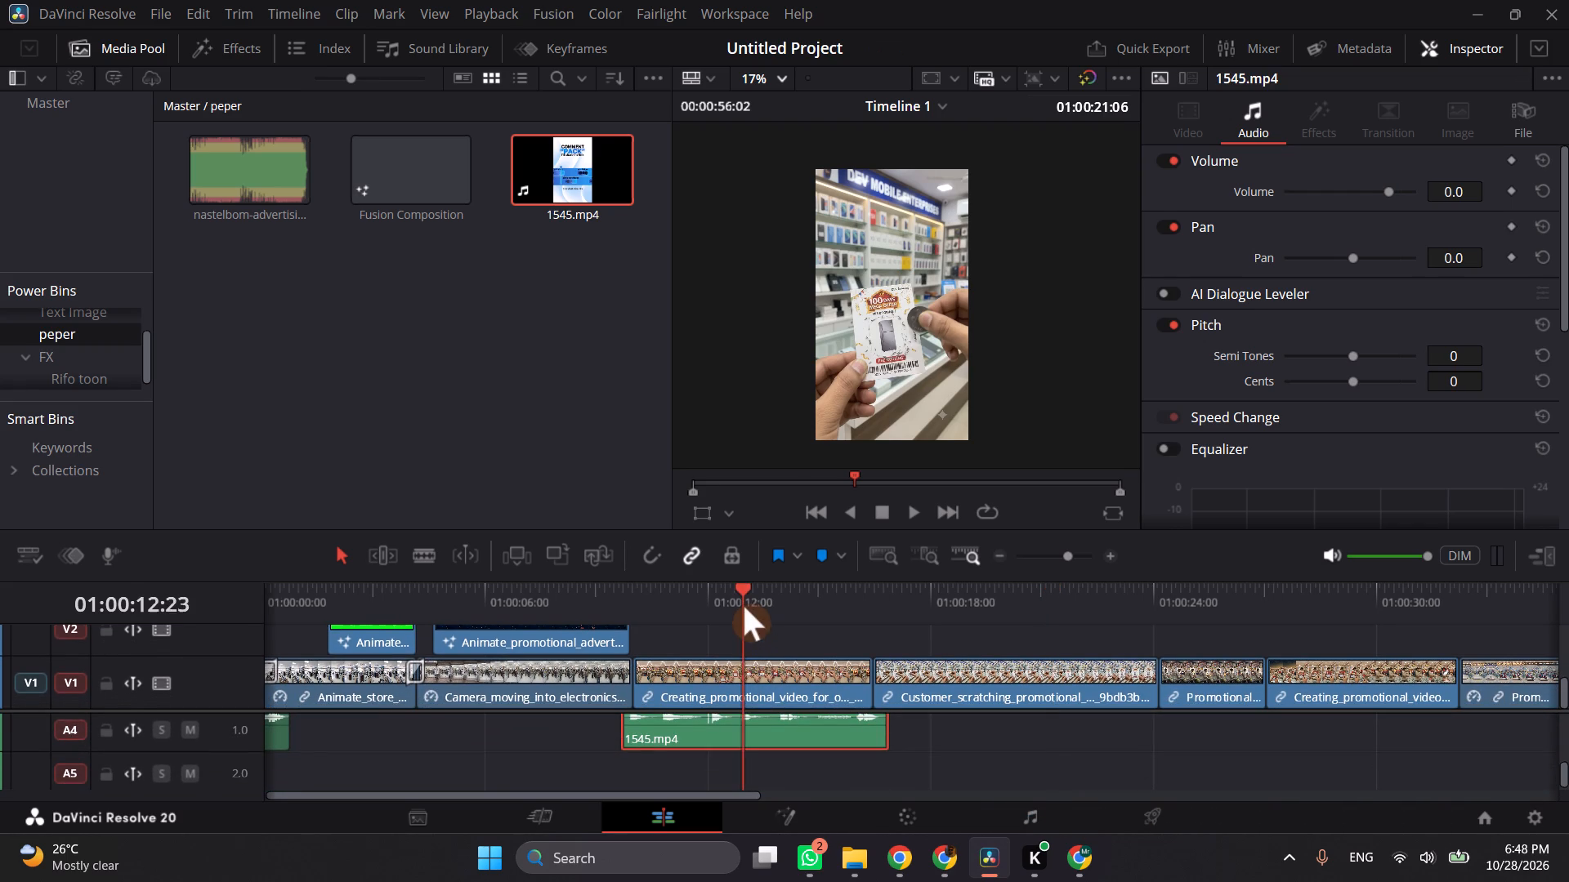
pyautogui.click(735, 600)
pyautogui.press('space')
pyautogui.press('space')
pyautogui.press('space')
pyautogui.press('space')
pyautogui.click(735, 599)
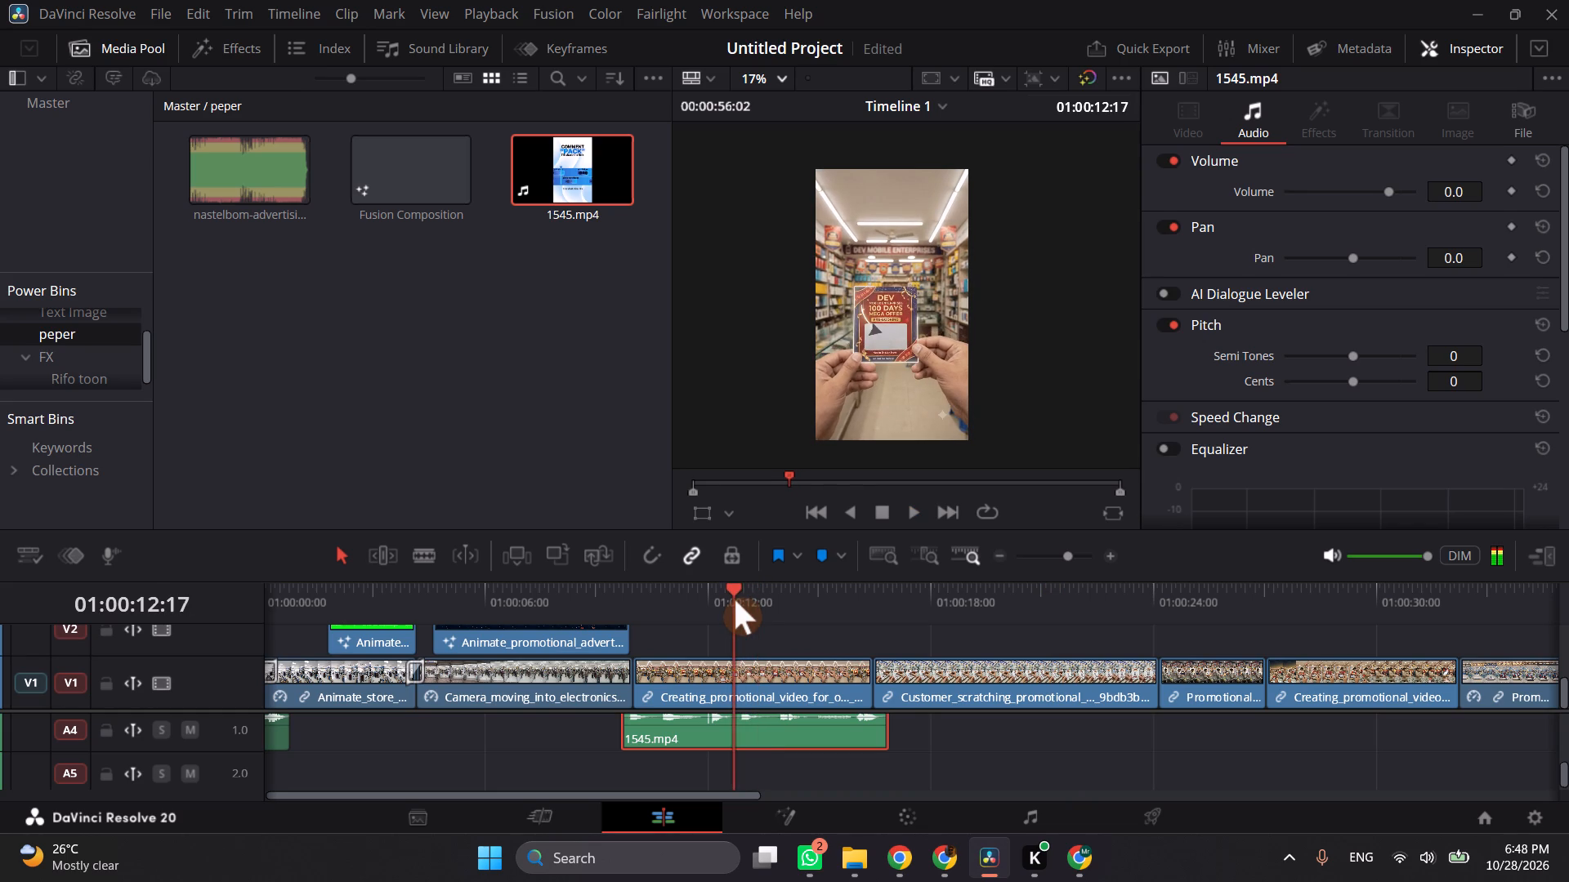
pyautogui.click(736, 601)
pyautogui.hotkey('ctrl', 'b')
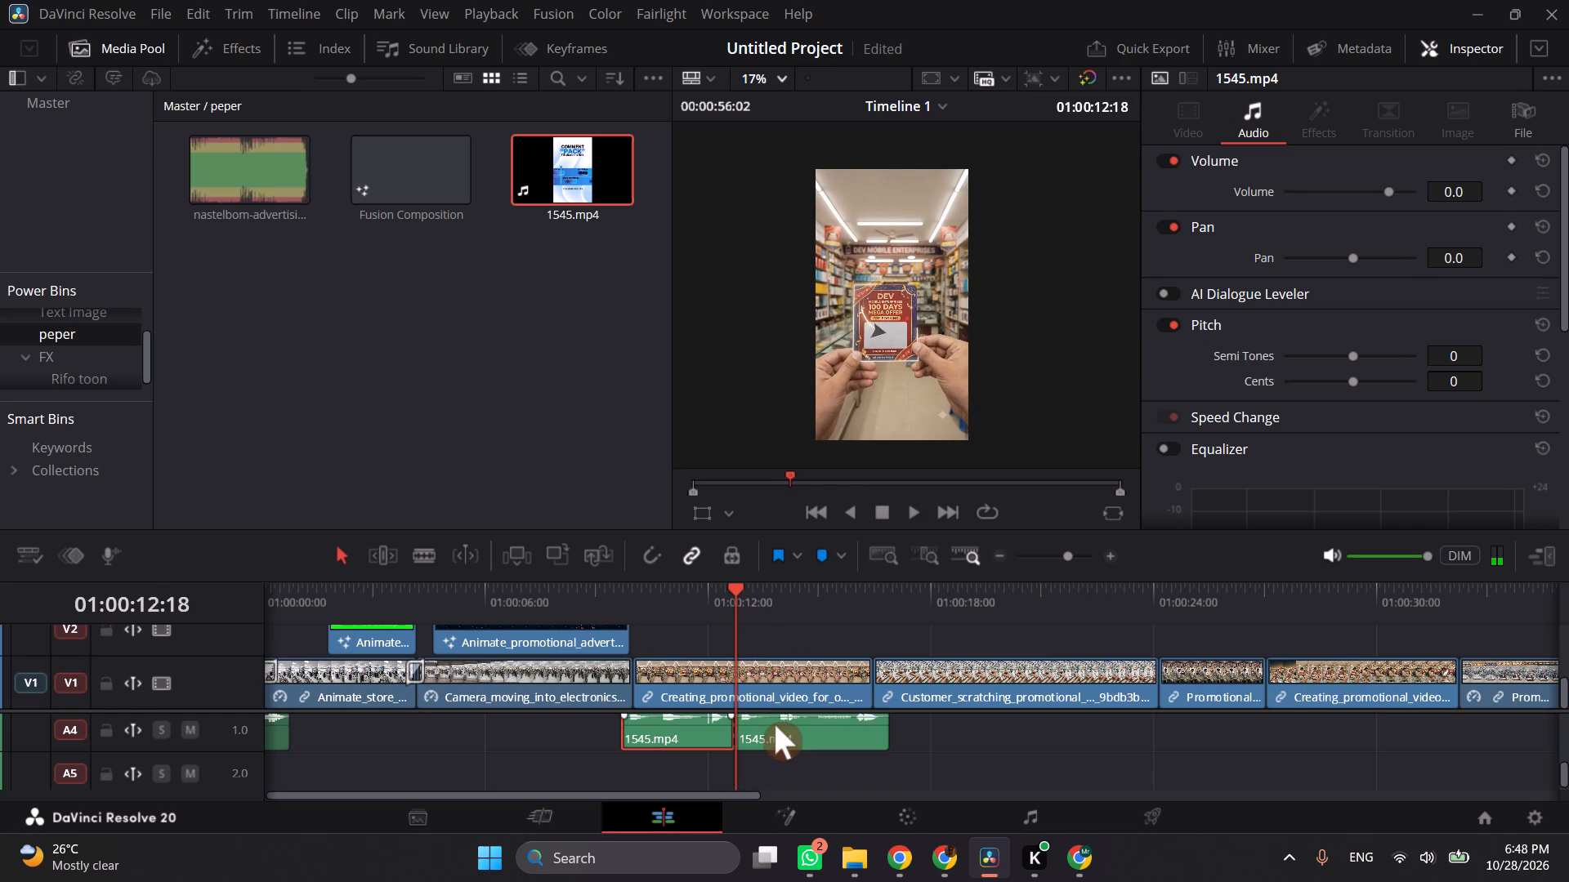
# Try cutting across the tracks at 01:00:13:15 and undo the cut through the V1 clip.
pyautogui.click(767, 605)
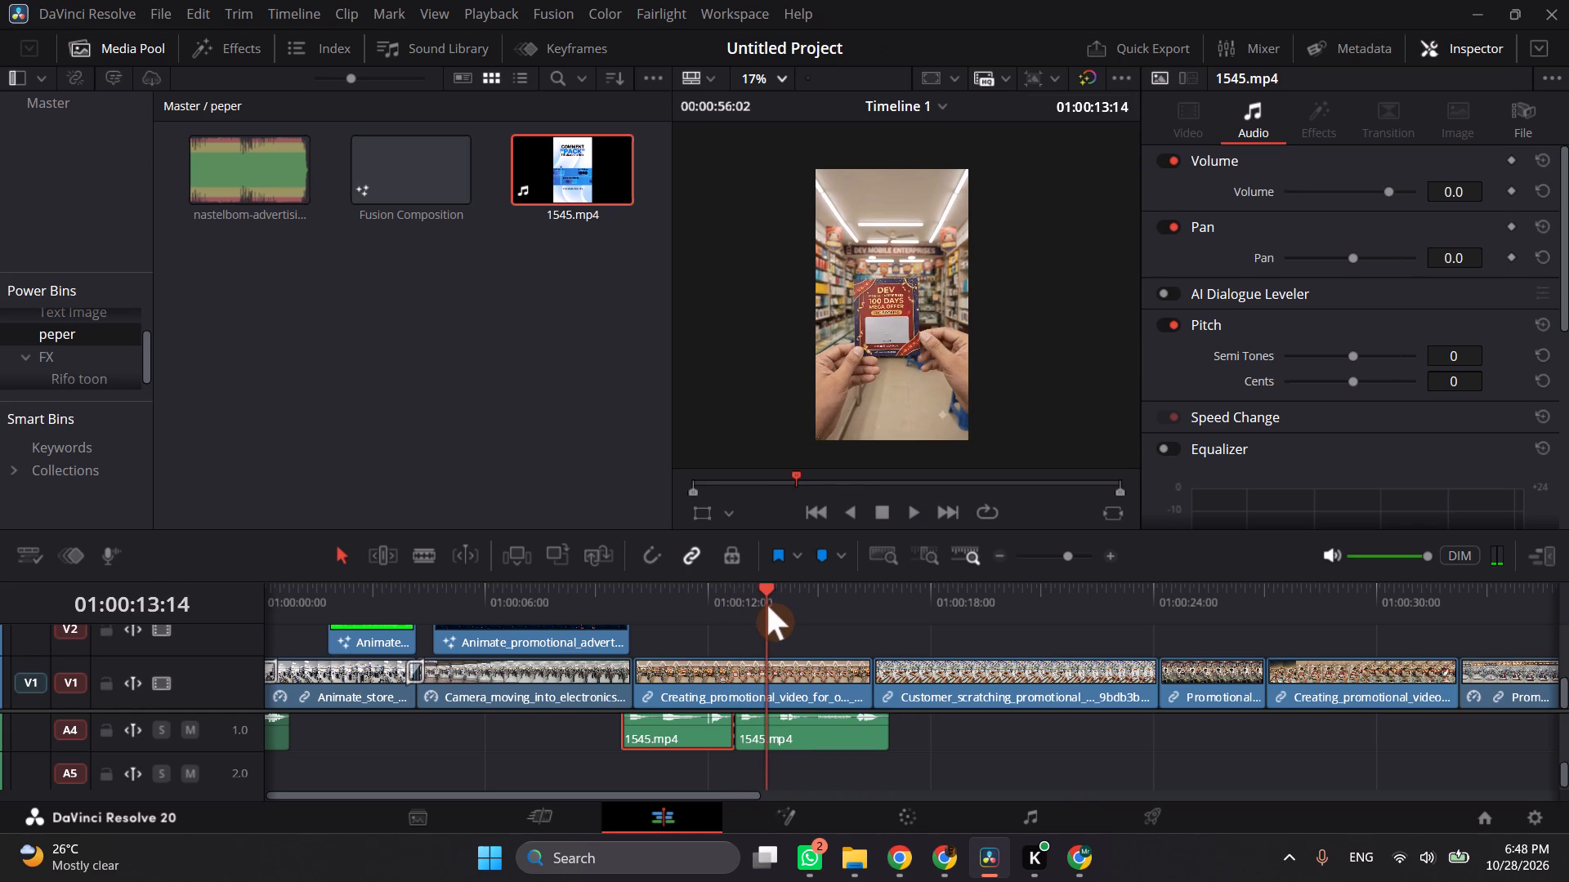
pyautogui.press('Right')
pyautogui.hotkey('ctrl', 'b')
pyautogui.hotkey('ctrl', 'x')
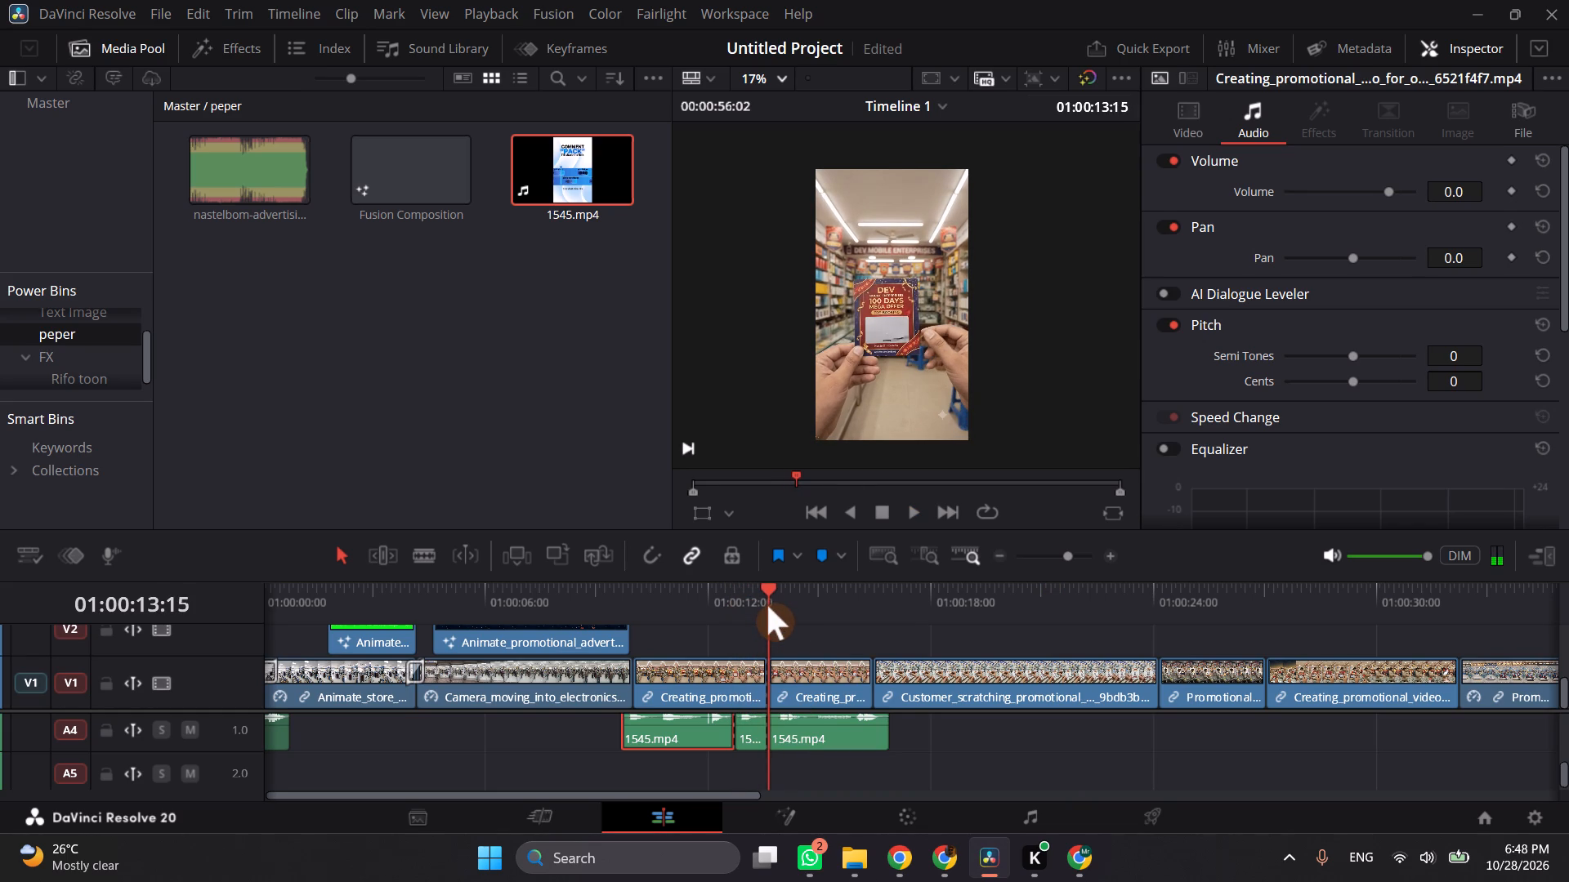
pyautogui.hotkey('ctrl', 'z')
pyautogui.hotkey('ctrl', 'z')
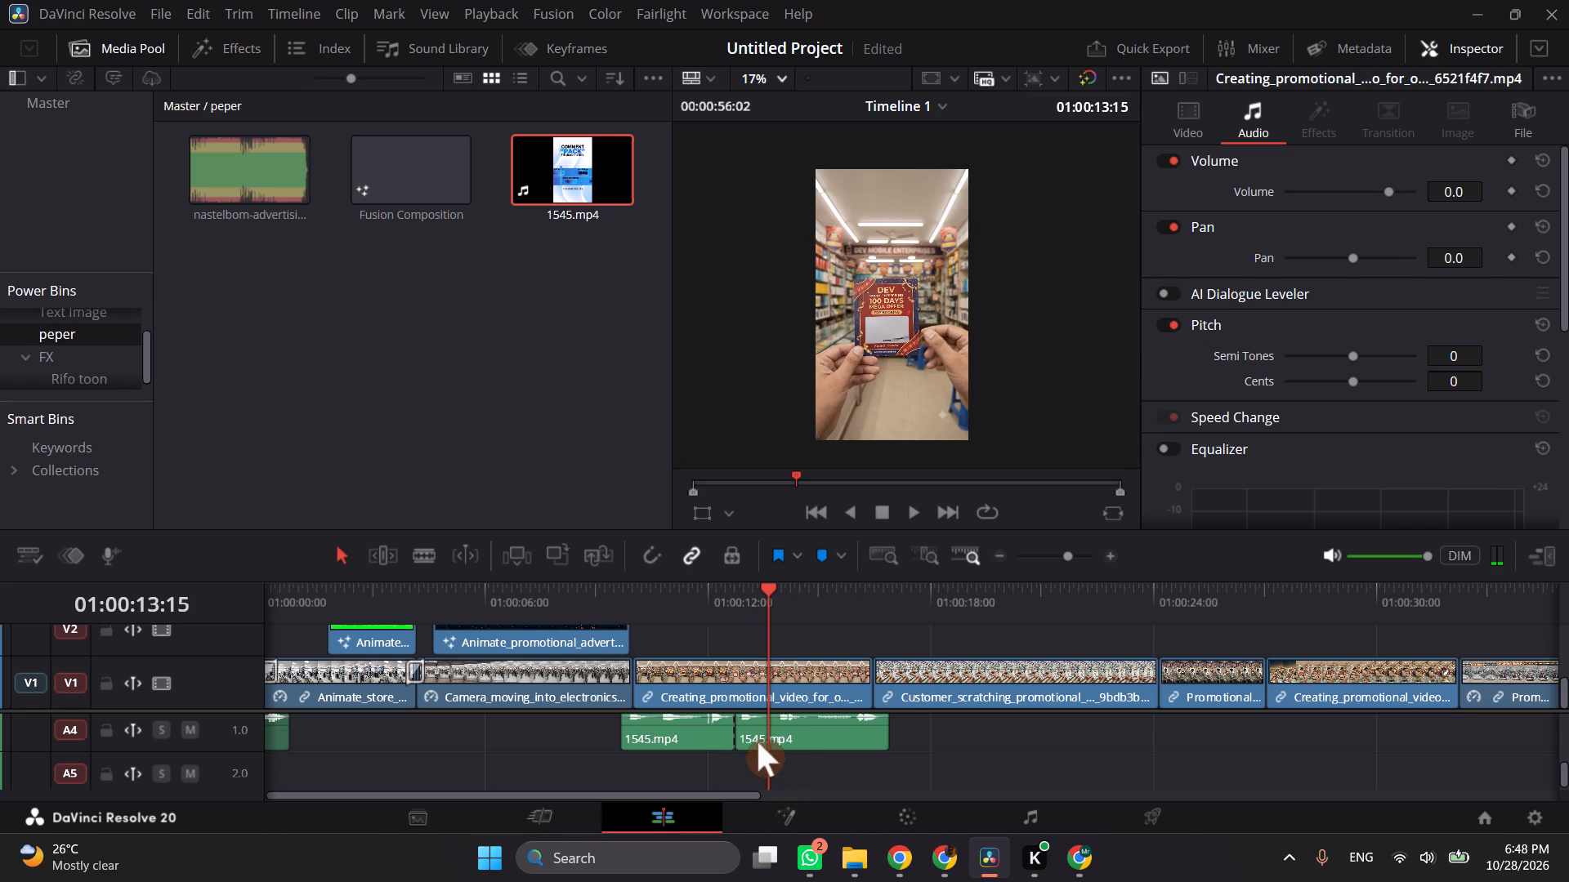
# Split only the second 1545.mp4 piece at 01:00:13:15 and move the short section to about 01:00:00:21 on A4, checking playback.
pyautogui.click(758, 742)
pyautogui.hotkey('ctrl', 'b')
pyautogui.click(762, 727)
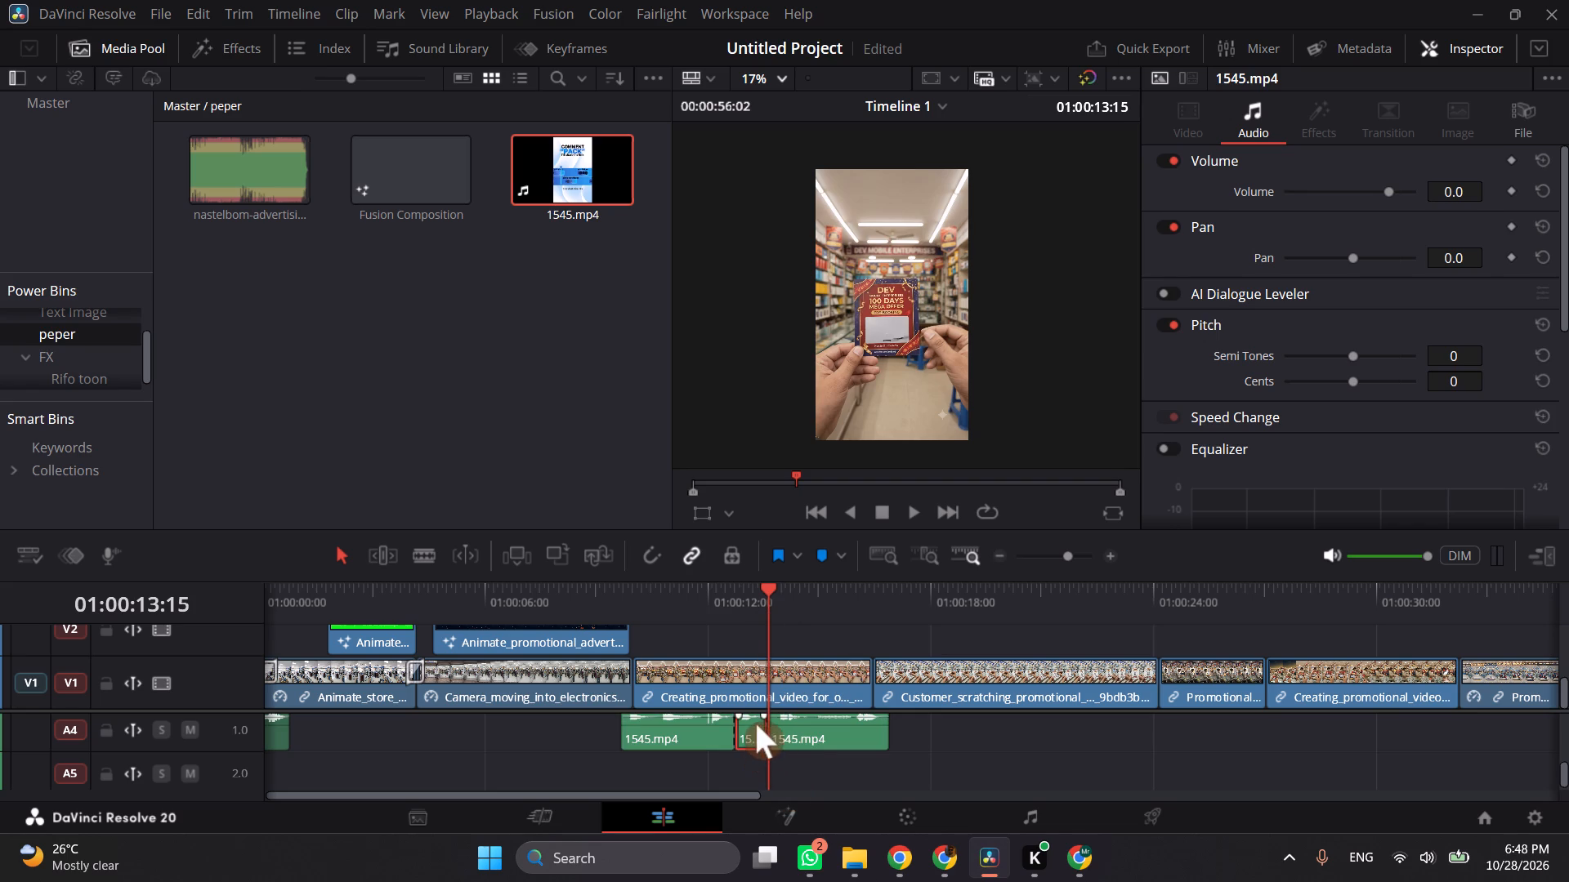
pyautogui.moveTo(756, 724); pyautogui.dragTo(379, 730)
pyautogui.hscroll(1, 371, 681)
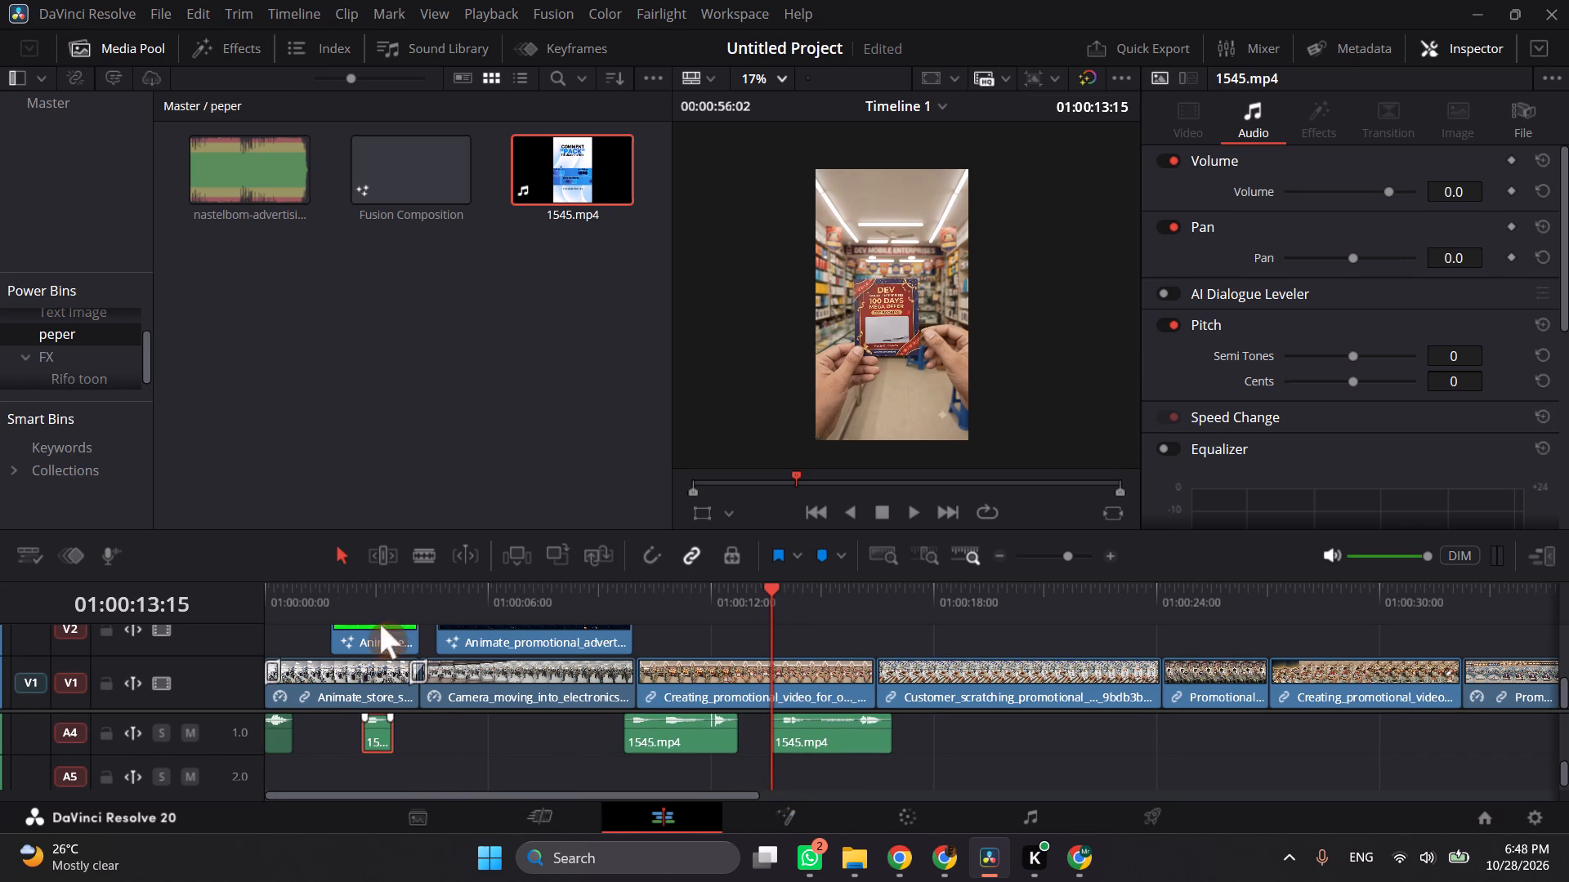
pyautogui.hscroll(1, 380, 624)
pyautogui.click(309, 604)
pyautogui.moveTo(380, 739); pyautogui.dragTo(322, 742)
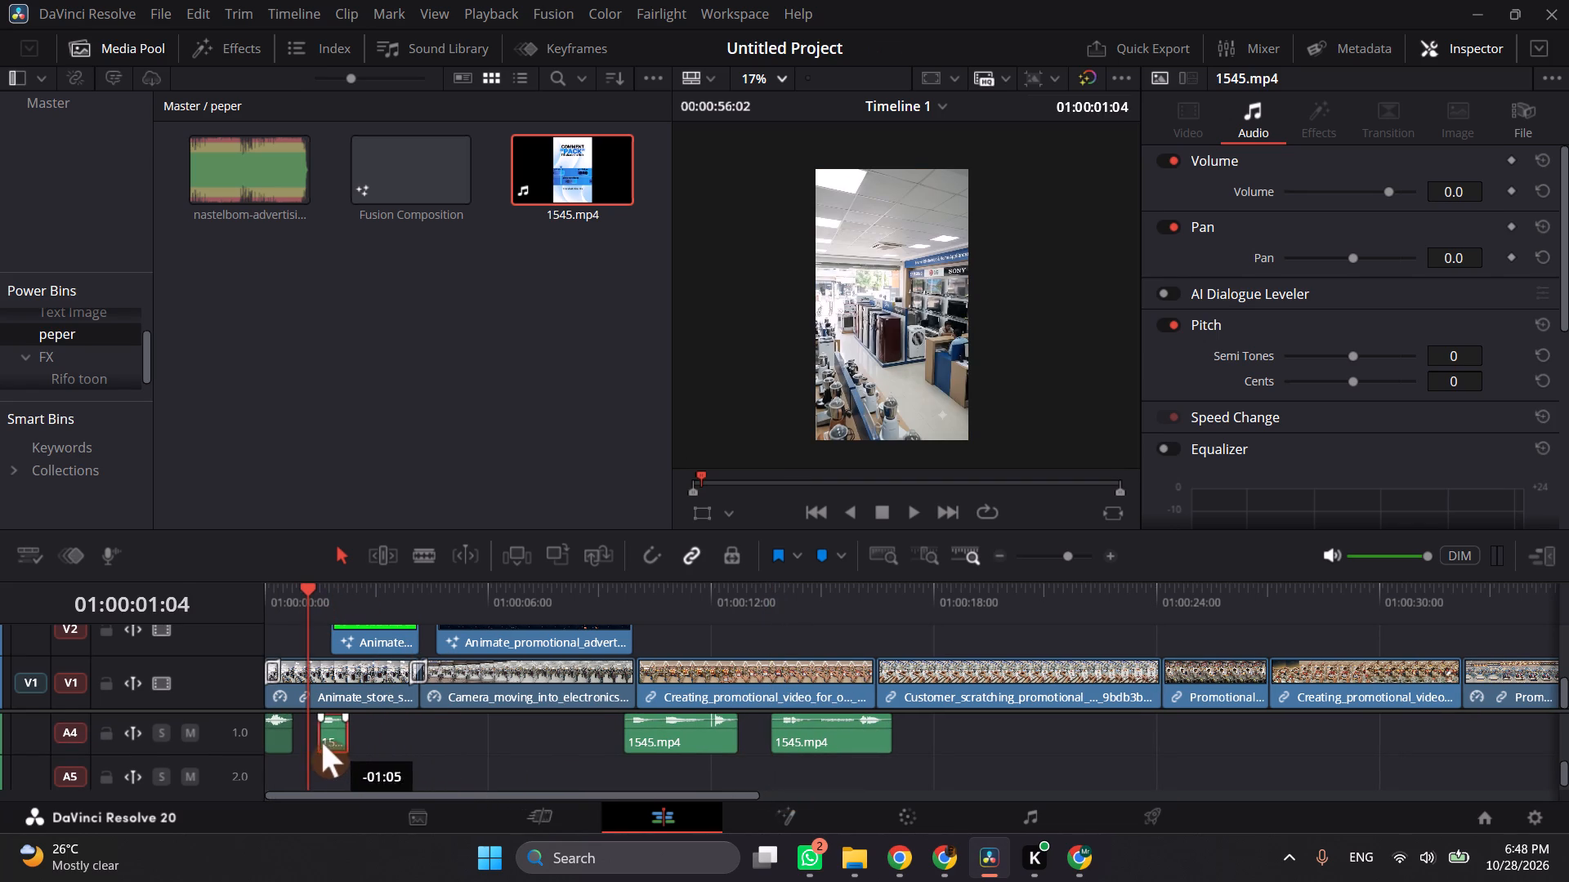
pyautogui.moveTo(322, 742); pyautogui.dragTo(315, 742)
pyautogui.click(285, 612)
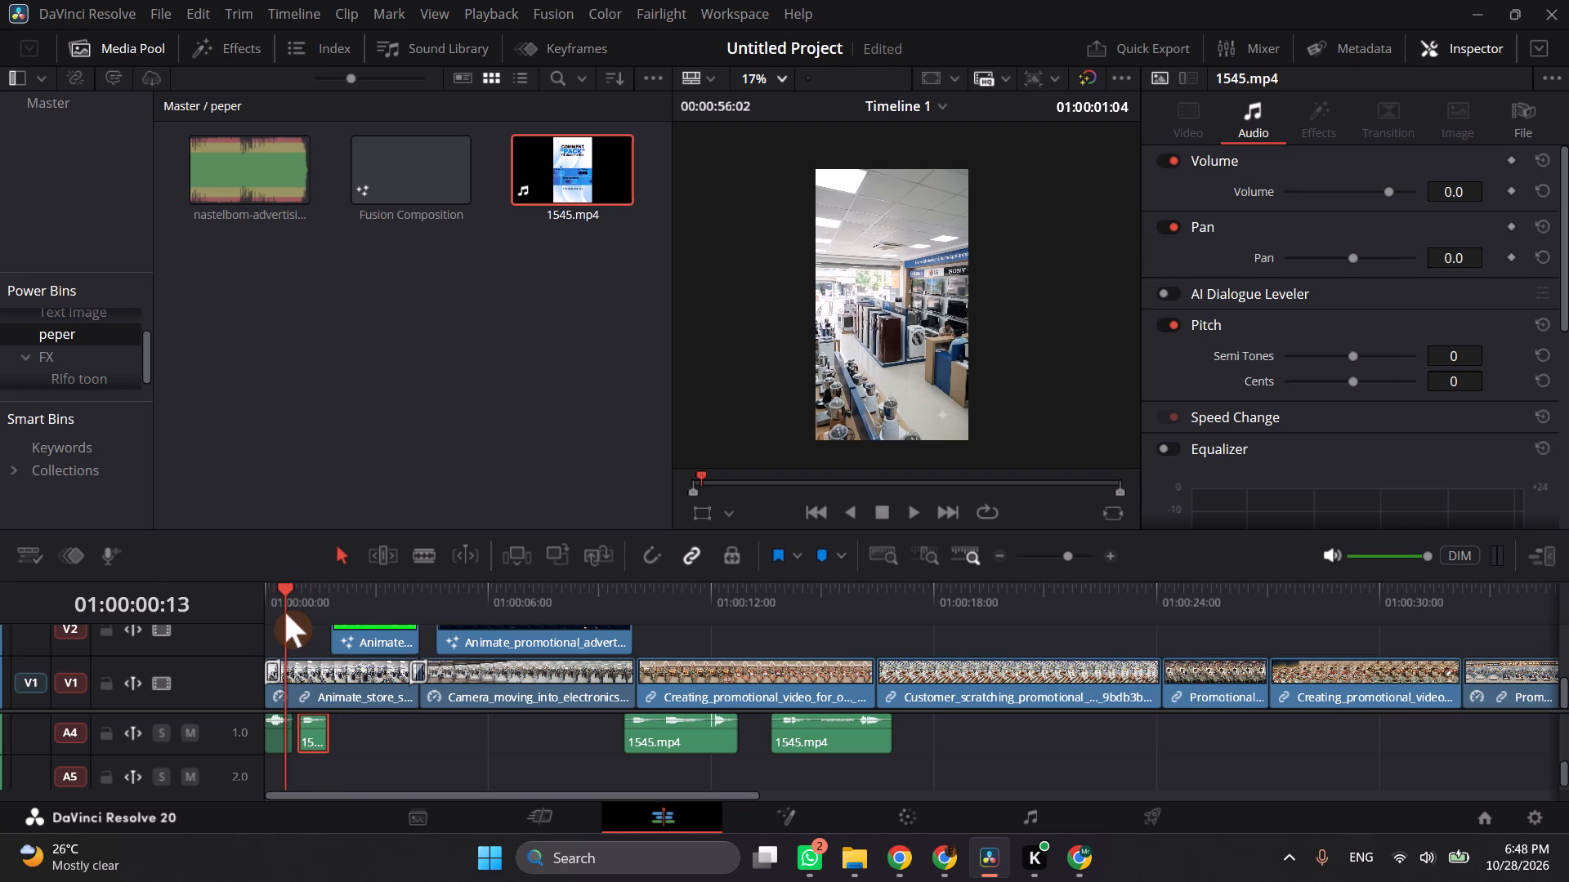
pyautogui.press('space')
pyautogui.press('space')
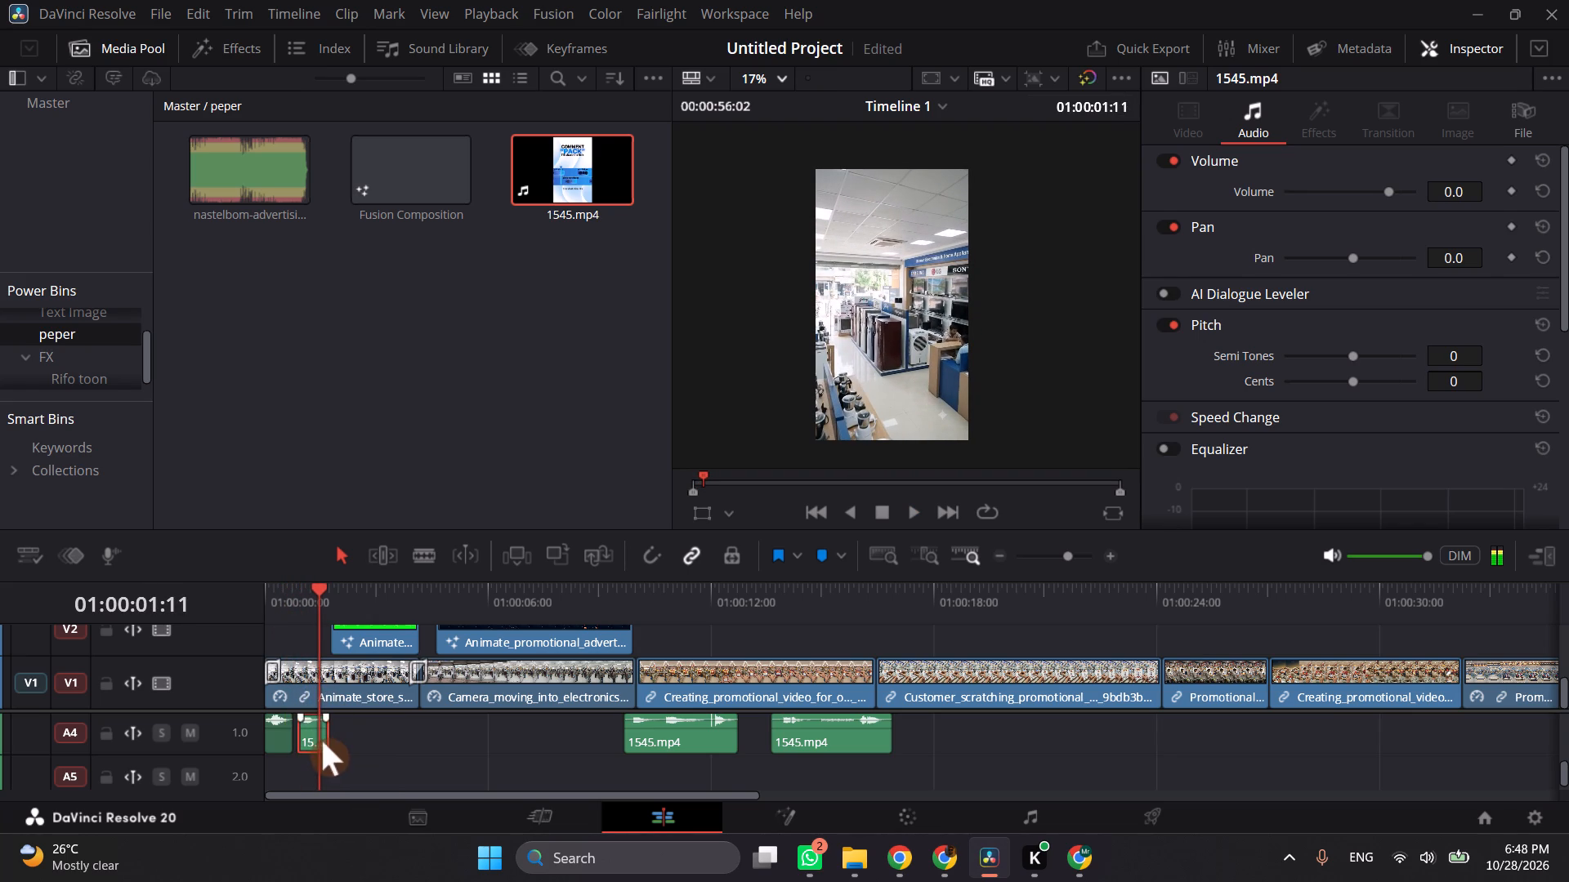
# Shift the short 1545.mp4 piece on A4 to the start of the first V2 overlay at about 01:00:01:20, checking playback.
pyautogui.moveTo(322, 741); pyautogui.dragTo(338, 741)
pyautogui.press('space')
pyautogui.press('space')
pyautogui.moveTo(328, 733); pyautogui.dragTo(333, 733)
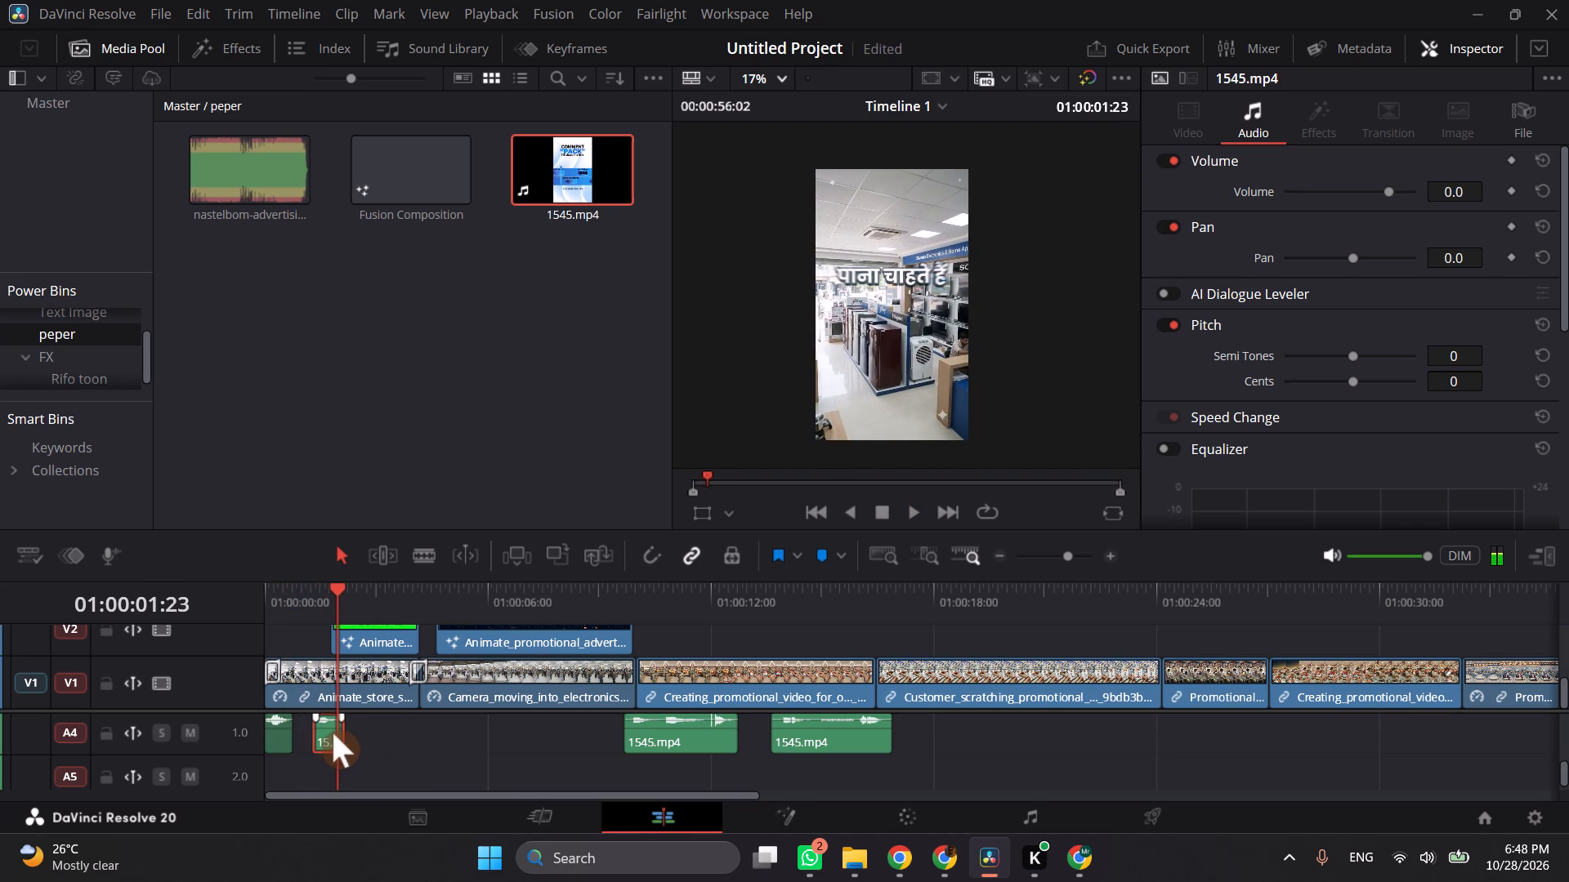
pyautogui.moveTo(333, 733); pyautogui.dragTo(348, 737)
pyautogui.click(330, 589)
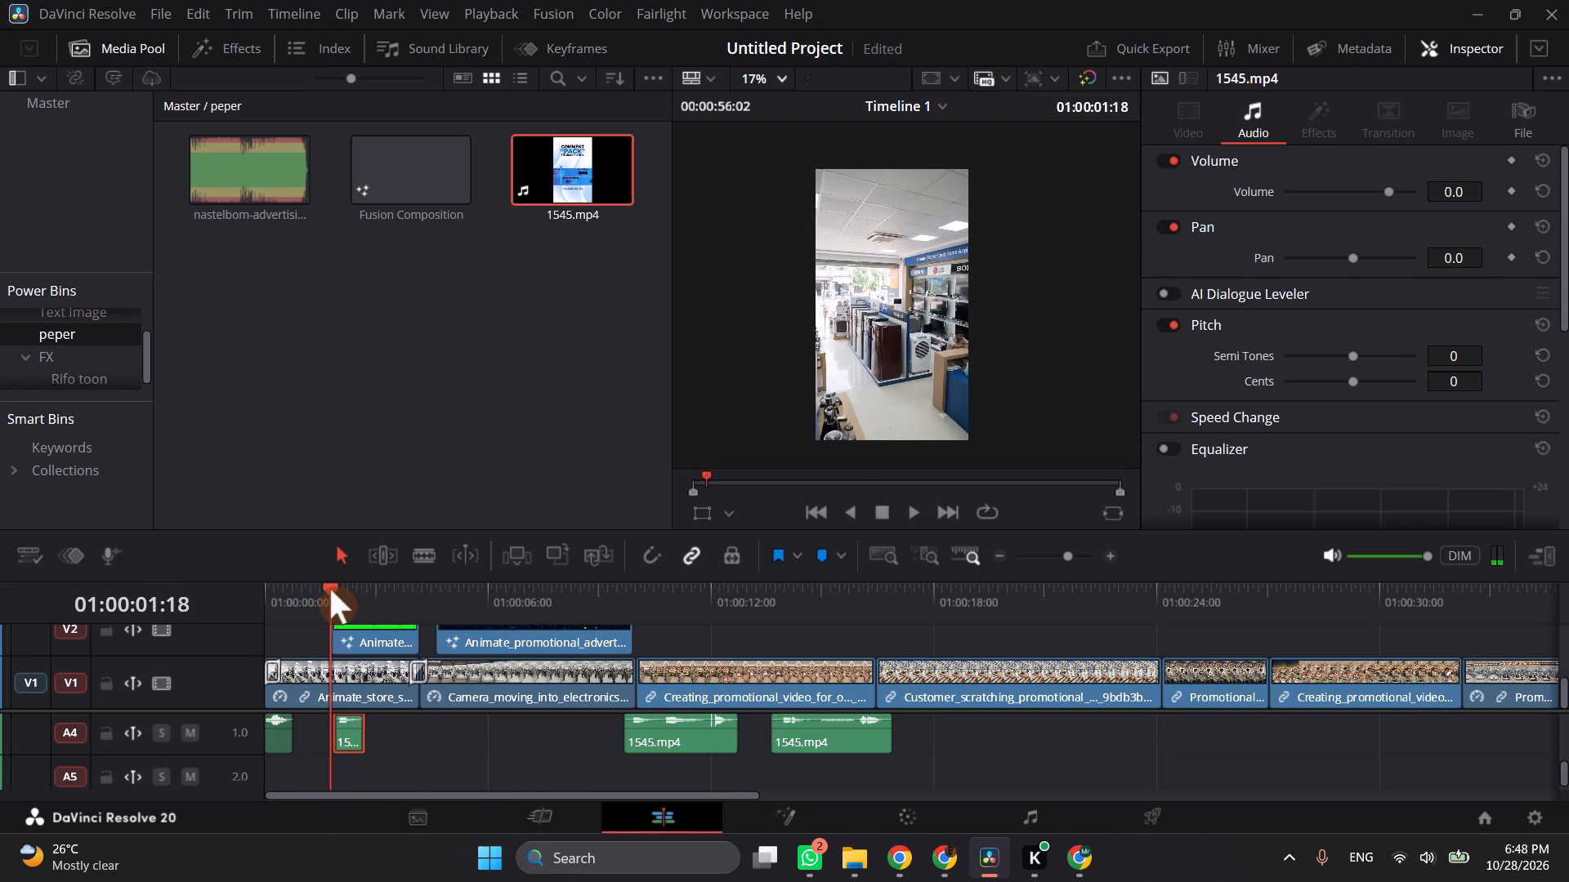
pyautogui.press('space')
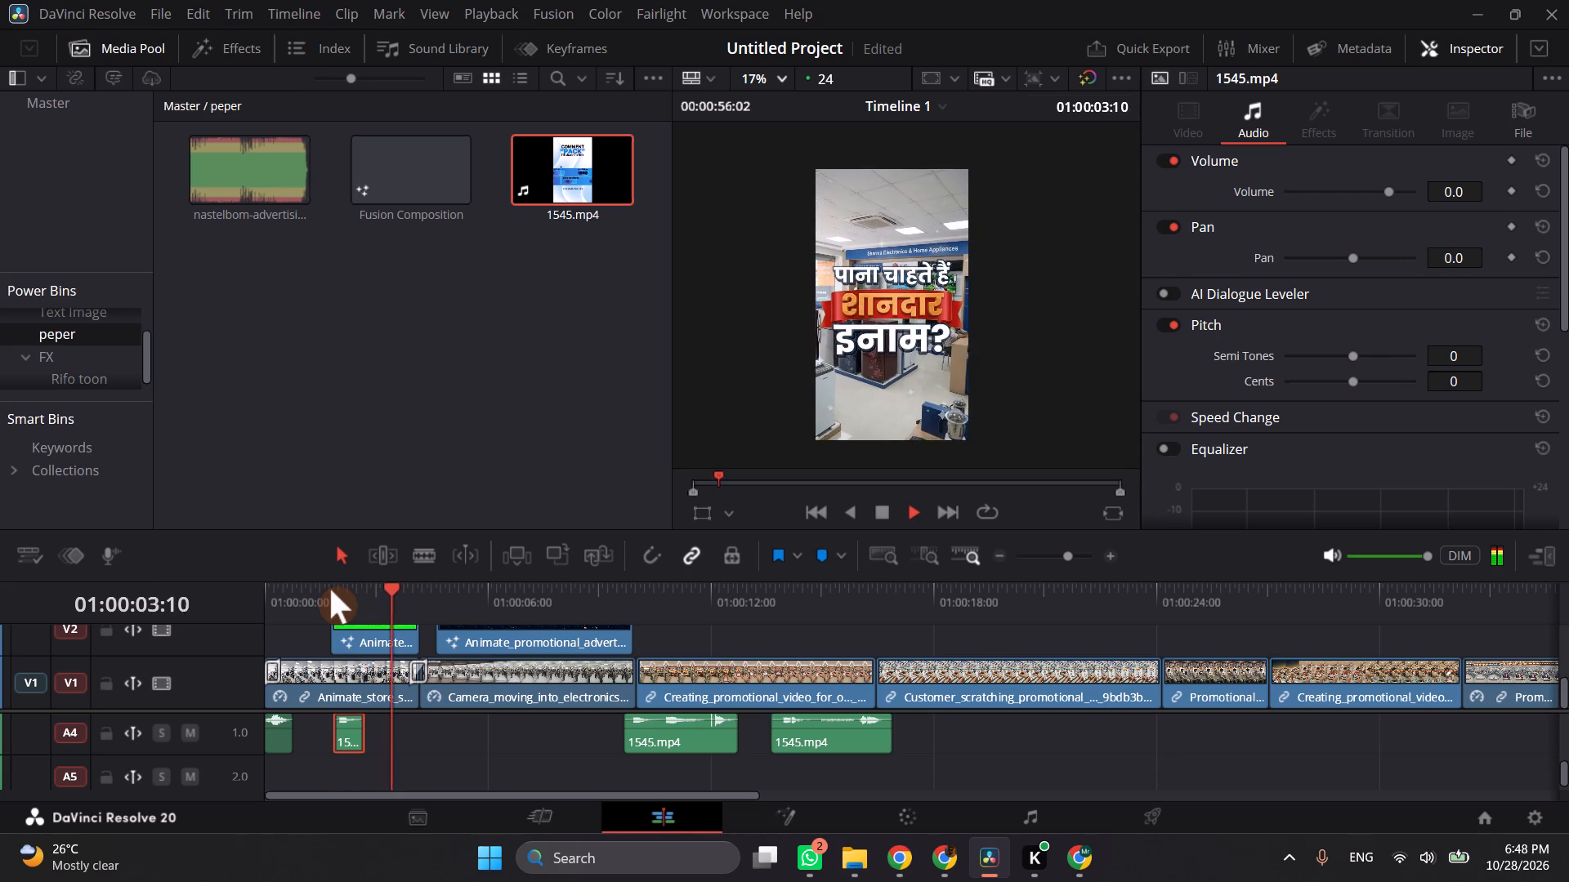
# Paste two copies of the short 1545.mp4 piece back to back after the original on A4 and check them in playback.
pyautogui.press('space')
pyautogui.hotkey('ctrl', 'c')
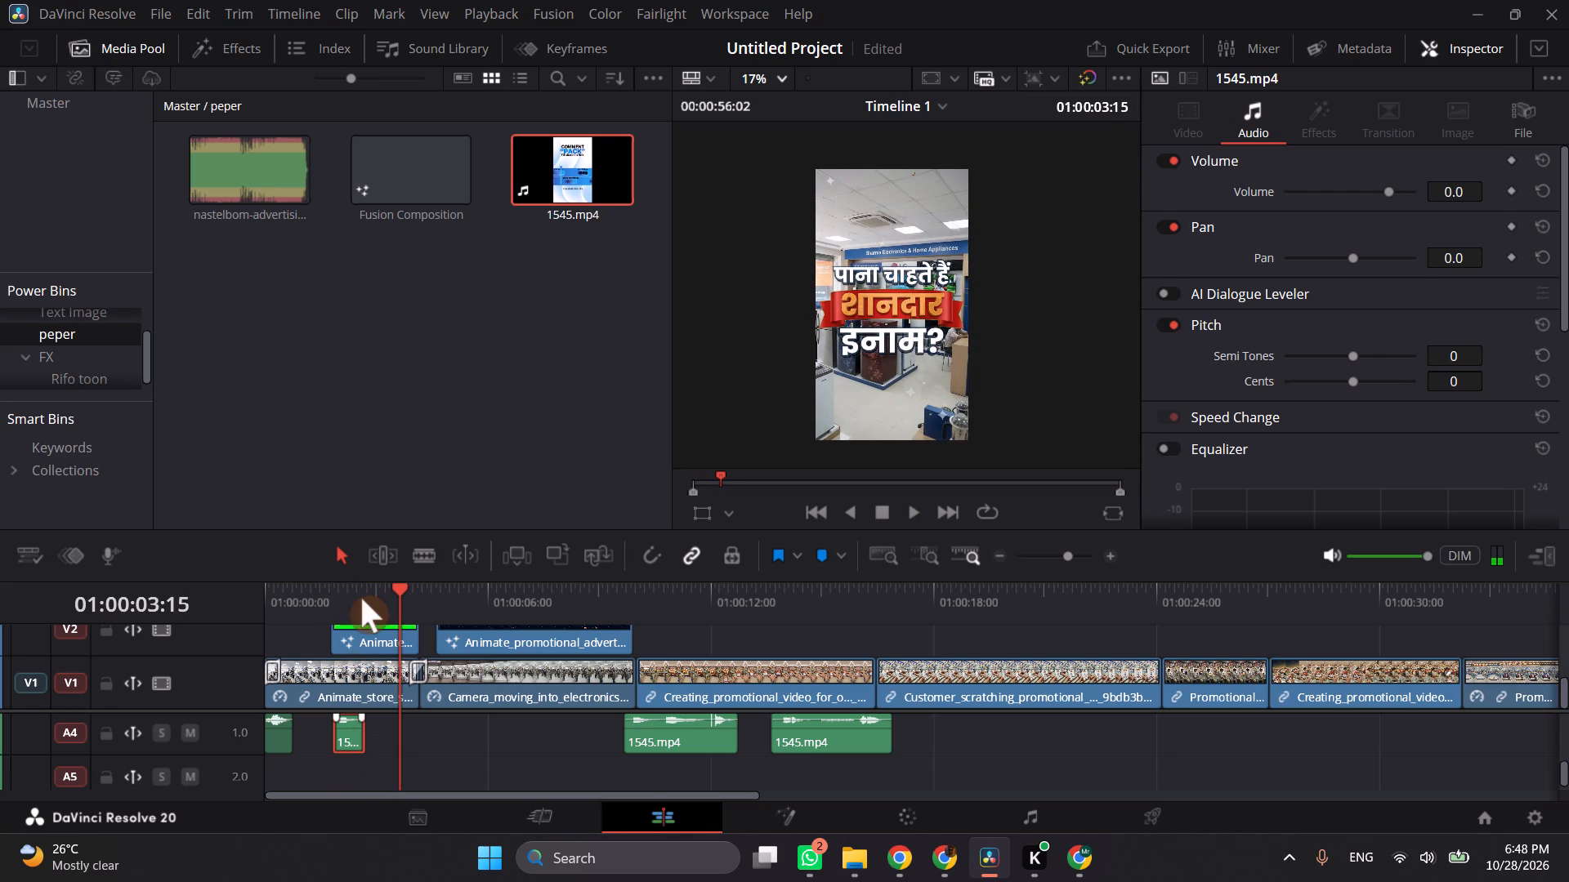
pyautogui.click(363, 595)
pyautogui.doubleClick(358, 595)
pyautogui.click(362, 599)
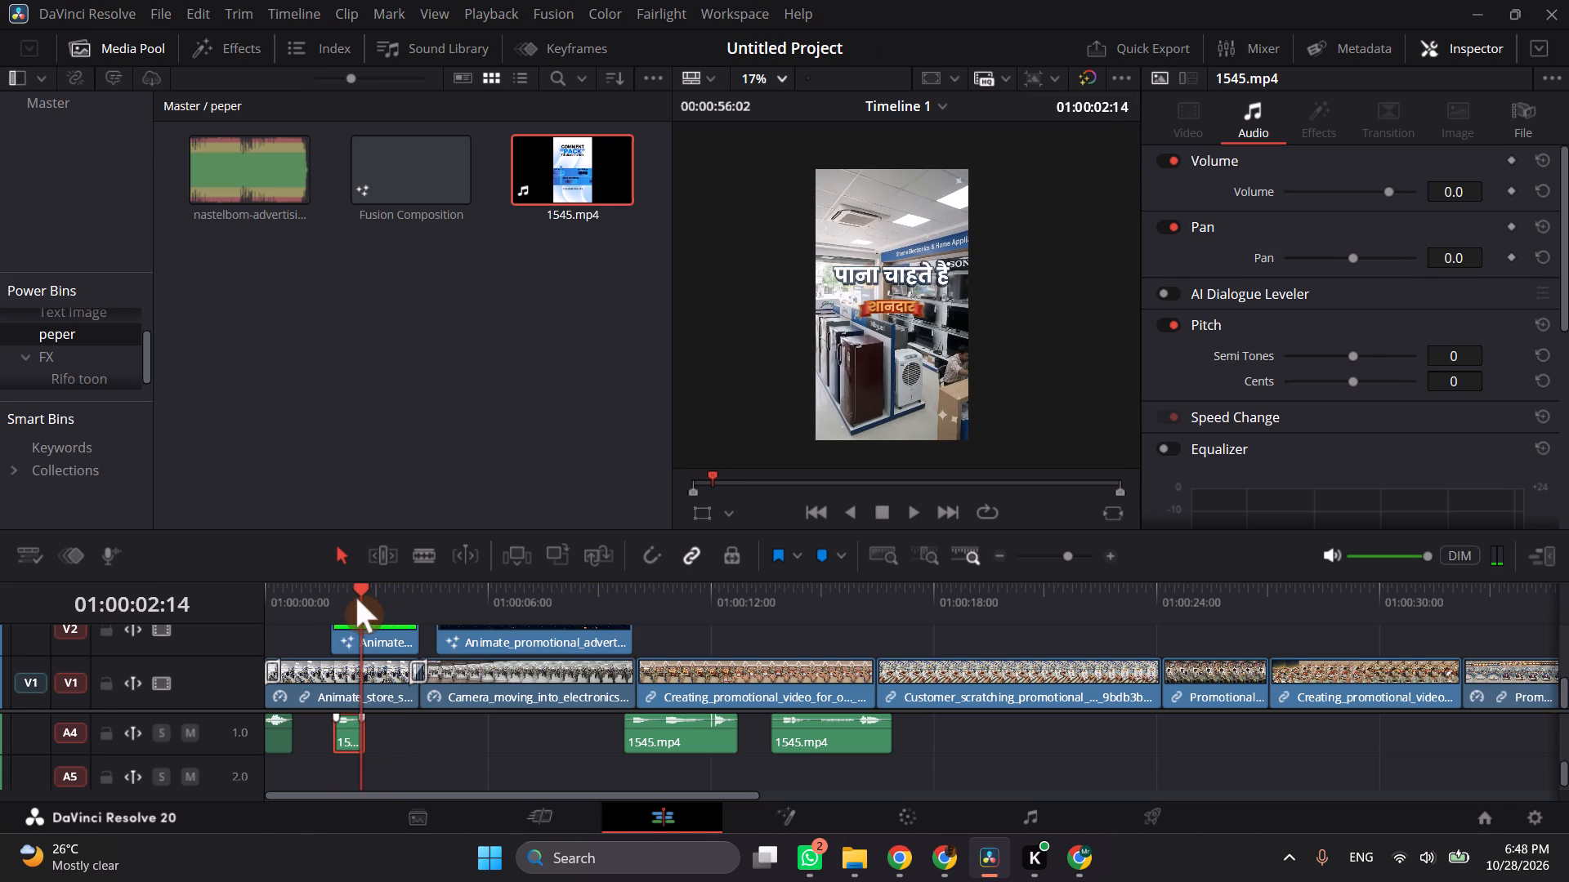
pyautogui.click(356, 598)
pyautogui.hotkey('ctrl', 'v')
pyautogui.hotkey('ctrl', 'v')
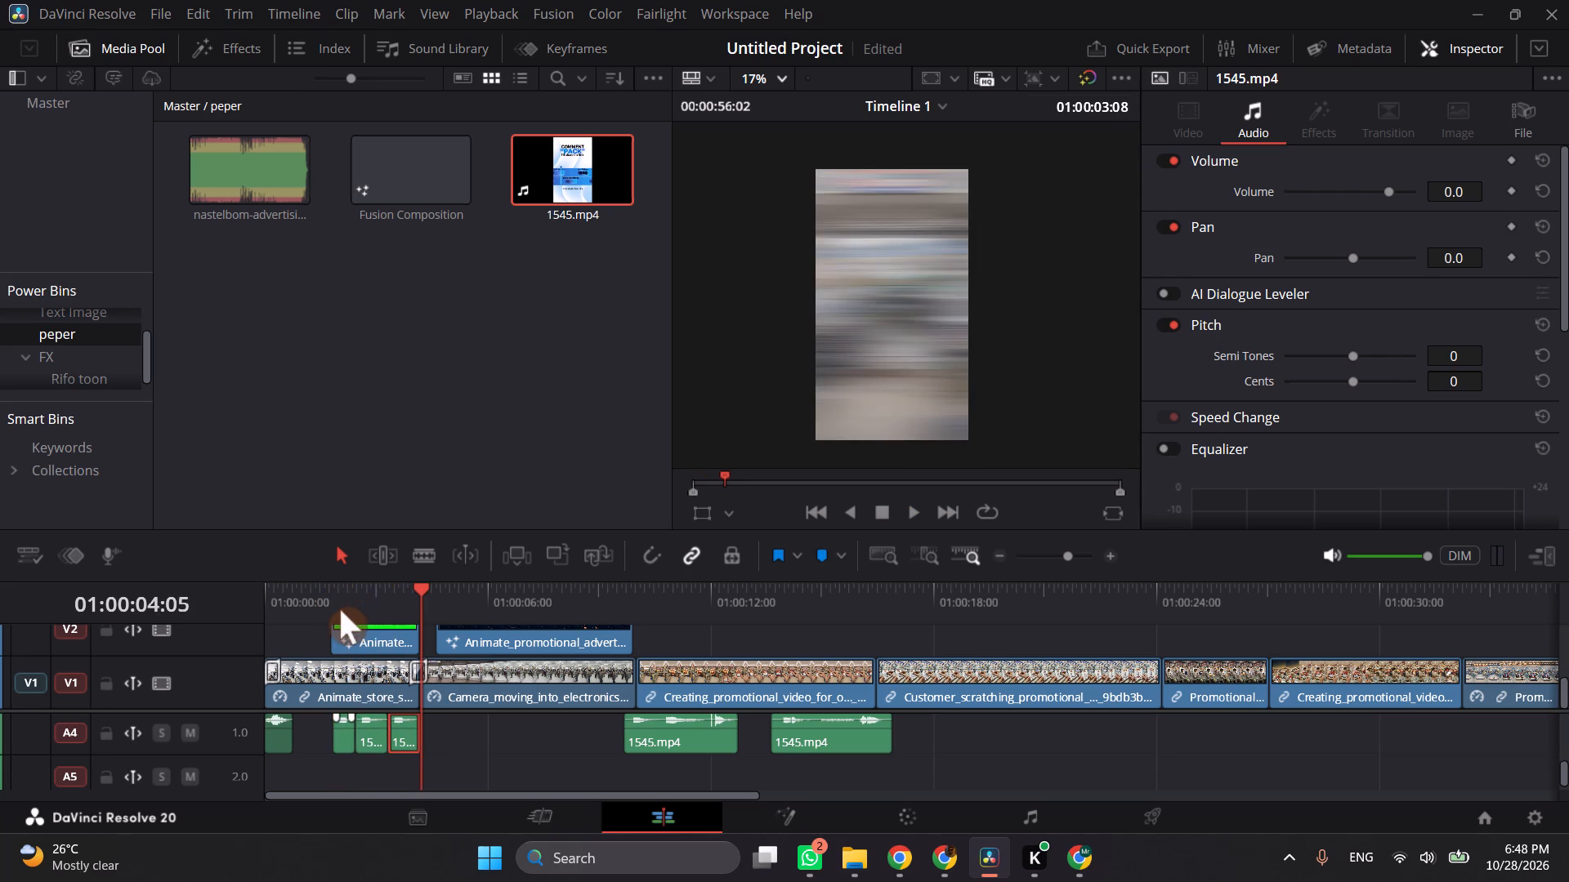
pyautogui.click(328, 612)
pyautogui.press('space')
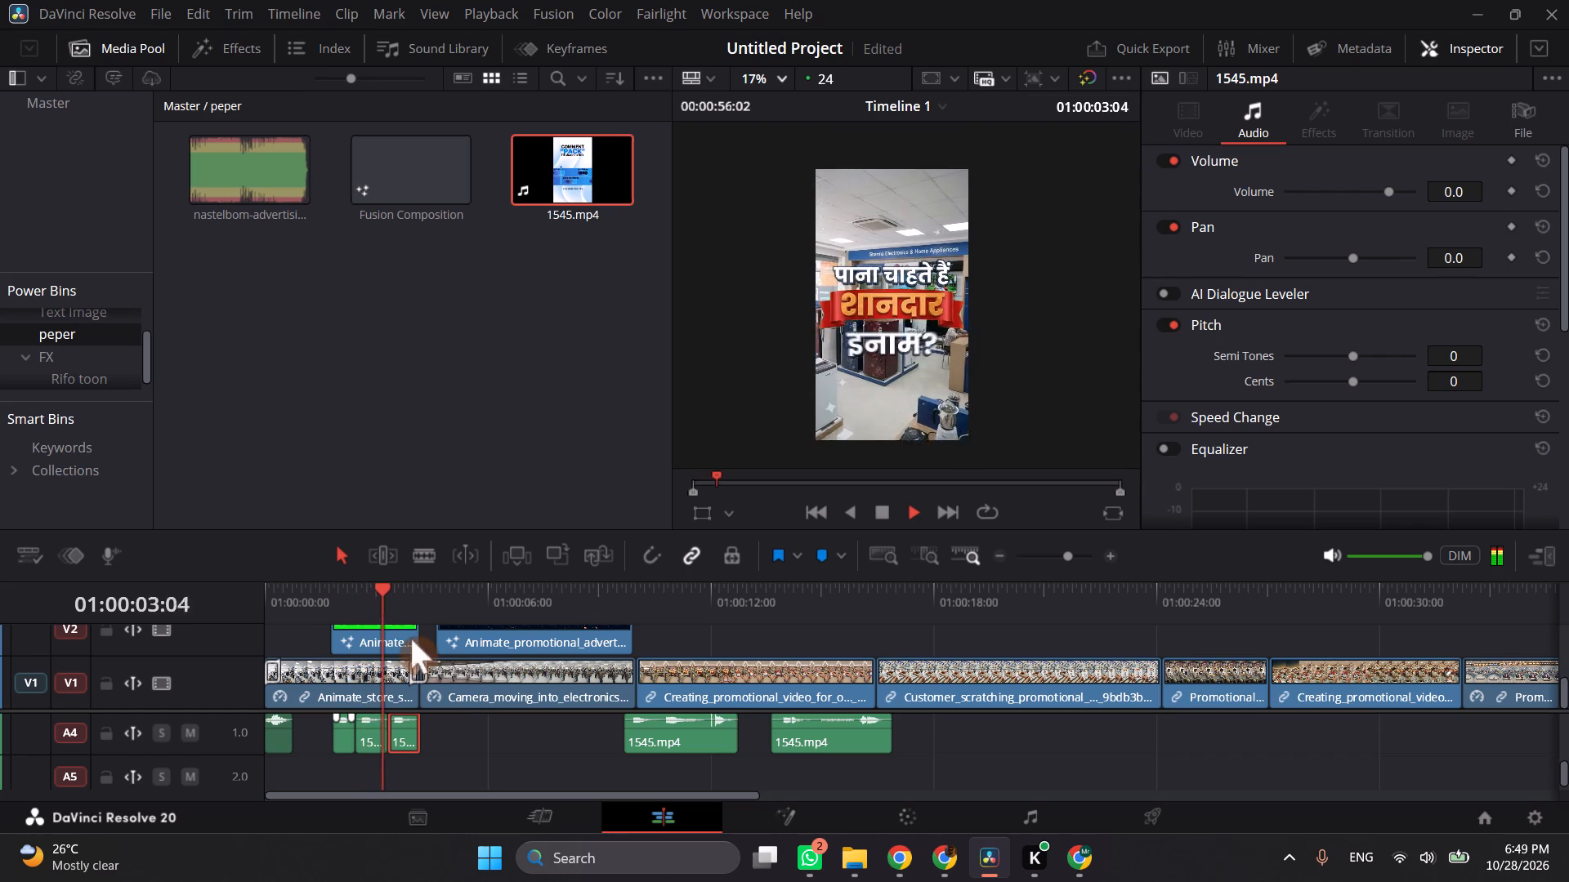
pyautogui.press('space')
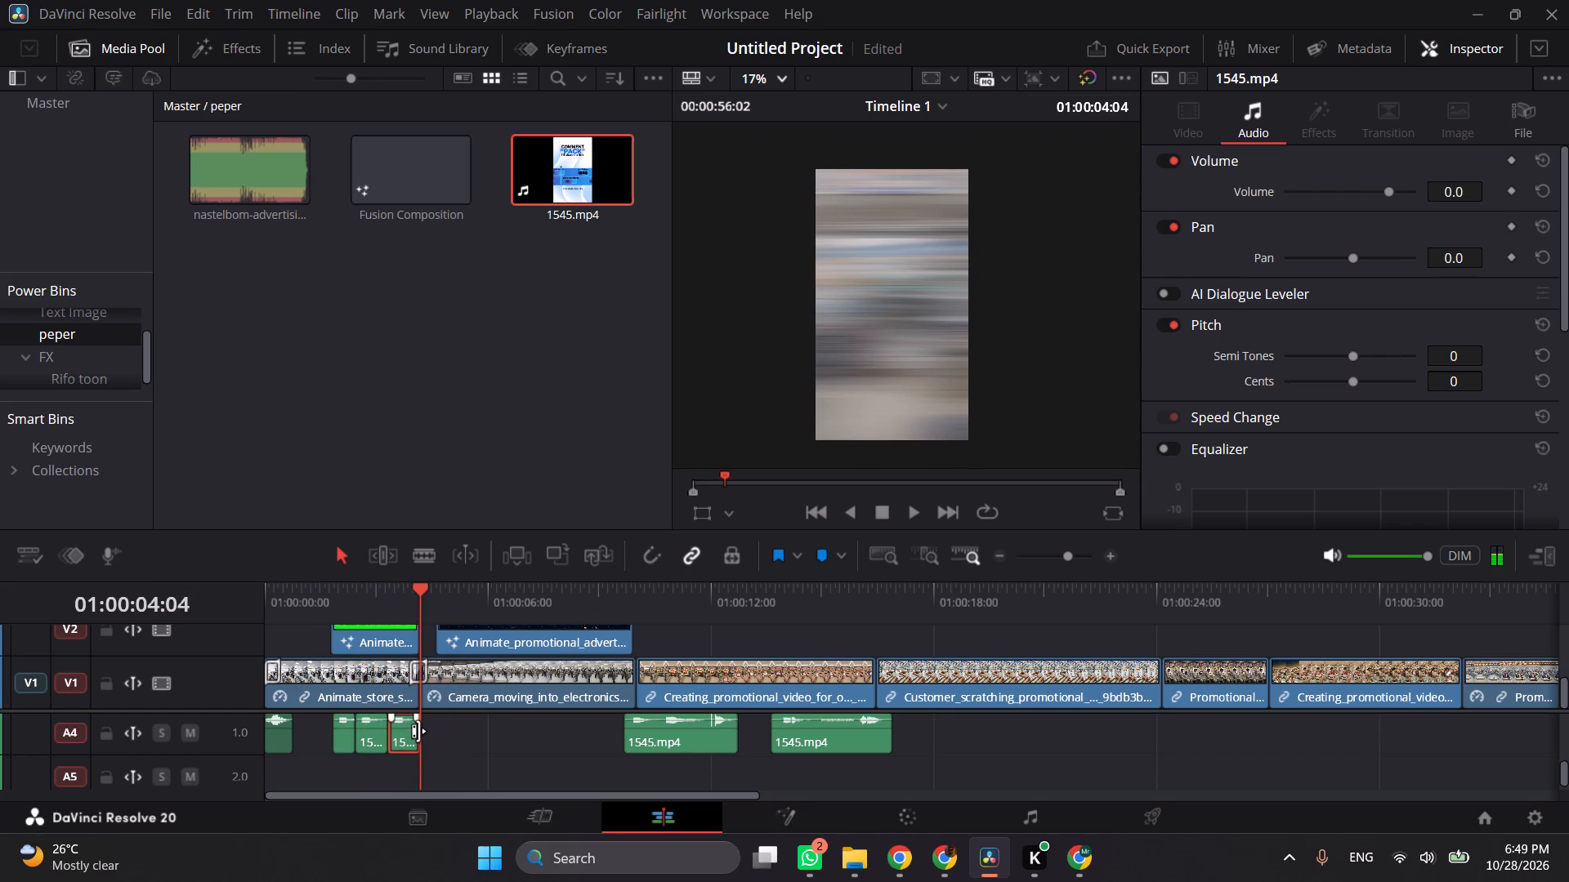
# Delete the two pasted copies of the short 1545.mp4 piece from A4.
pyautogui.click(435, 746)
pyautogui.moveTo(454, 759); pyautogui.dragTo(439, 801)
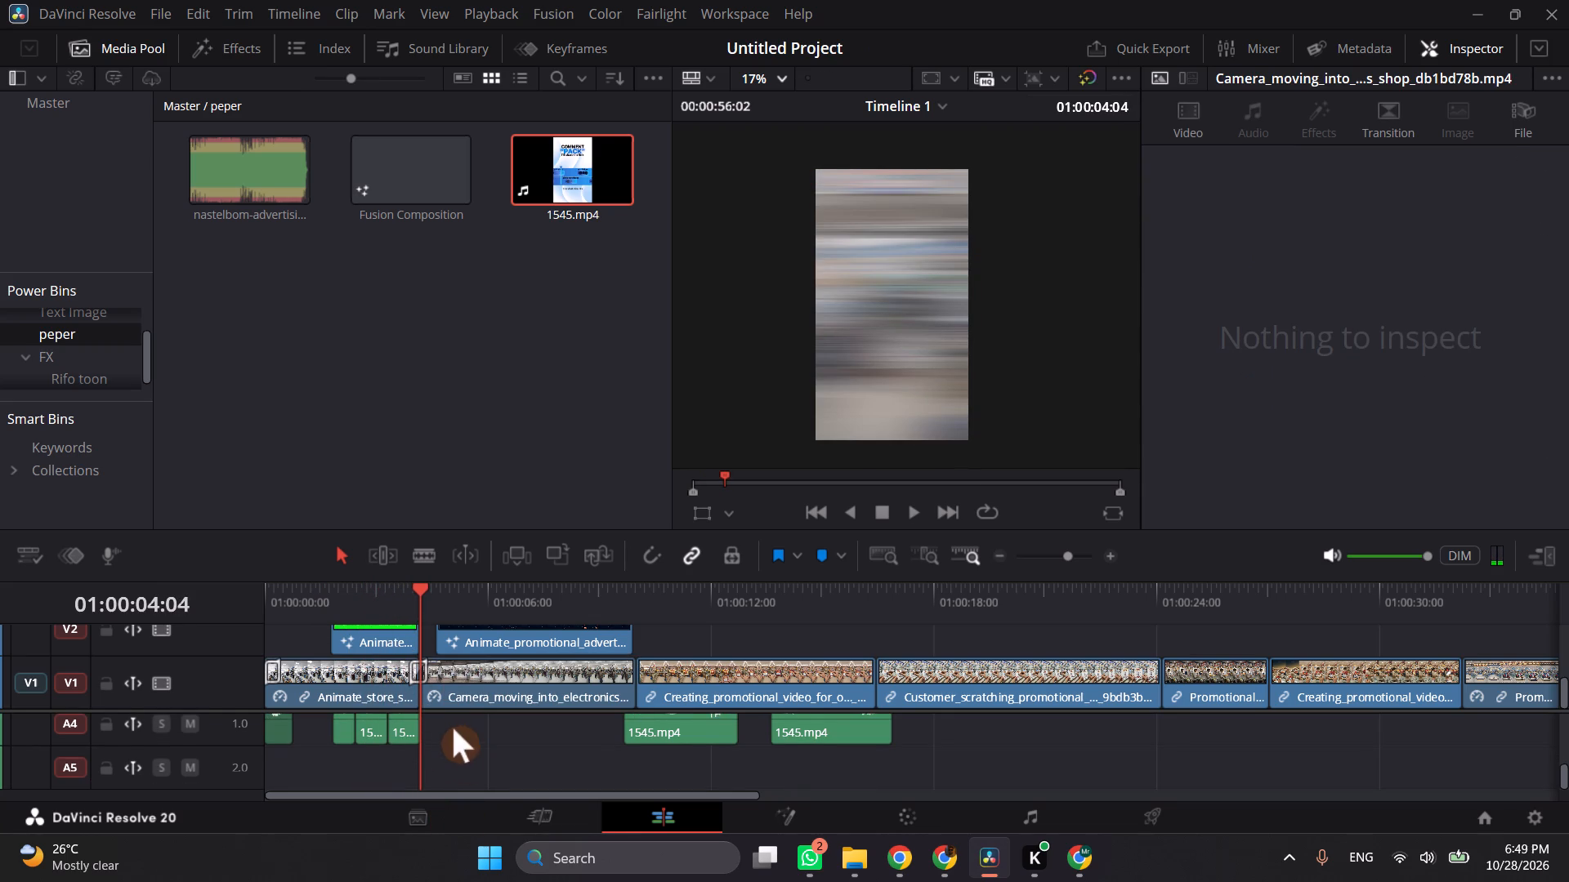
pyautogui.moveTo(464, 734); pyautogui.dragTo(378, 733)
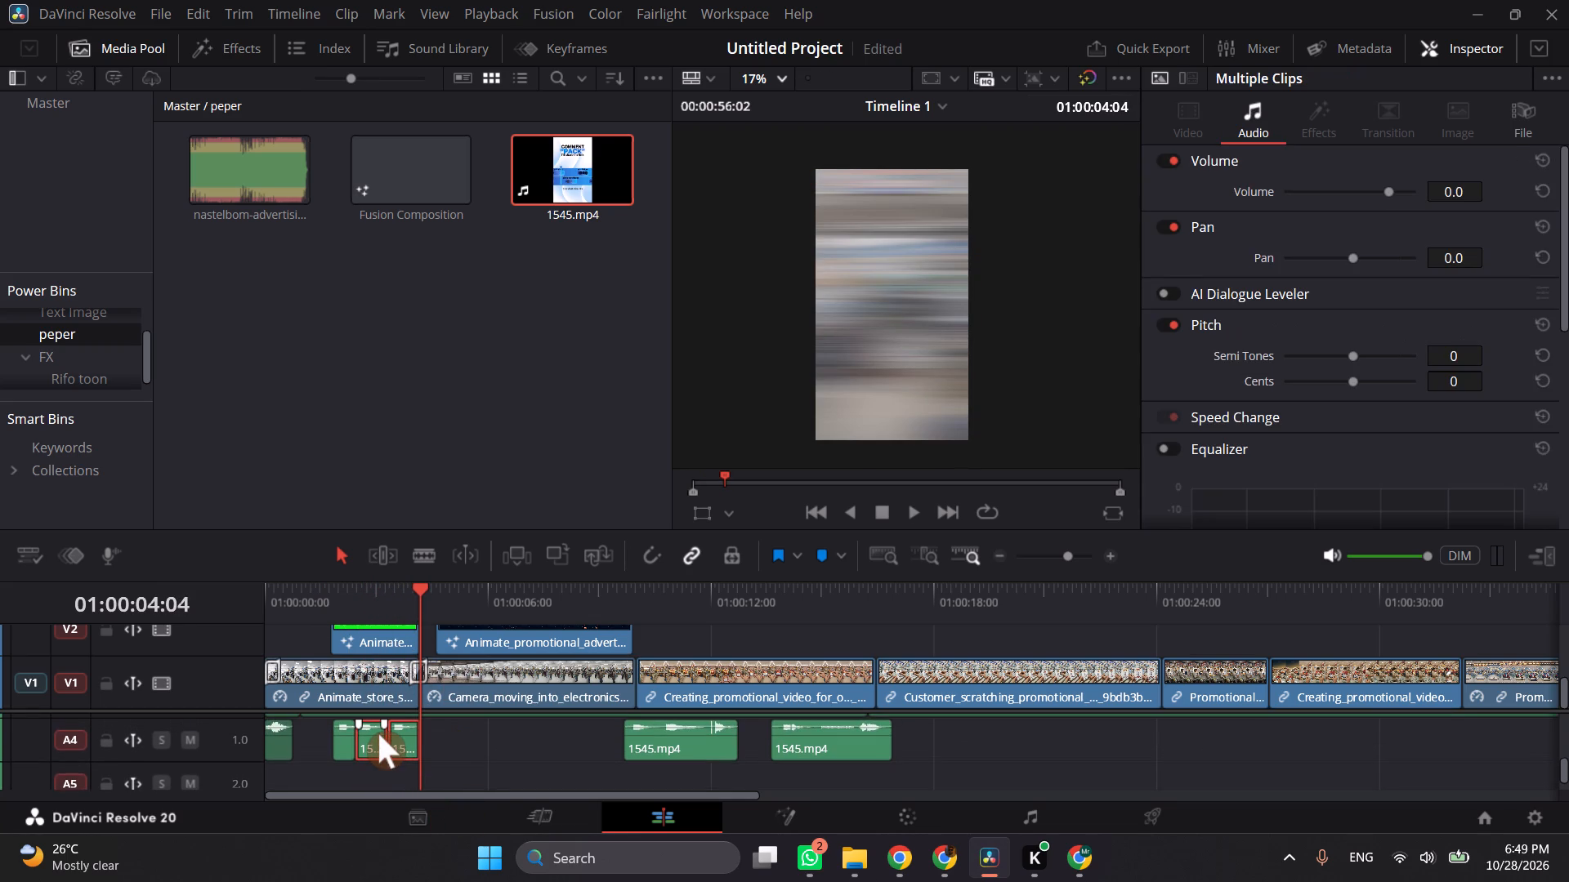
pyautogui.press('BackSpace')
# Copy the bubble pop sound effect at 01:00:39:08 to A4 under the first V2 overlay, adjusting it to about 01:00:02:14 after playback.
pyautogui.hscroll(-3, 639, 742)
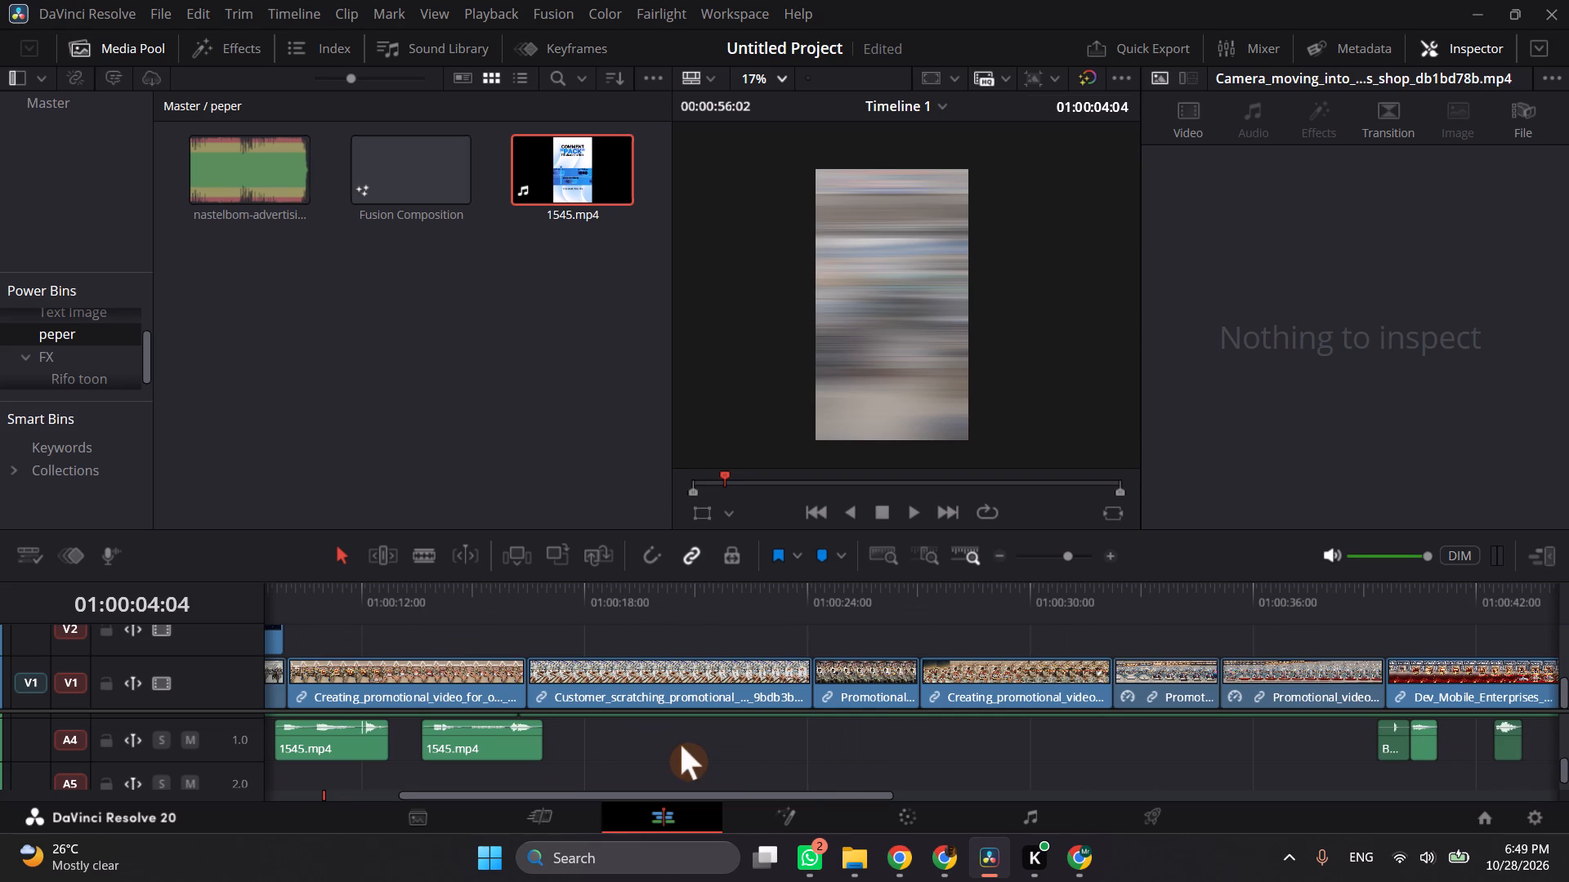
pyautogui.click(1378, 611)
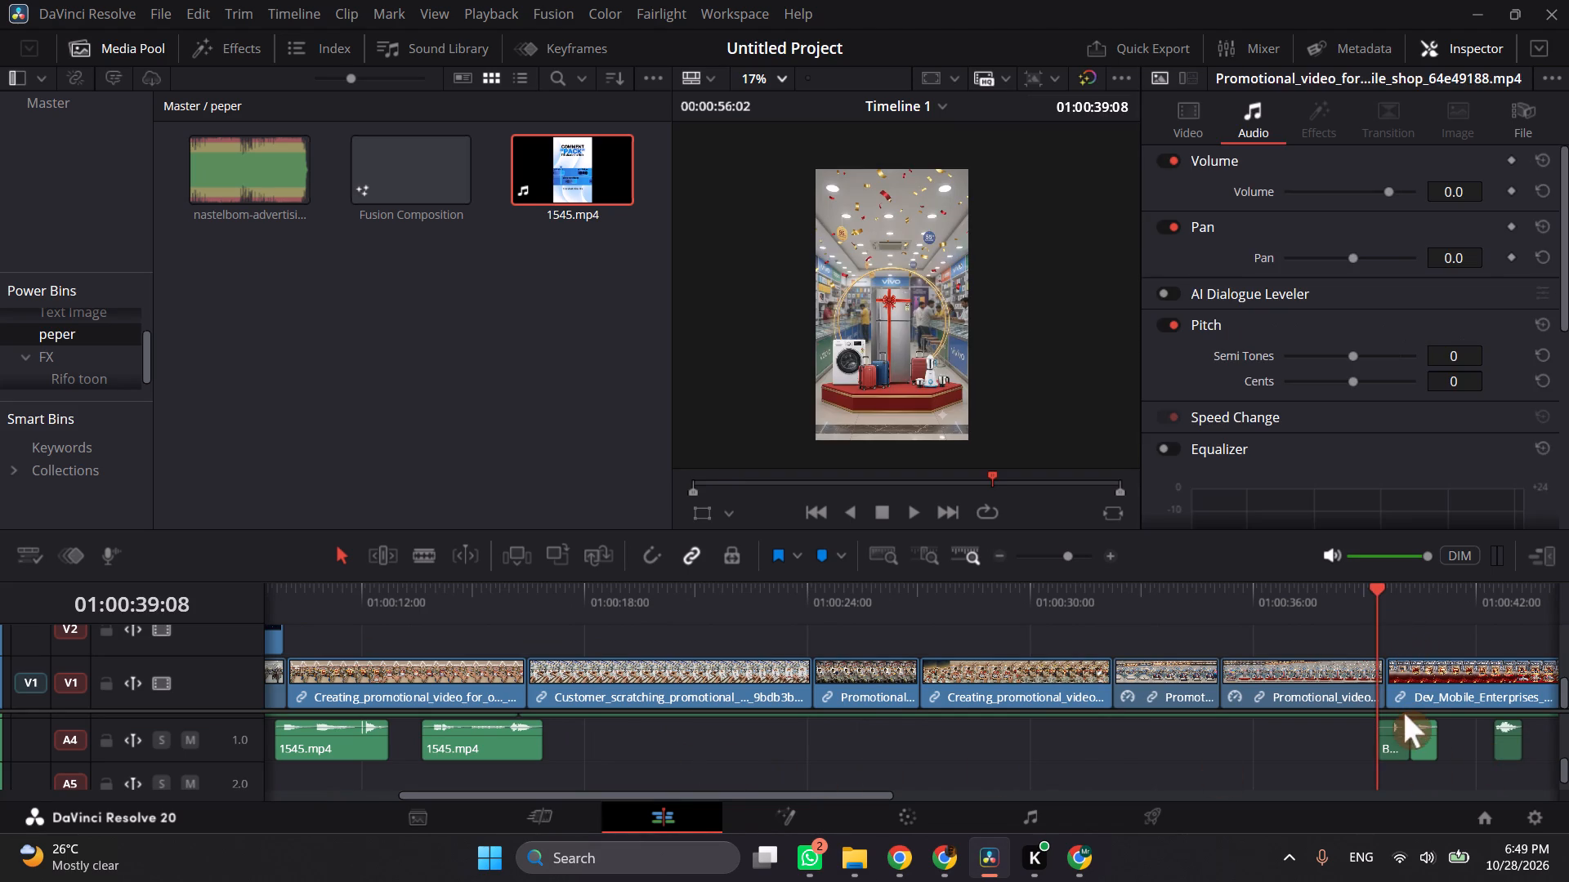
pyautogui.click(1401, 733)
pyautogui.hotkey('ctrl', 'c')
pyautogui.hscroll(2, 846, 768)
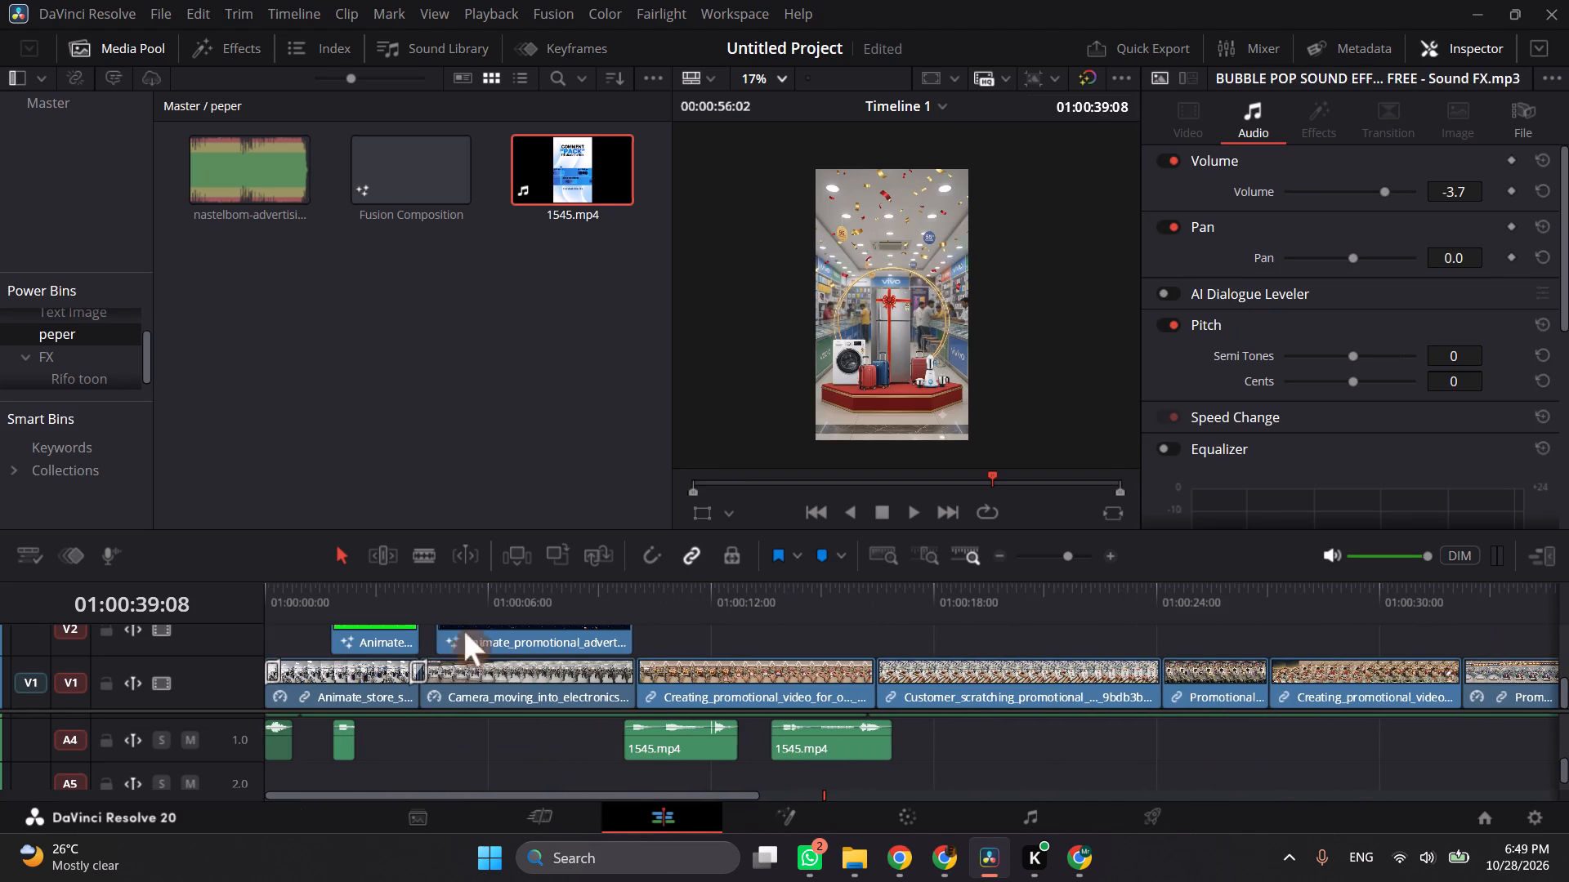
pyautogui.click(368, 608)
pyautogui.hotkey('ctrl', 'v')
pyautogui.click(373, 617)
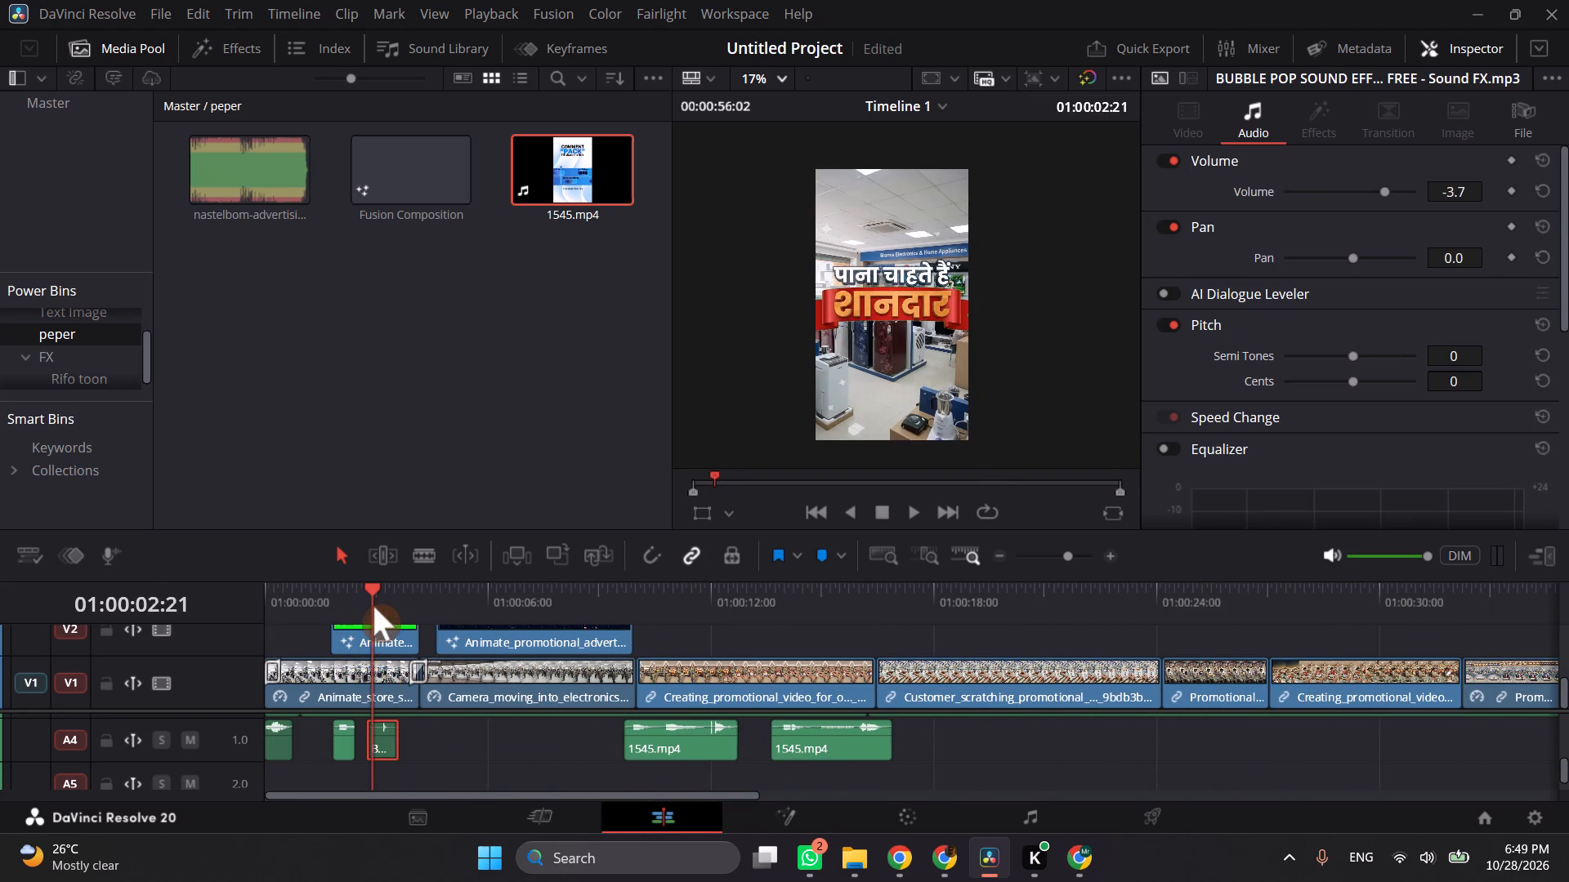
pyautogui.press('space')
pyautogui.press('space')
pyautogui.moveTo(386, 740); pyautogui.dragTo(374, 742)
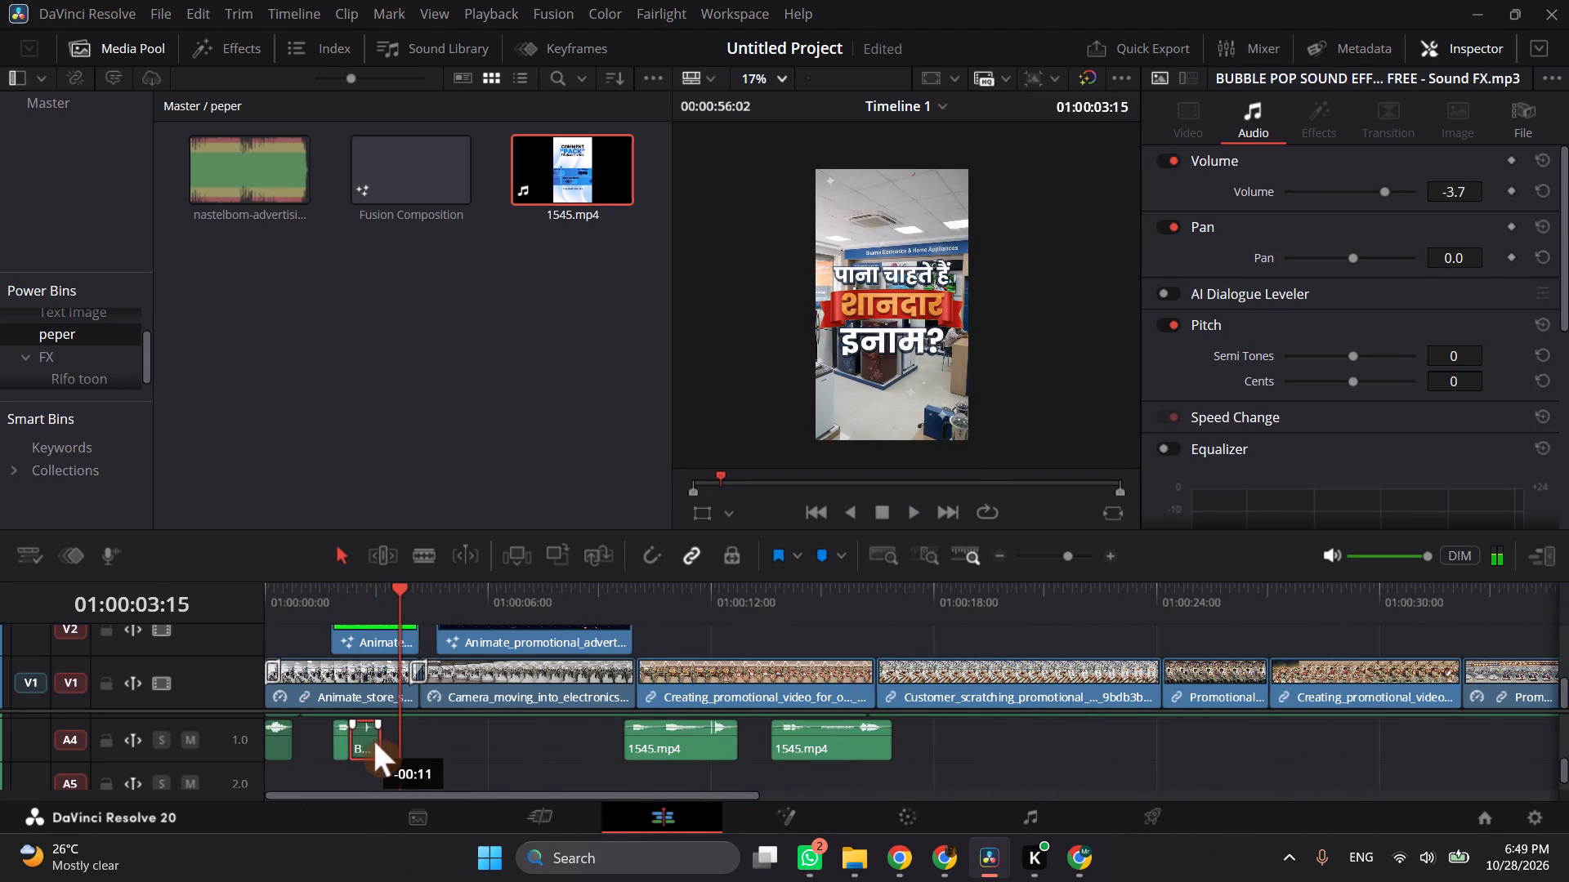
pyautogui.moveTo(374, 742); pyautogui.dragTo(378, 741)
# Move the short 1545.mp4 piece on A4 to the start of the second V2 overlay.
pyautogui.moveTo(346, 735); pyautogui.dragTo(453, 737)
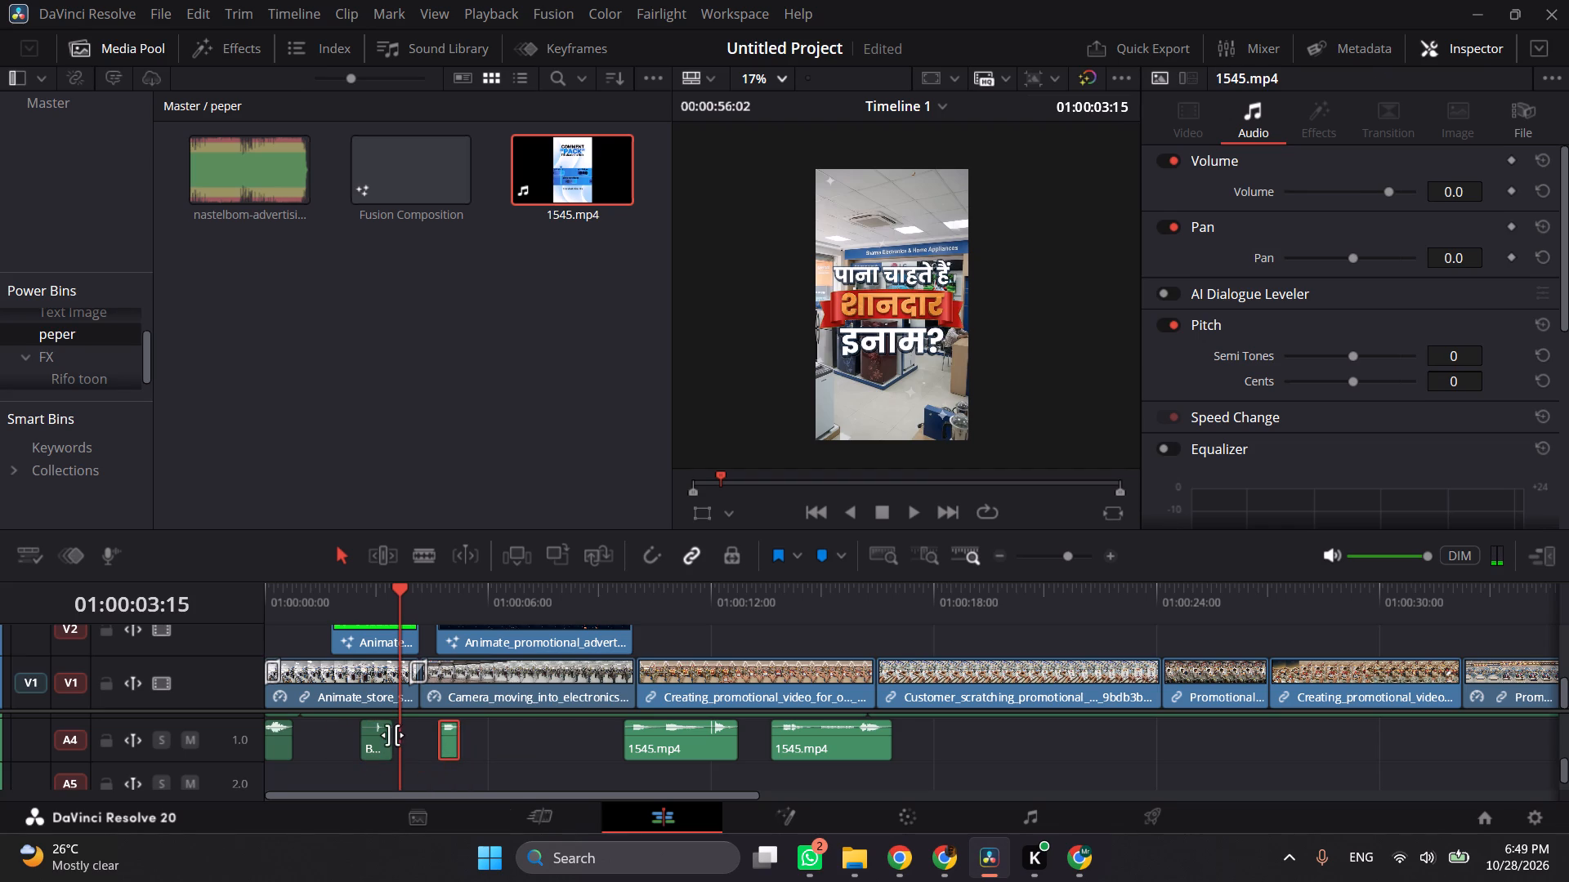
# Move the bubble pop effect on A4 to around the start of the first V2 overlay at about 01:00:01:18, checking playback.
pyautogui.click(329, 595)
pyautogui.moveTo(329, 595); pyautogui.dragTo(341, 599)
pyautogui.click(329, 590)
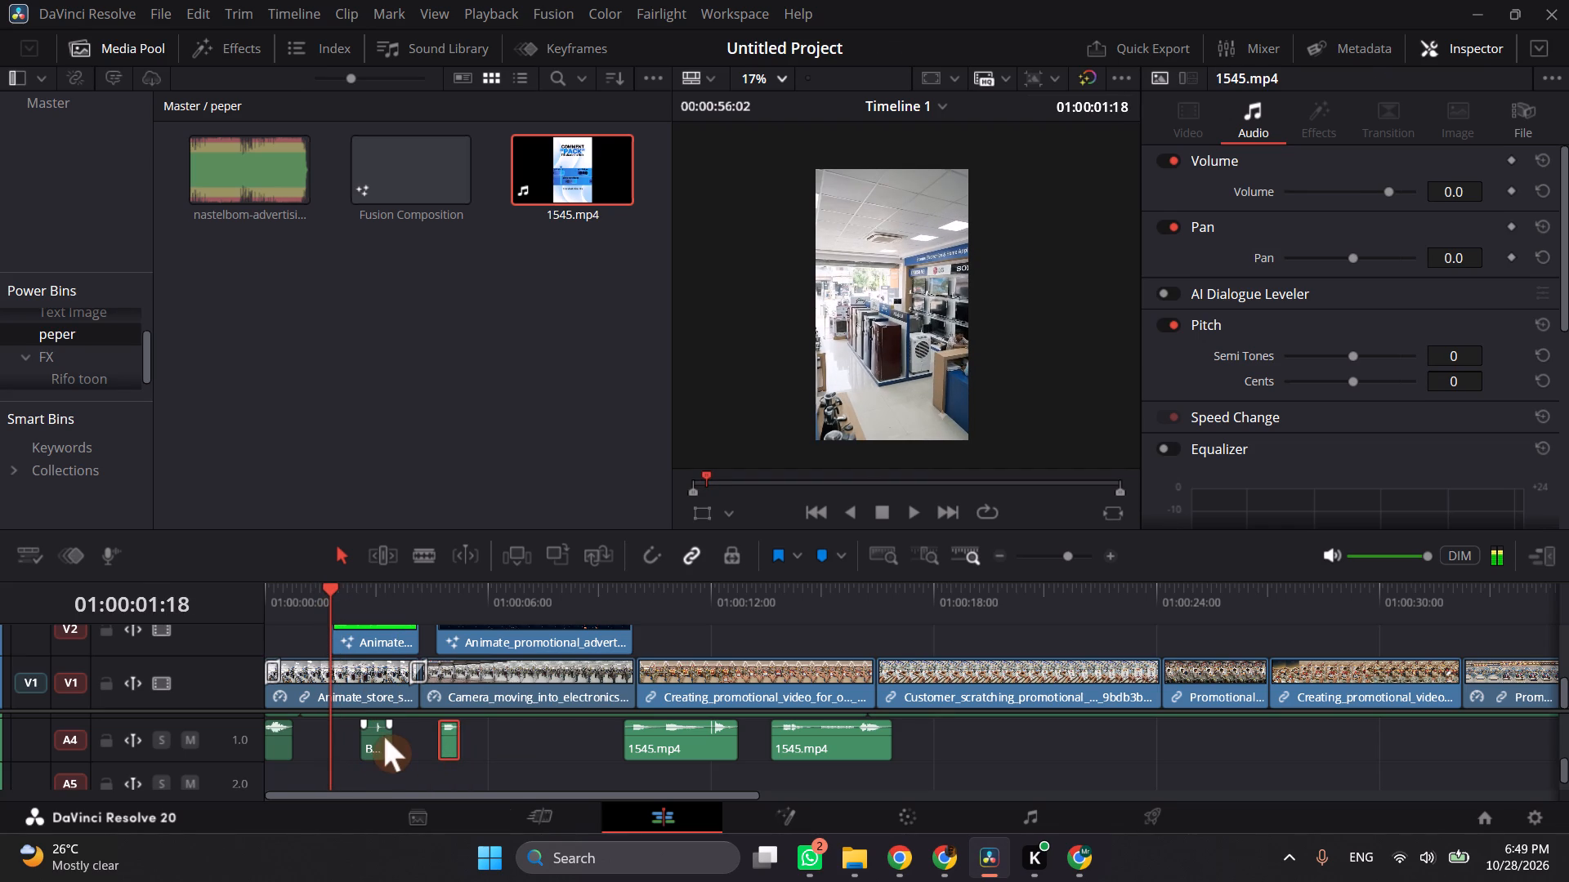
pyautogui.moveTo(378, 740); pyautogui.dragTo(339, 736)
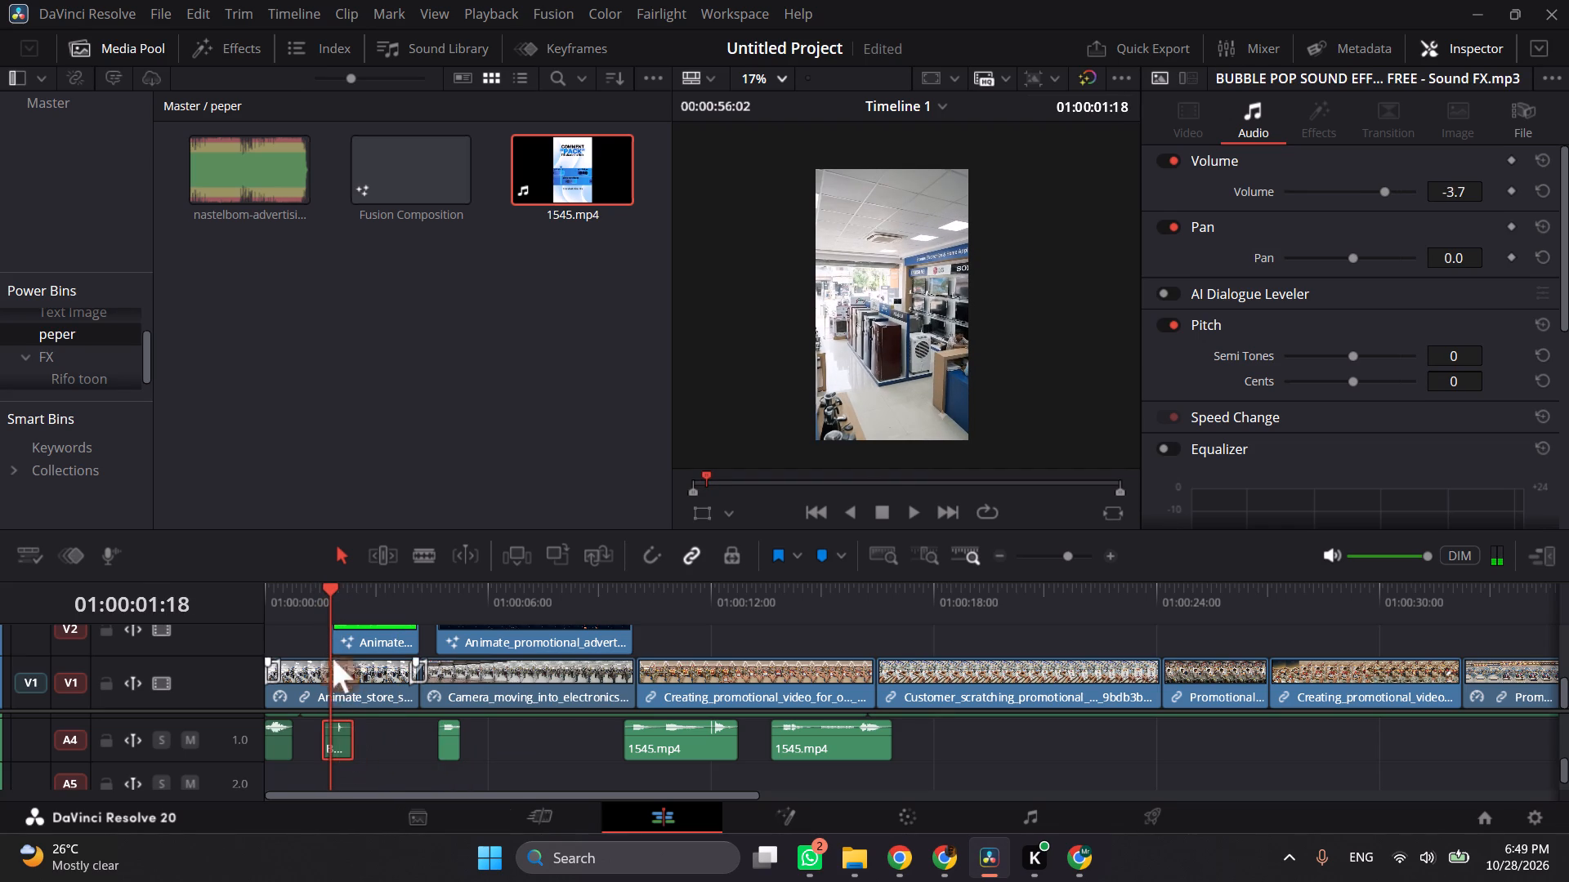
pyautogui.press('space')
pyautogui.press('space')
# Paste two more copies of the bubble pop effect on A4, starting at 01:00:02:14.
pyautogui.click(341, 741)
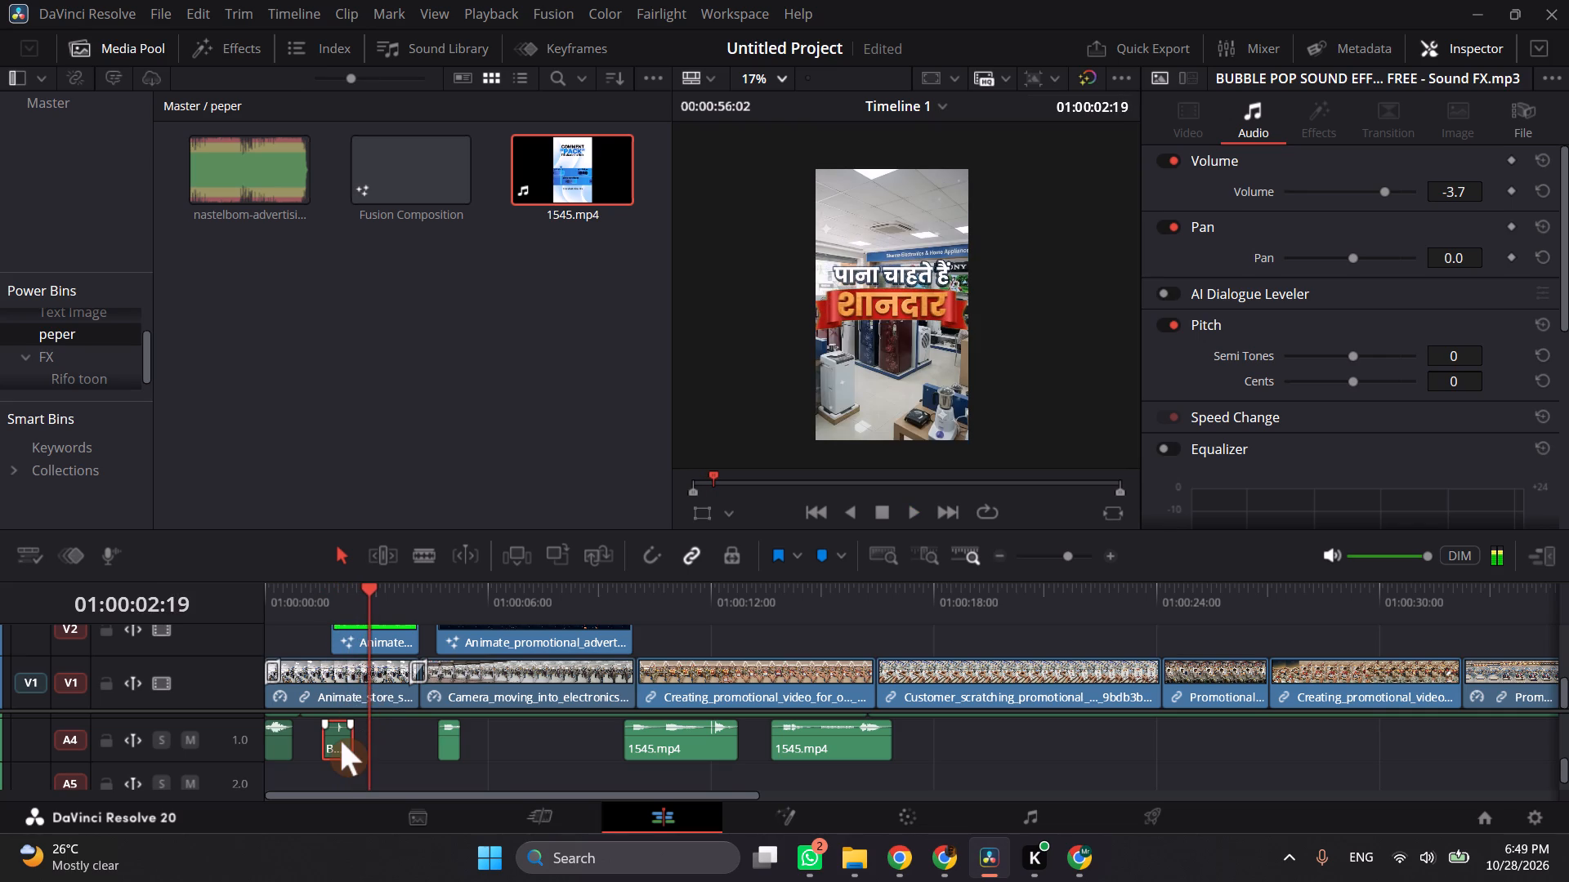
pyautogui.hotkey('ctrl', 'c')
pyautogui.click(360, 604)
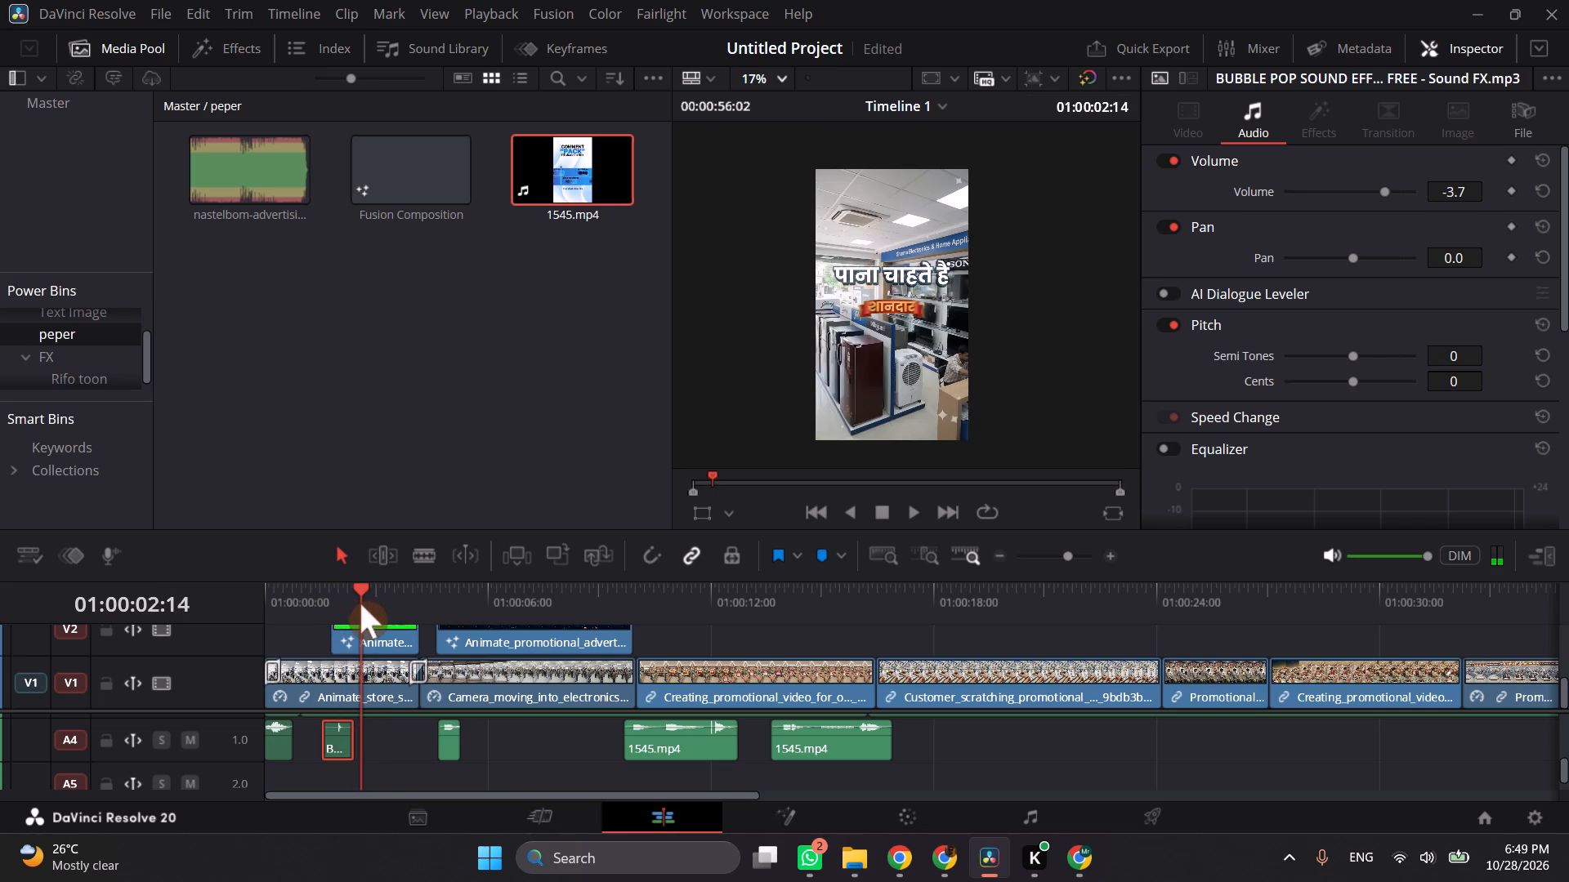
pyautogui.hotkey('ctrl', 'v')
pyautogui.hotkey('ctrl', 'v')
# Trim the start of the second bubble pop on A4 and butt it against the first one, checking playback.
pyautogui.click(373, 742)
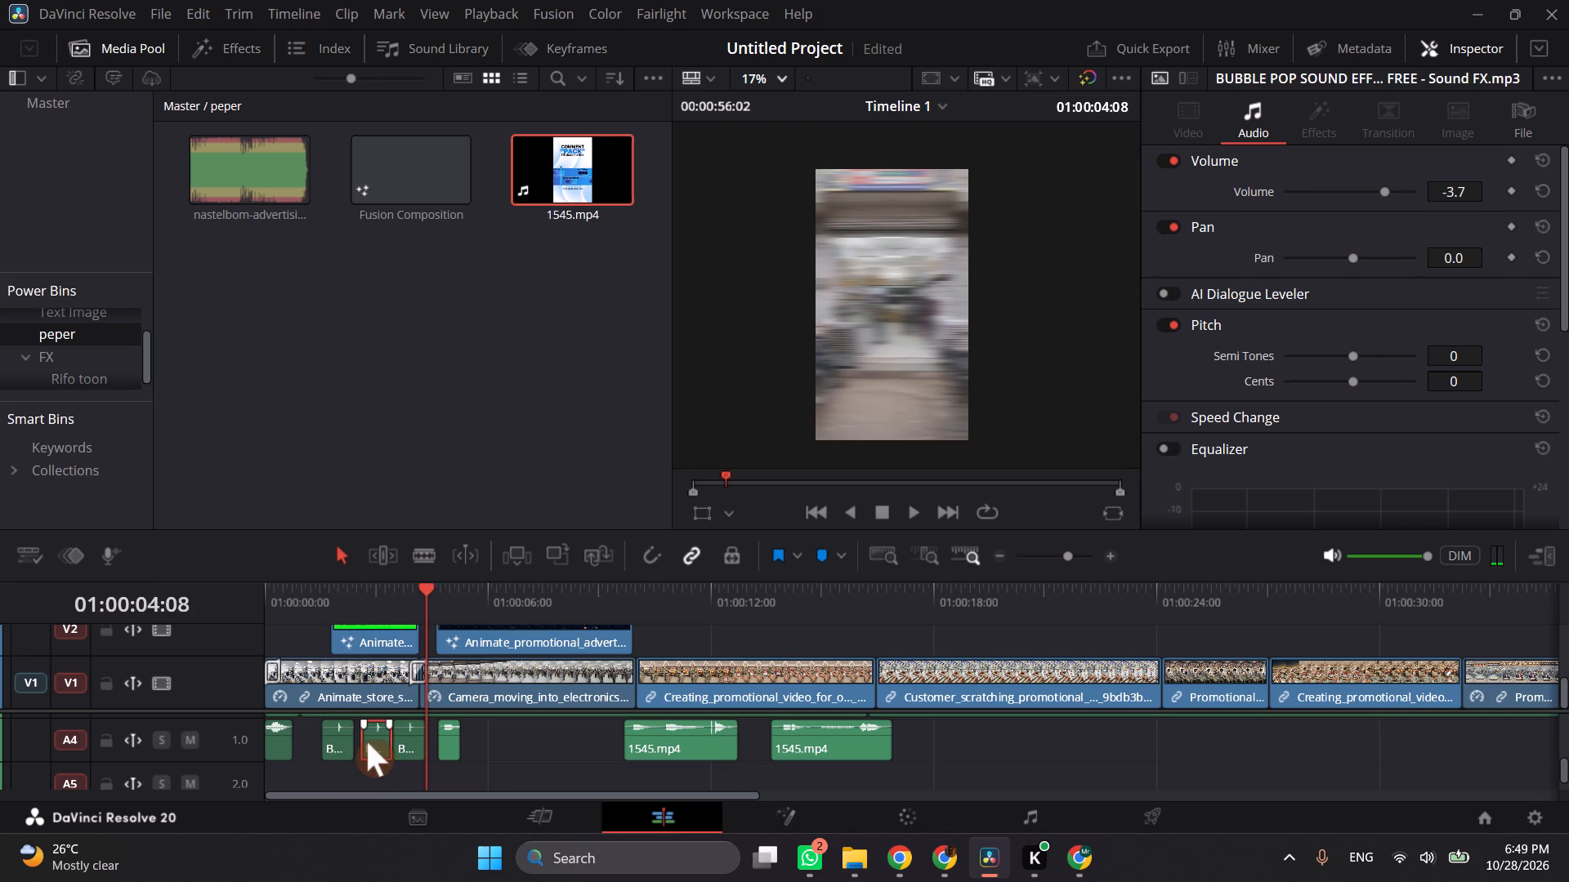
pyautogui.click(367, 742)
pyautogui.moveTo(364, 738); pyautogui.dragTo(374, 742)
pyautogui.moveTo(378, 737); pyautogui.dragTo(361, 739)
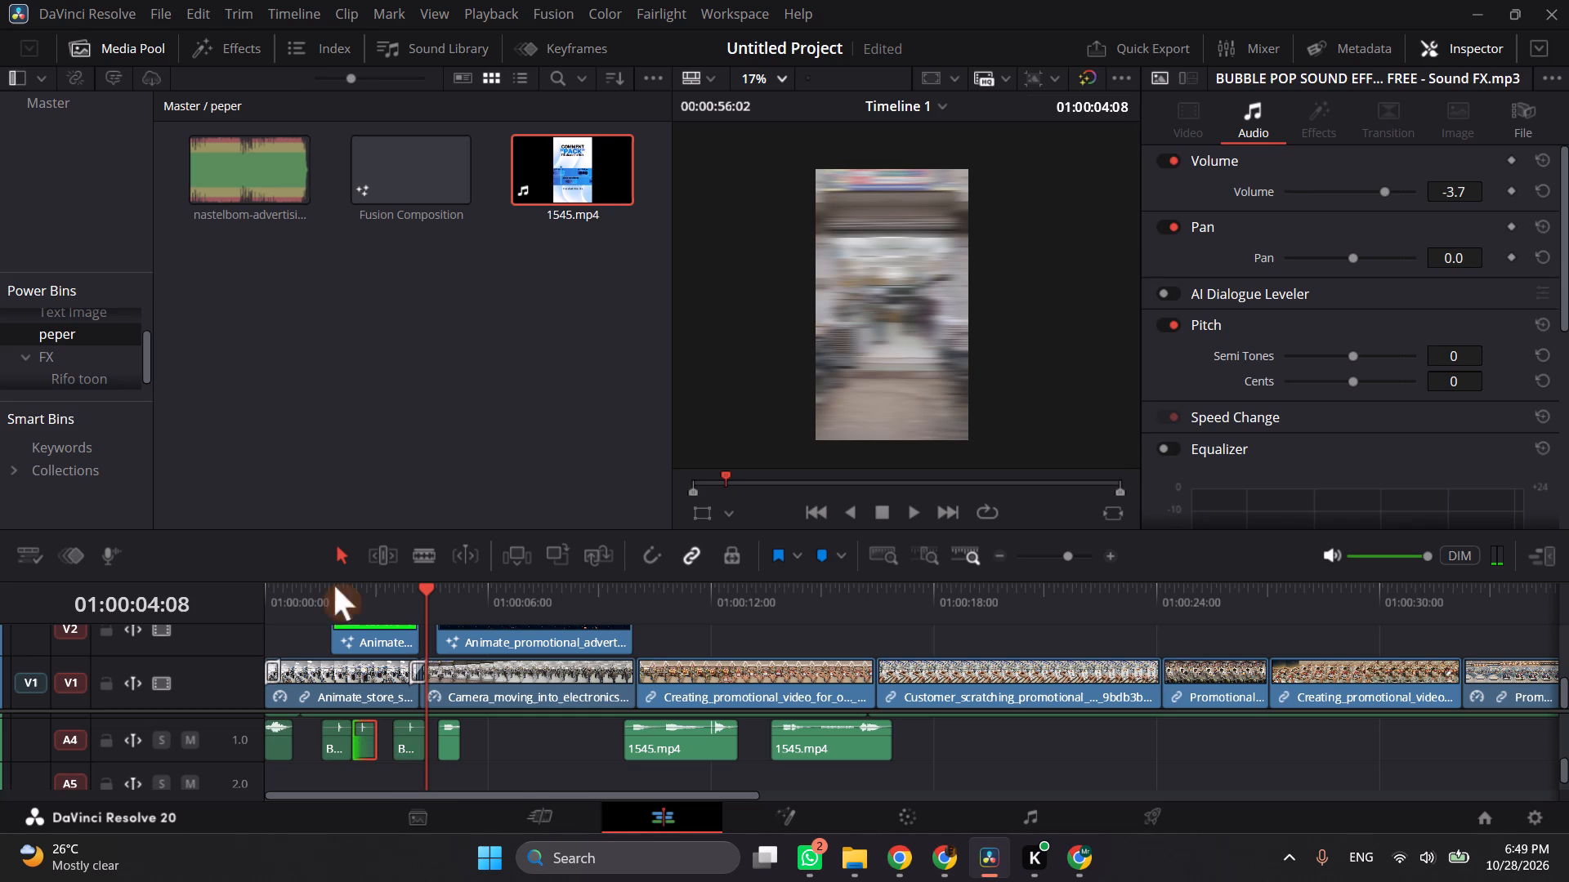
pyautogui.click(323, 602)
pyautogui.press('space')
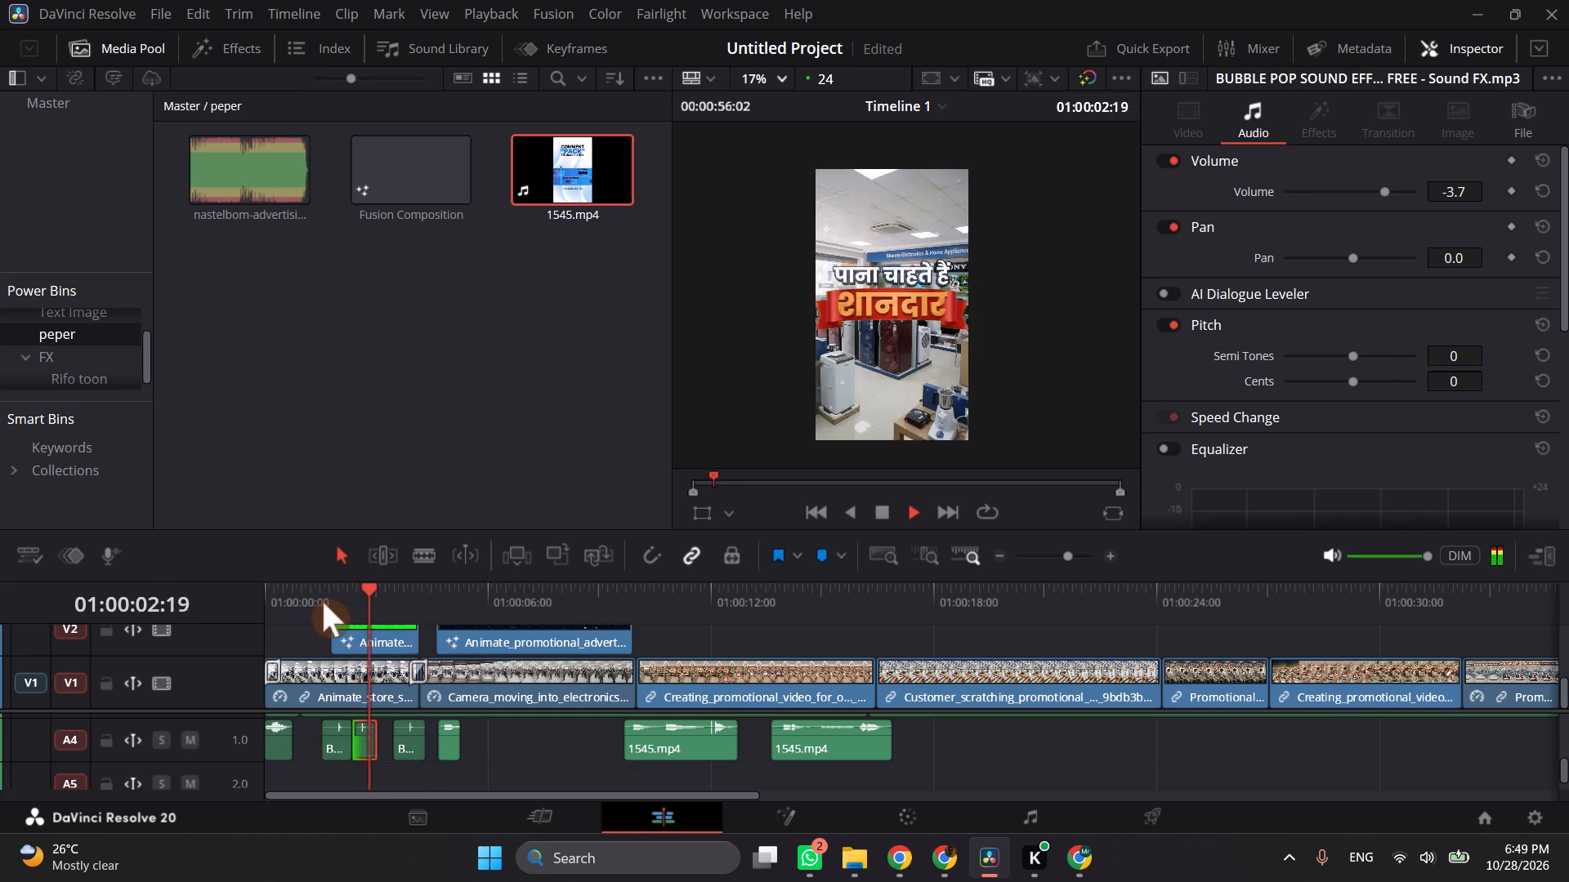
pyautogui.press('space')
# Trim the start of the third bubble pop on A4 and butt it against the second, checking all three in playback.
pyautogui.click(402, 740)
pyautogui.click(392, 737)
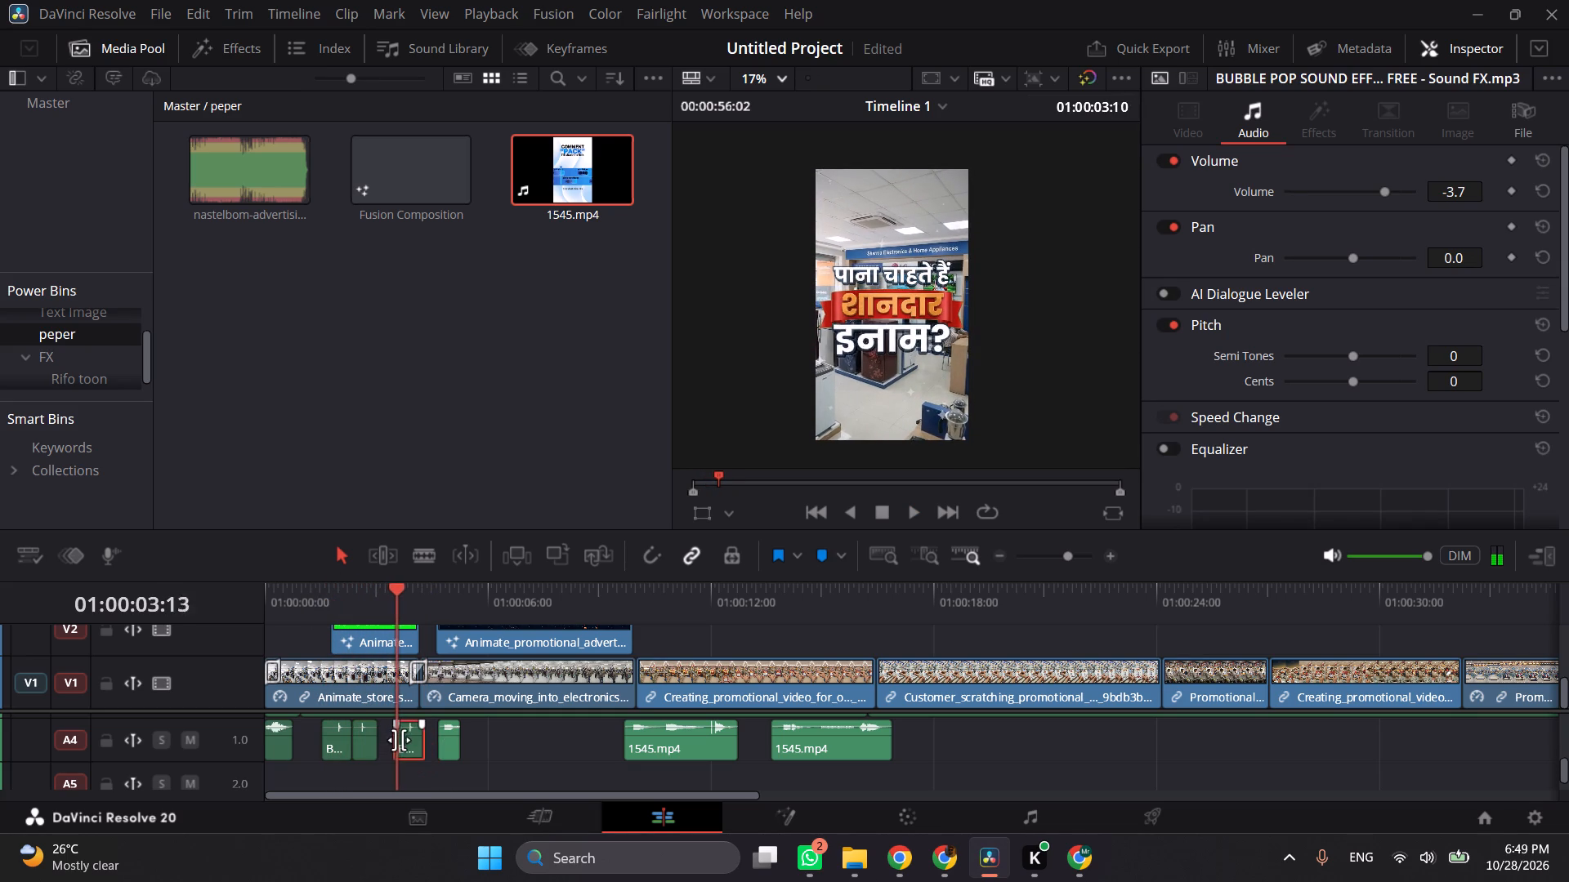
pyautogui.click(400, 740)
pyautogui.moveTo(396, 737); pyautogui.dragTo(405, 738)
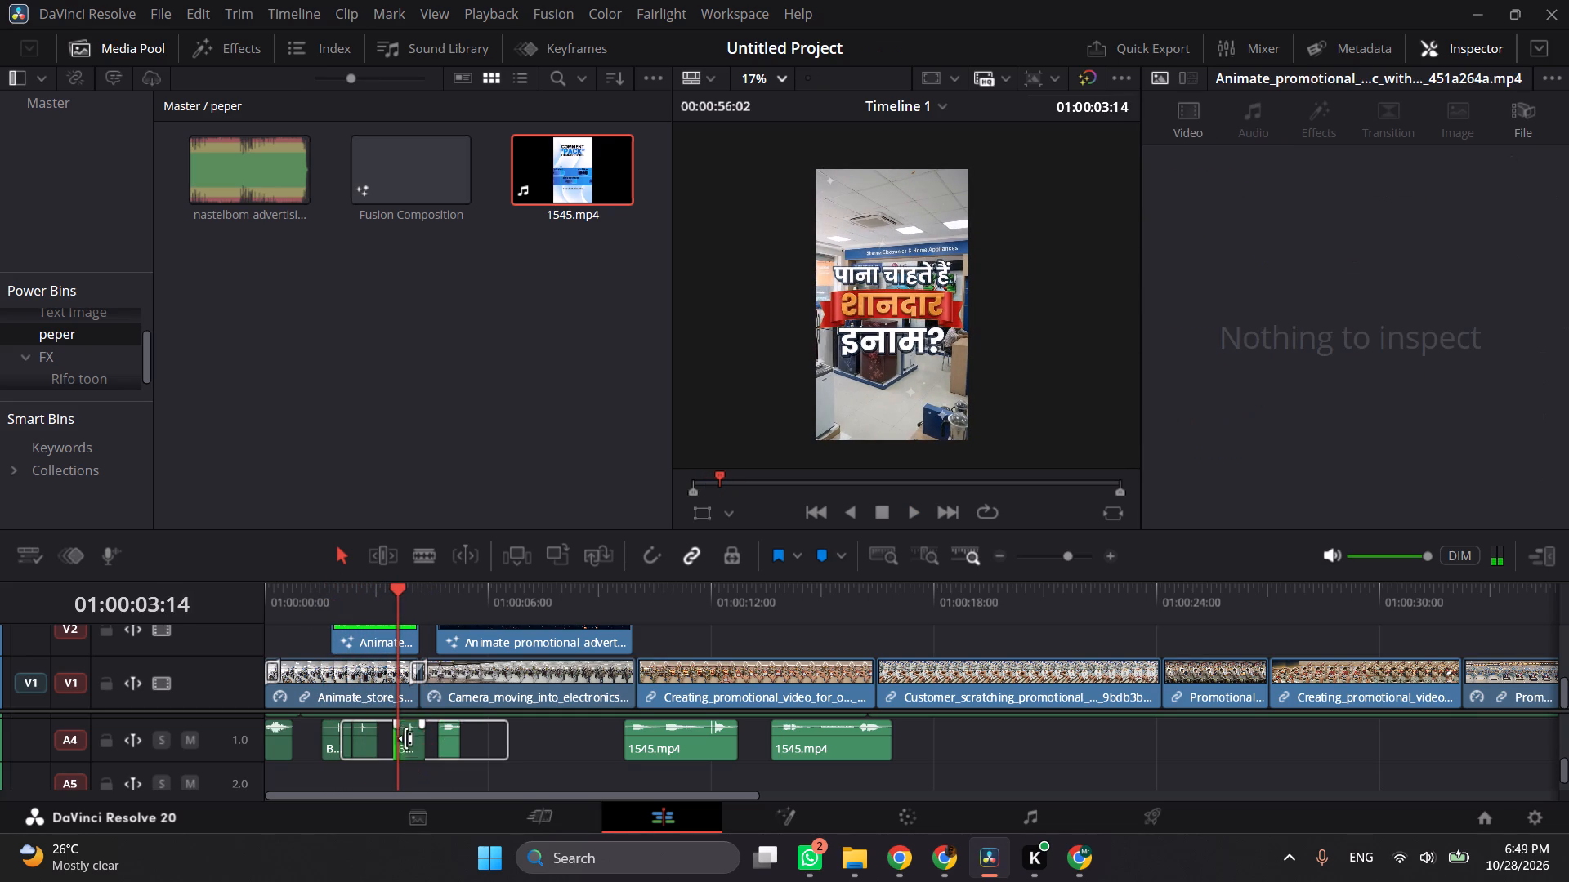
pyautogui.moveTo(405, 738); pyautogui.dragTo(405, 744)
pyautogui.moveTo(411, 744); pyautogui.dragTo(391, 744)
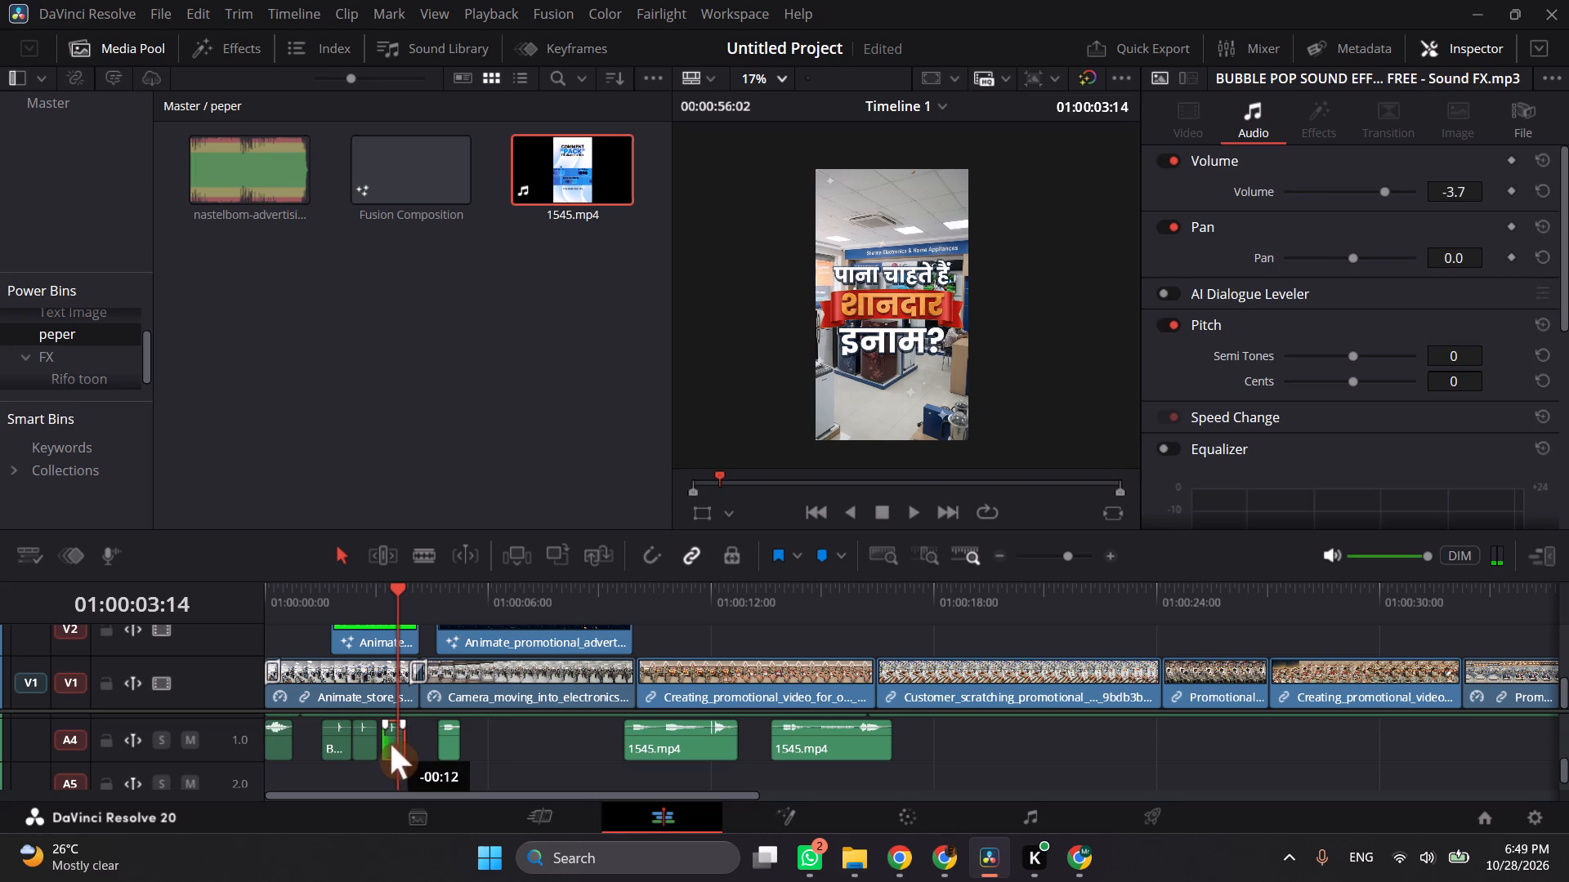
pyautogui.moveTo(391, 744); pyautogui.dragTo(382, 746)
pyautogui.click(362, 592)
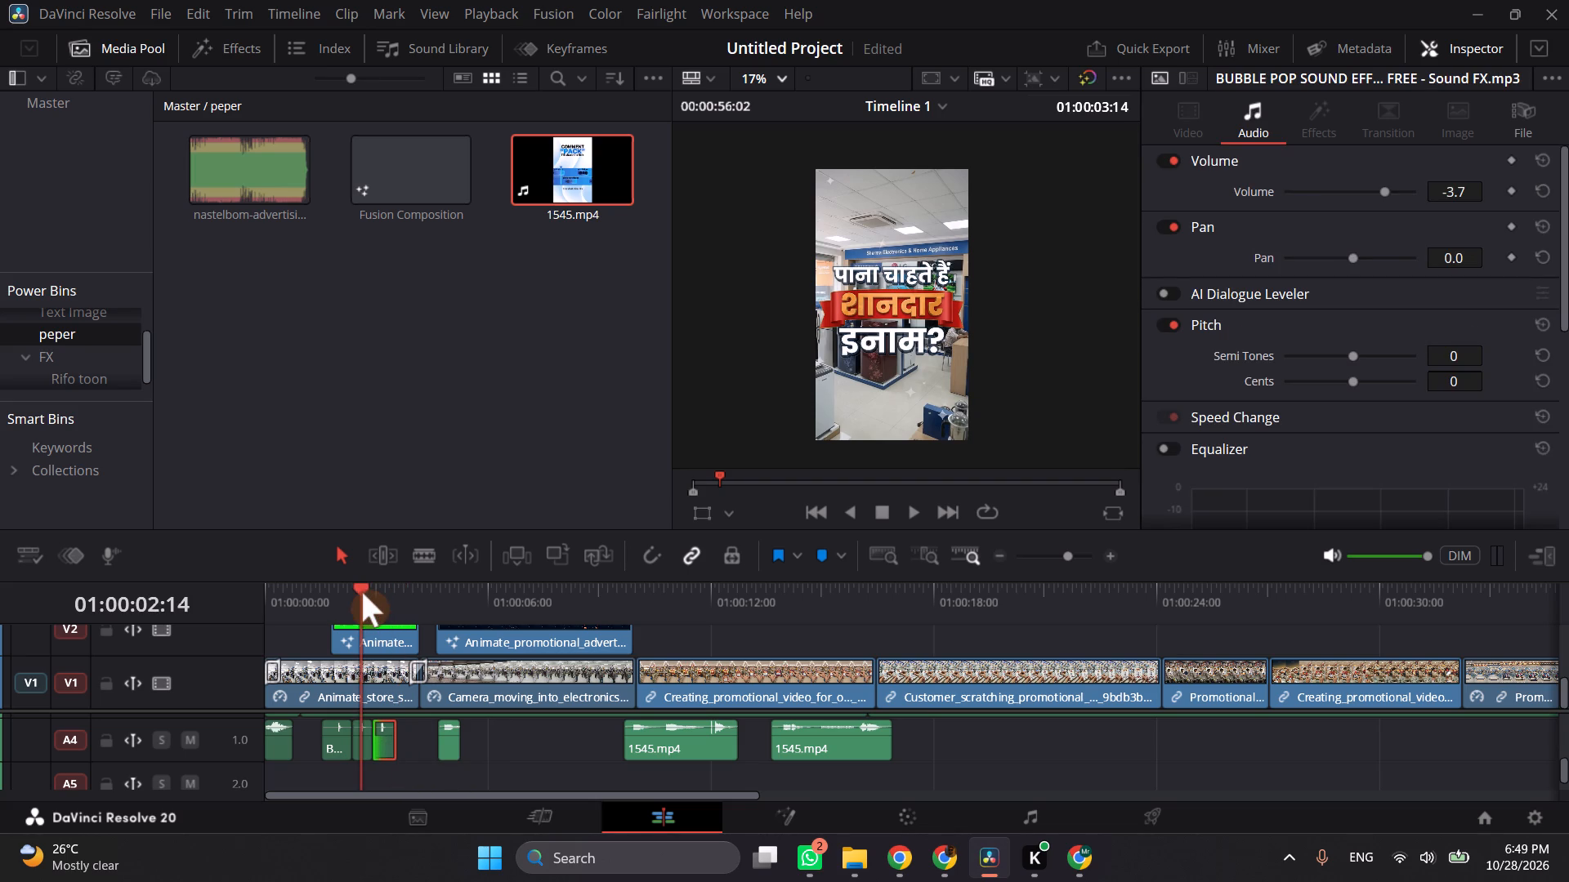
pyautogui.press('space')
pyautogui.press('space')
pyautogui.click(322, 600)
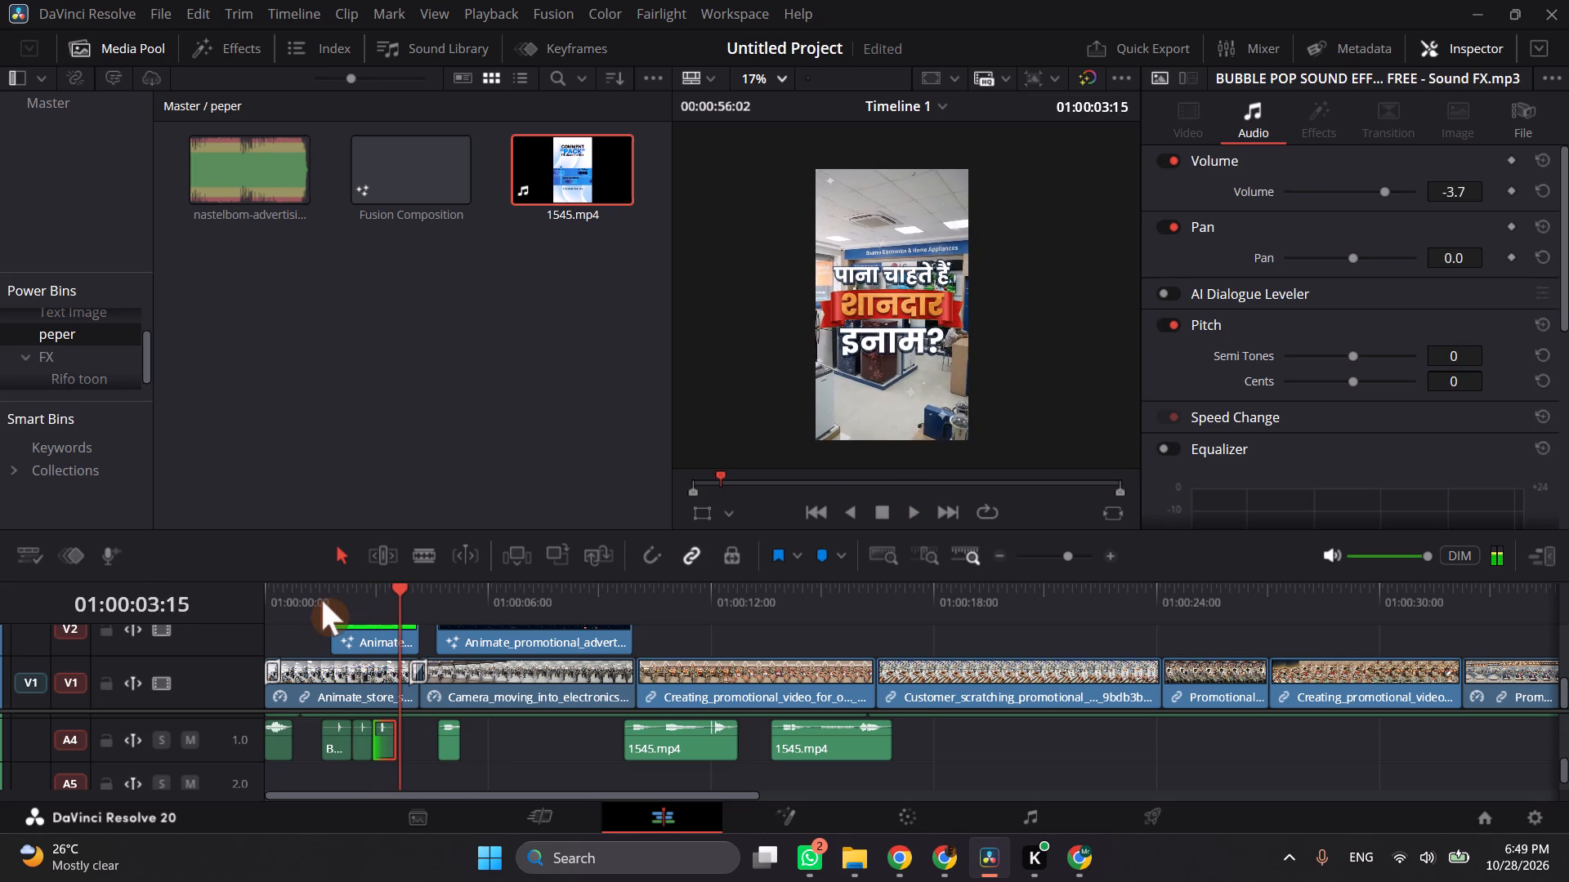
pyautogui.press('space')
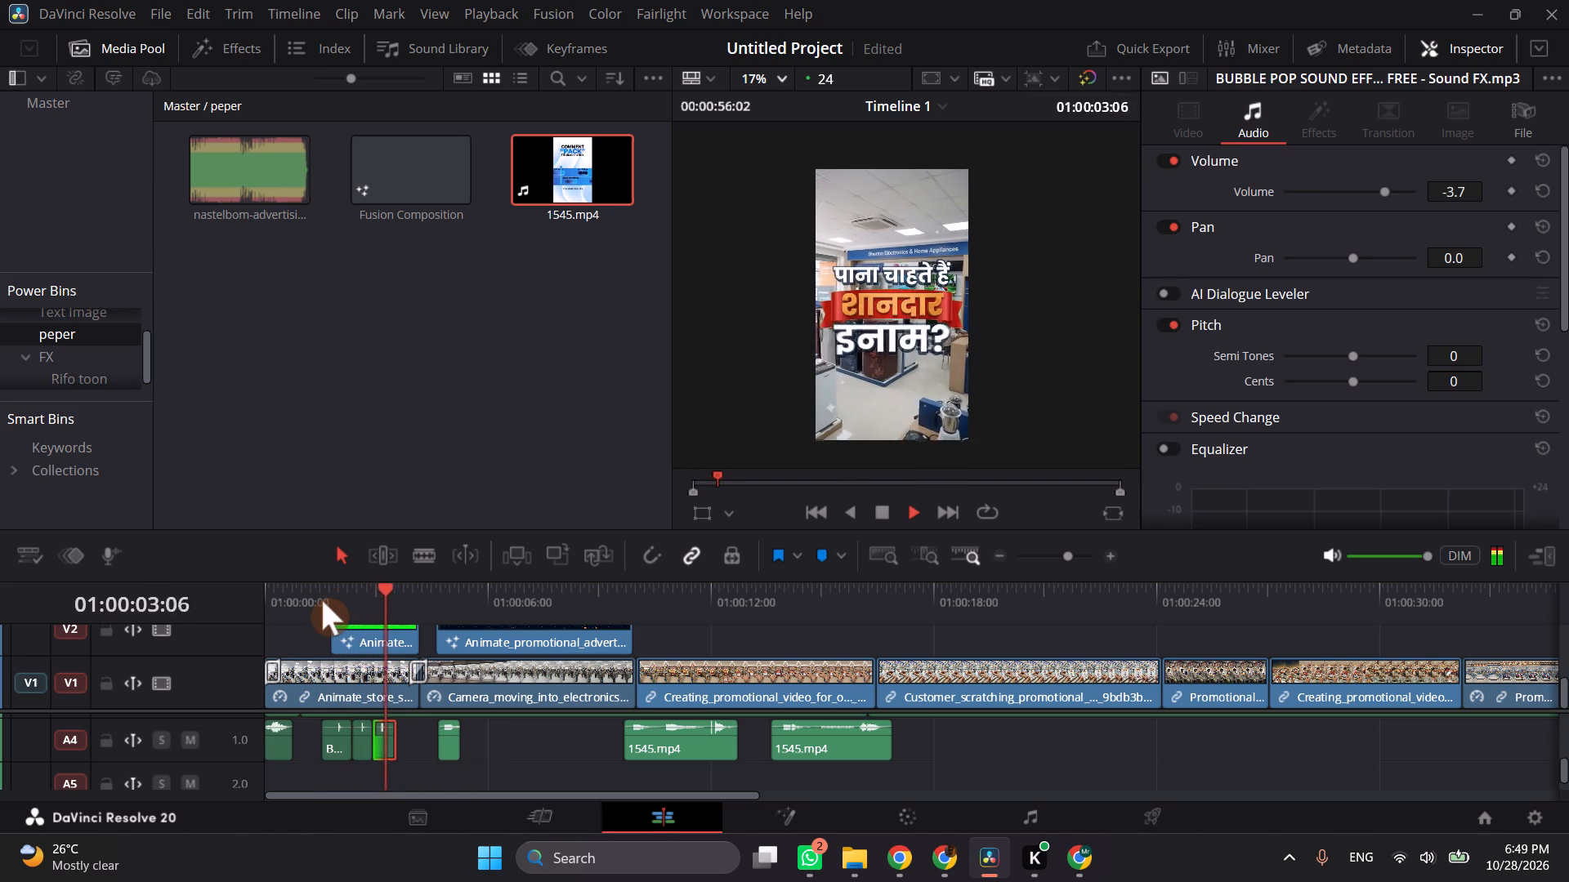
pyautogui.press('space')
pyautogui.press('space')
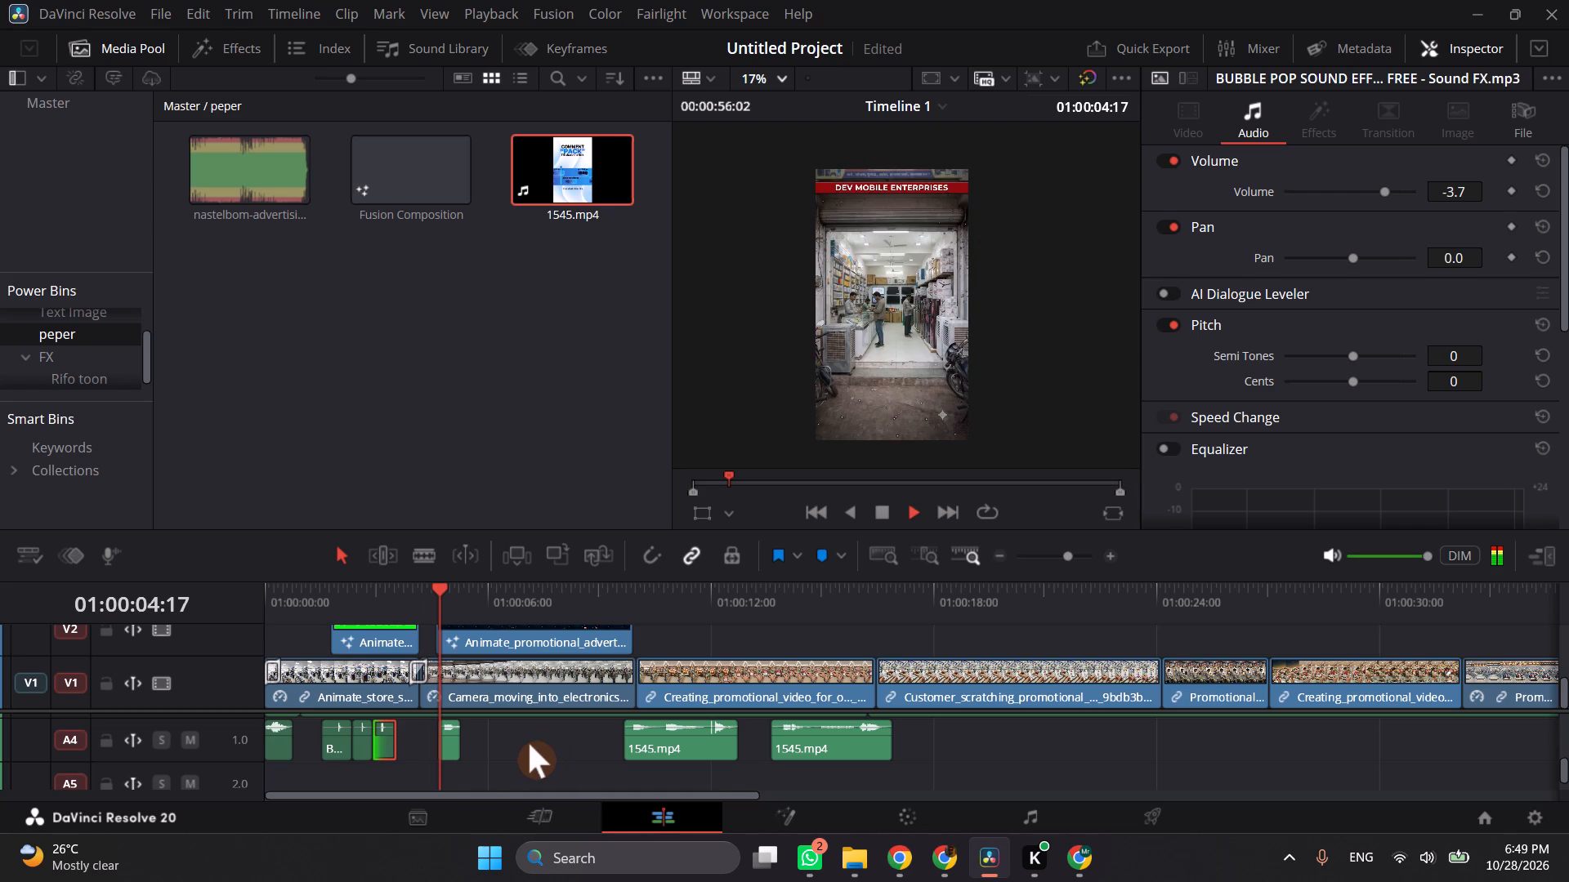
pyautogui.press('space')
# Delete the short 1545.mp4 piece under the start of the second V2 overlay from A4.
pyautogui.click(445, 737)
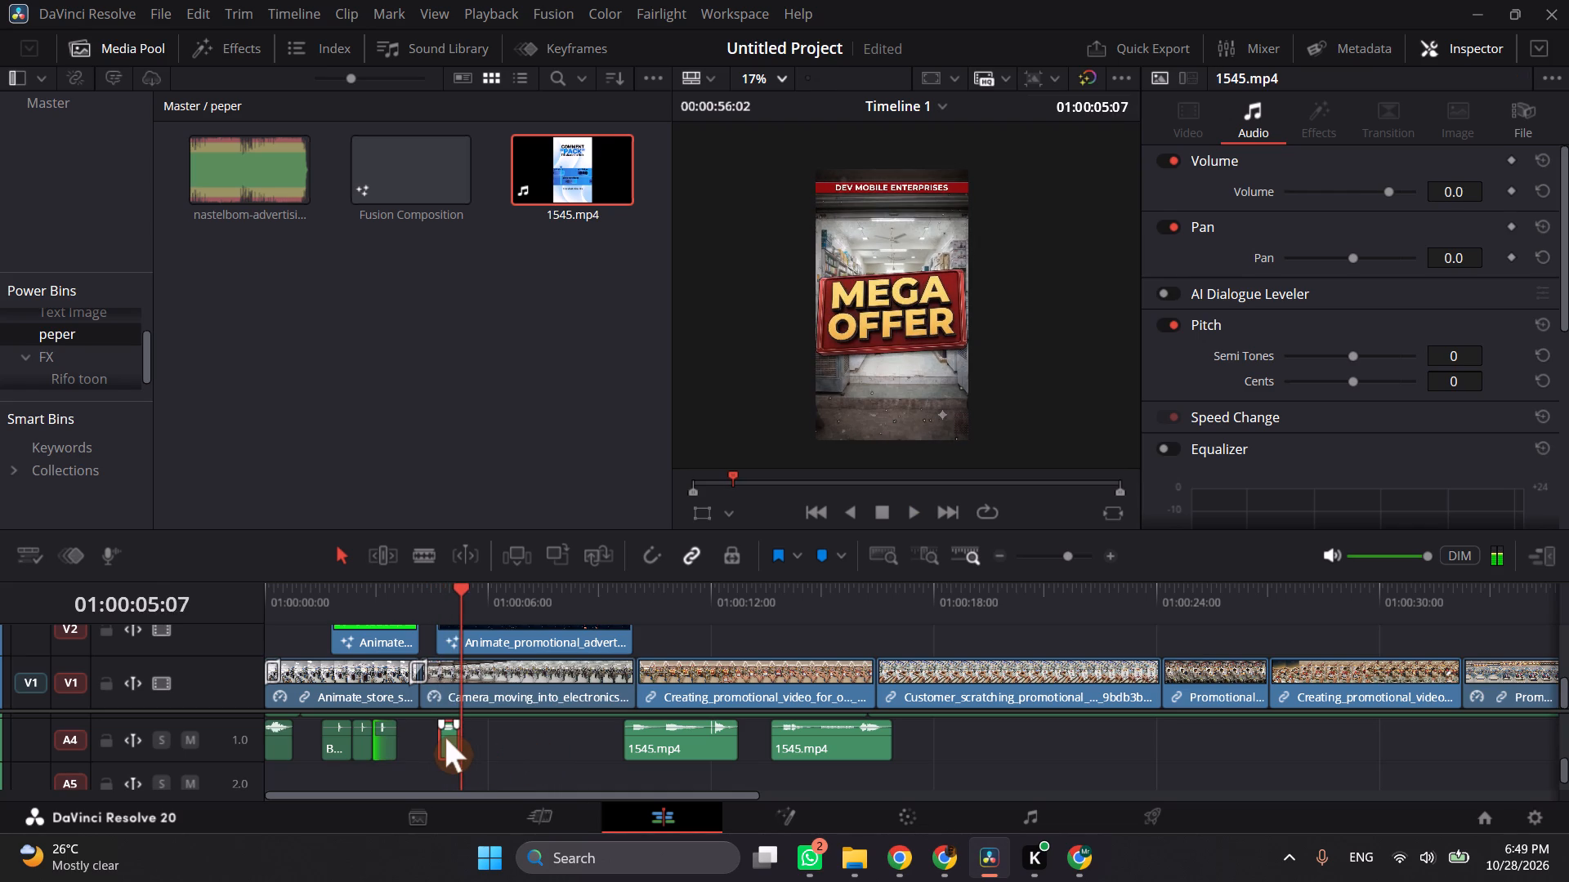
pyautogui.press('BackSpace')
pyautogui.click(509, 741)
pyautogui.click(452, 736)
pyautogui.press('BackSpace')
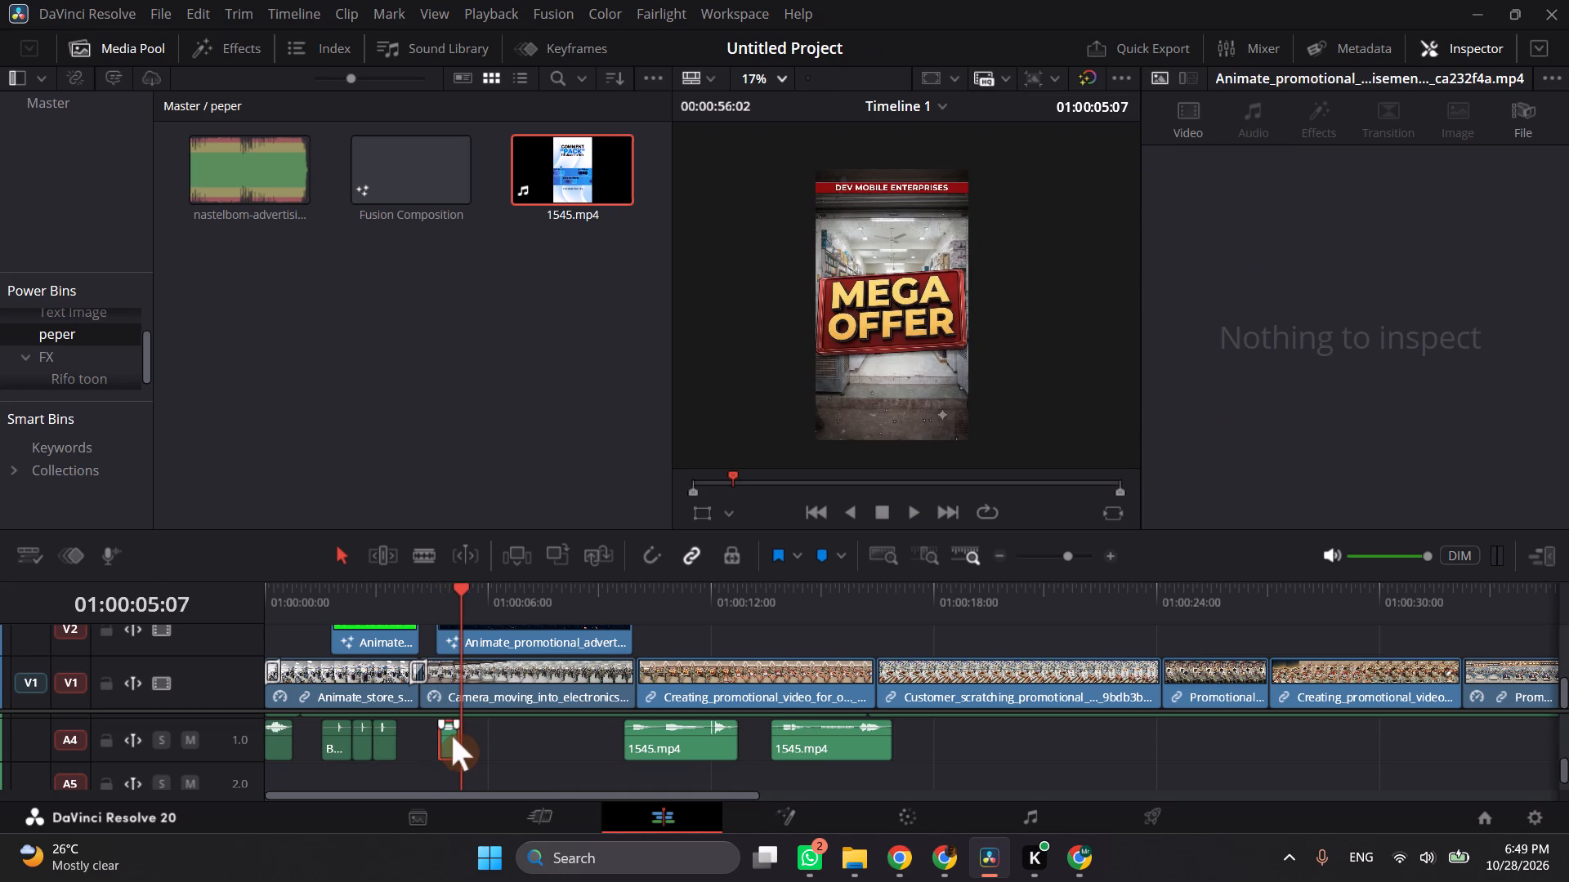
# Copy Woosh Effect 1.wav from the start of A4 to the beginning of the second V2 overlay at about 01:00:04:17, checking playback.
pyautogui.click(272, 728)
pyautogui.hotkey('ctrl', 'c')
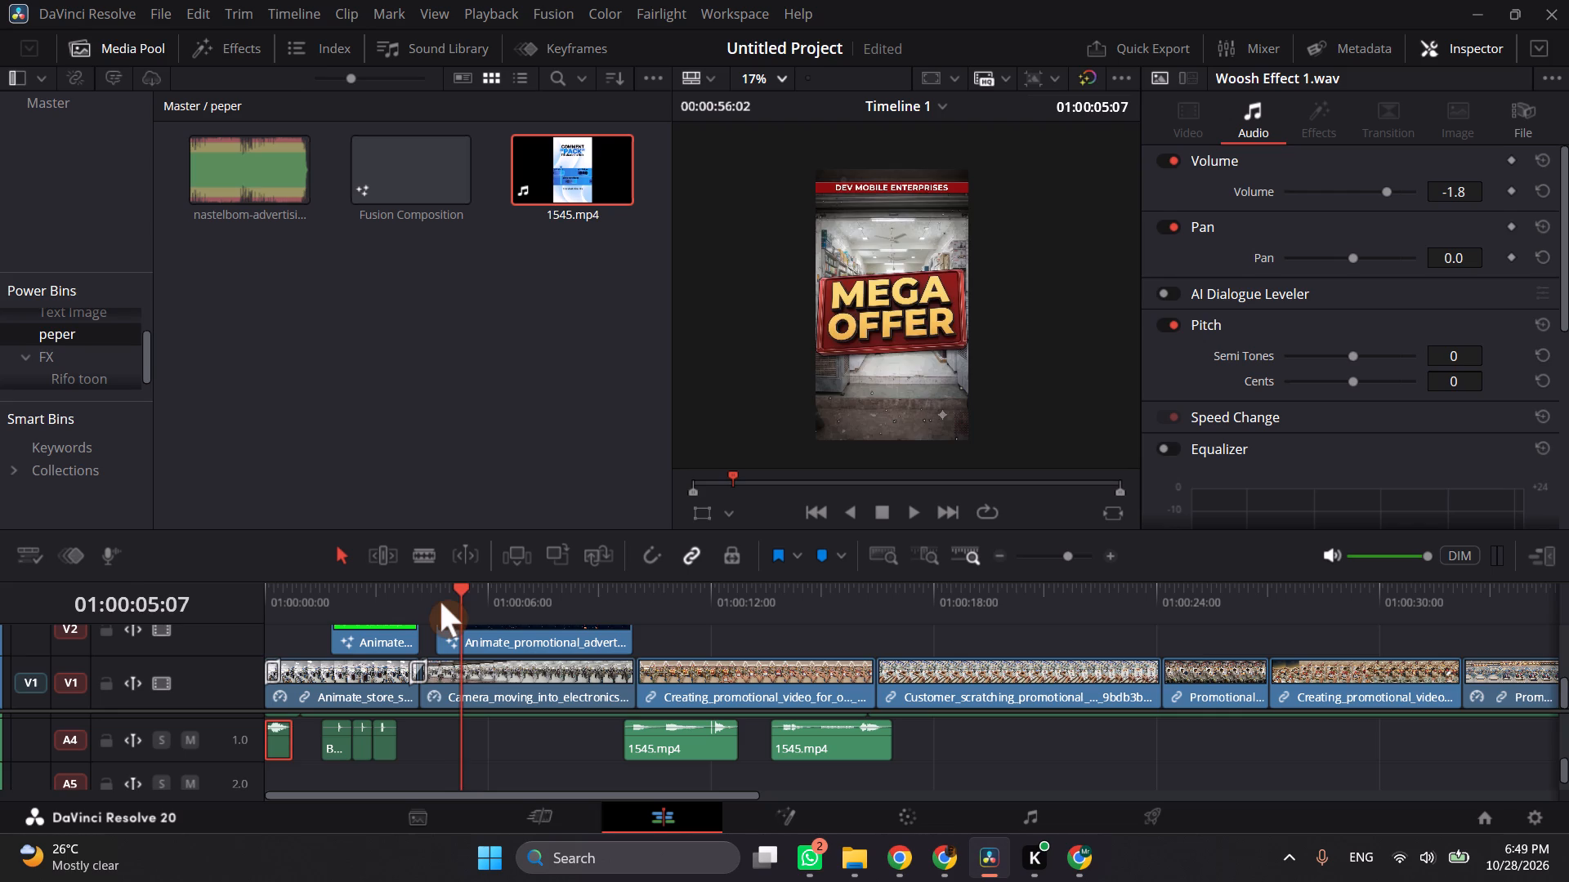
pyautogui.click(440, 602)
pyautogui.hotkey('ctrl', 'v')
pyautogui.click(440, 602)
pyautogui.press('space')
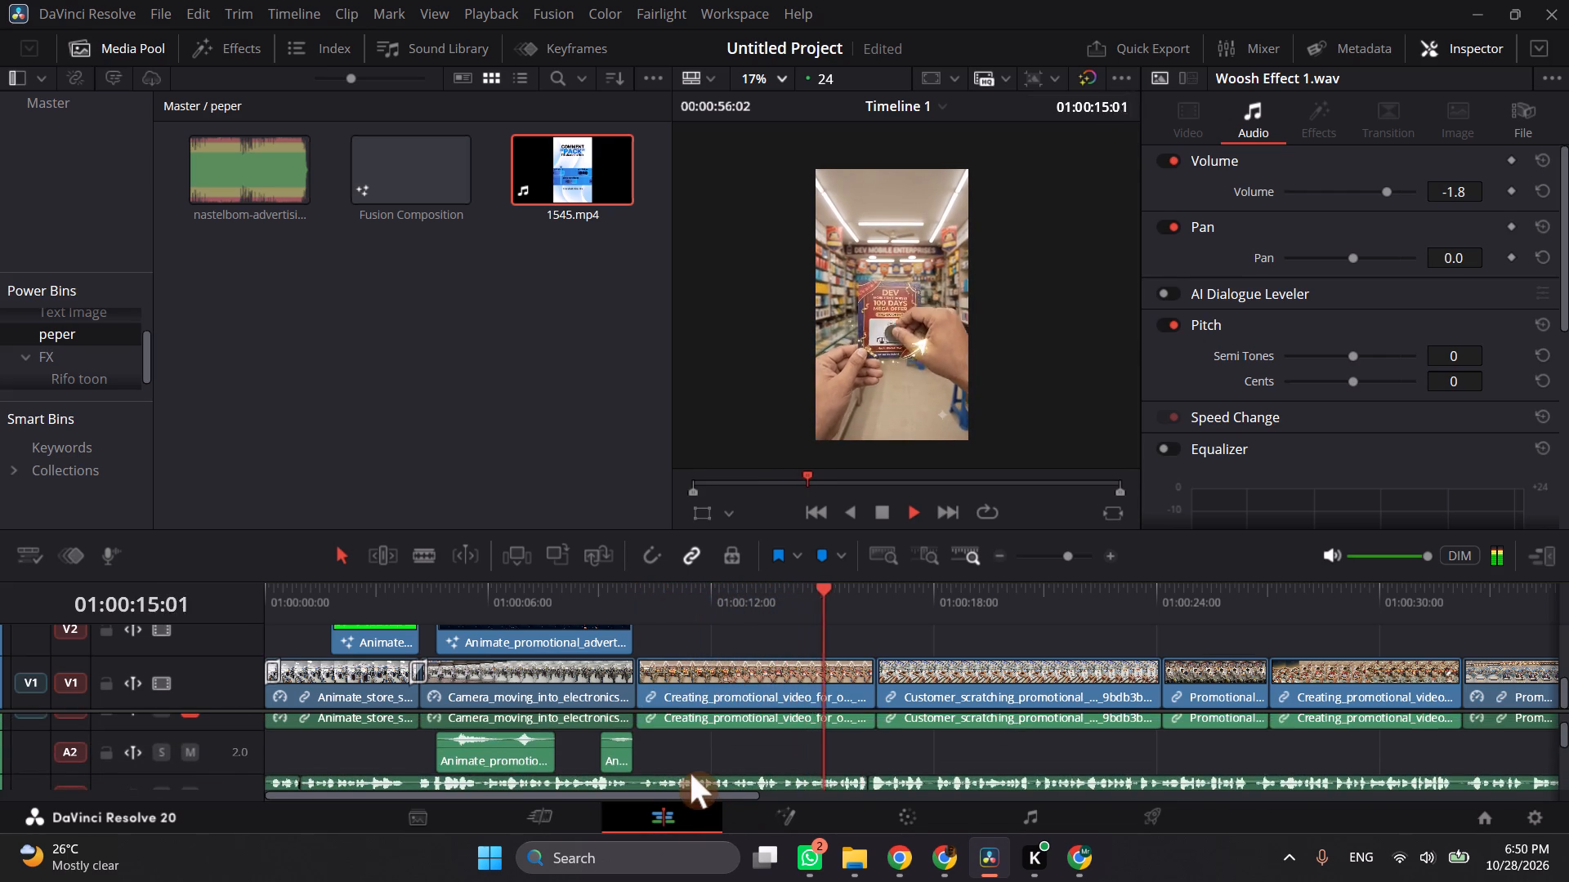
pyautogui.press('space')
# Play back from about 01:00:09 to 01:00:12:12 to check the first long 1545.mp4 sound on A4 against the picture.
pyautogui.scroll(1, 707, 765)
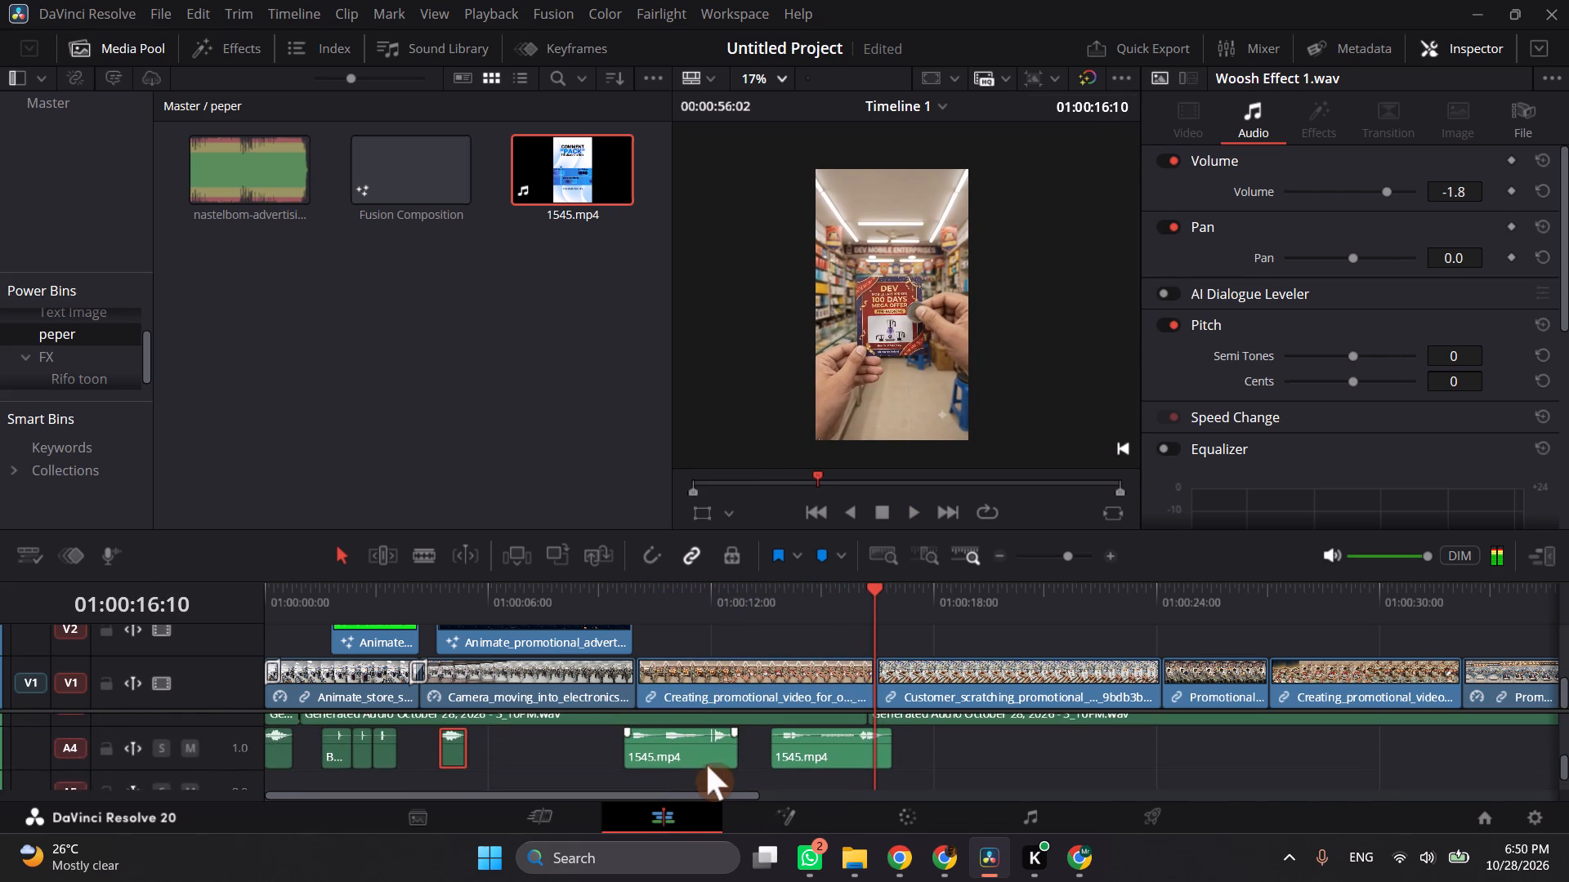
pyautogui.click(635, 614)
pyautogui.click(605, 590)
pyautogui.press('space')
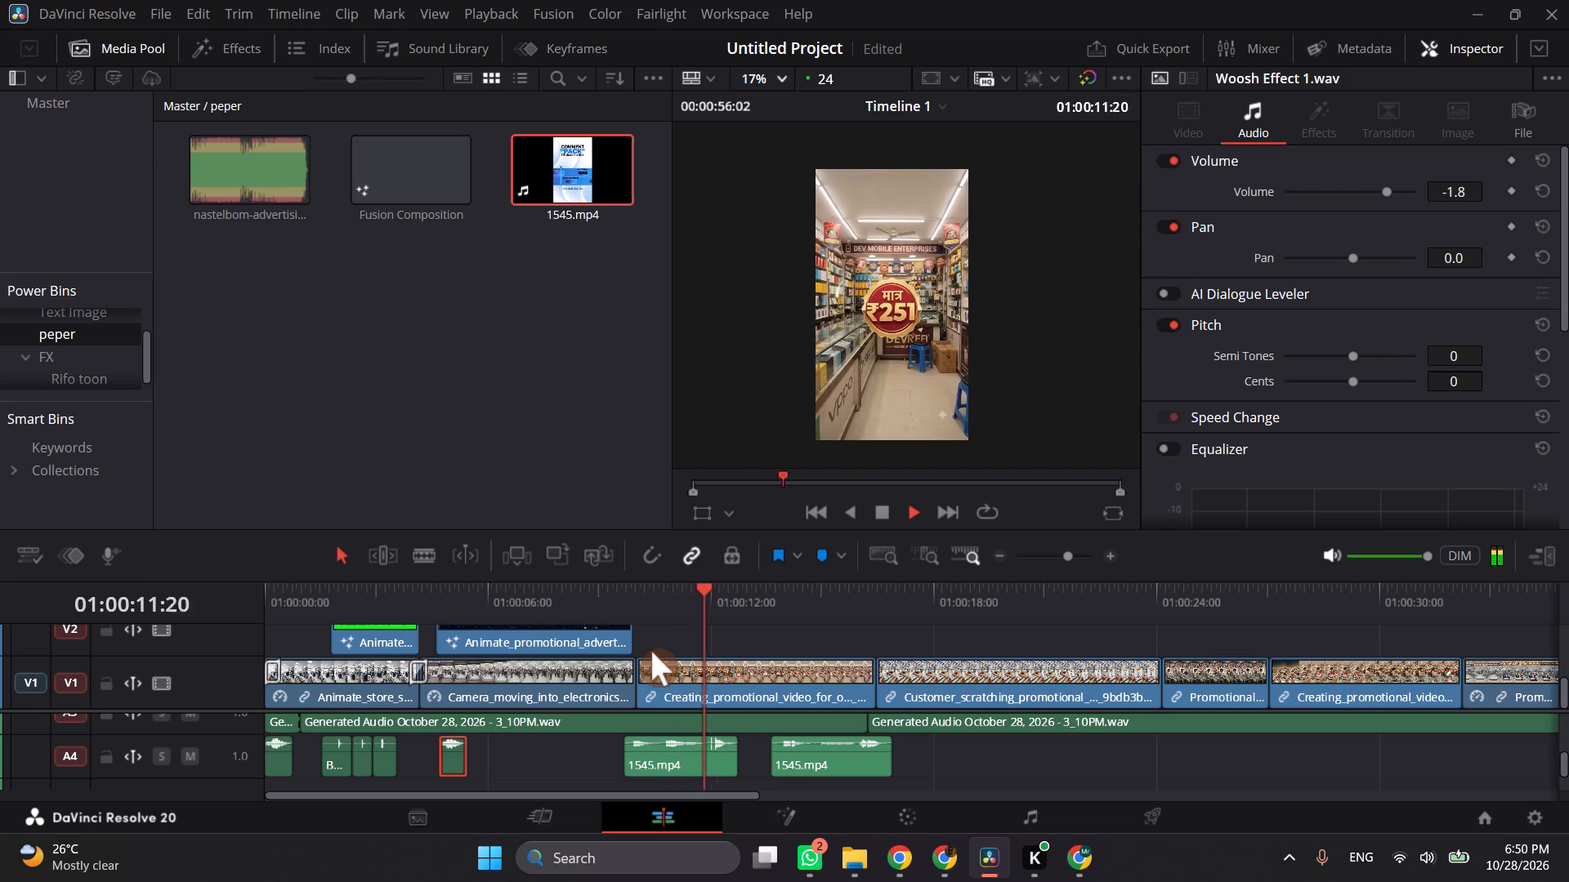
pyautogui.press('space')
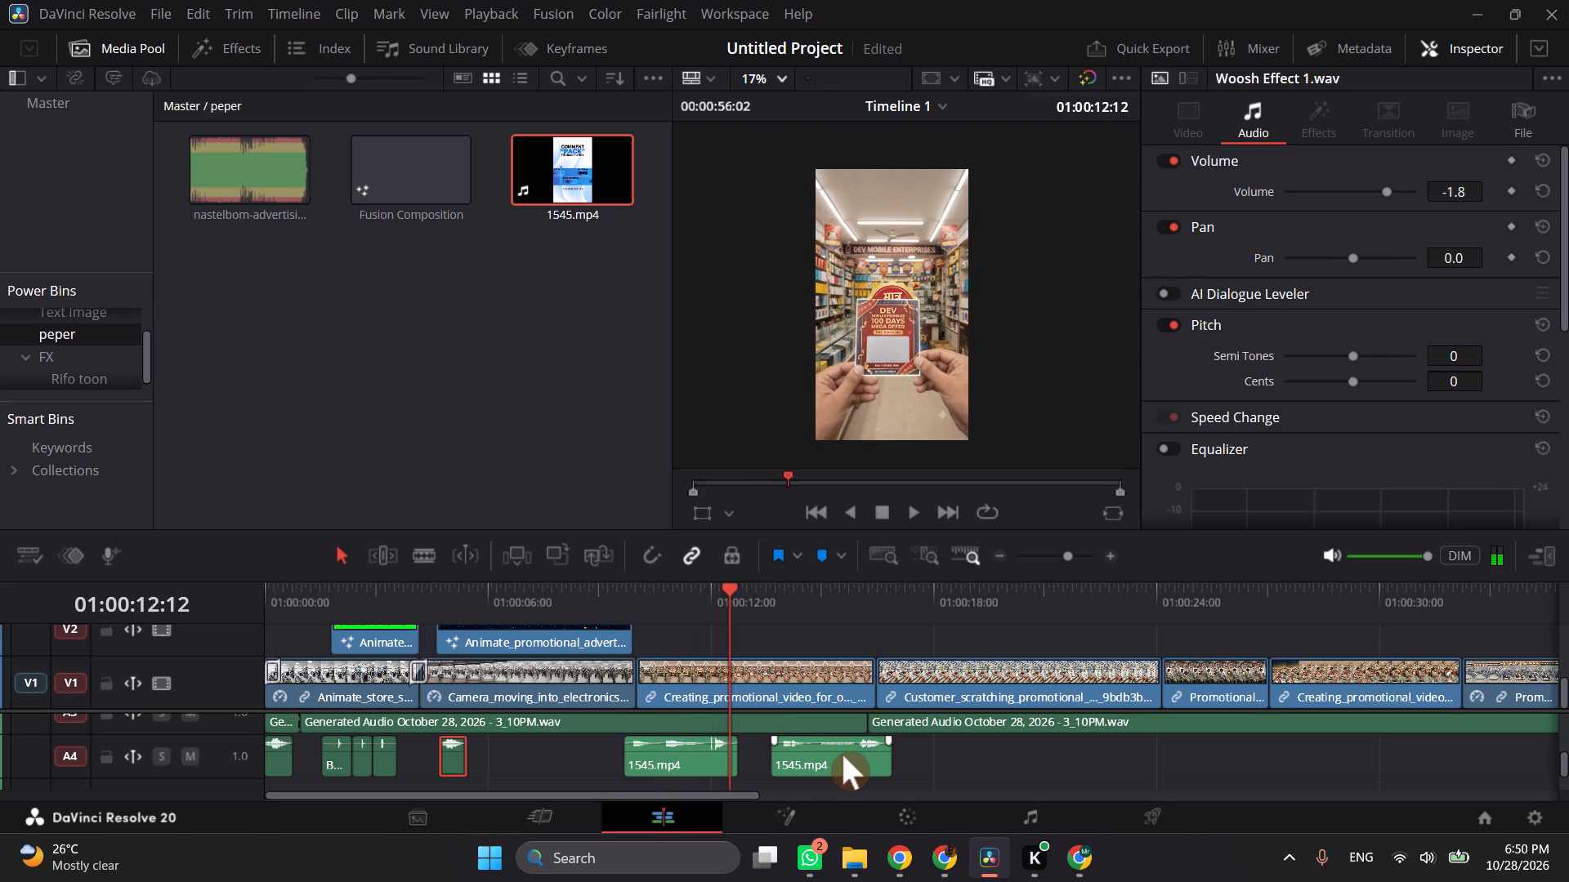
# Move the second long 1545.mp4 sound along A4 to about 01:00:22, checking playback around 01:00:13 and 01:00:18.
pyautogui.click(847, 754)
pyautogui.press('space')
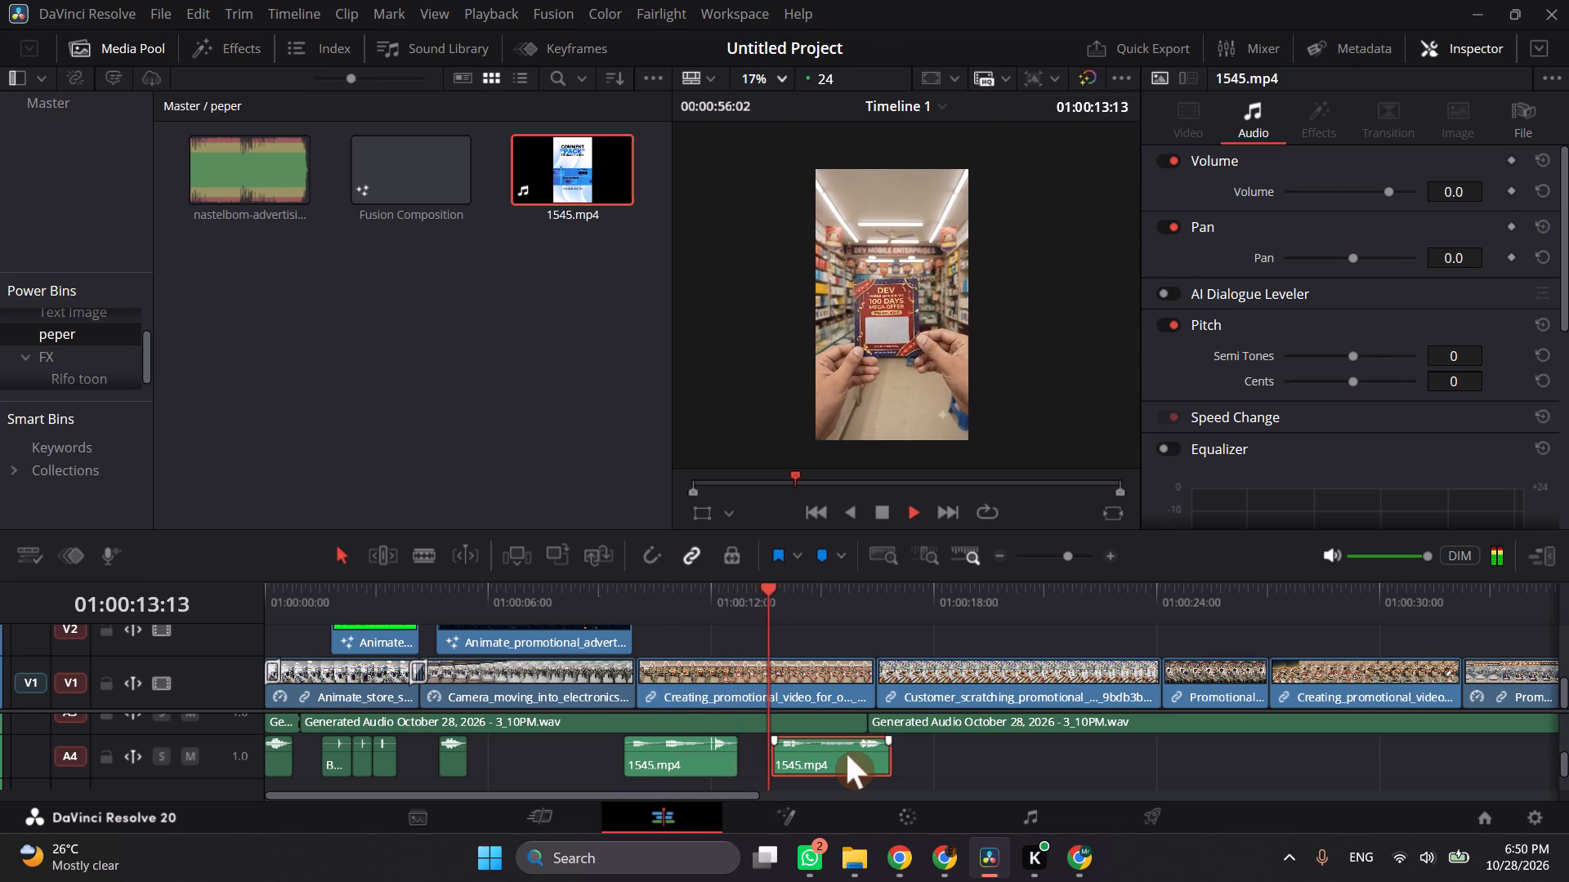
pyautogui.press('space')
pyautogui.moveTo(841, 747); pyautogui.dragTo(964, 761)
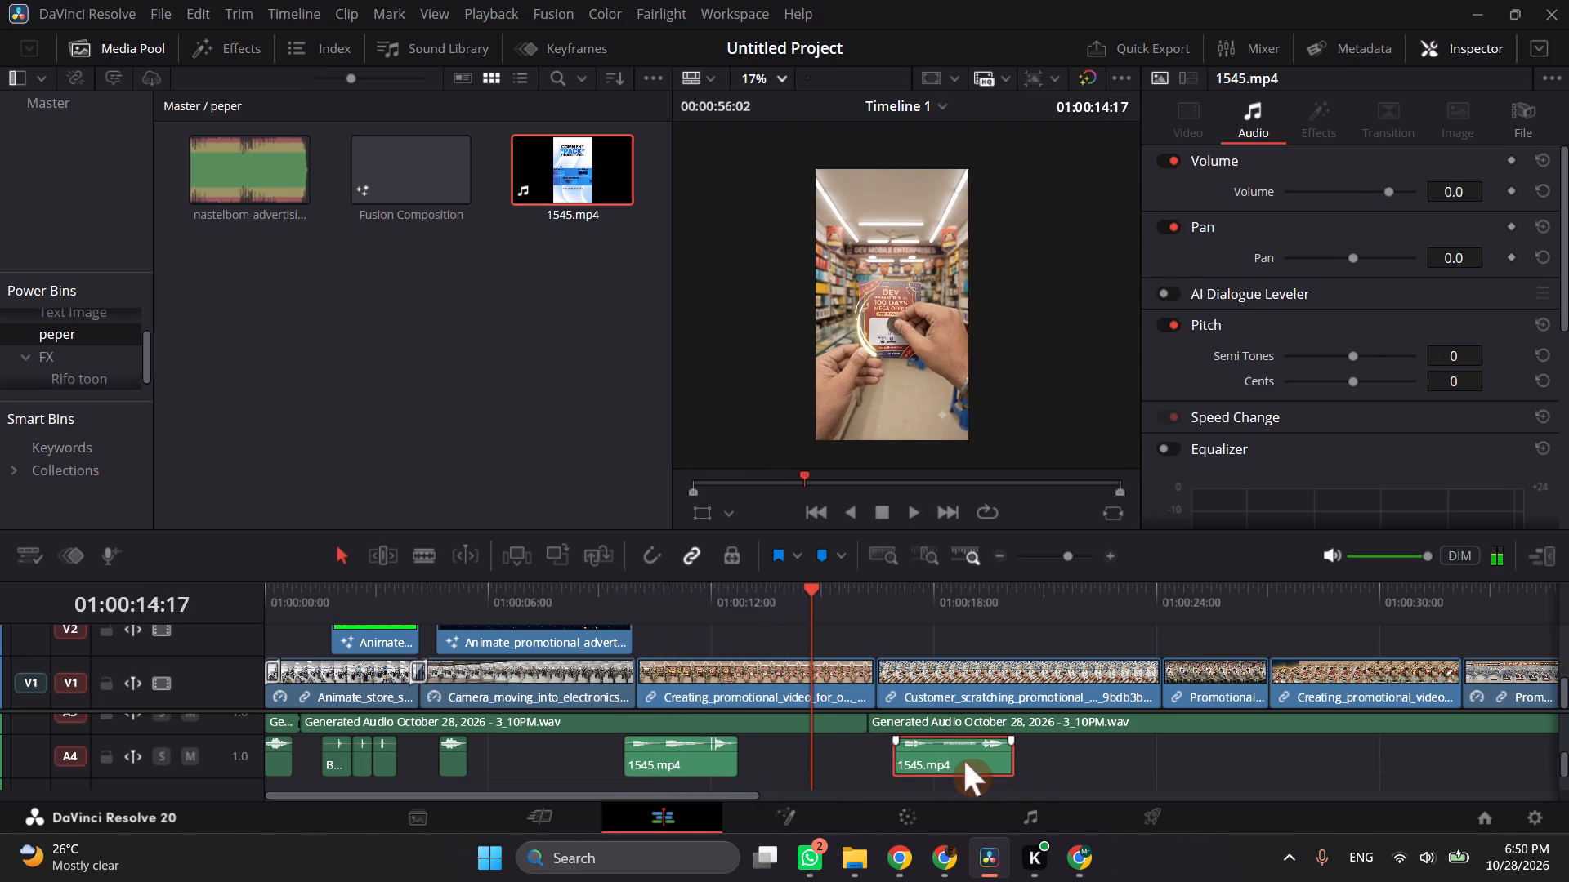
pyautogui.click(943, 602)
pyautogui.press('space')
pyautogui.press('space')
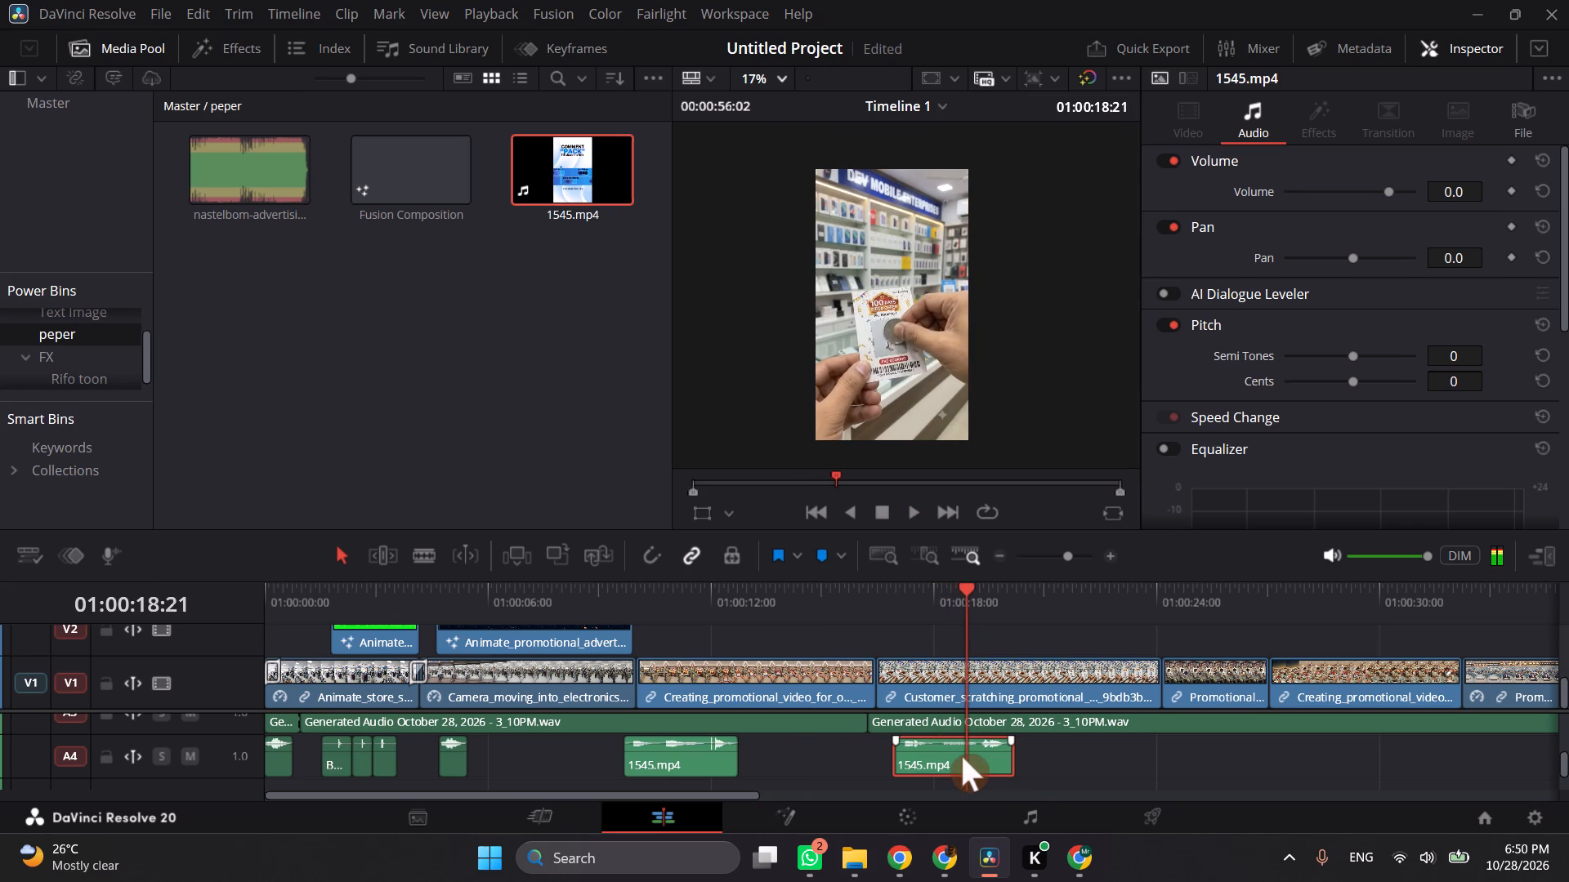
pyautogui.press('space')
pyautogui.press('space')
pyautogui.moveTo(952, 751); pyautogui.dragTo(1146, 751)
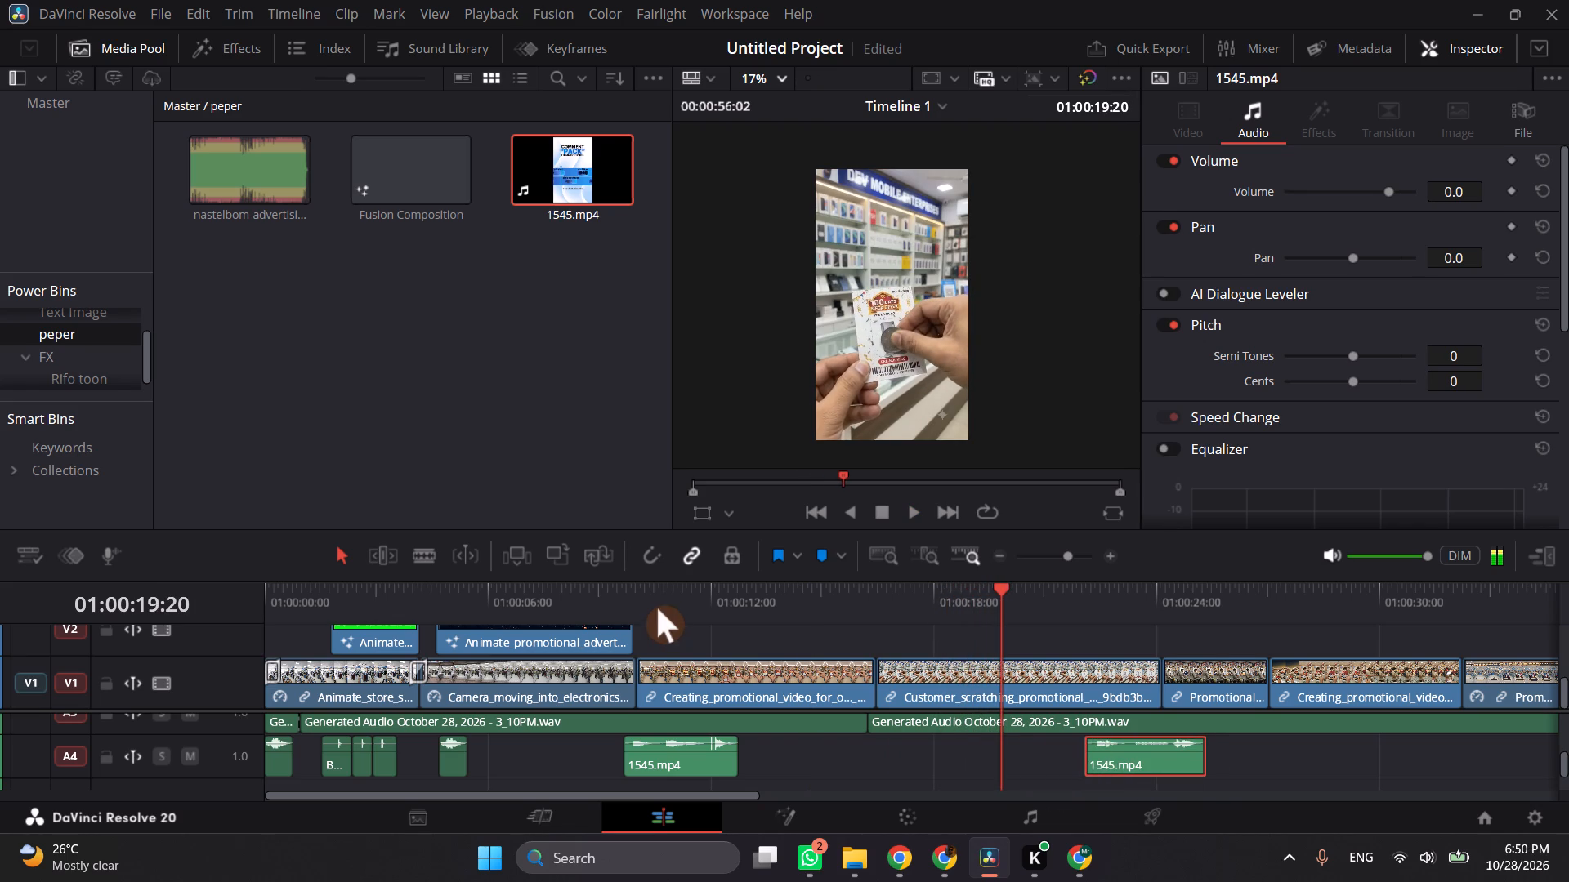
# Unmute A1 and play back from 01:00:09:22 to 01:00:15:15 to hear the third V1 clip's own sound.
pyautogui.click(635, 608)
pyautogui.scroll(1, 766, 750)
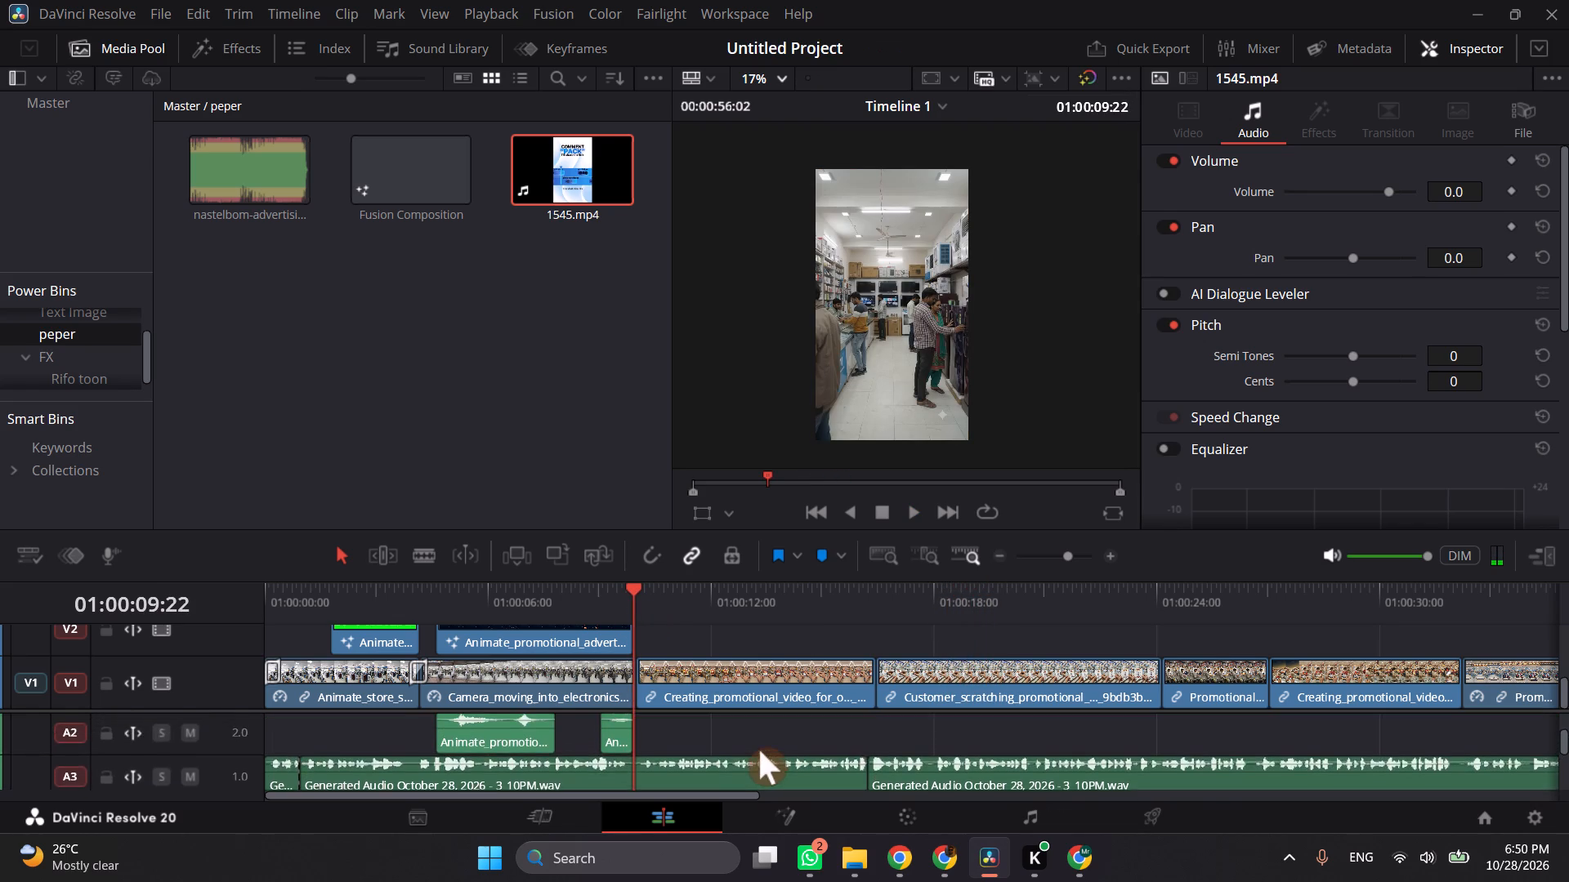
pyautogui.scroll(1, 759, 750)
pyautogui.click(736, 738)
pyautogui.rightClick(736, 737)
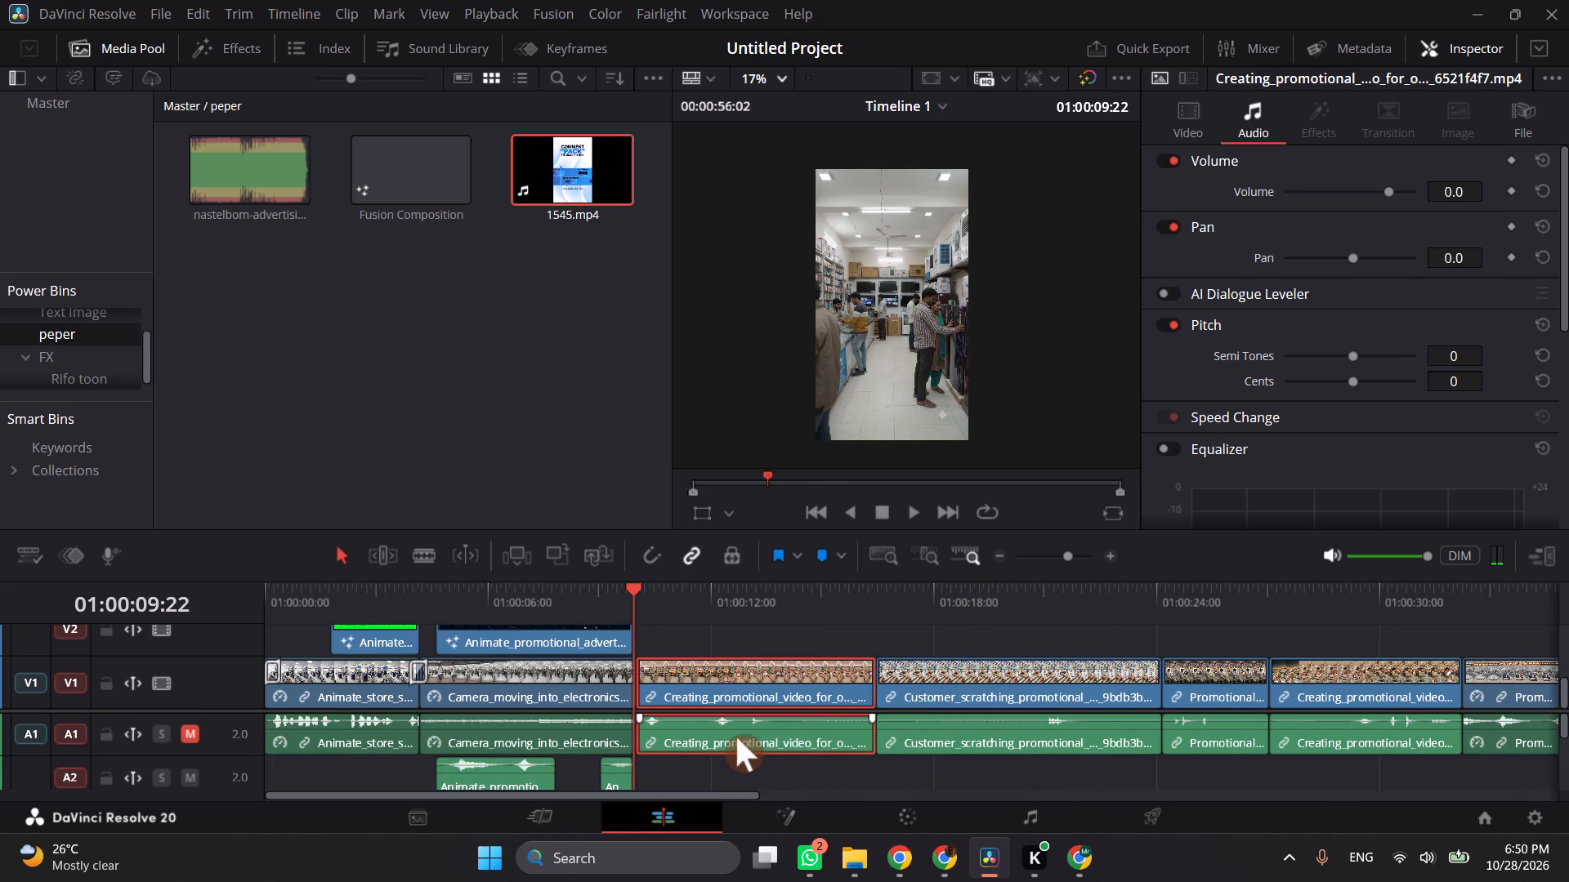
pyautogui.click(188, 738)
pyautogui.press('space')
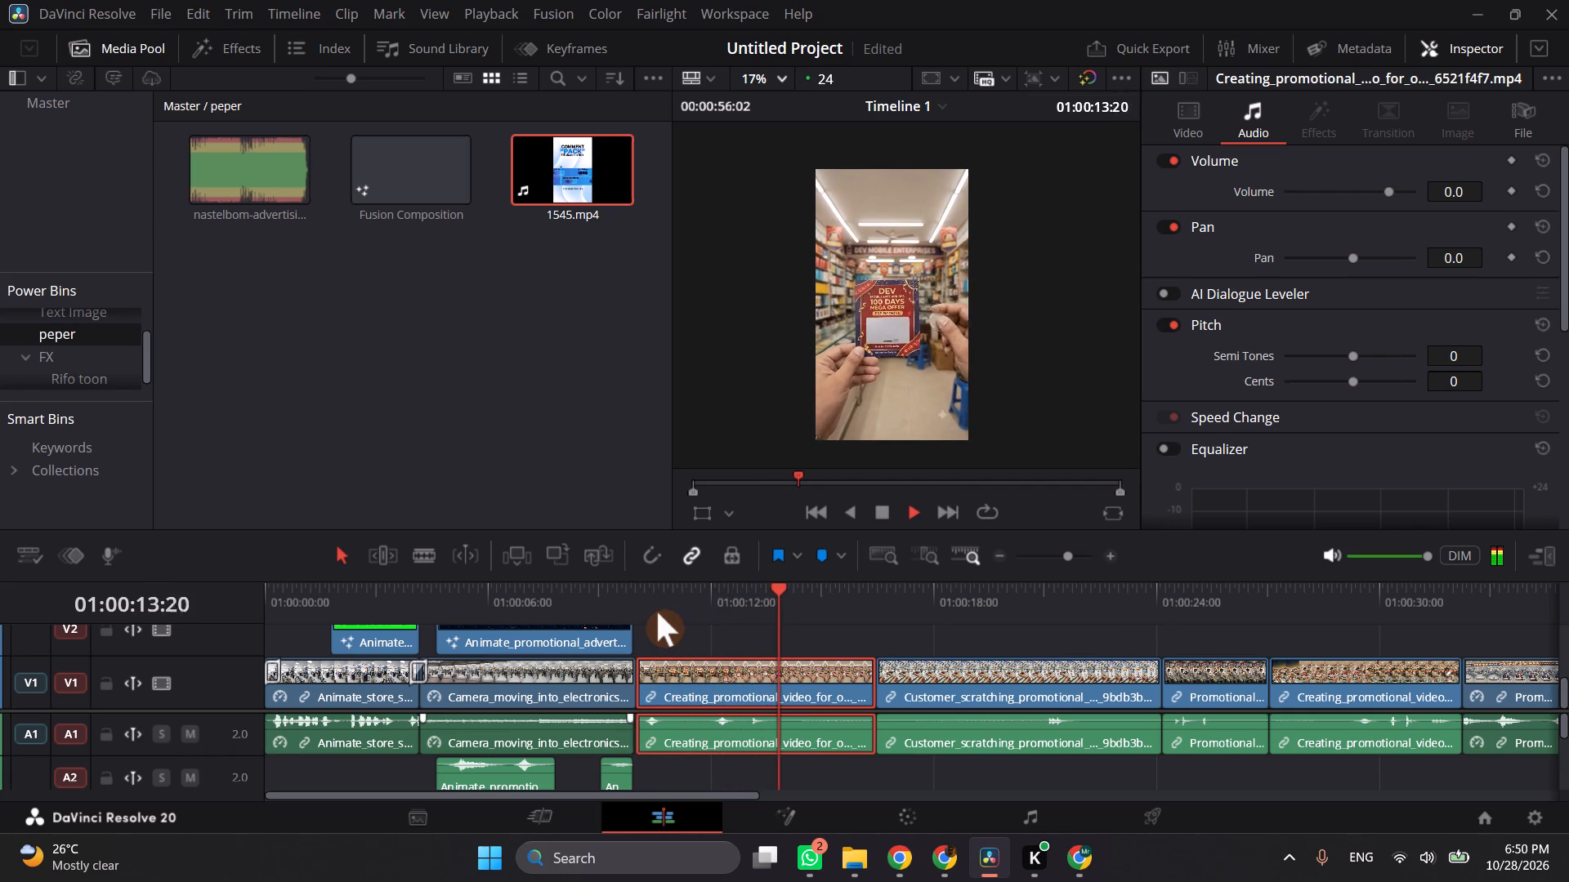
pyautogui.press('space')
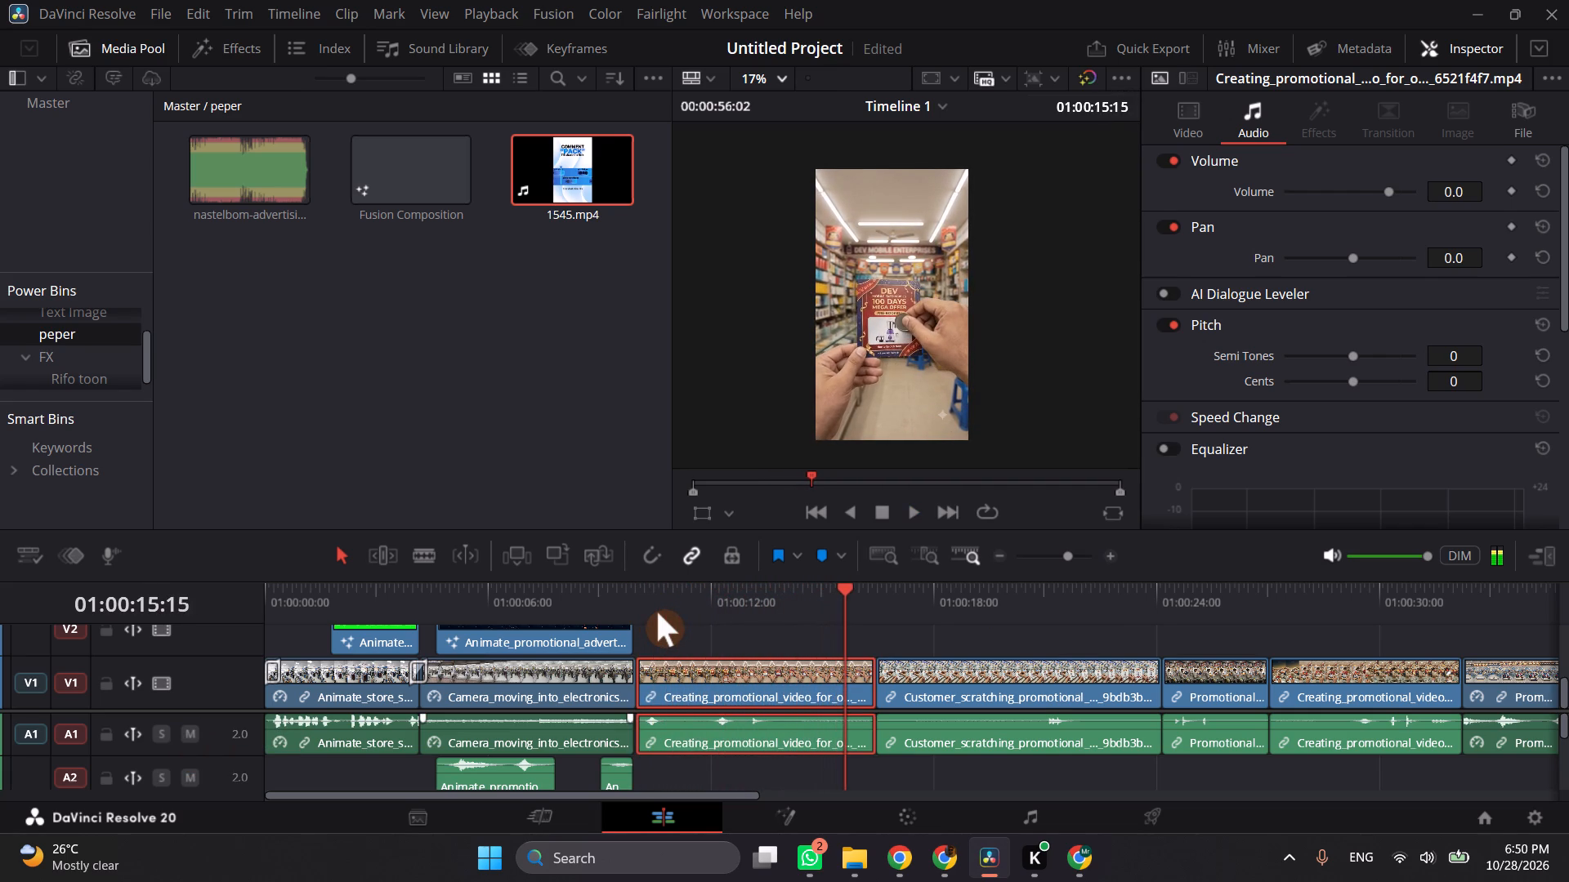
# Unlink the video and audio of the third V1 clip, Creating_promotional_video.
pyautogui.scroll(-1, 747, 679)
pyautogui.rightClick(772, 670)
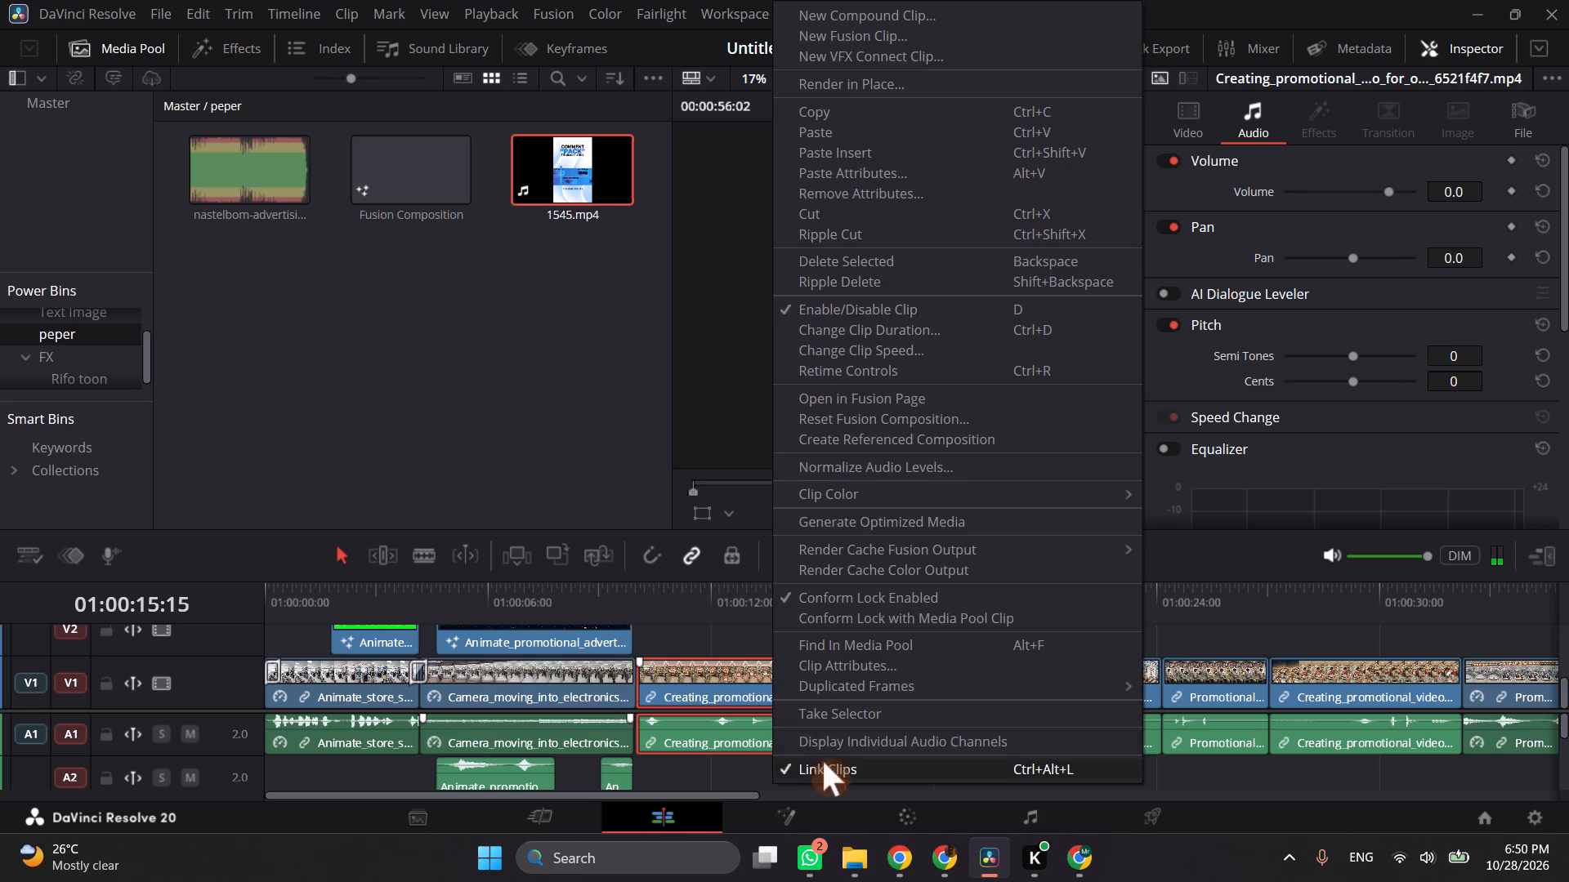
pyautogui.click(824, 766)
pyautogui.click(763, 782)
# Mute A4 and listen to the unlinked clip's own A1 sound from about 01:00:10 to 01:00:15:16.
pyautogui.click(793, 617)
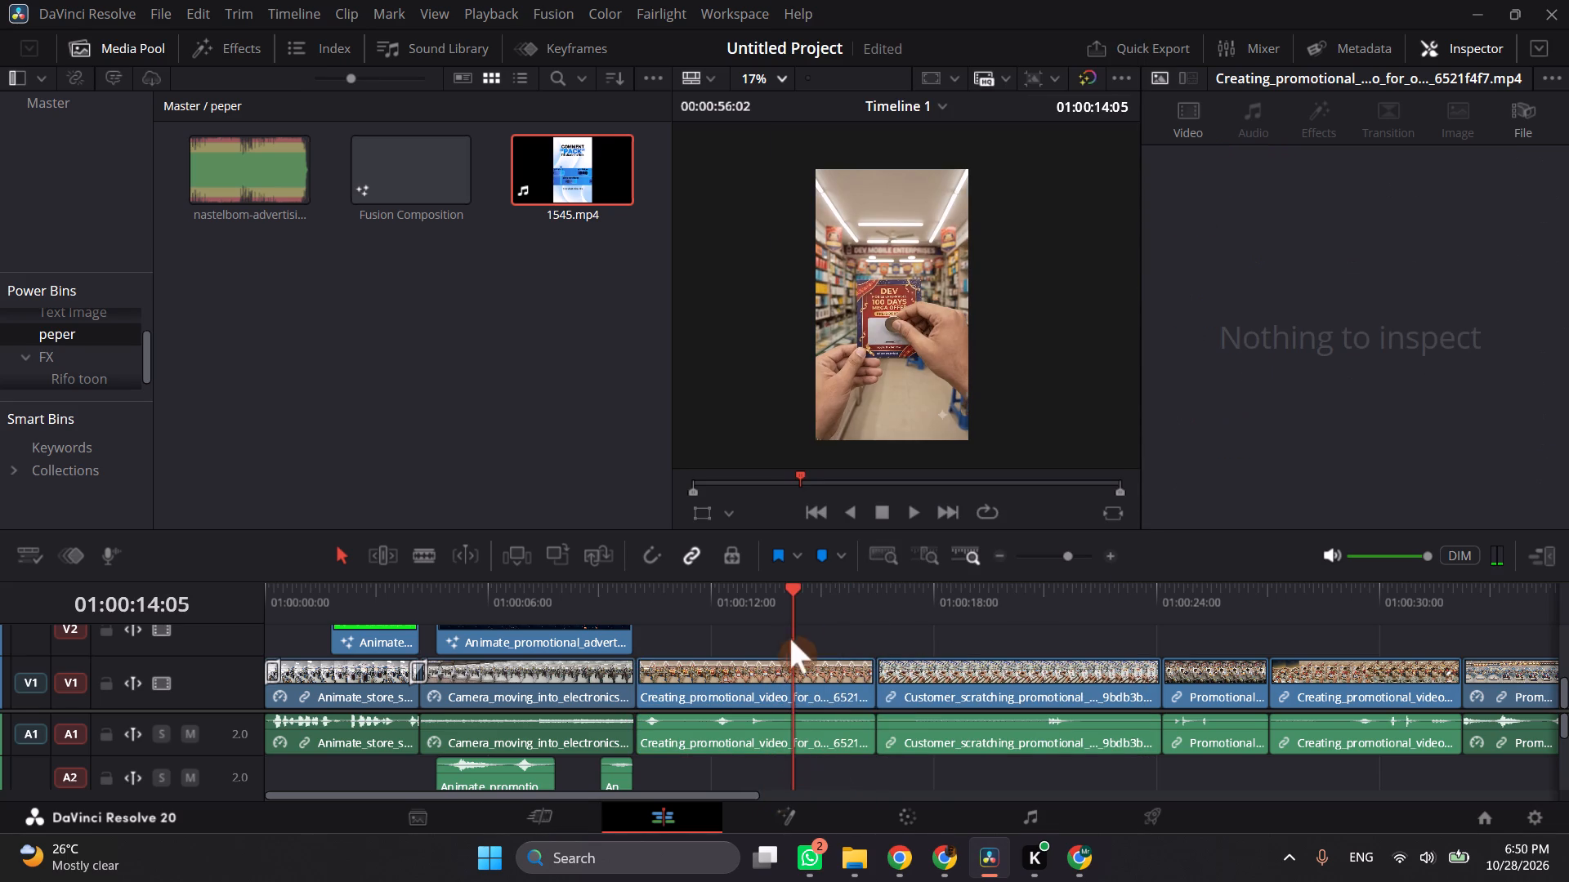
pyautogui.click(775, 605)
pyautogui.click(782, 619)
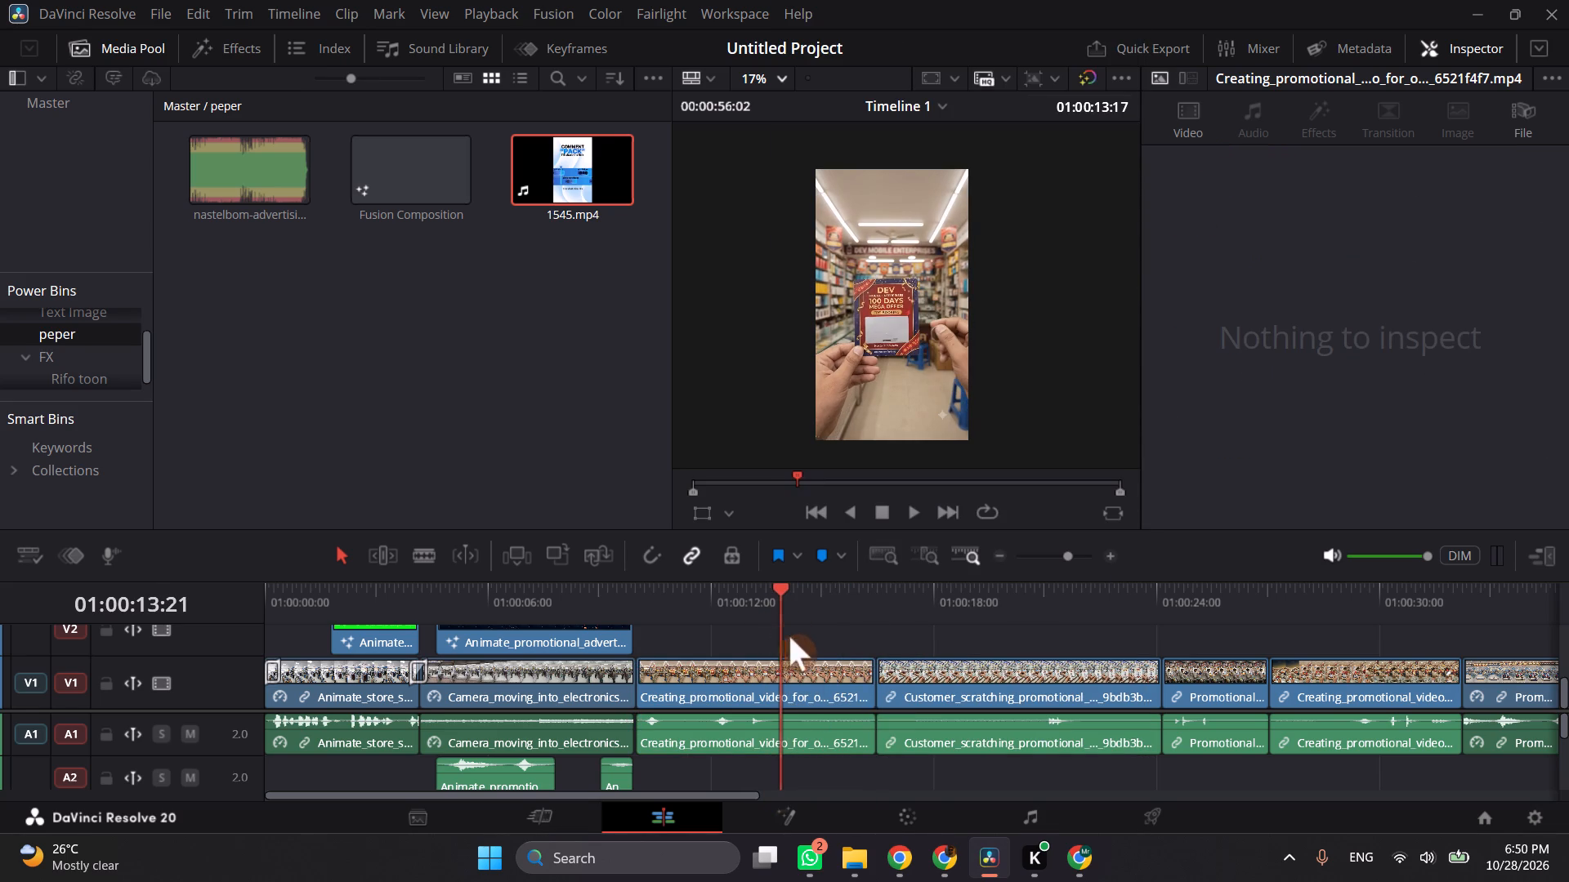
pyautogui.click(804, 736)
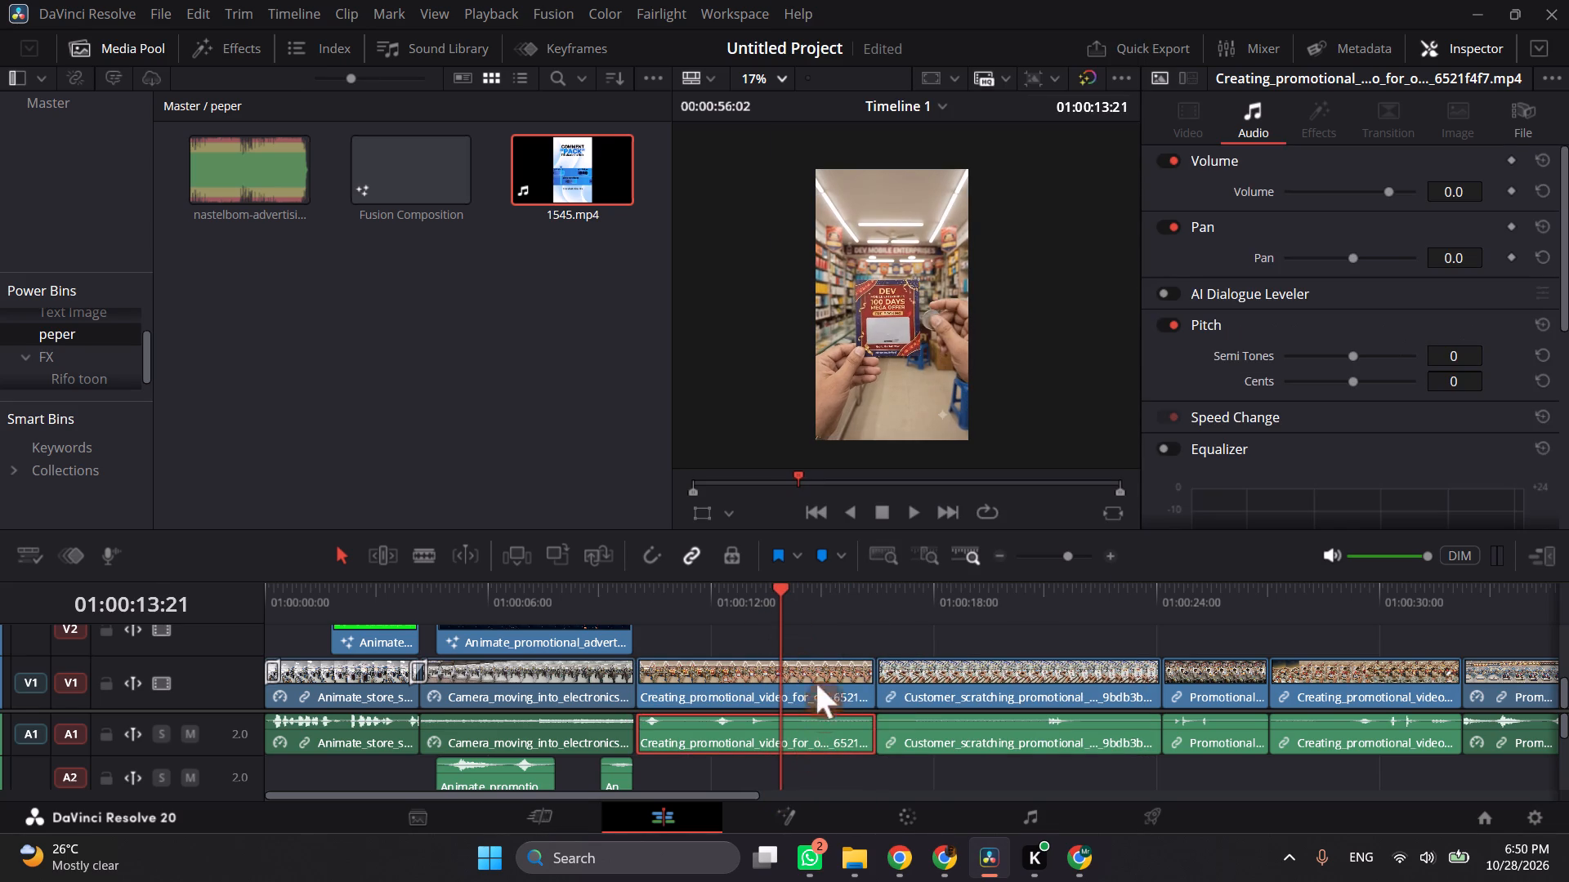
pyautogui.click(784, 608)
pyautogui.scroll(-3, 302, 738)
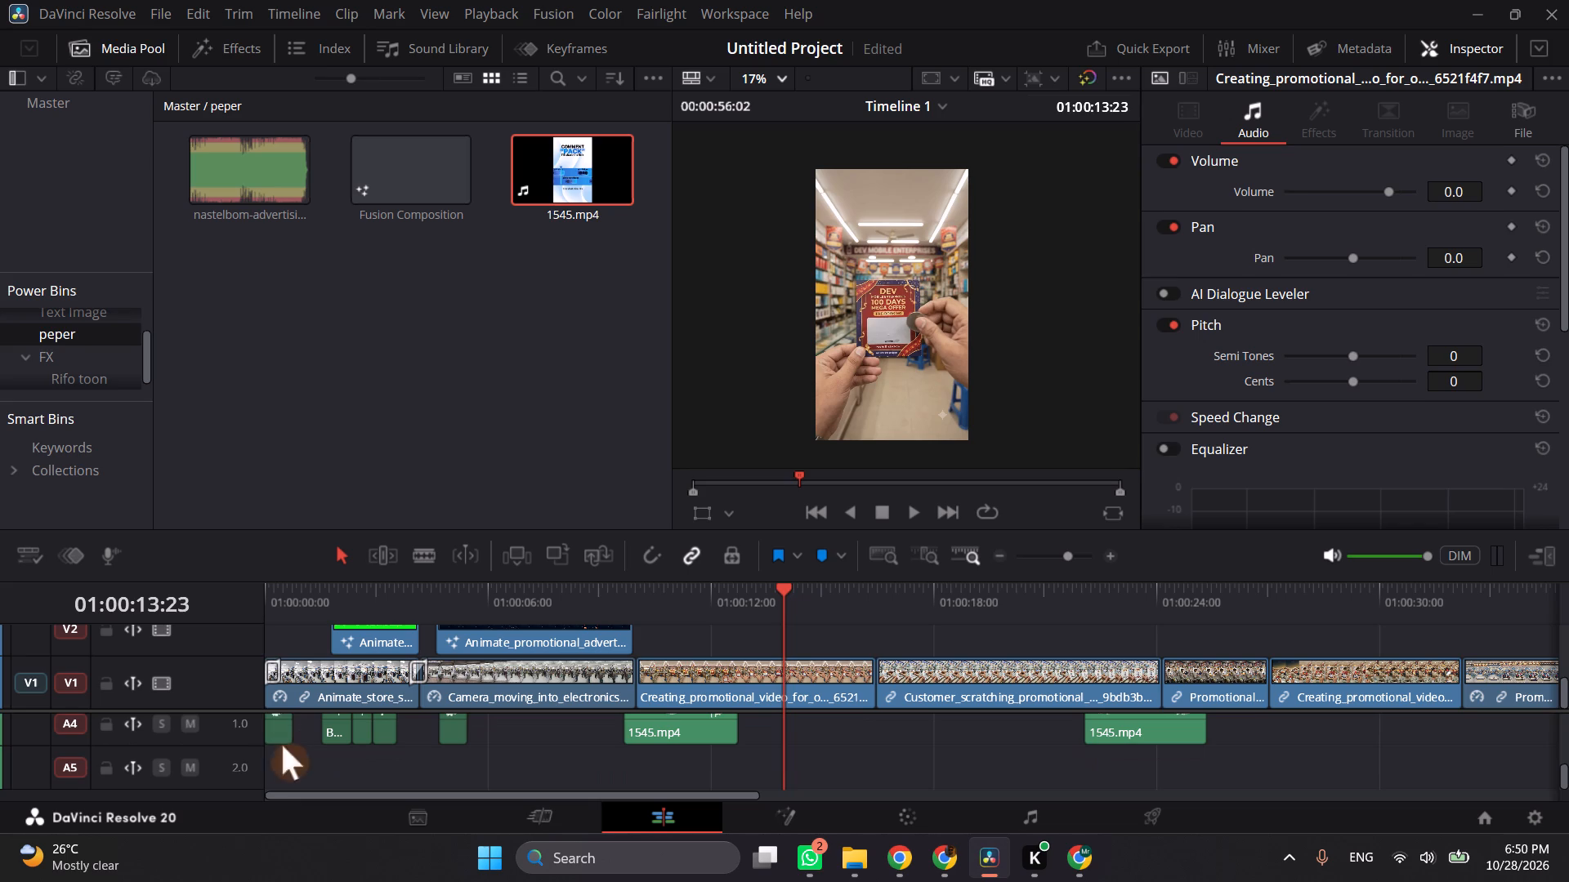
pyautogui.click(192, 724)
pyautogui.scroll(2, 427, 764)
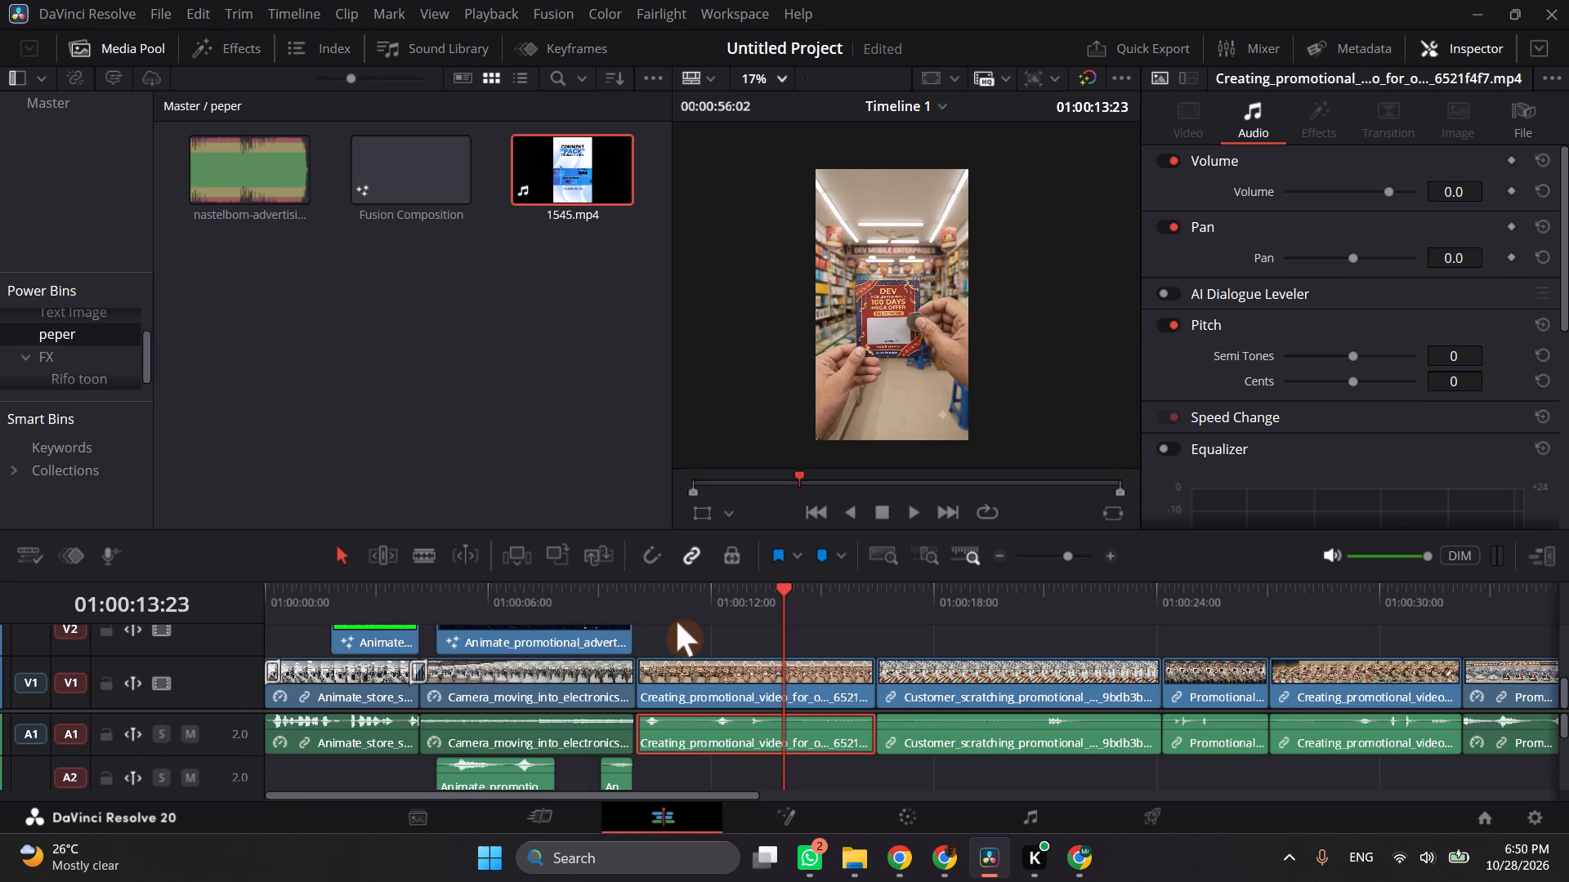
pyautogui.click(682, 590)
pyautogui.press('space')
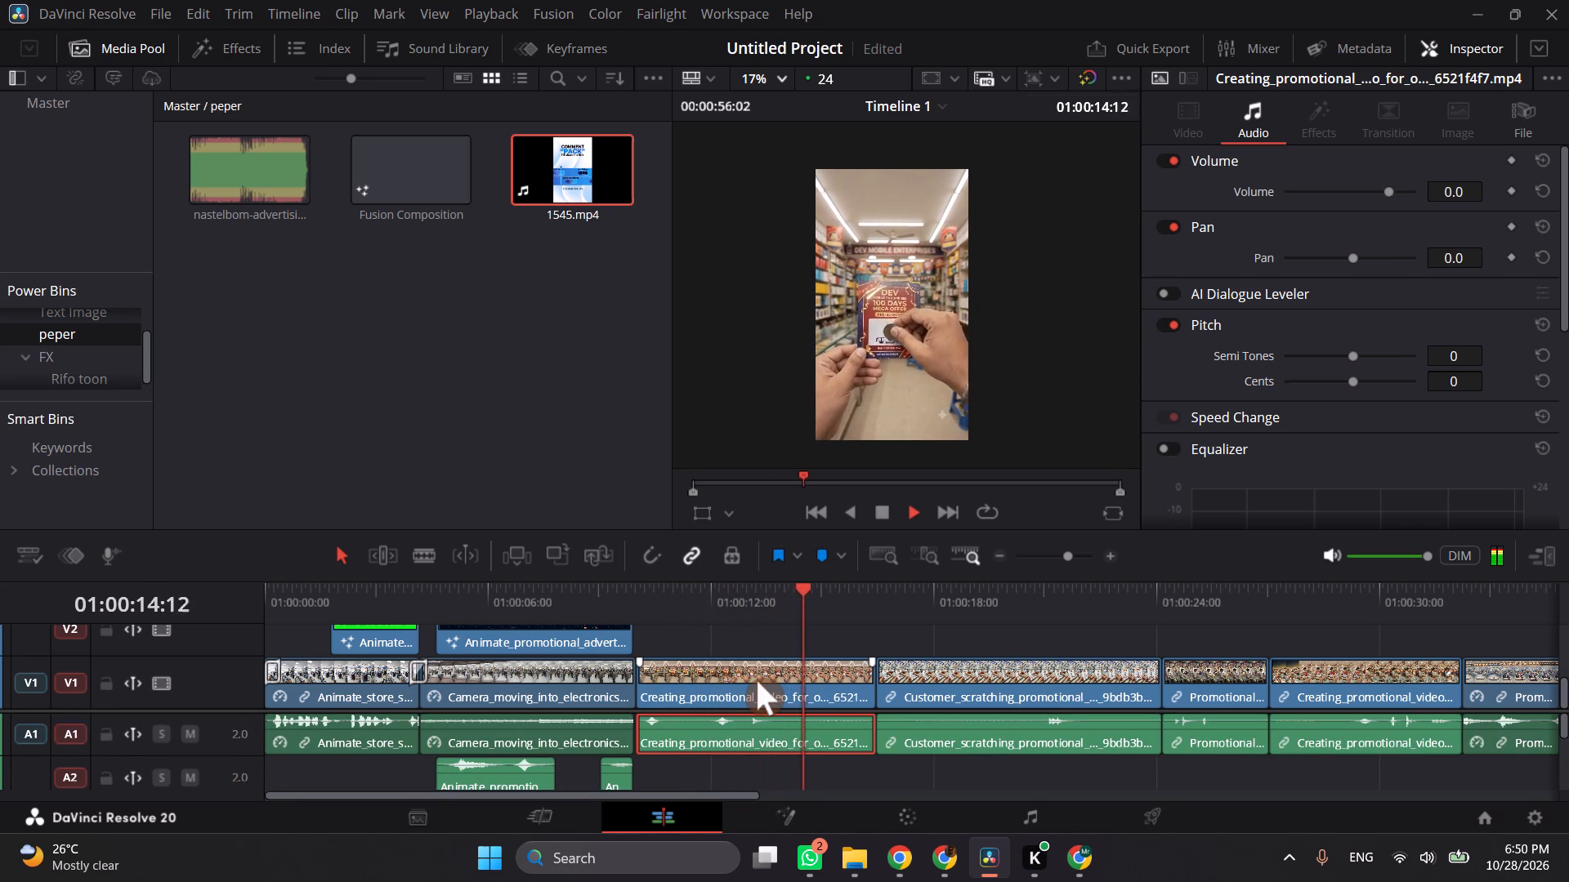
pyautogui.press('space')
pyautogui.click(649, 598)
pyautogui.press('space')
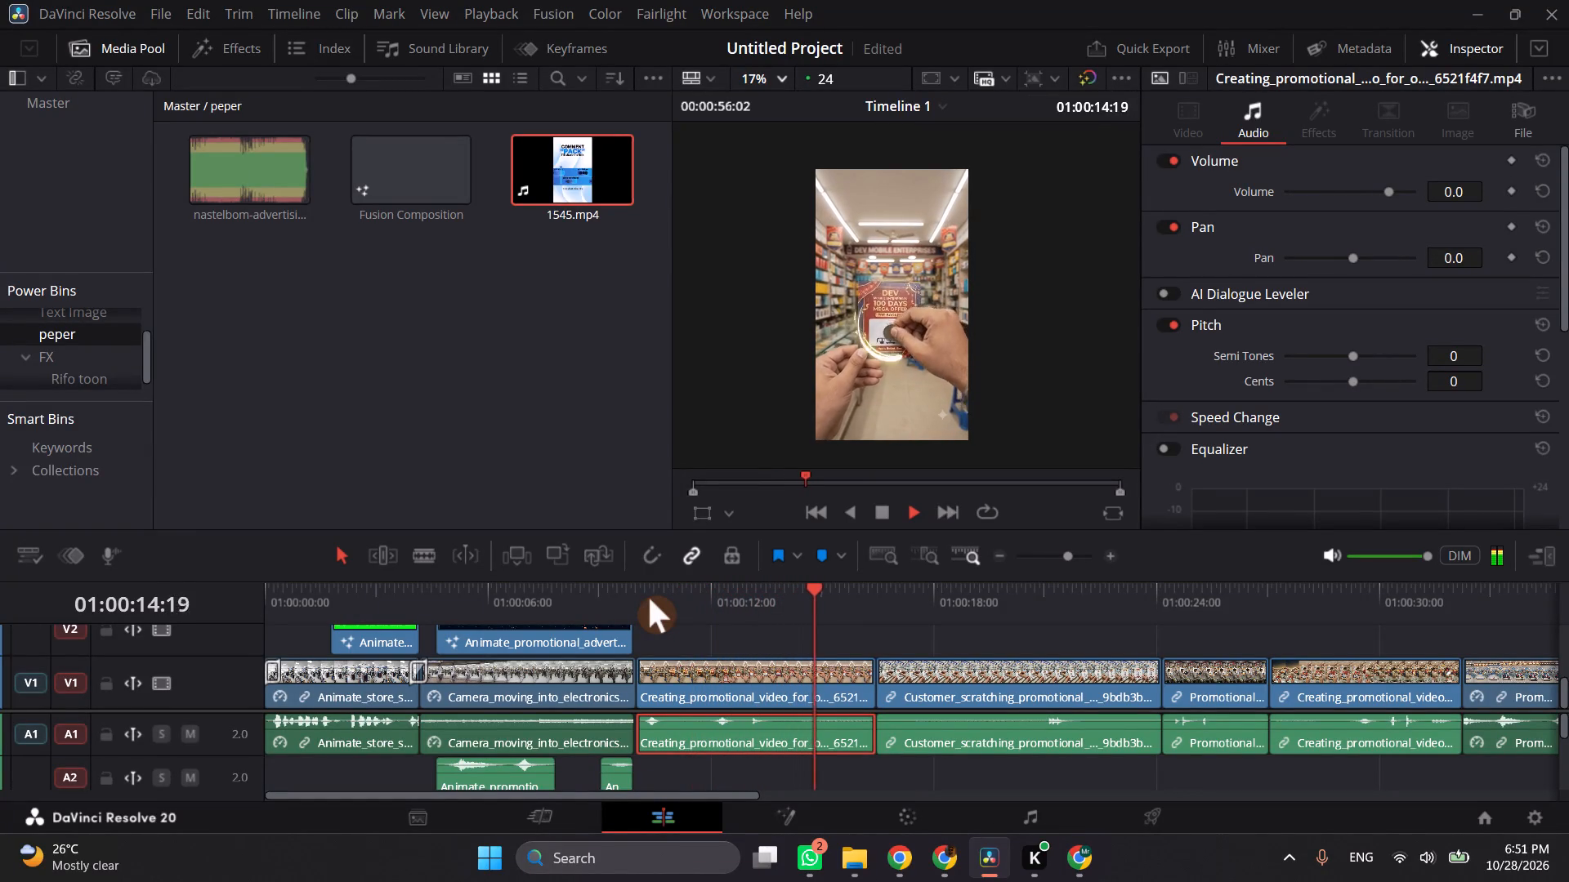
pyautogui.press('space')
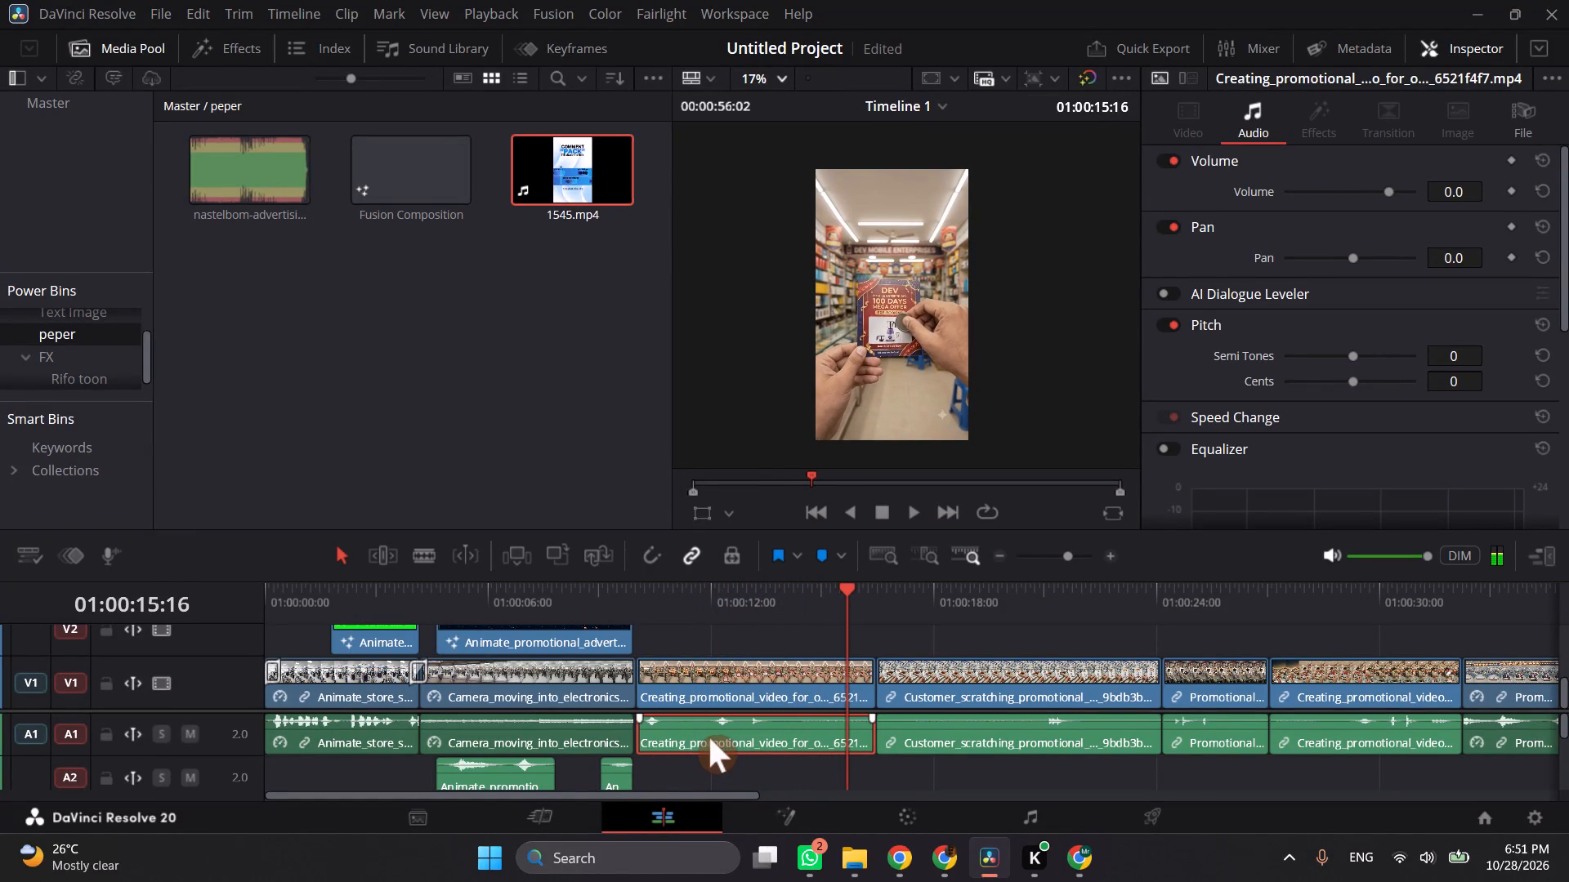
# Cut the unlinked Creating_promotional_video audio from A1, leaving its V1 picture in place.
pyautogui.rightClick(712, 736)
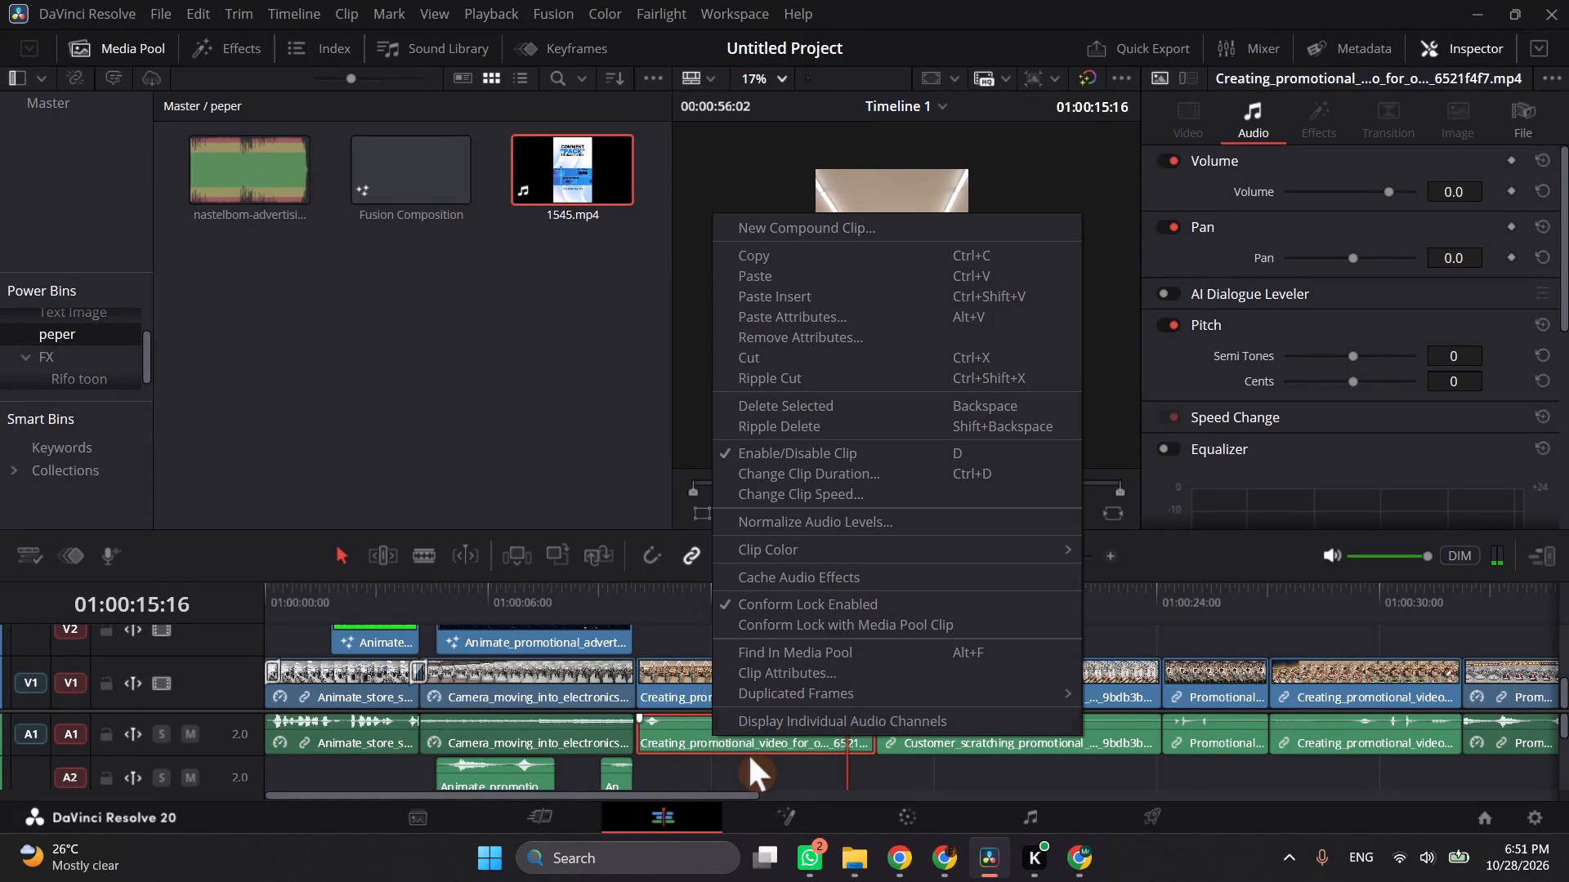
pyautogui.click(672, 718)
pyautogui.click(780, 781)
pyautogui.click(758, 664)
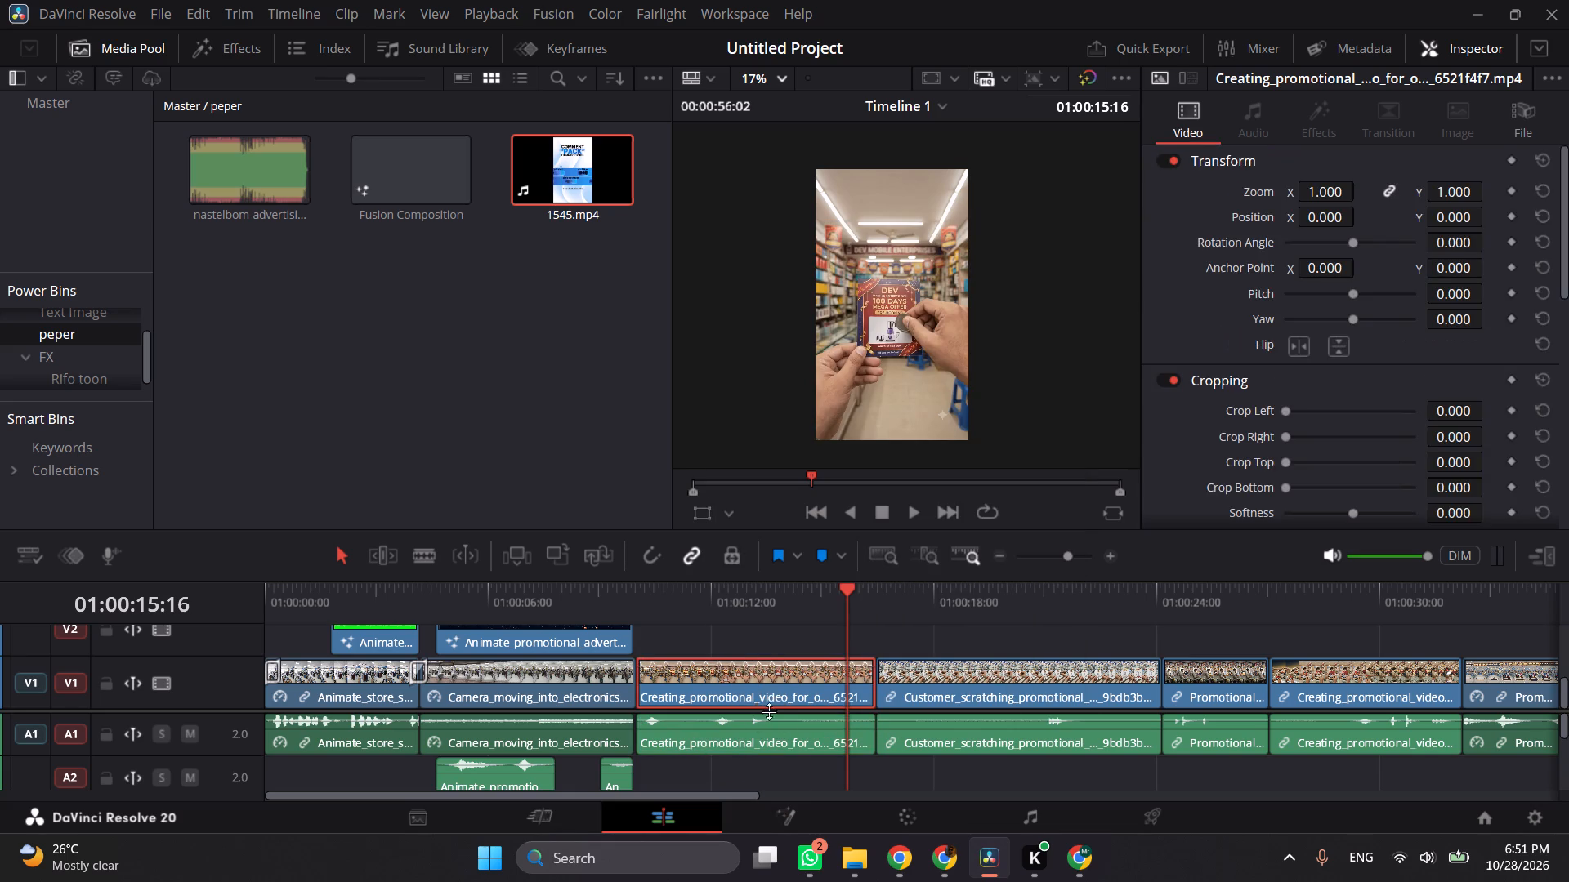
pyautogui.click(772, 737)
pyautogui.scroll(-3, 771, 653)
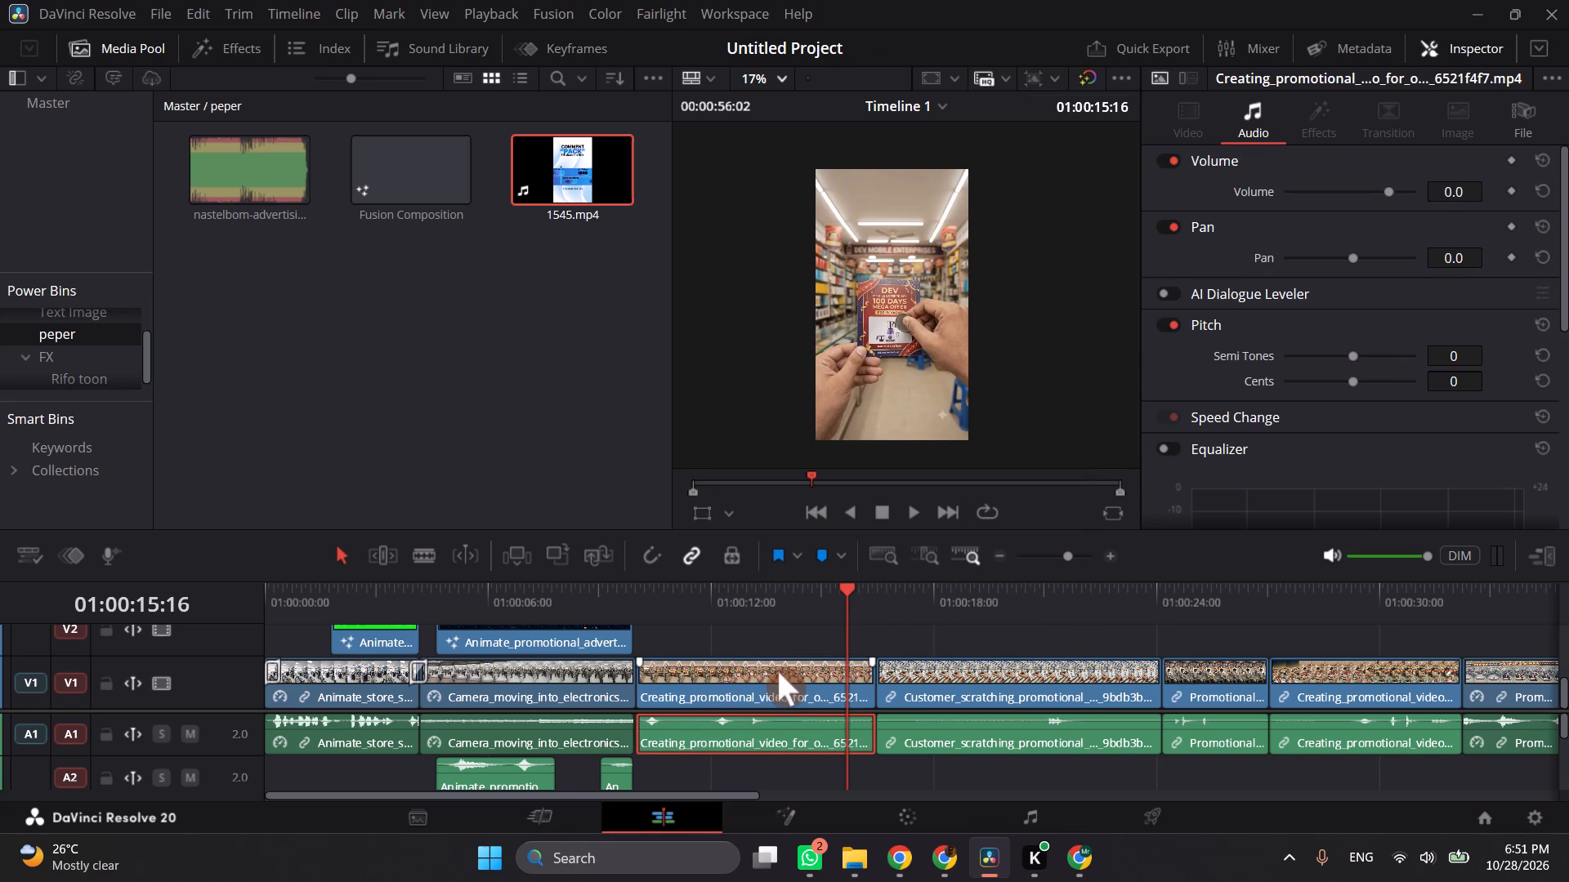
pyautogui.scroll(-4, 779, 673)
pyautogui.scroll(4, 779, 673)
pyautogui.scroll(-3, 779, 673)
pyautogui.moveTo(784, 739); pyautogui.dragTo(783, 746)
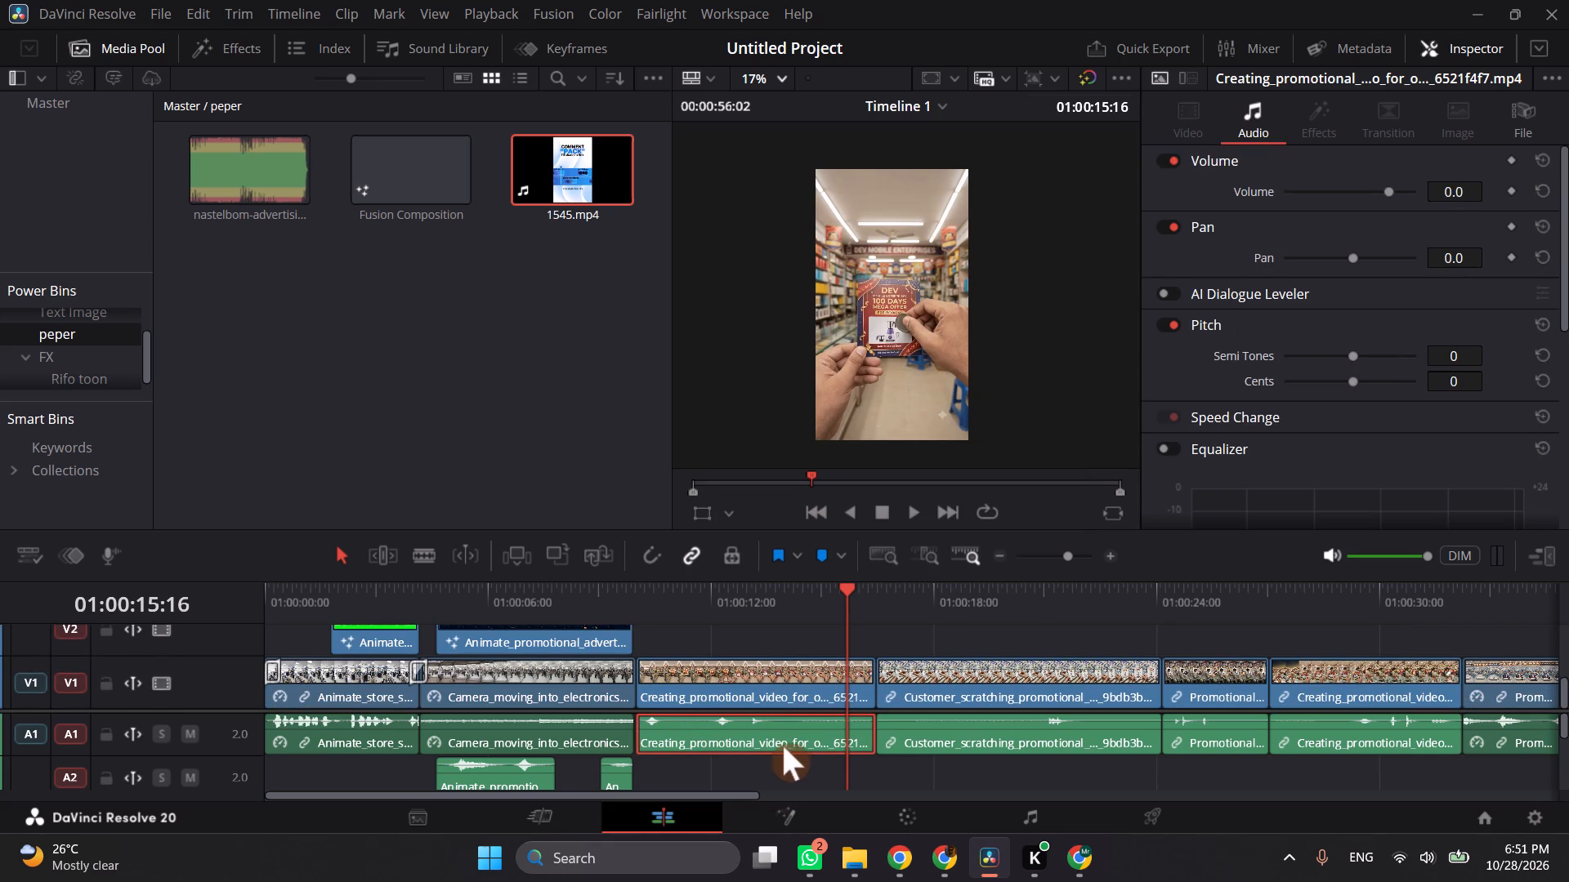
pyautogui.moveTo(783, 746); pyautogui.dragTo(782, 746)
pyautogui.hotkey('ctrl', 'x')
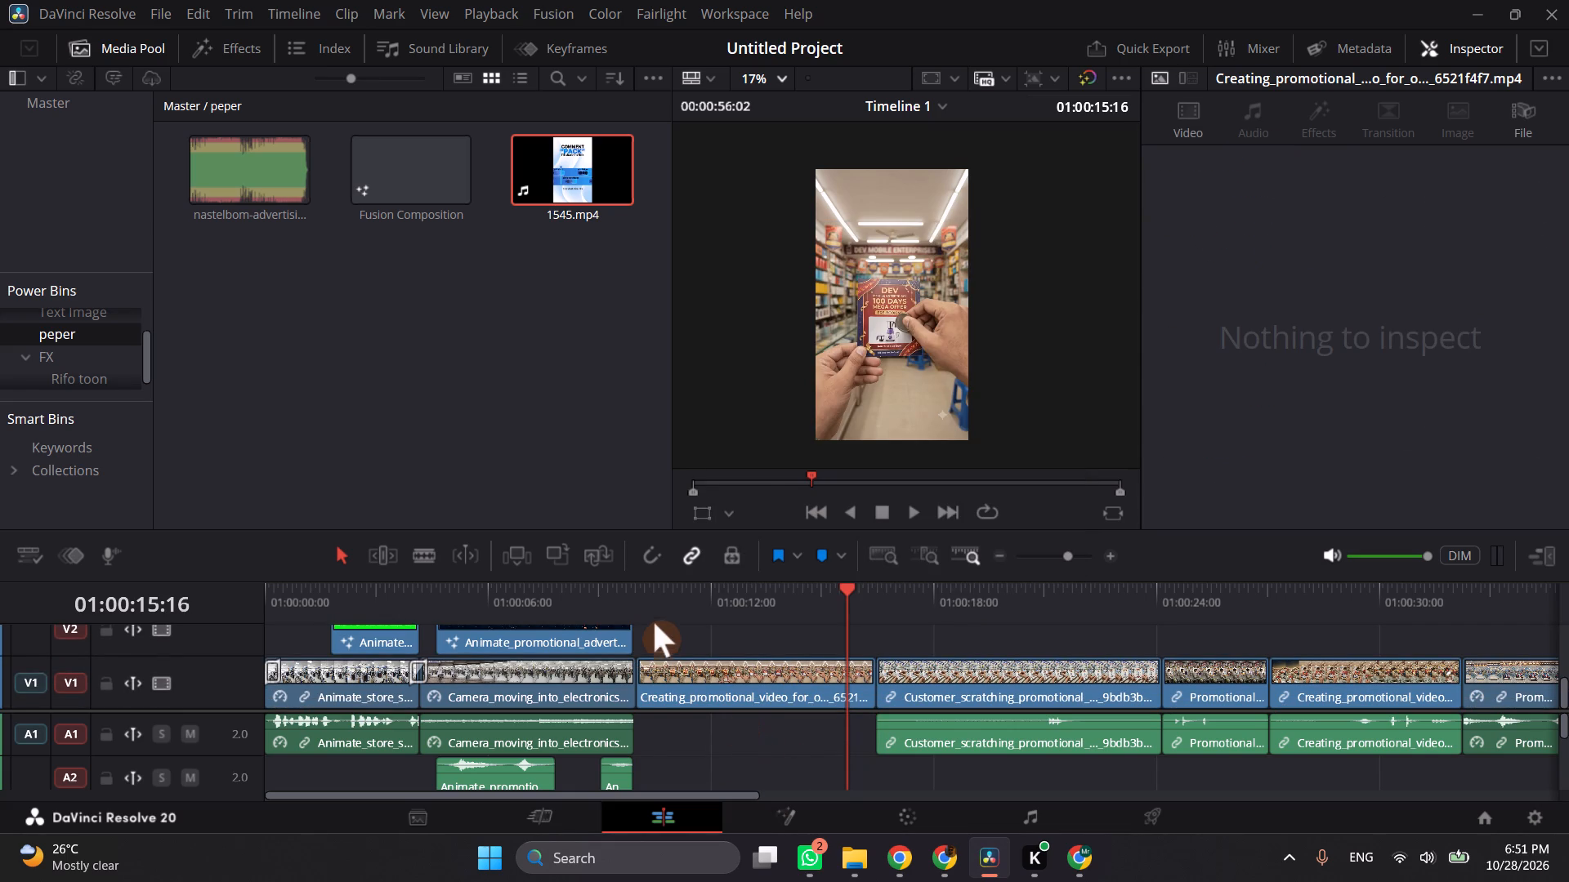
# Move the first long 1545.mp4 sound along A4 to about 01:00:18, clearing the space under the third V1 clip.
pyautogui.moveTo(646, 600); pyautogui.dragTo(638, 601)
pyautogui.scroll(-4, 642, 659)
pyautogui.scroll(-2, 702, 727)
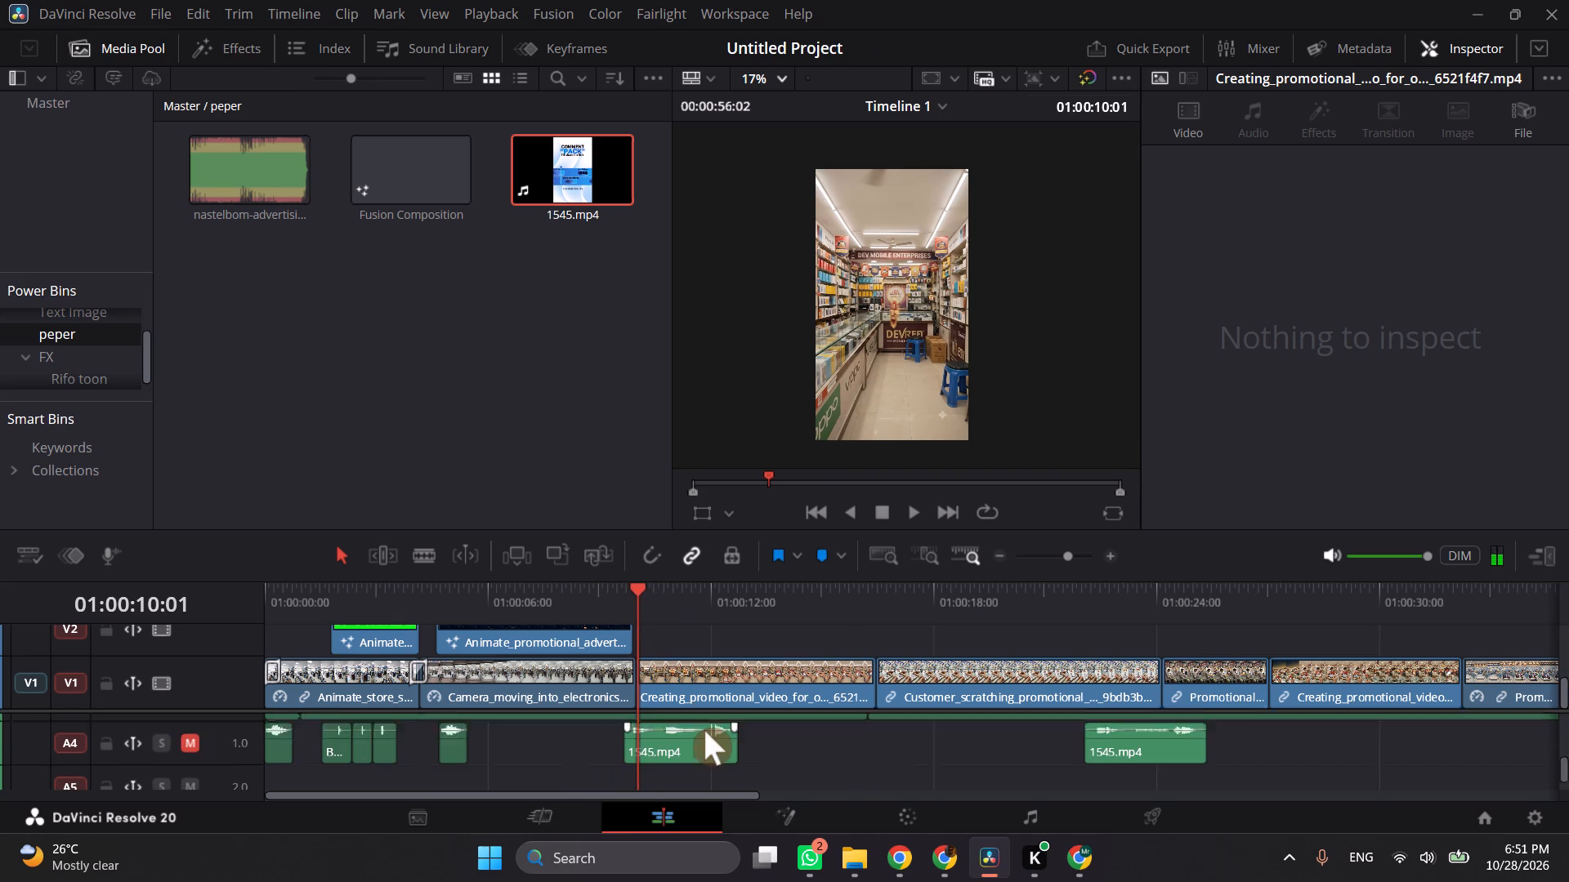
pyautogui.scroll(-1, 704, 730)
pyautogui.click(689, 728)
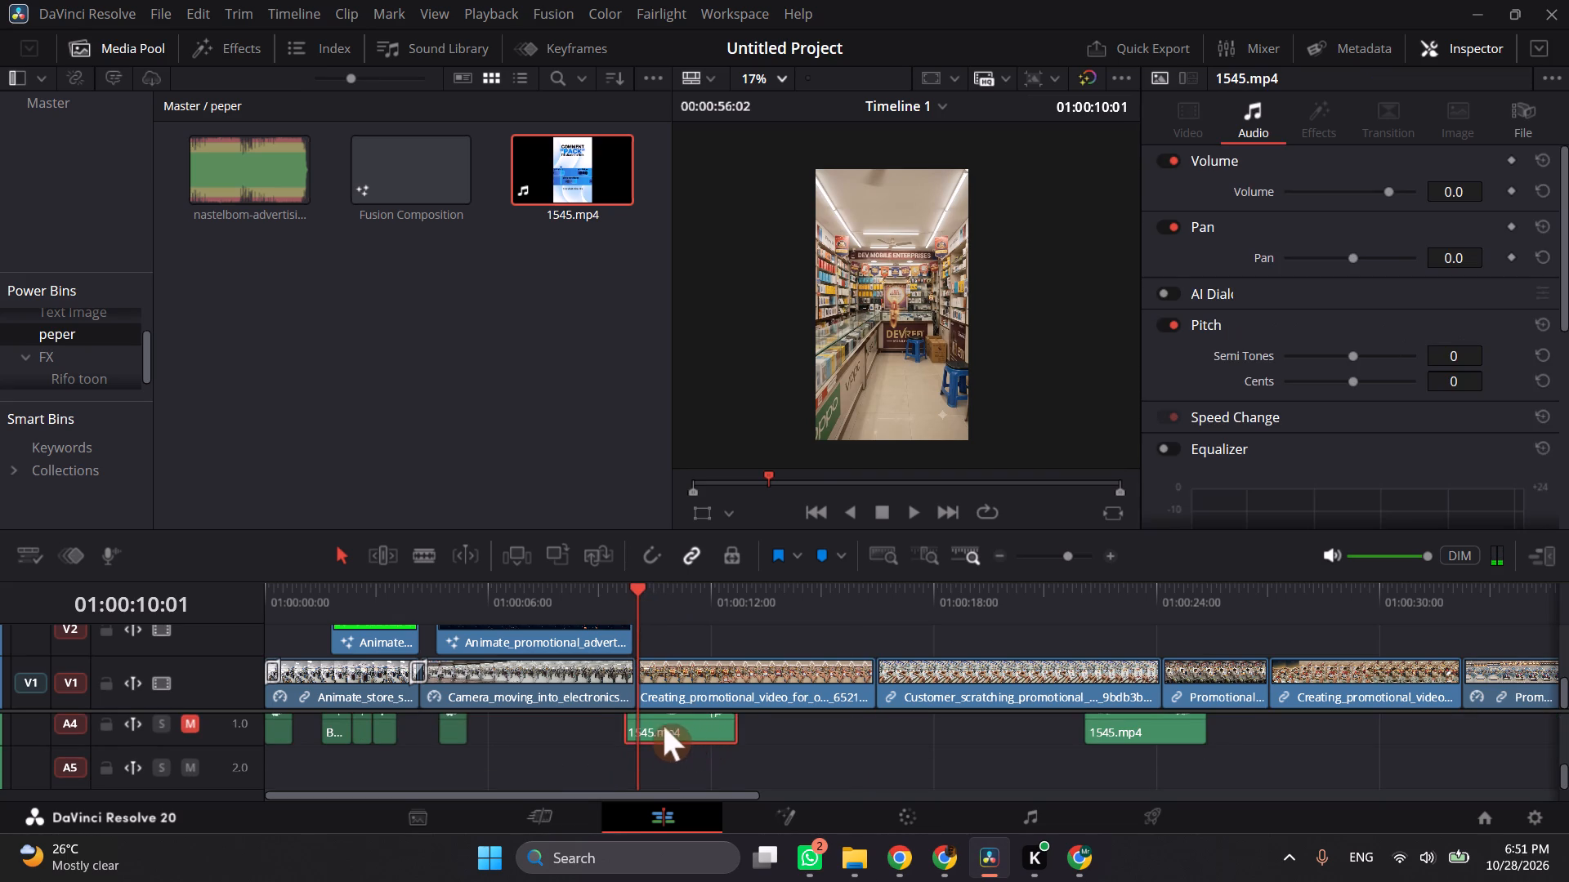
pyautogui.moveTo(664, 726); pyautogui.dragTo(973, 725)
# Paste the cut Creating_promotional_video audio and place it on A4 starting at 01:00:09:22, under its V1 picture.
pyautogui.hotkey('ctrl', 'v')
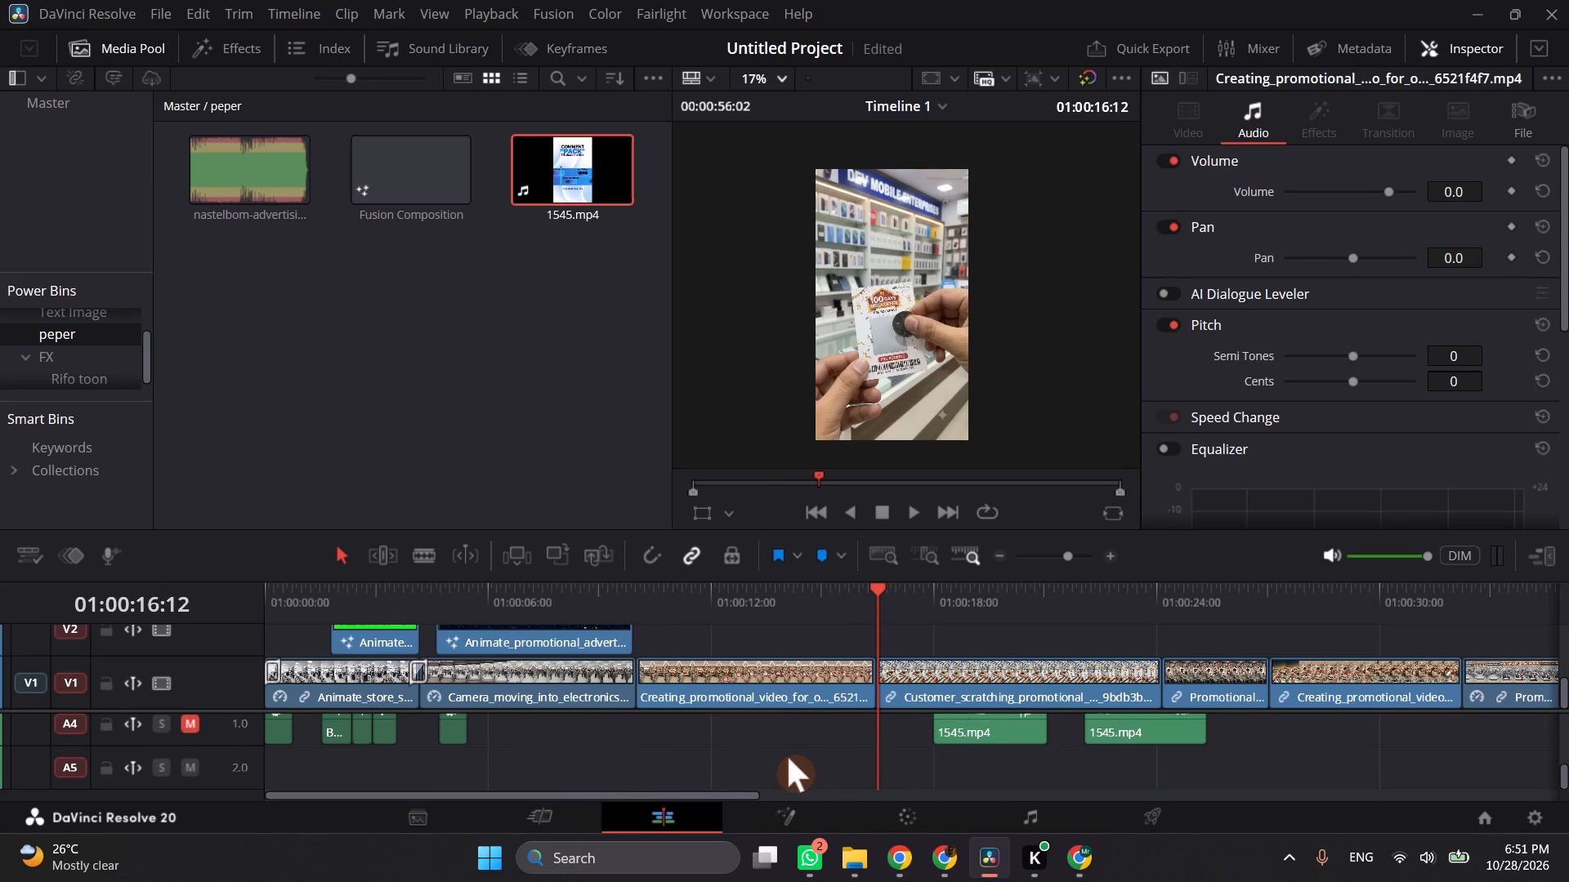
pyautogui.scroll(2, 788, 757)
pyautogui.moveTo(793, 739); pyautogui.dragTo(776, 730)
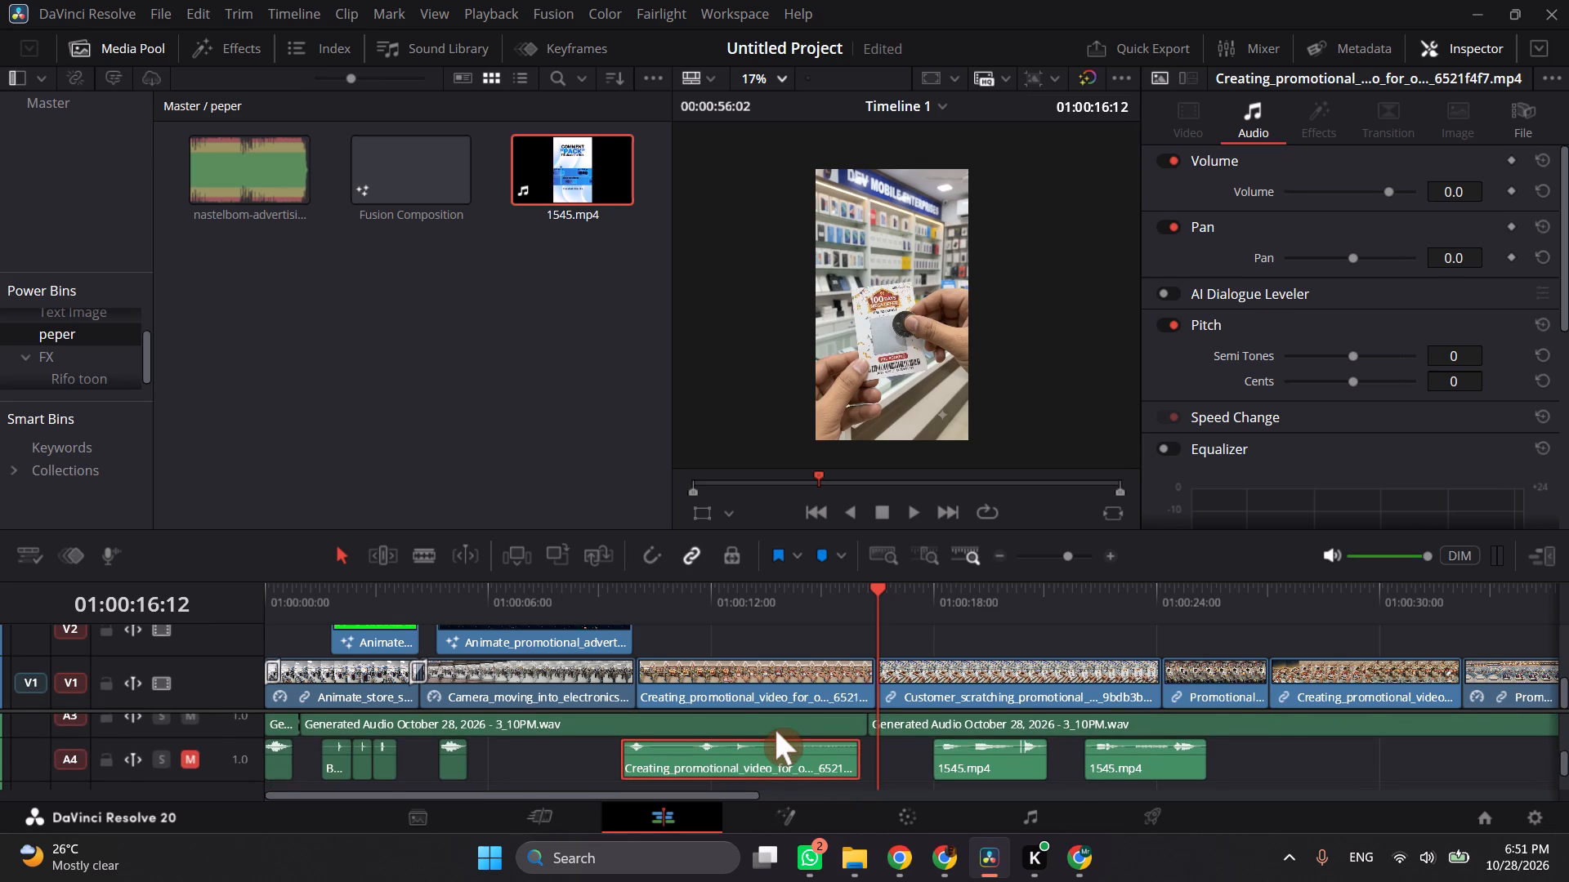
pyautogui.click(638, 603)
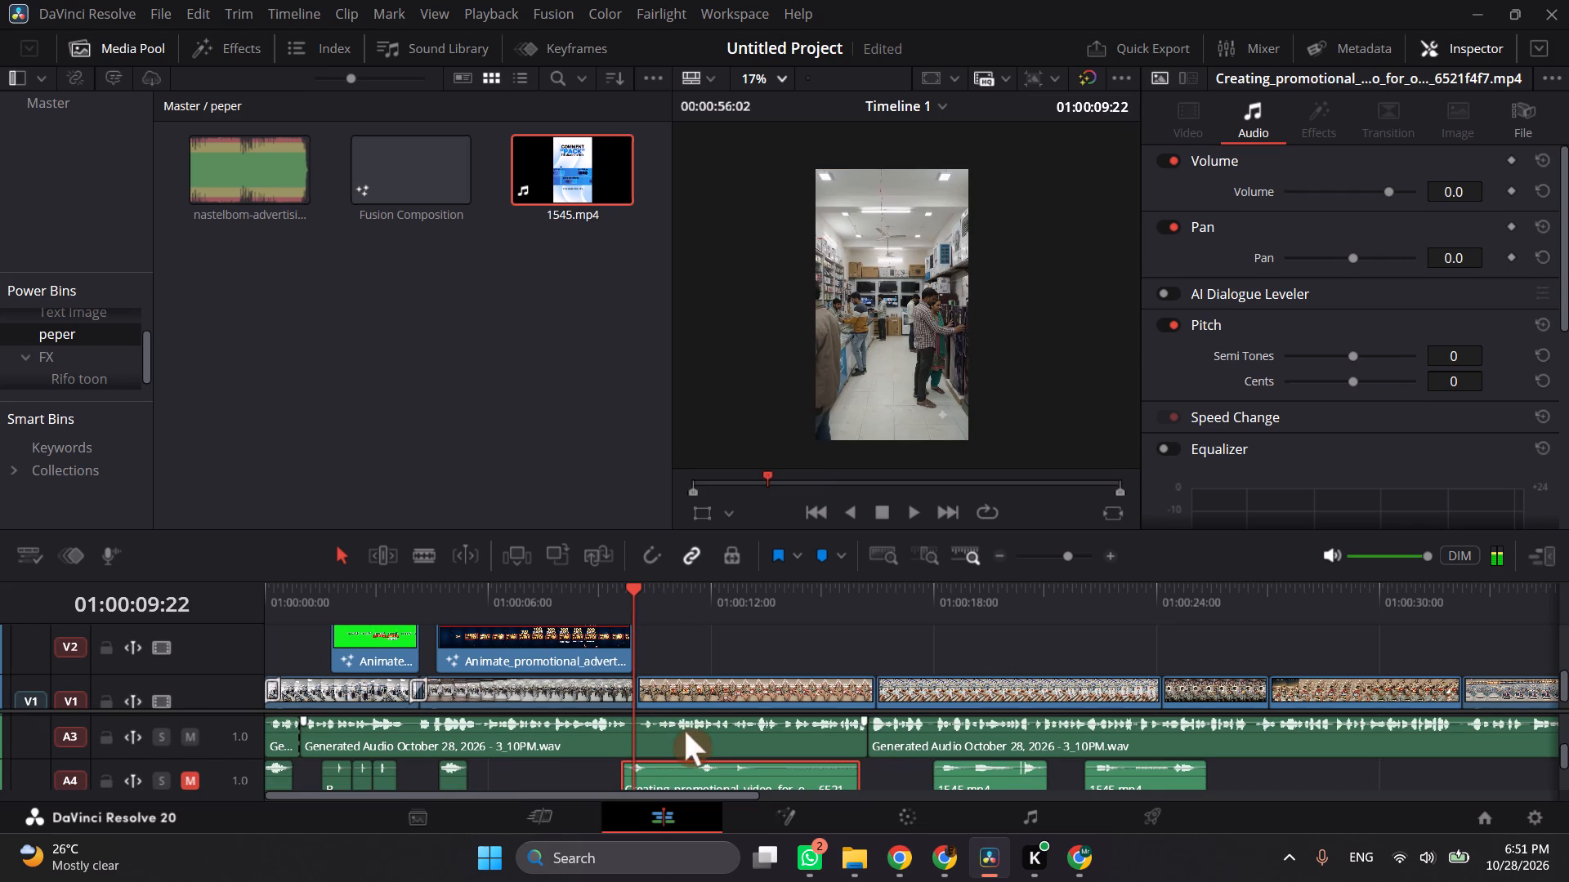
pyautogui.moveTo(687, 767); pyautogui.dragTo(701, 770)
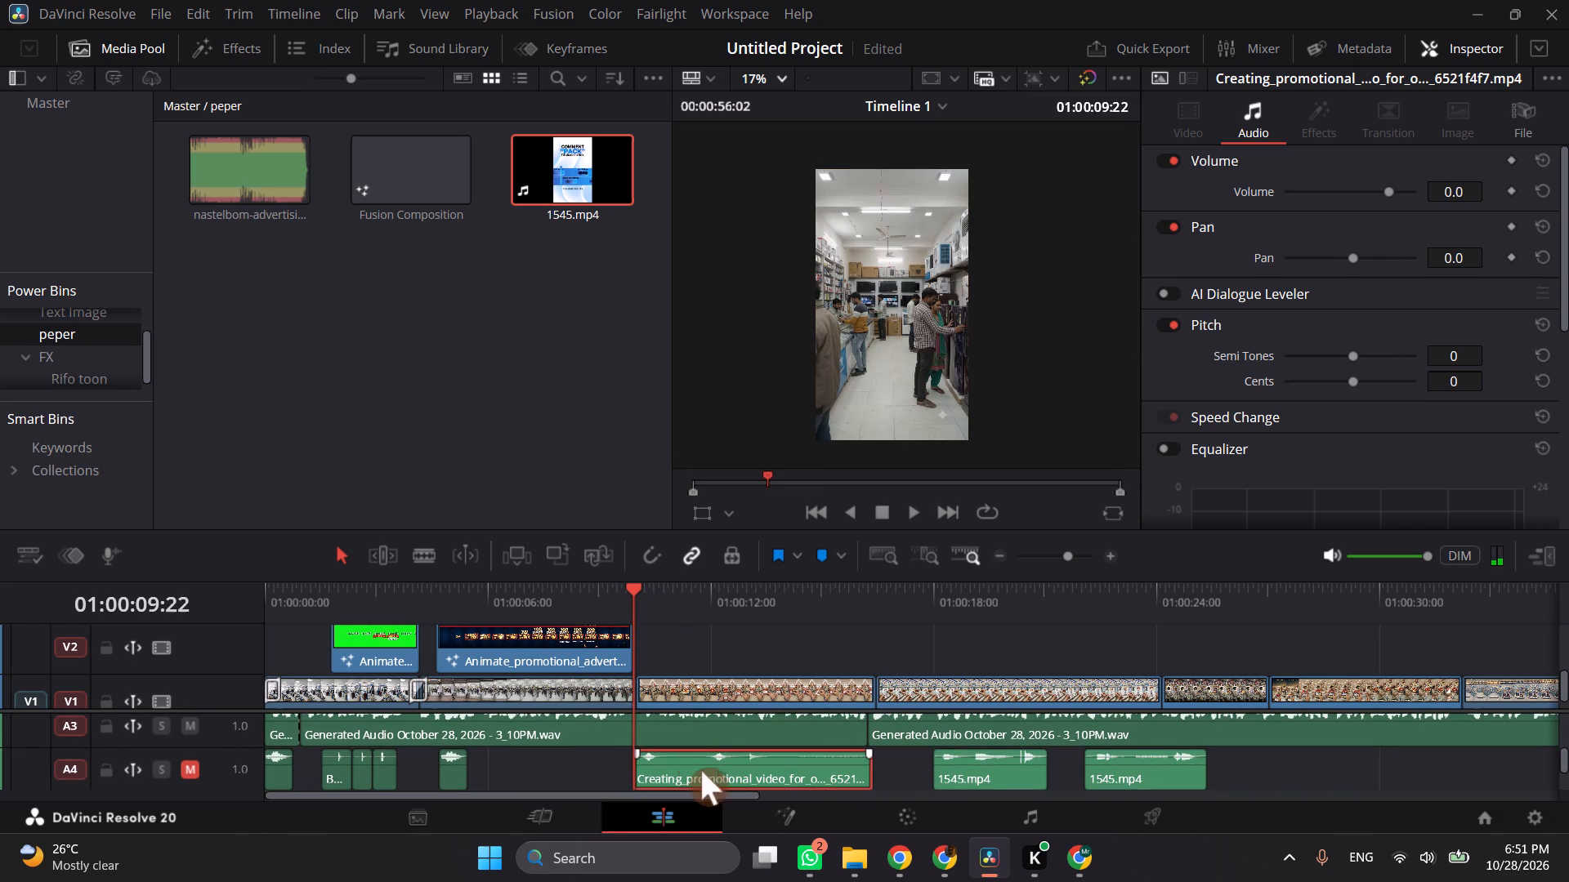
# Unmute A4 and play back from 01:00:09:22 to 01:00:18:17 to check the moved clip audio.
pyautogui.press('space')
pyautogui.press('space')
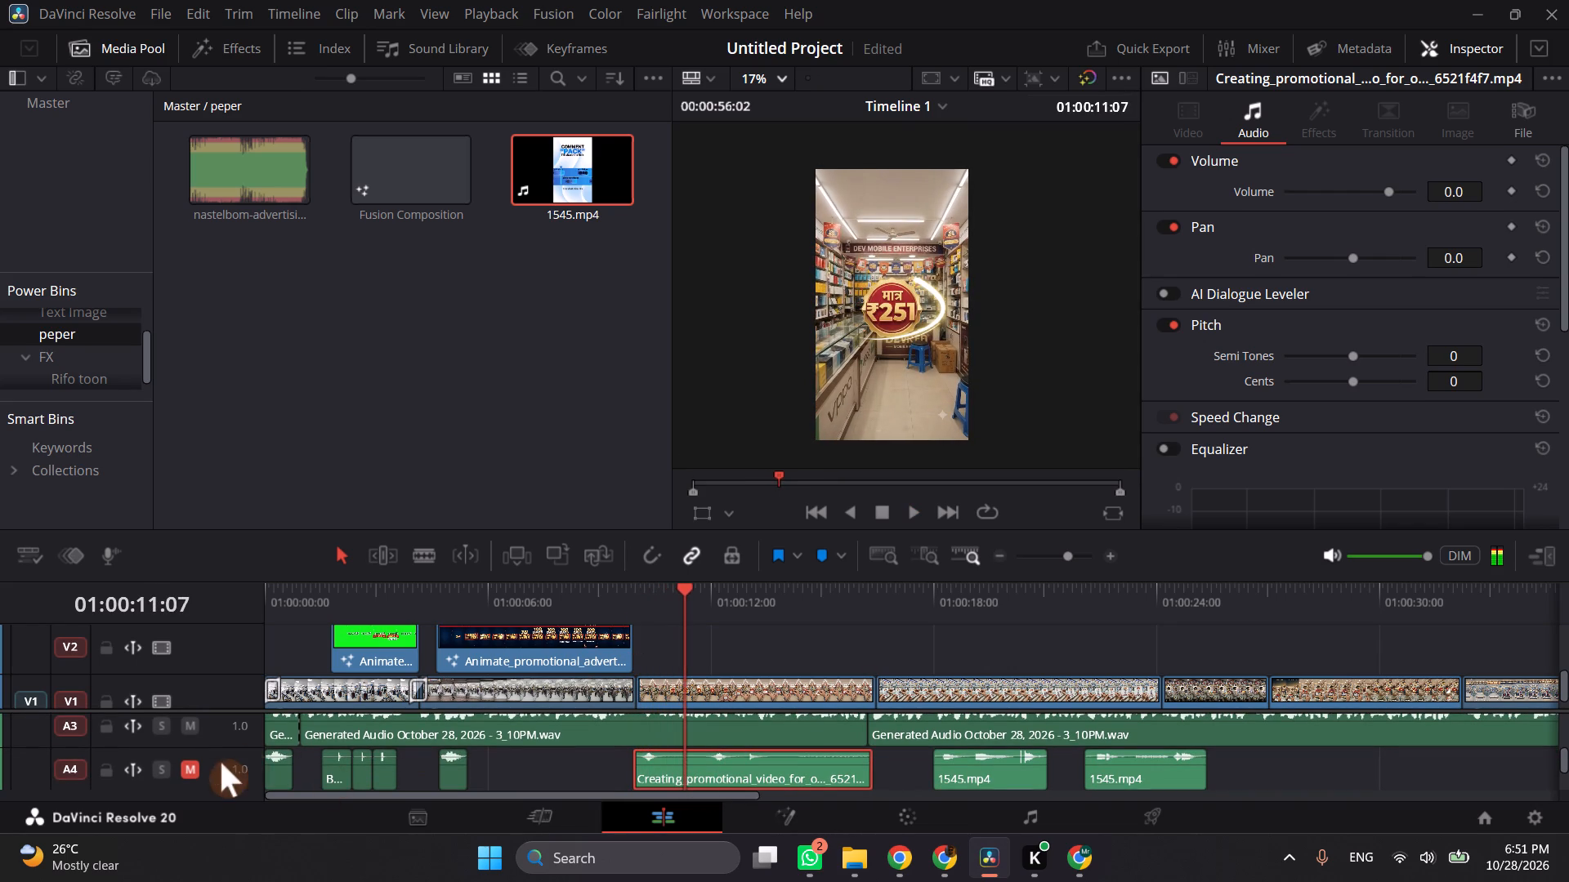
pyautogui.click(197, 769)
pyautogui.press('space')
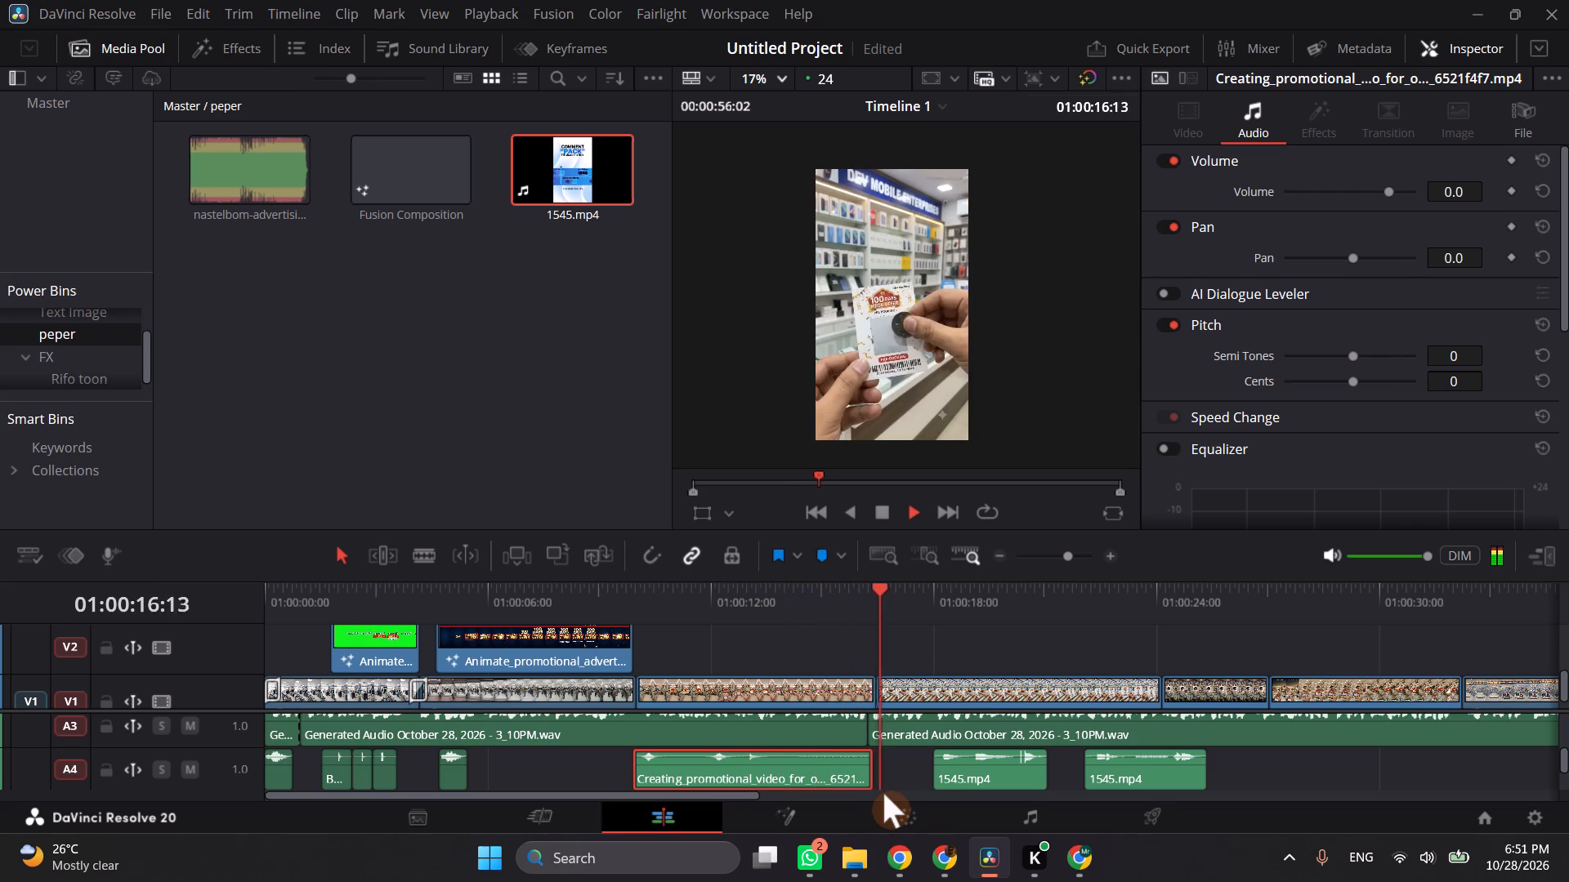
pyautogui.press('space')
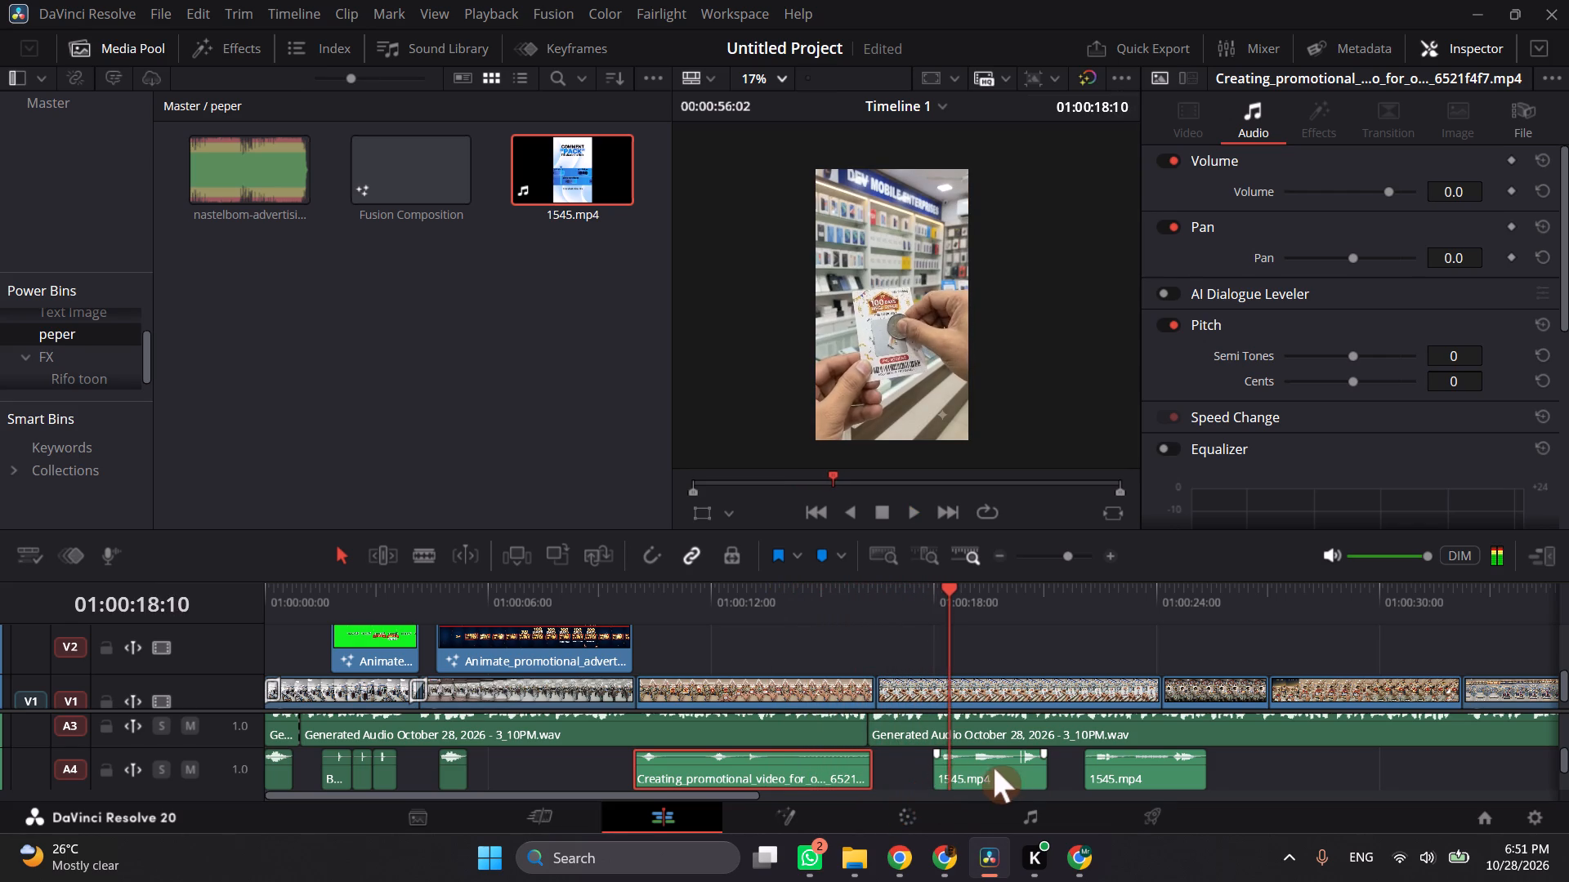
pyautogui.press('space')
pyautogui.press('space')
# Delete both remaining 1545.mp4 sounds from A4.
pyautogui.click(1000, 769)
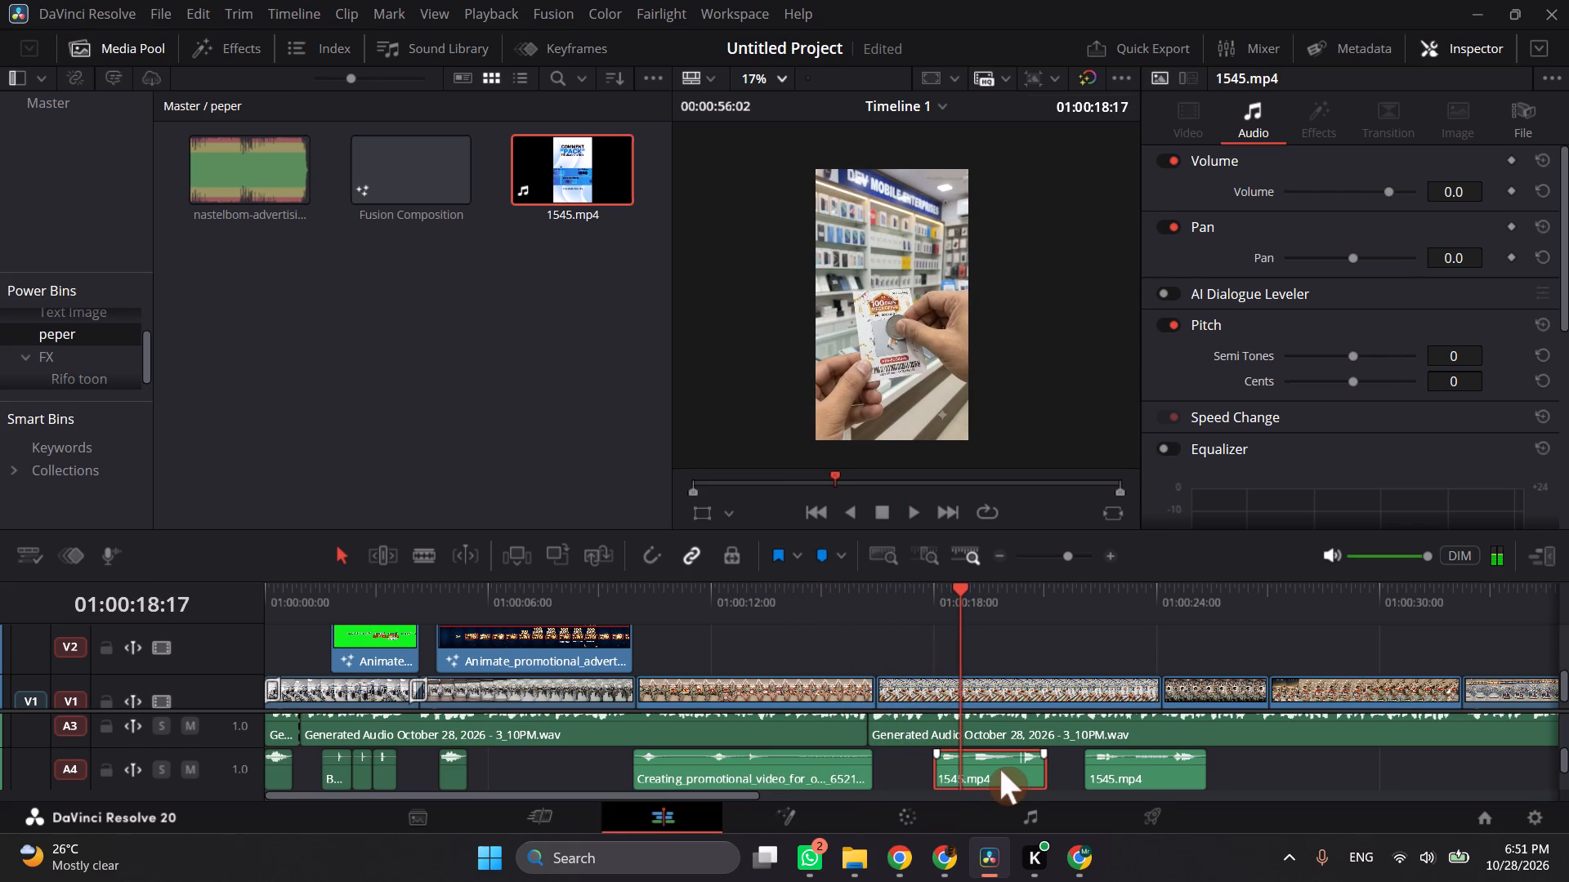
pyautogui.press('BackSpace')
pyautogui.click(1140, 770)
pyautogui.press('BackSpace')
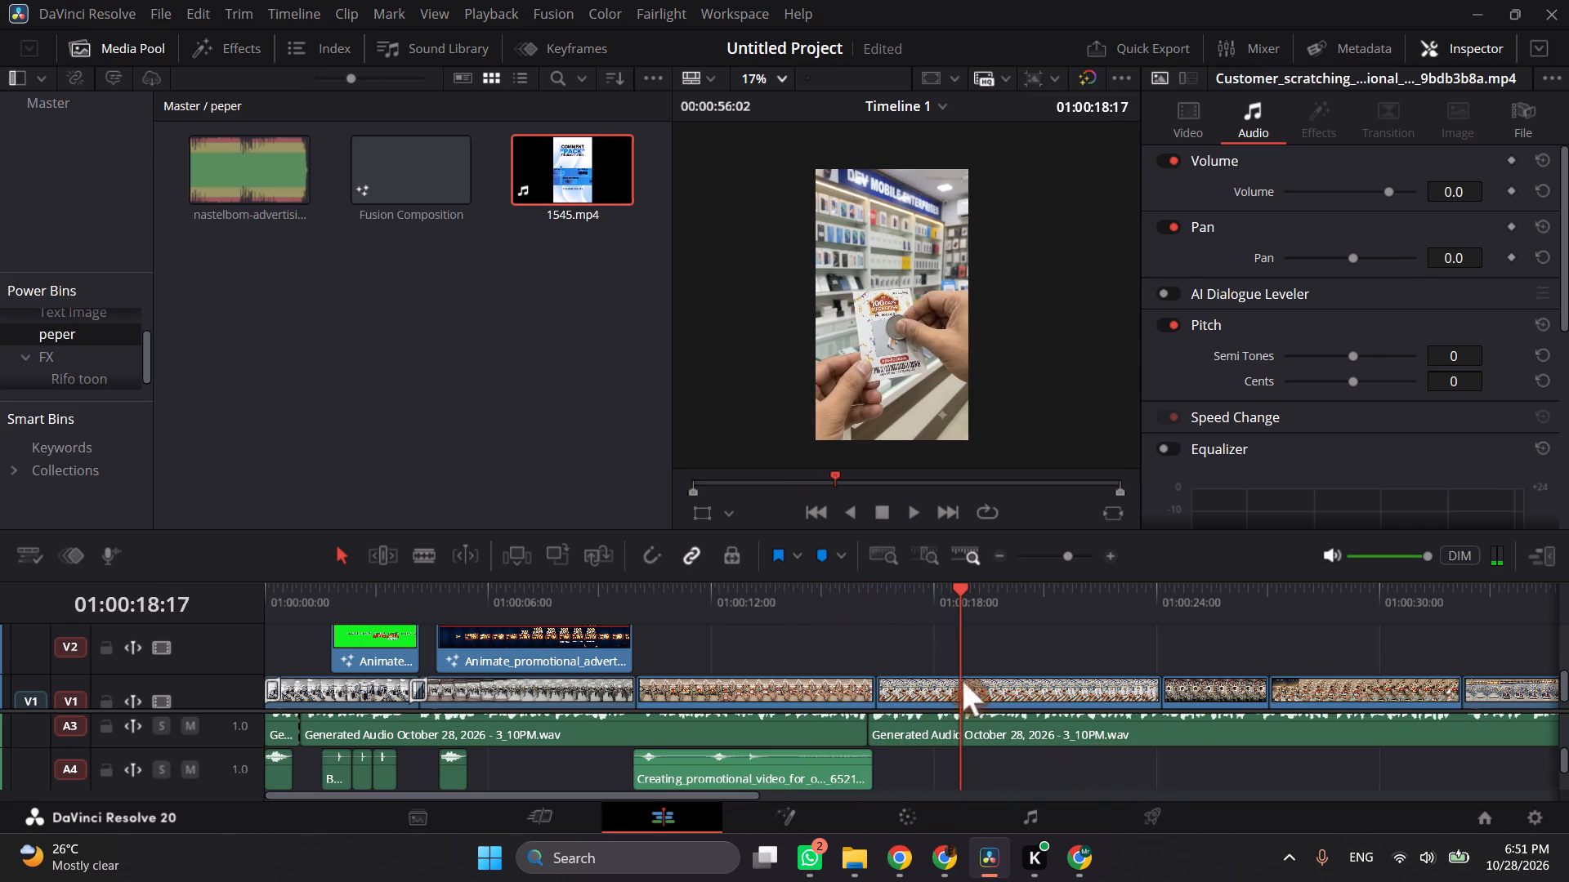
# Unlink the Customer_scratching_promotional clip's audio from its V1 picture and move it from A1 down to A4, directly beneath that picture.
pyautogui.click(878, 602)
pyautogui.press('space')
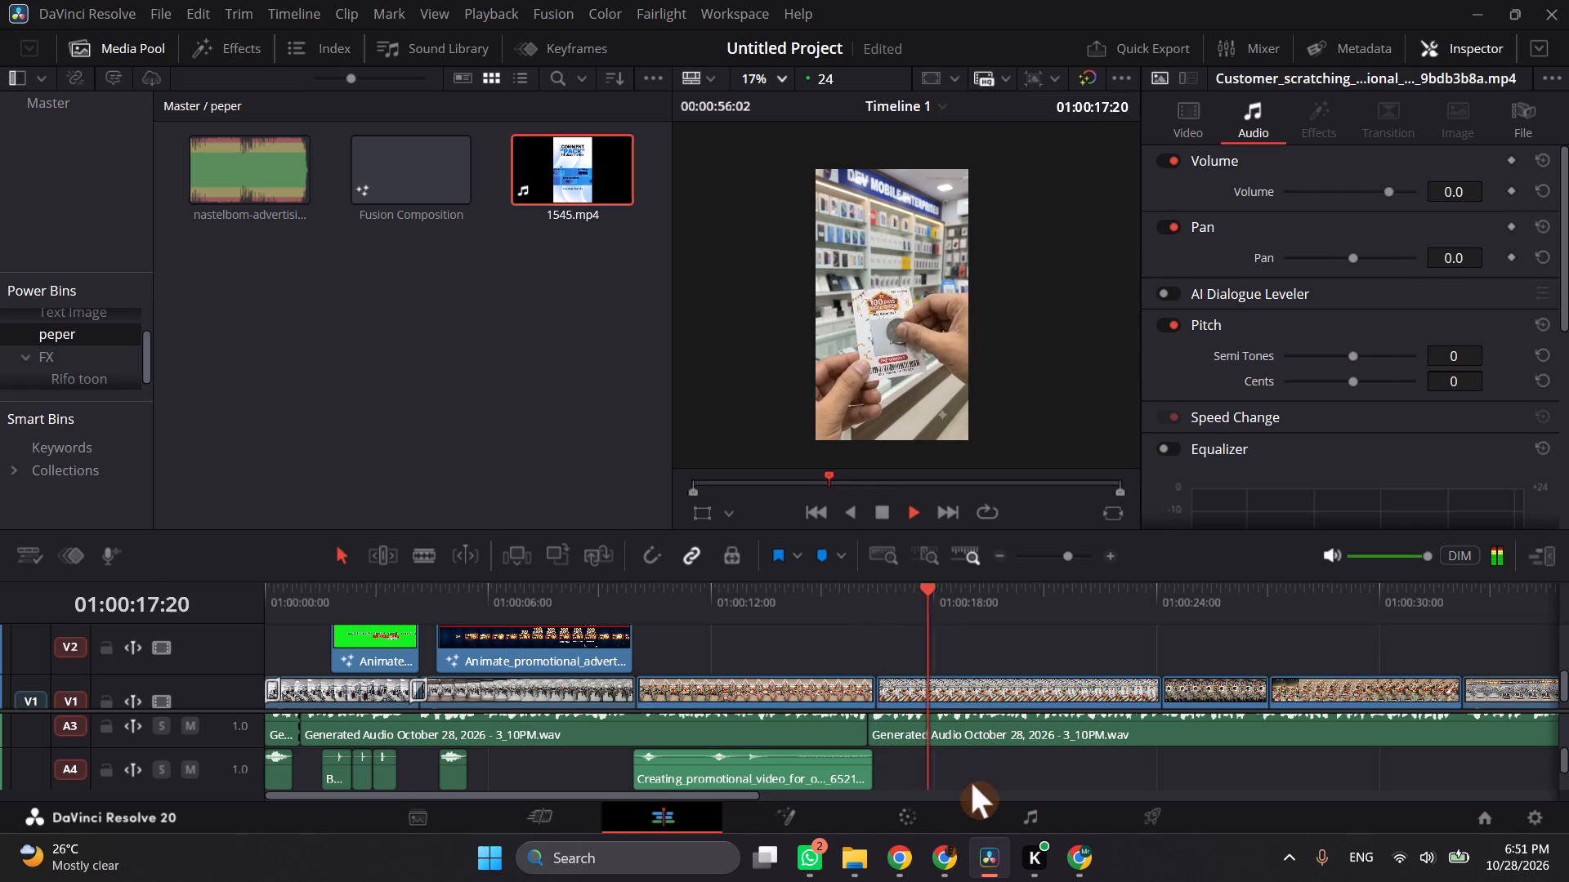
pyautogui.press('space')
pyautogui.scroll(1, 940, 776)
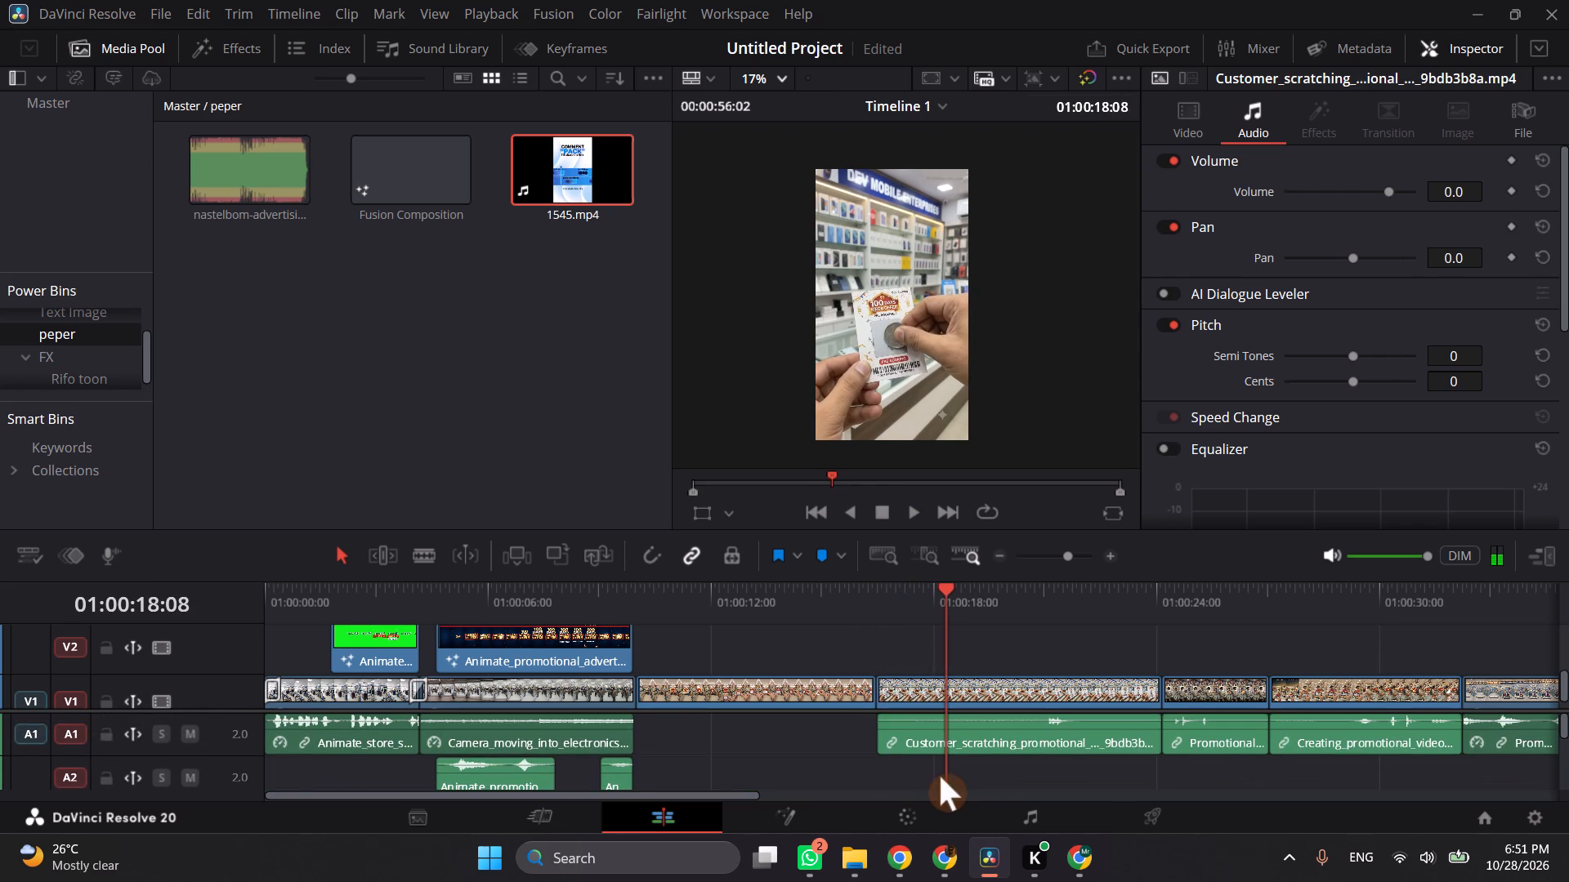
pyautogui.scroll(1, 940, 776)
pyautogui.click(956, 733)
pyautogui.rightClick(983, 724)
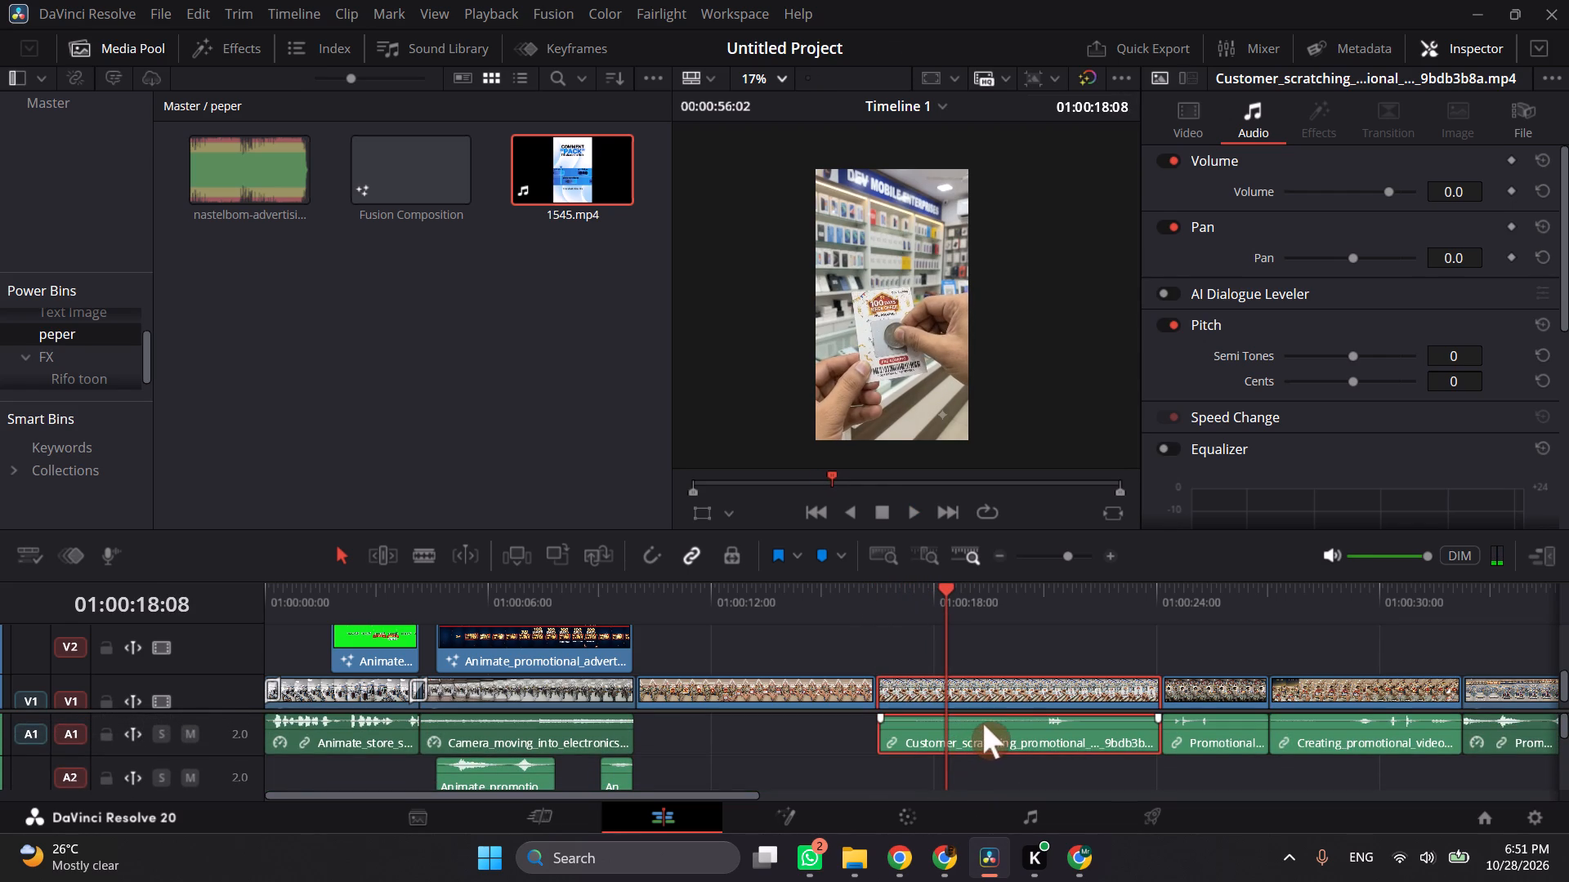
pyautogui.click(1022, 707)
pyautogui.click(1006, 772)
pyautogui.click(1008, 738)
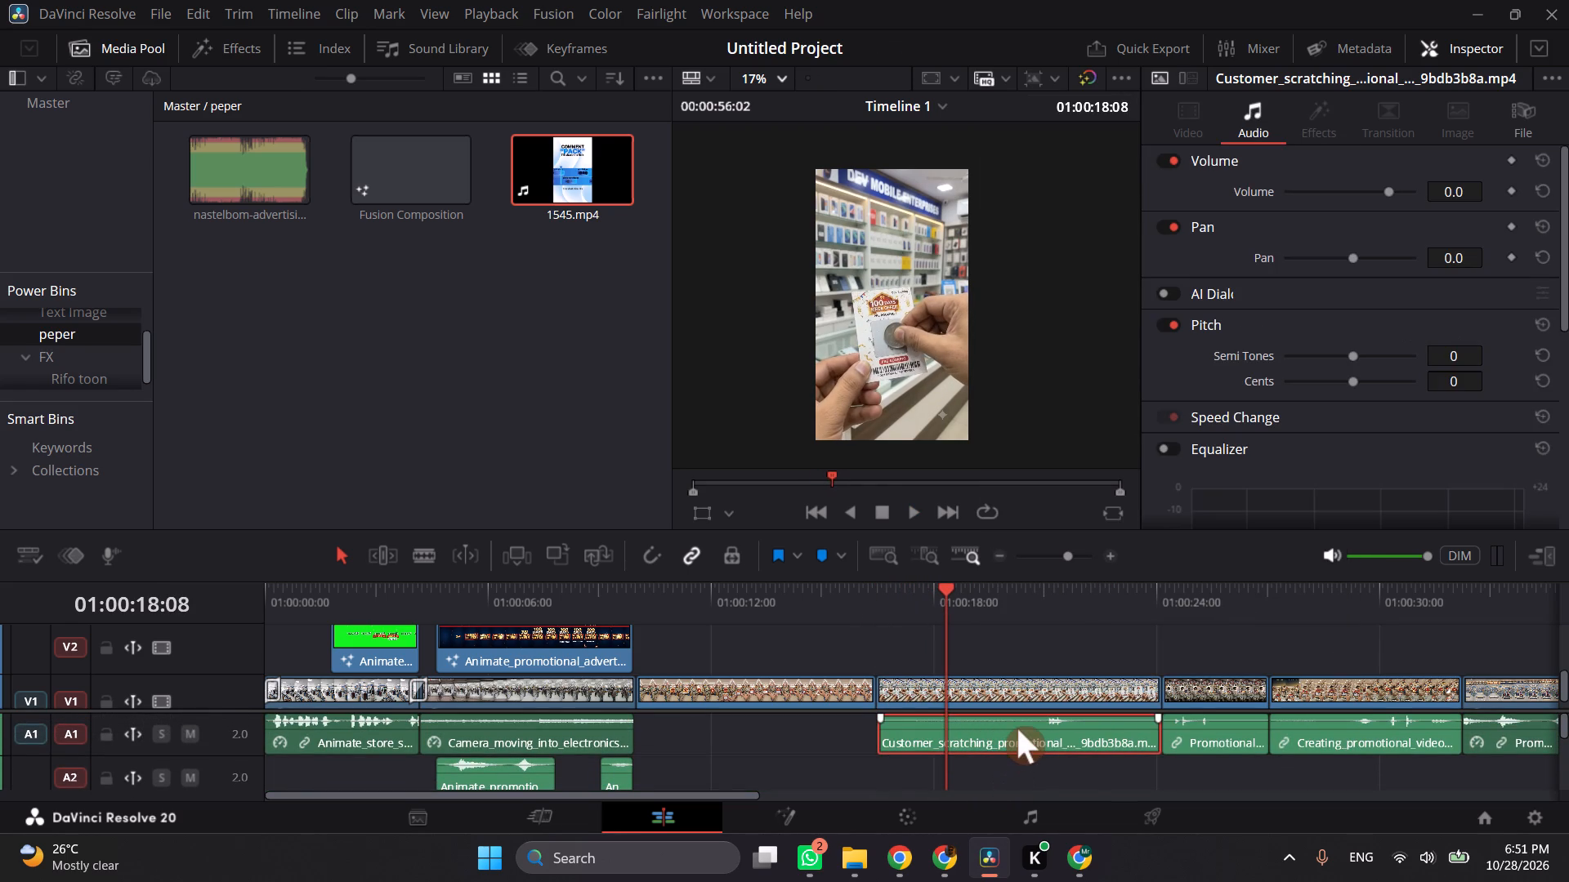
pyautogui.click(1017, 728)
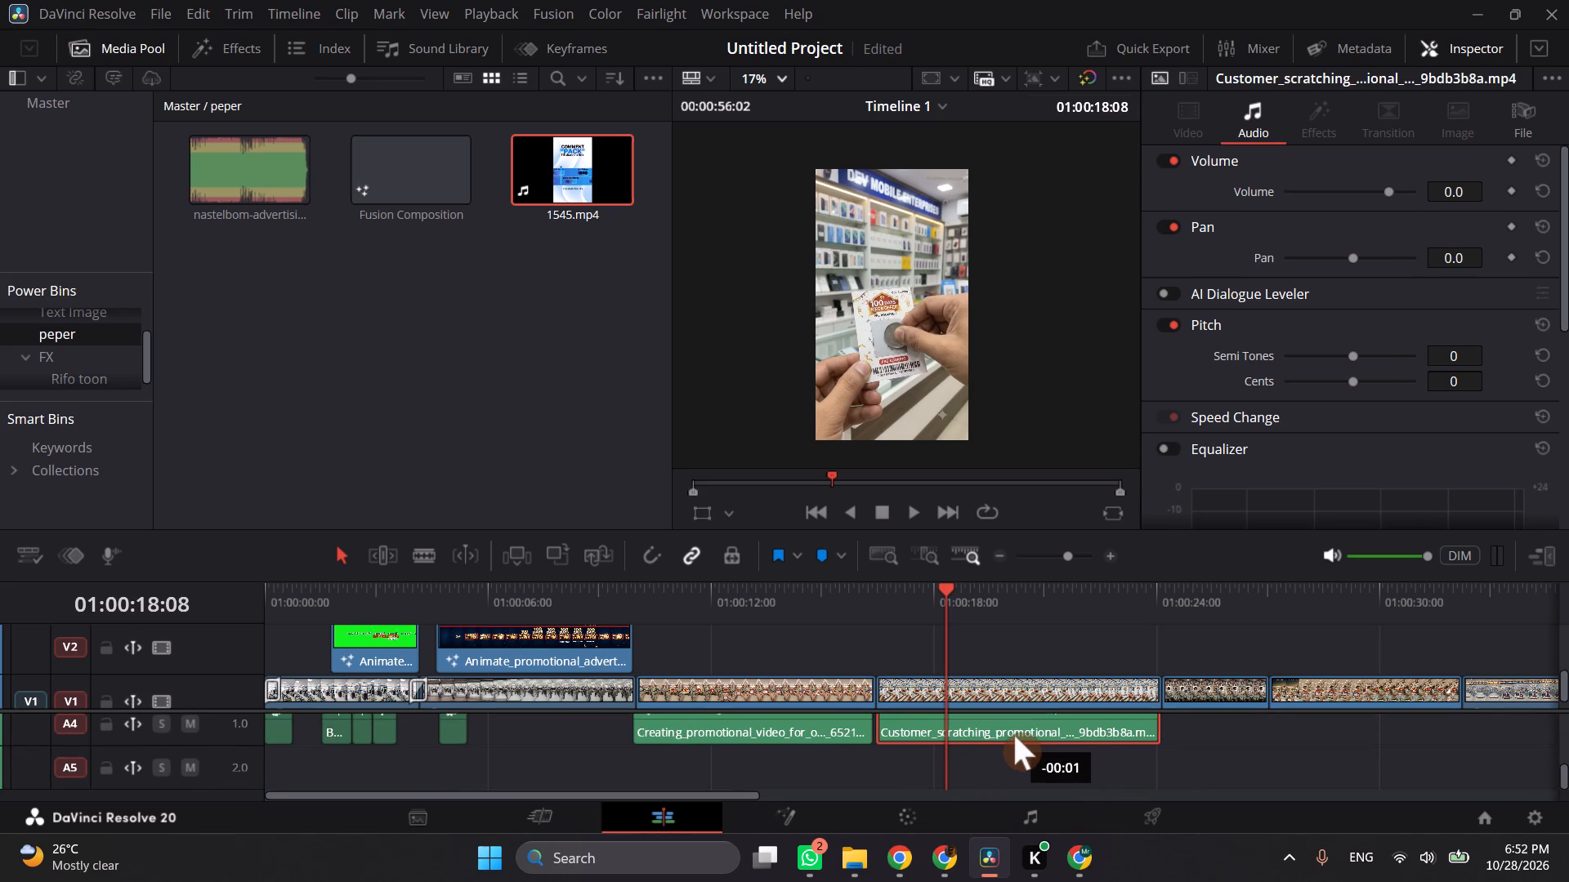
# Play back from just before the Customer_scratching_promotional clip to 01:00:25:23 to check its relocated audio.
pyautogui.click(875, 579)
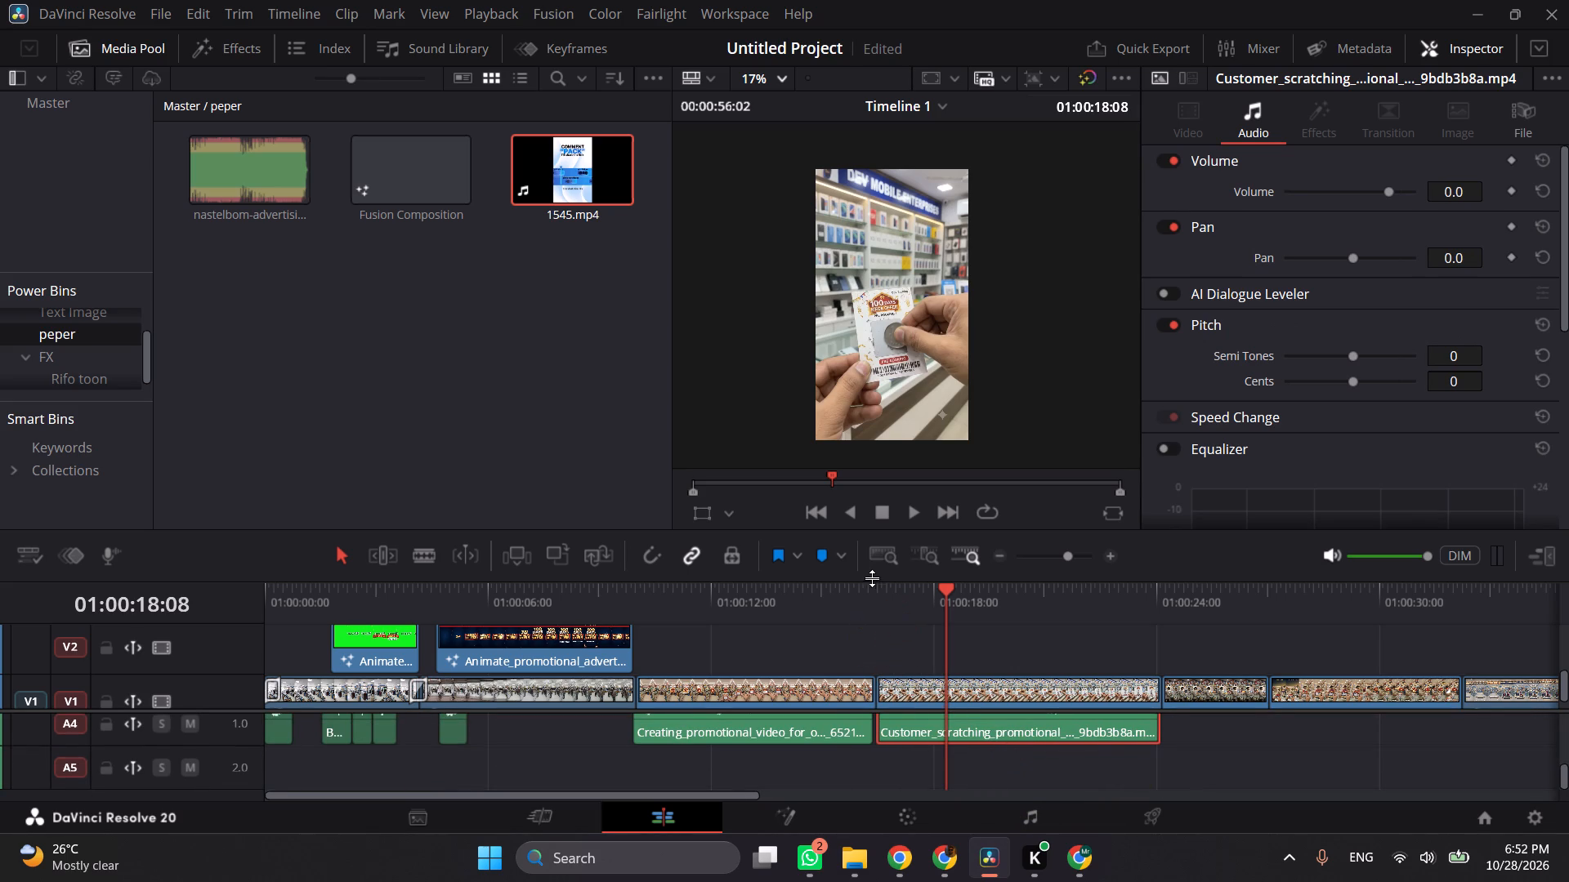
pyautogui.click(867, 592)
pyautogui.press('space')
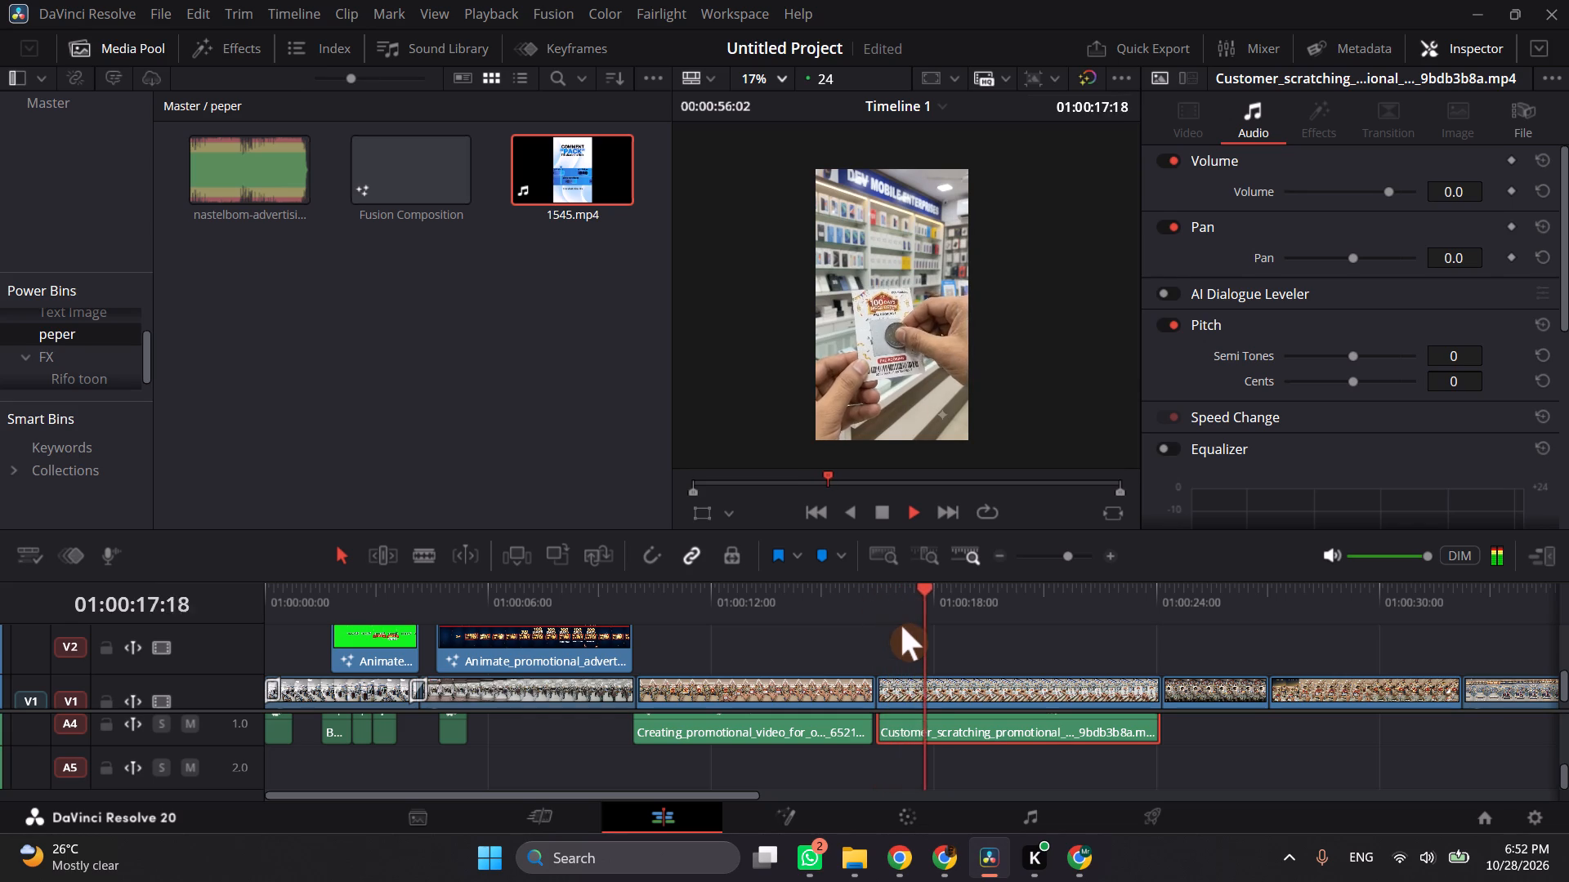
pyautogui.click(878, 624)
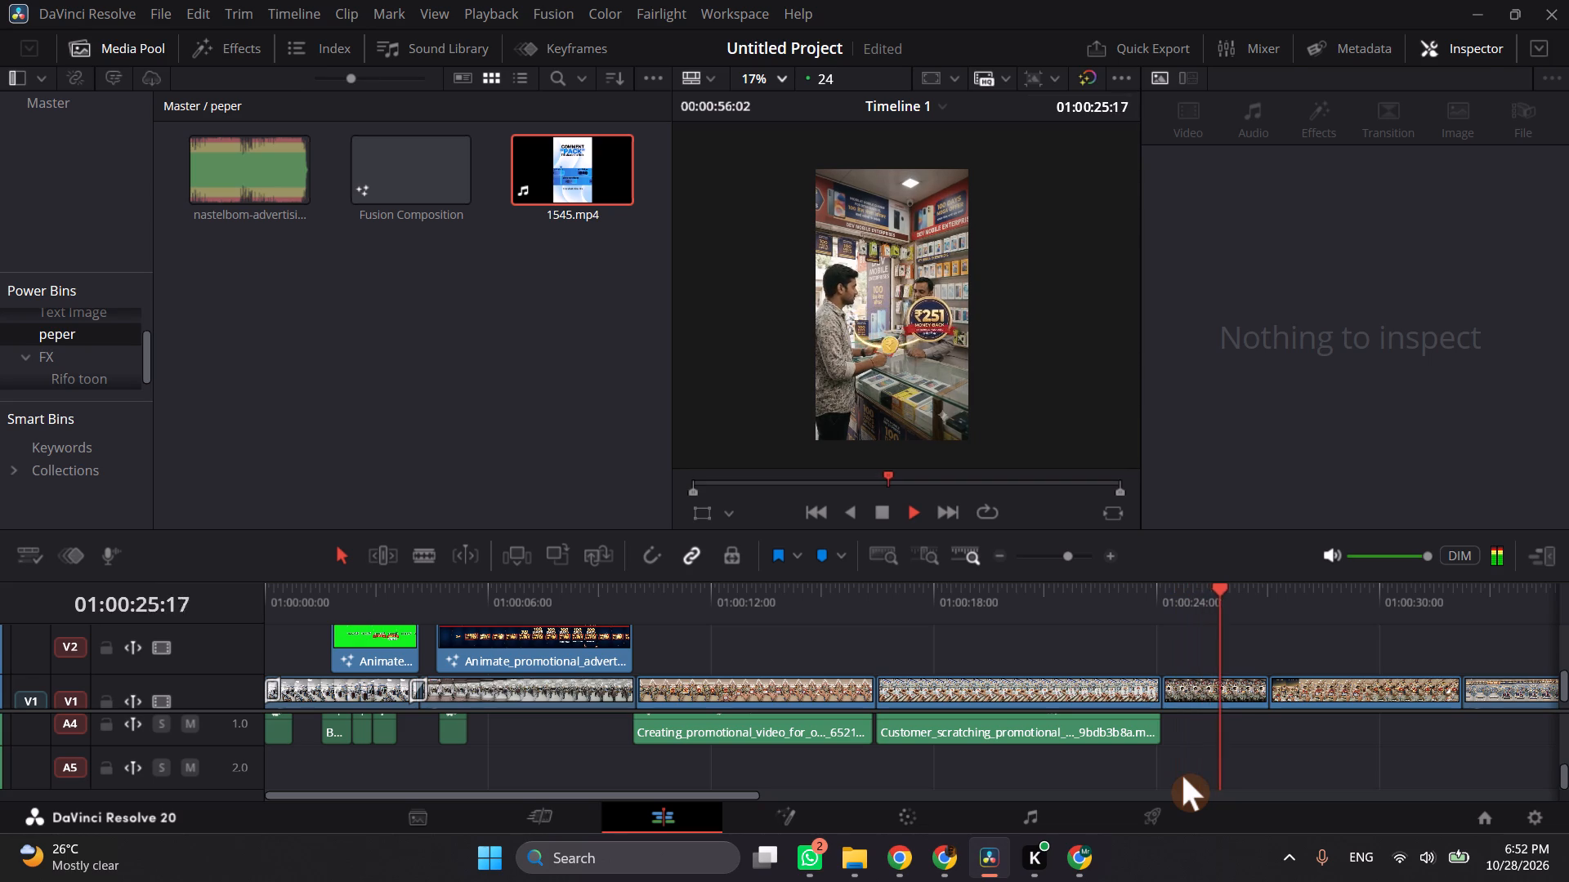
pyautogui.press('space')
pyautogui.scroll(1, 1206, 768)
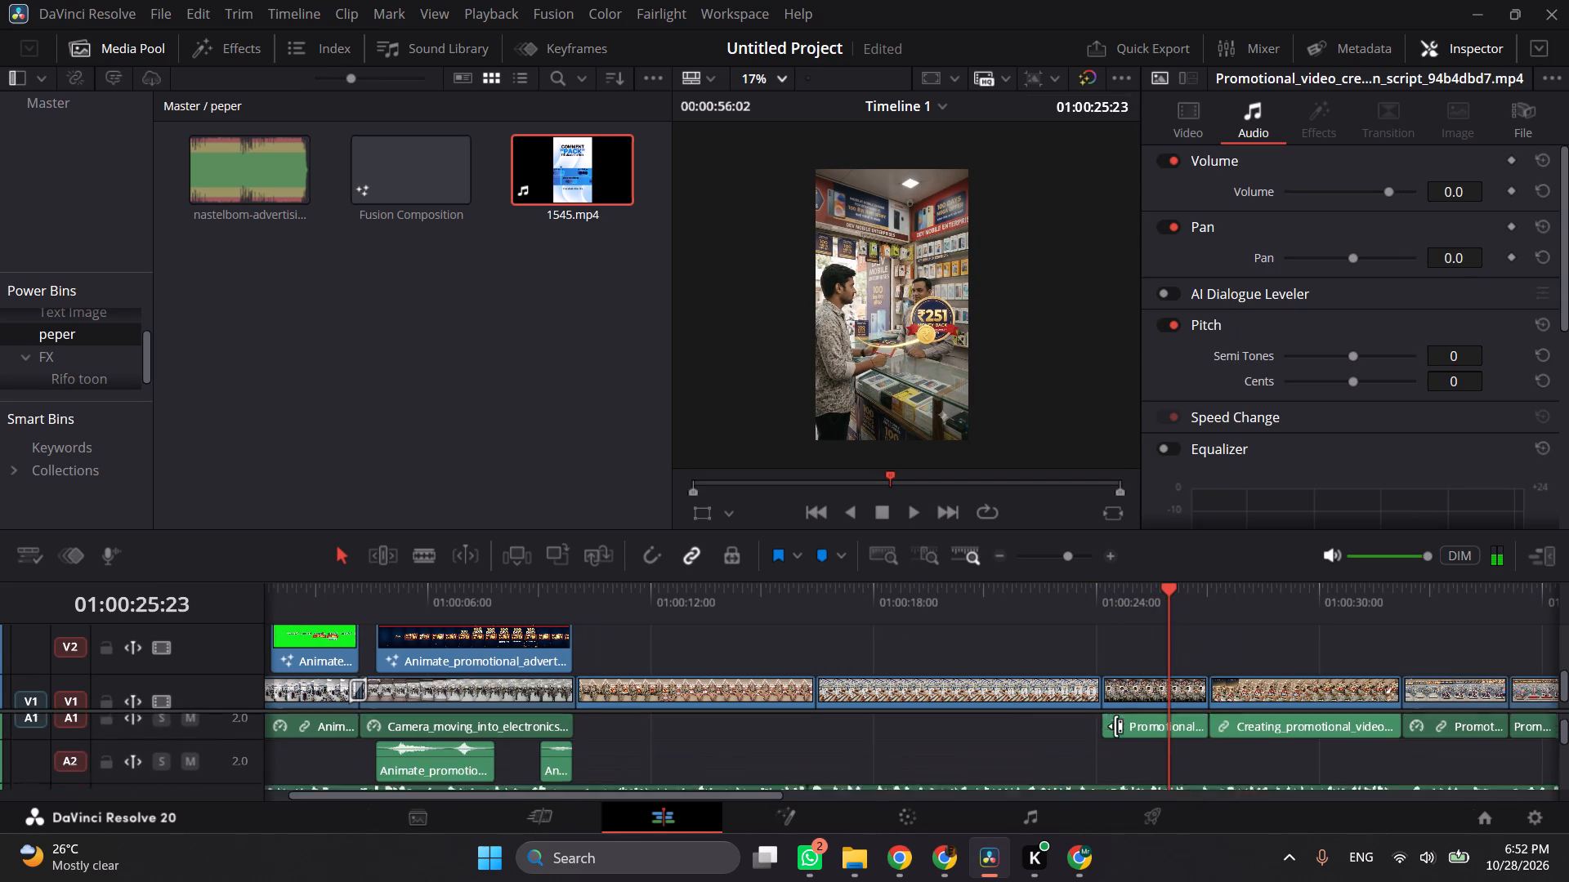
pyautogui.scroll(1, 1115, 726)
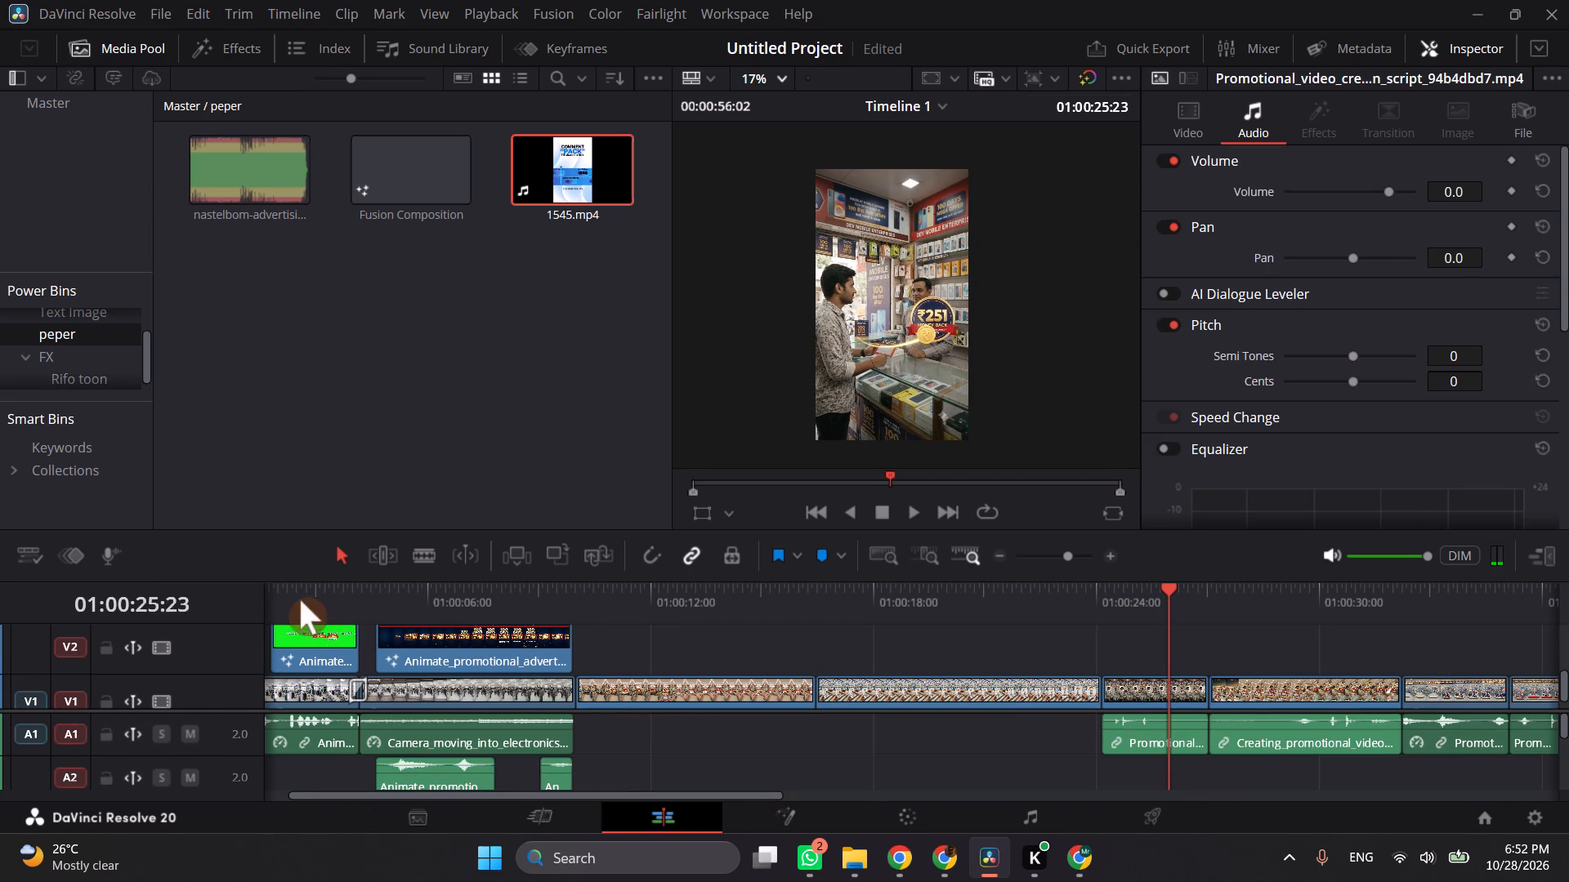
# Listen to the opening from 01:00:00:00, unlink the Animate_store_showroom clip's audio from its V1 picture, and delete it from A1.
pyautogui.moveTo(296, 598); pyautogui.dragTo(254, 602)
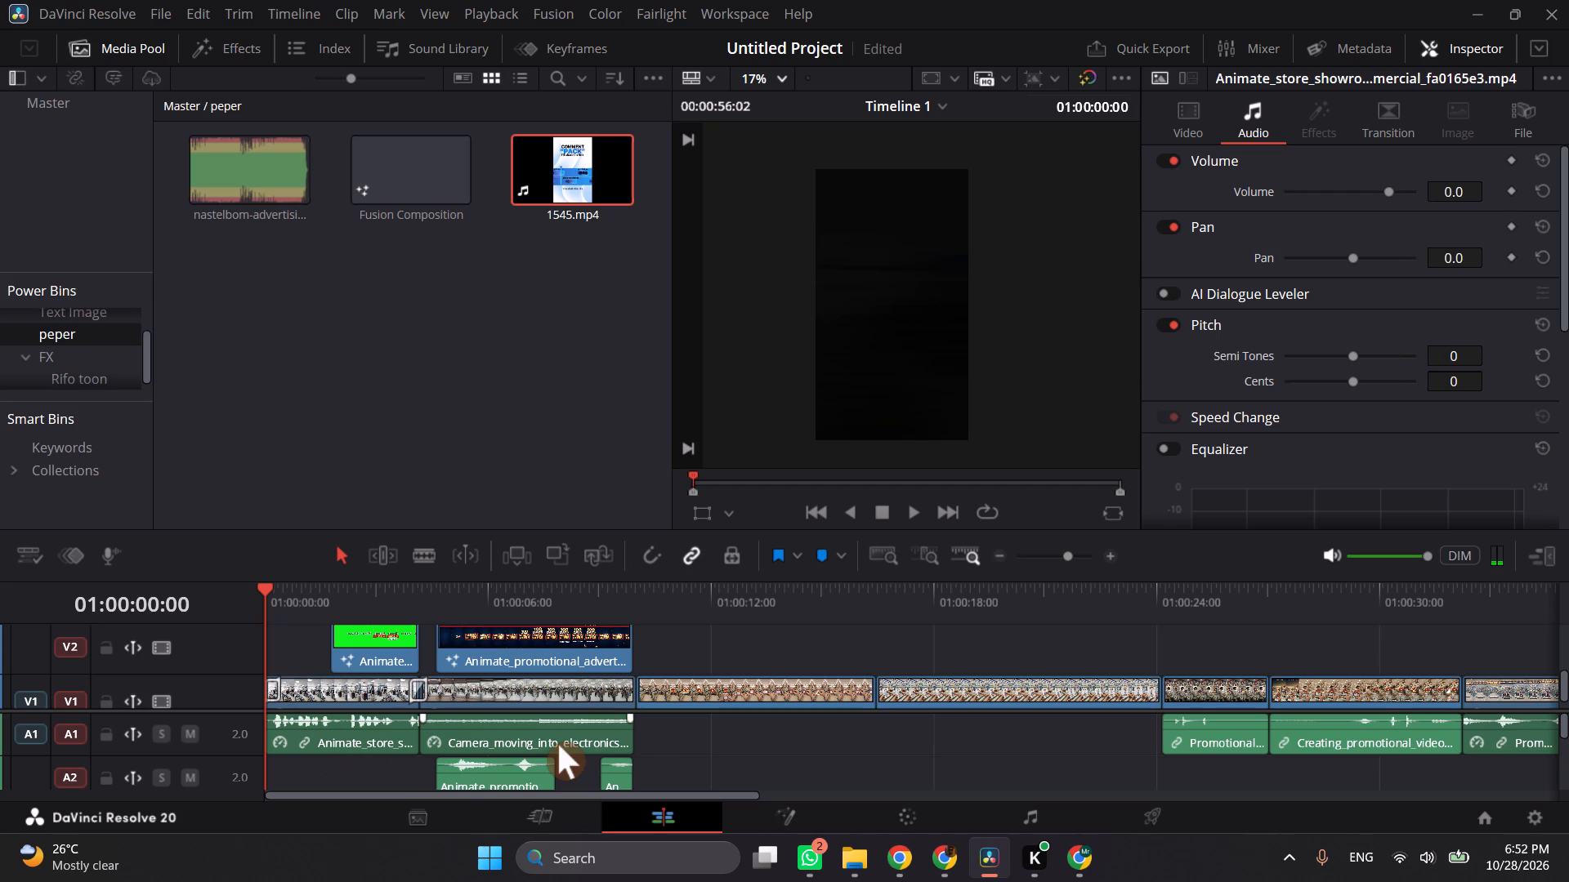
pyautogui.scroll(-1, 558, 744)
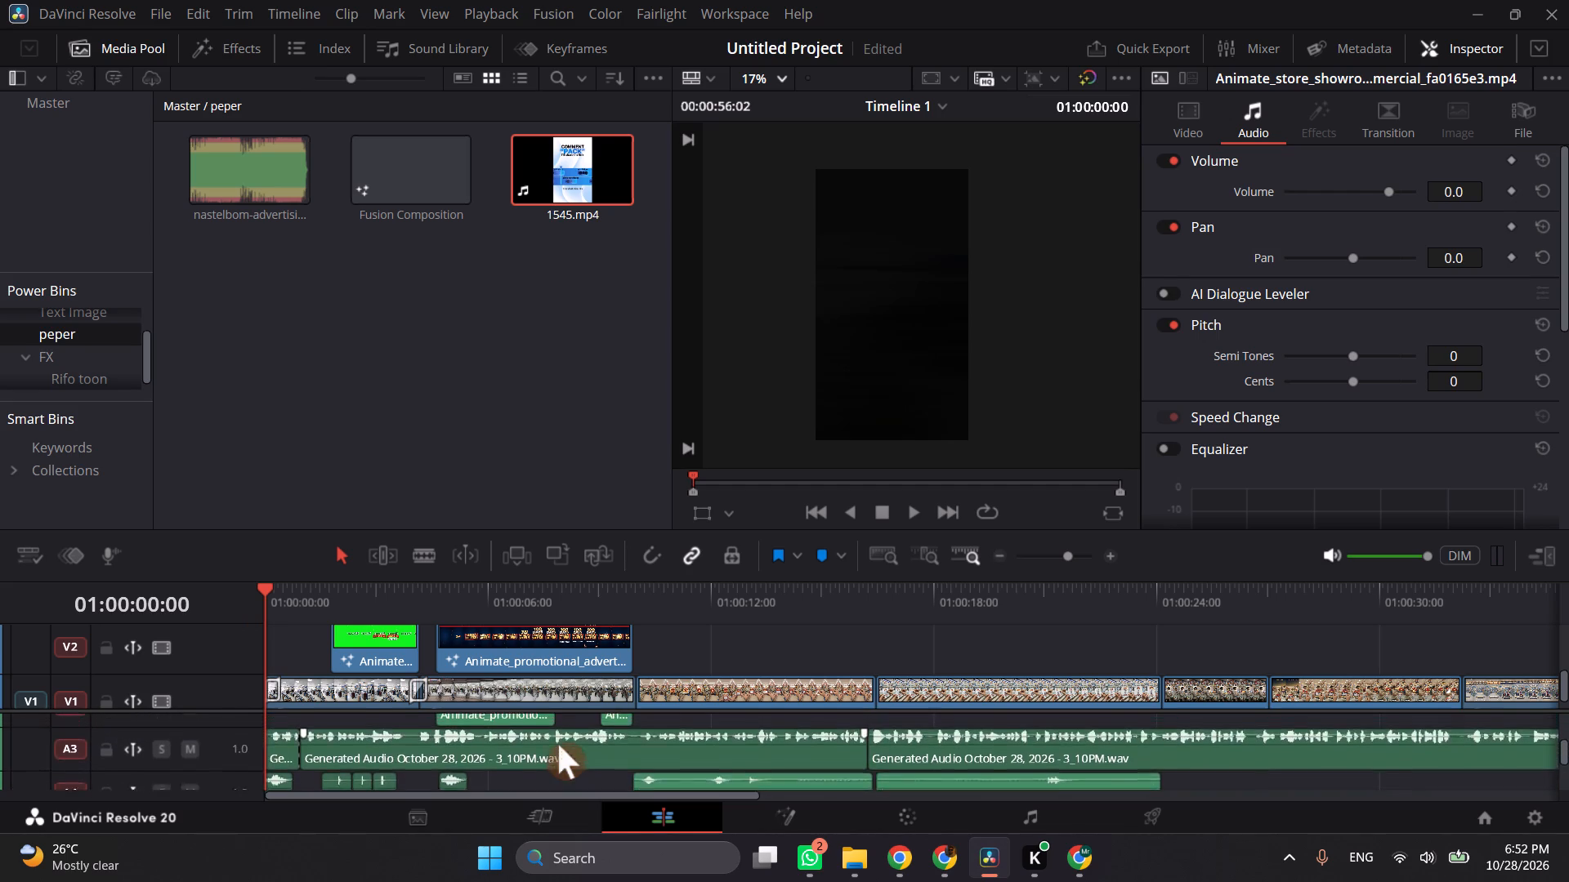
pyautogui.scroll(-1, 558, 744)
pyautogui.press('space')
pyautogui.press('space')
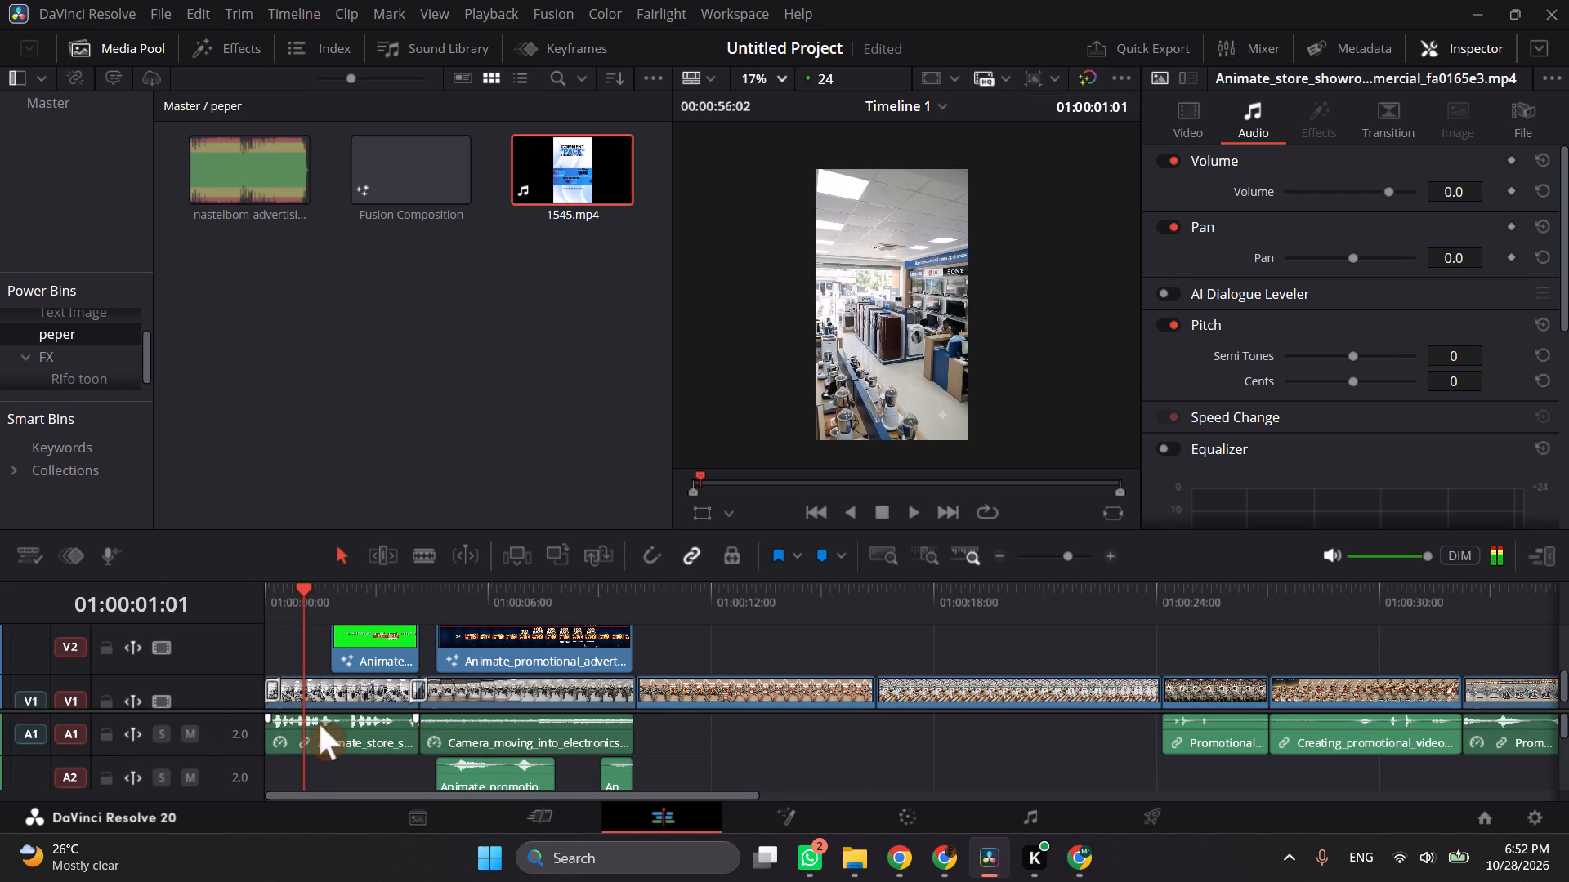
pyautogui.click(320, 724)
pyautogui.rightClick(320, 724)
pyautogui.click(396, 717)
pyautogui.click(372, 764)
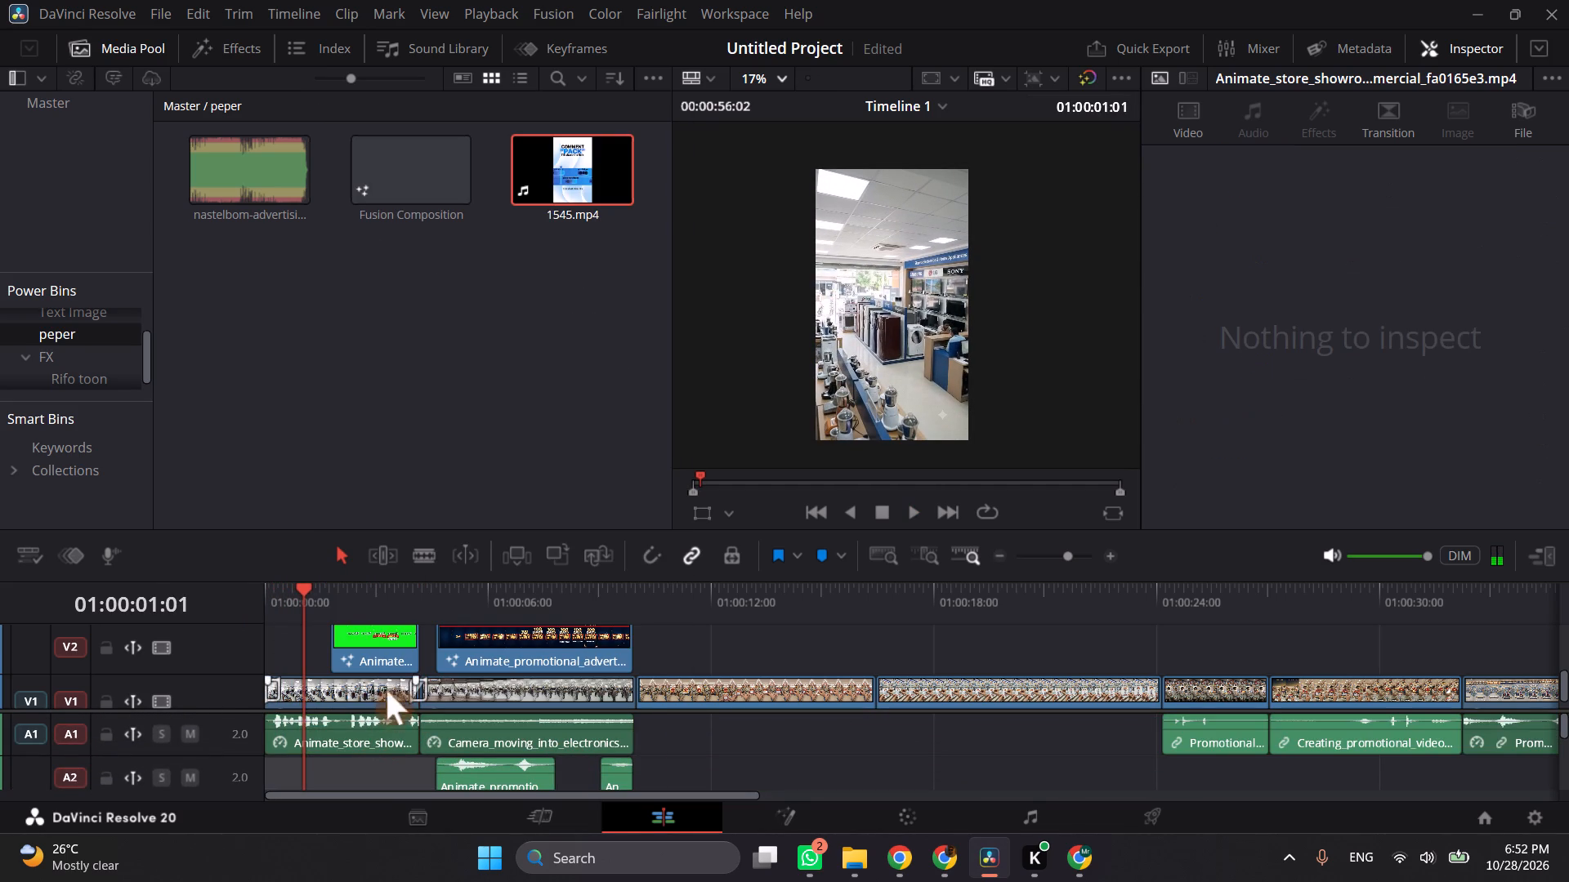
pyautogui.click(394, 606)
pyautogui.press('space')
pyautogui.press('space')
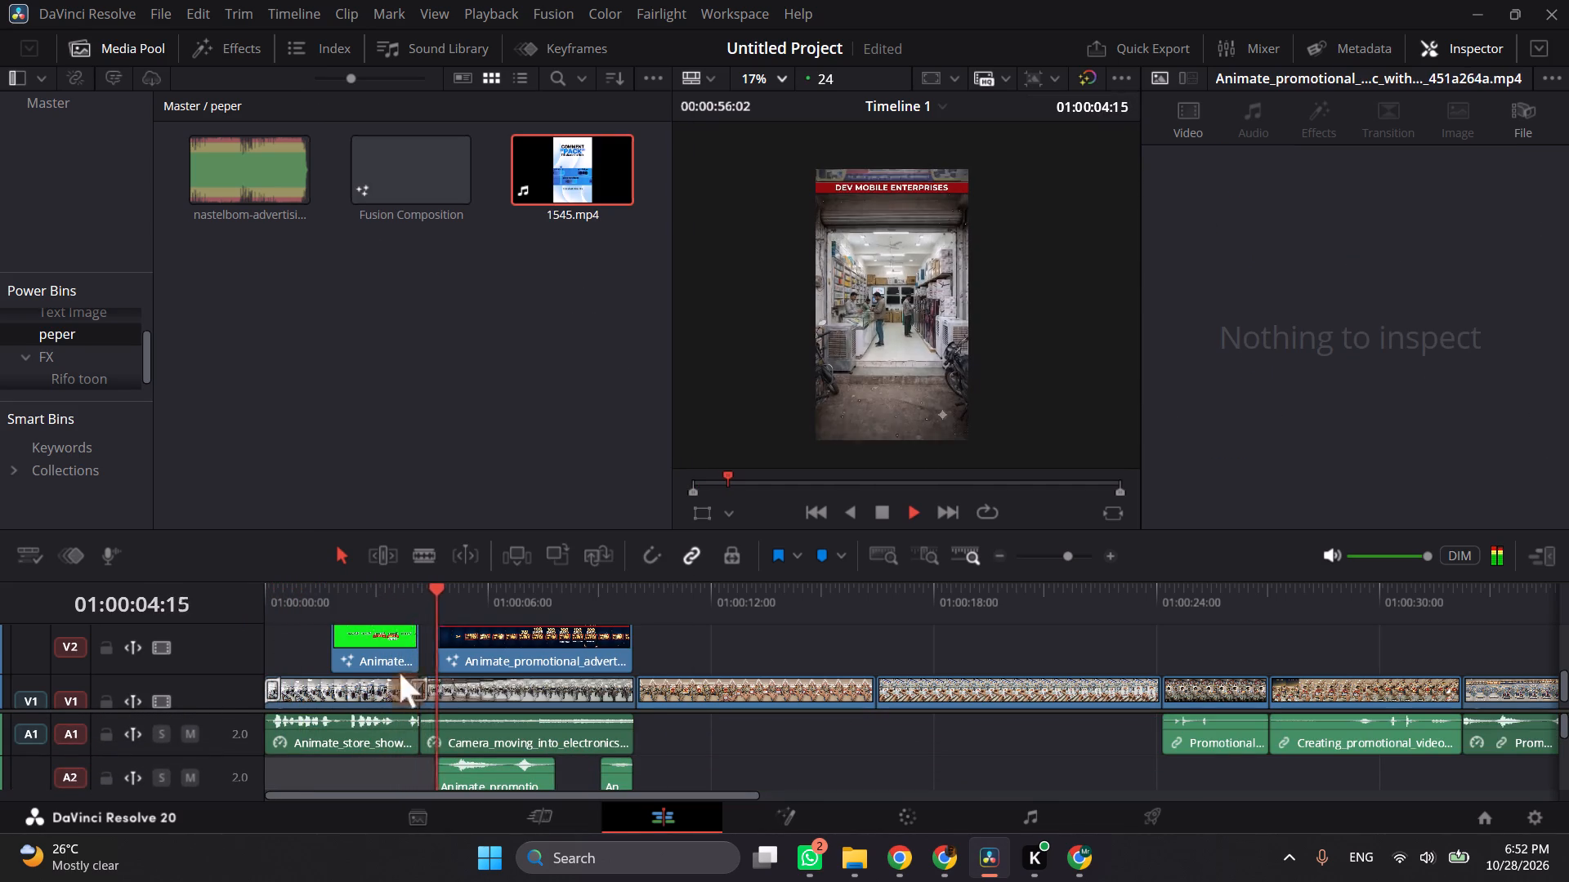
pyautogui.click(387, 740)
pyautogui.press('BackSpace')
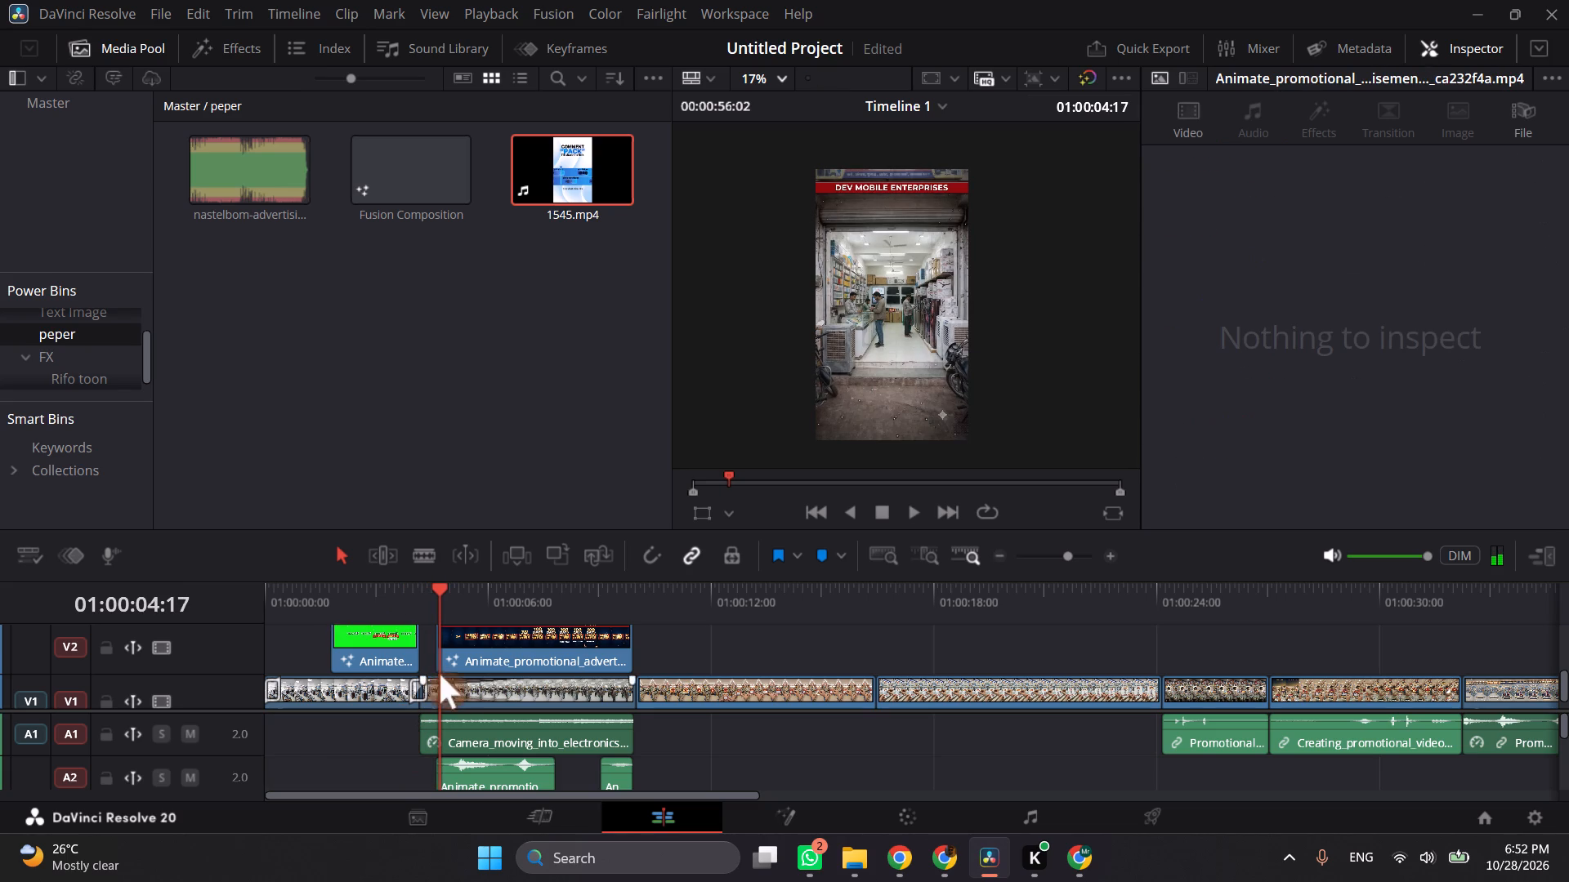
# Play back the 100 Days Mega Offer section from about 01:00:04 to 01:00:10:07 repeatedly to judge its A1 and A2 audio.
pyautogui.press('space')
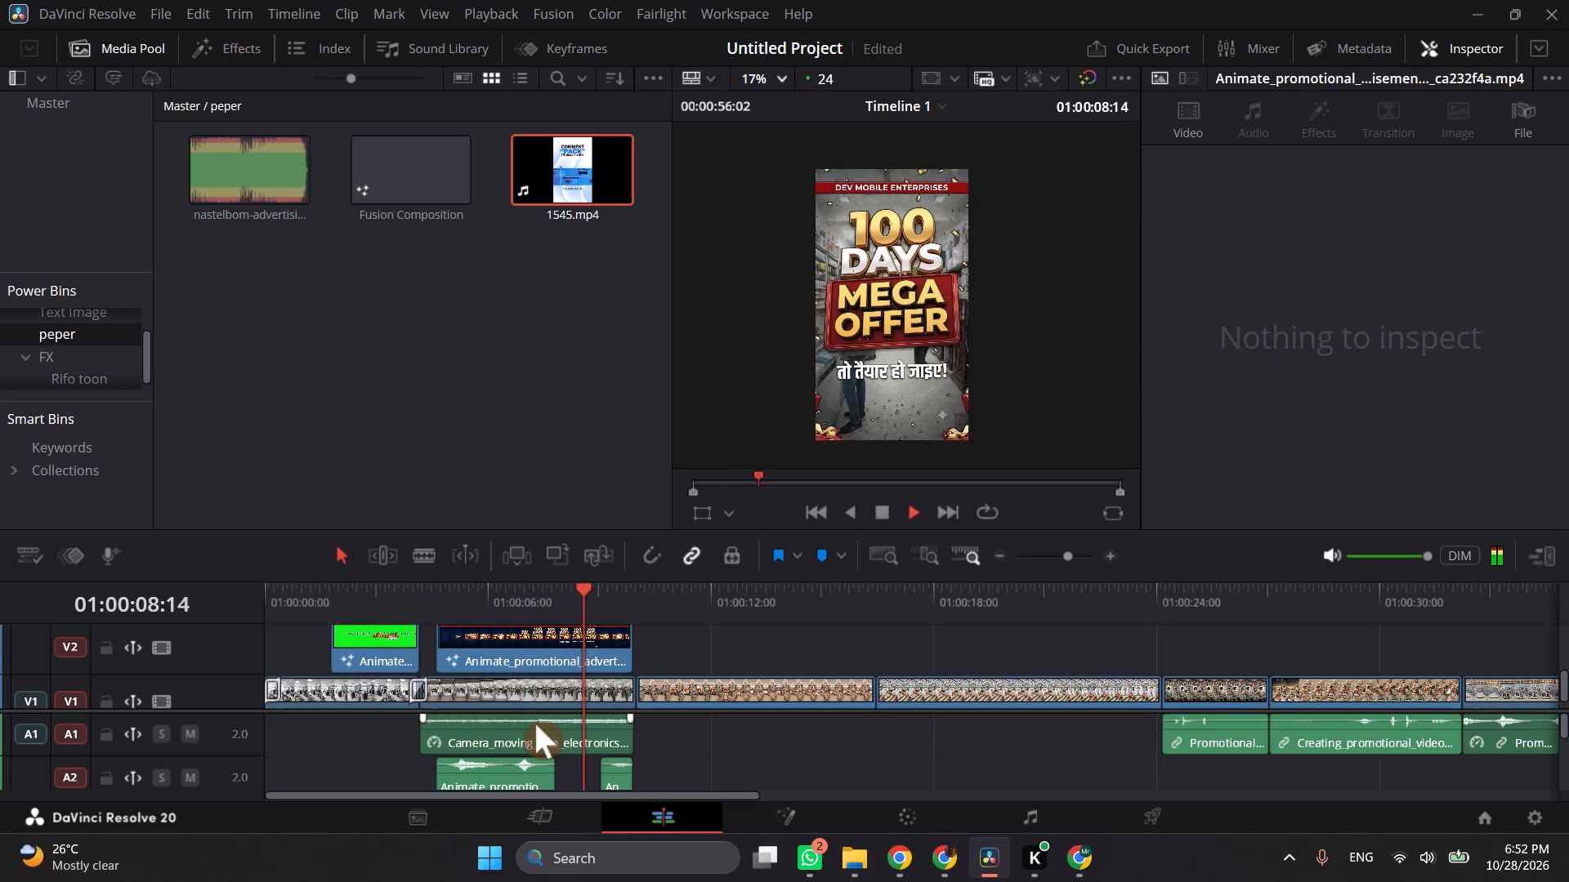
pyautogui.press('space')
pyautogui.click(428, 599)
pyautogui.press('space')
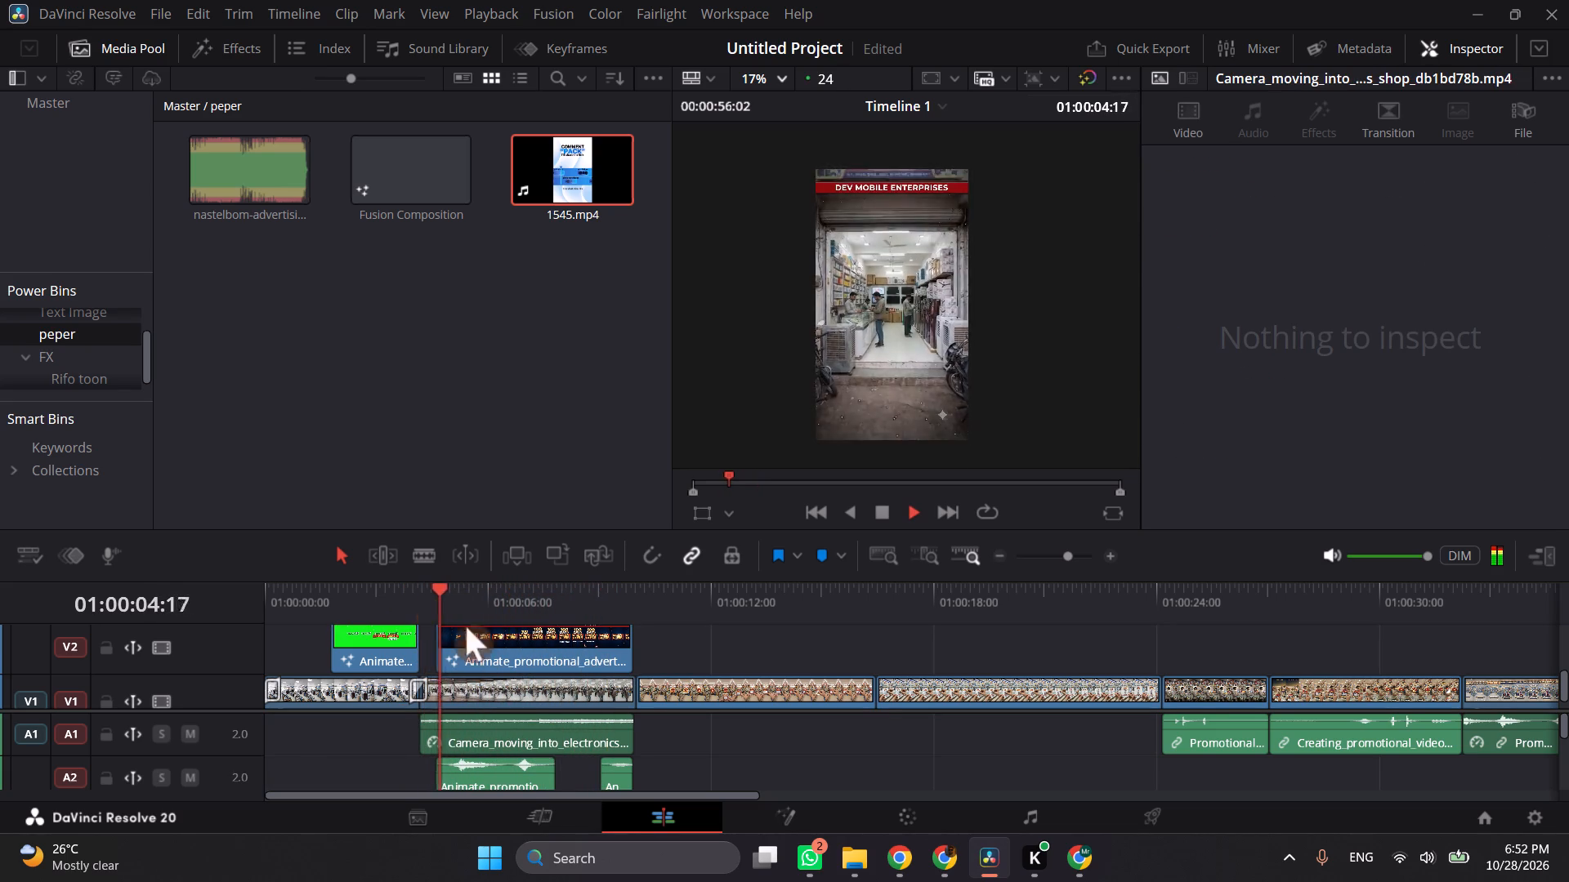
pyautogui.press('space')
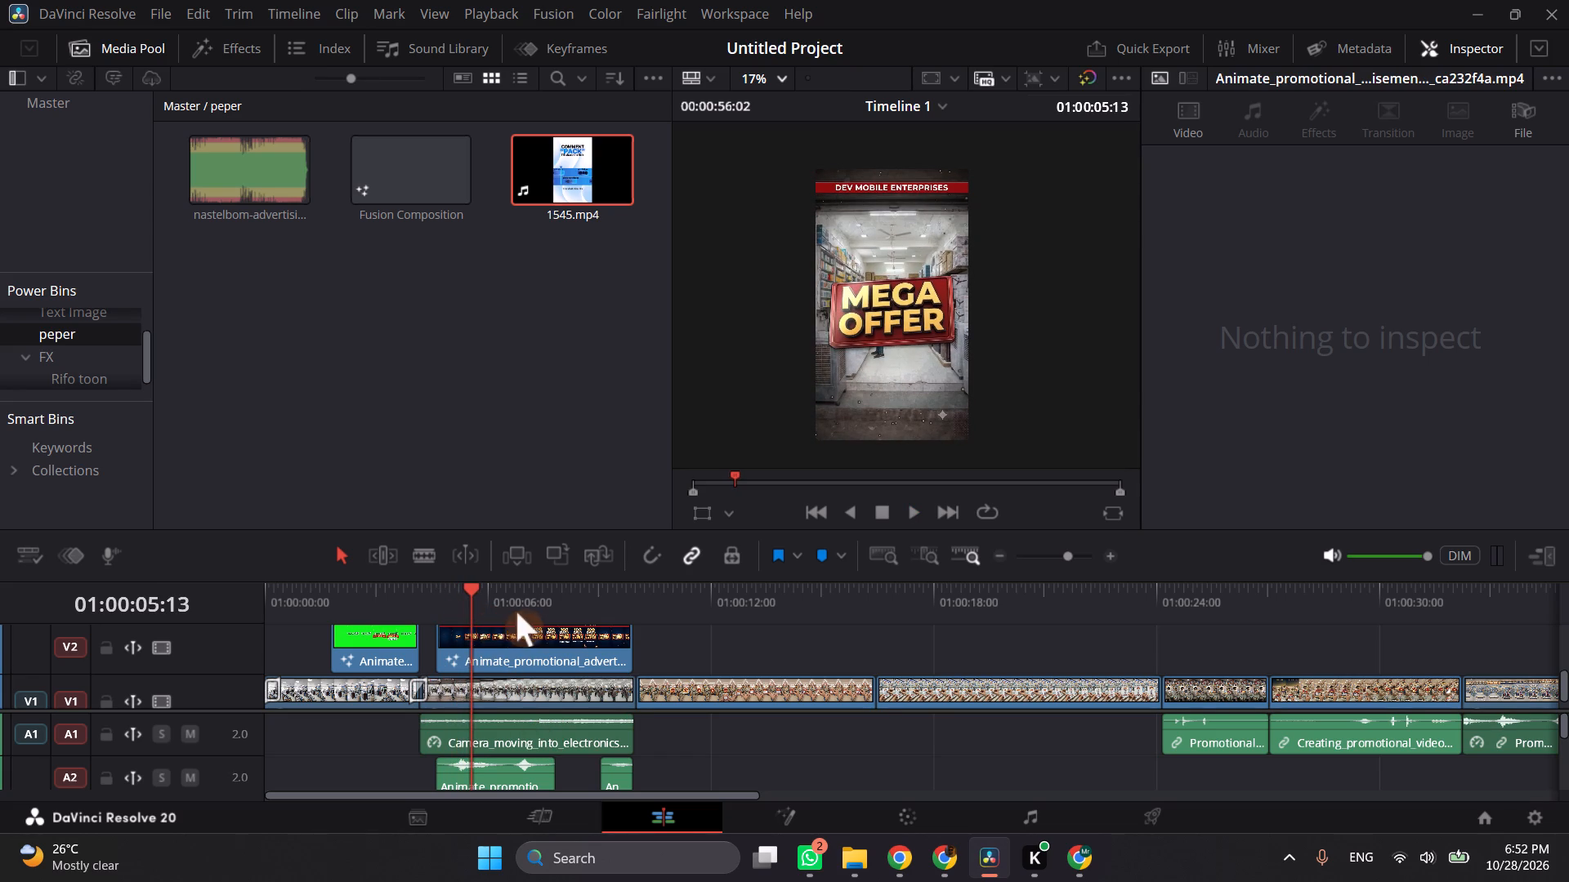
pyautogui.click(438, 605)
pyautogui.click(418, 605)
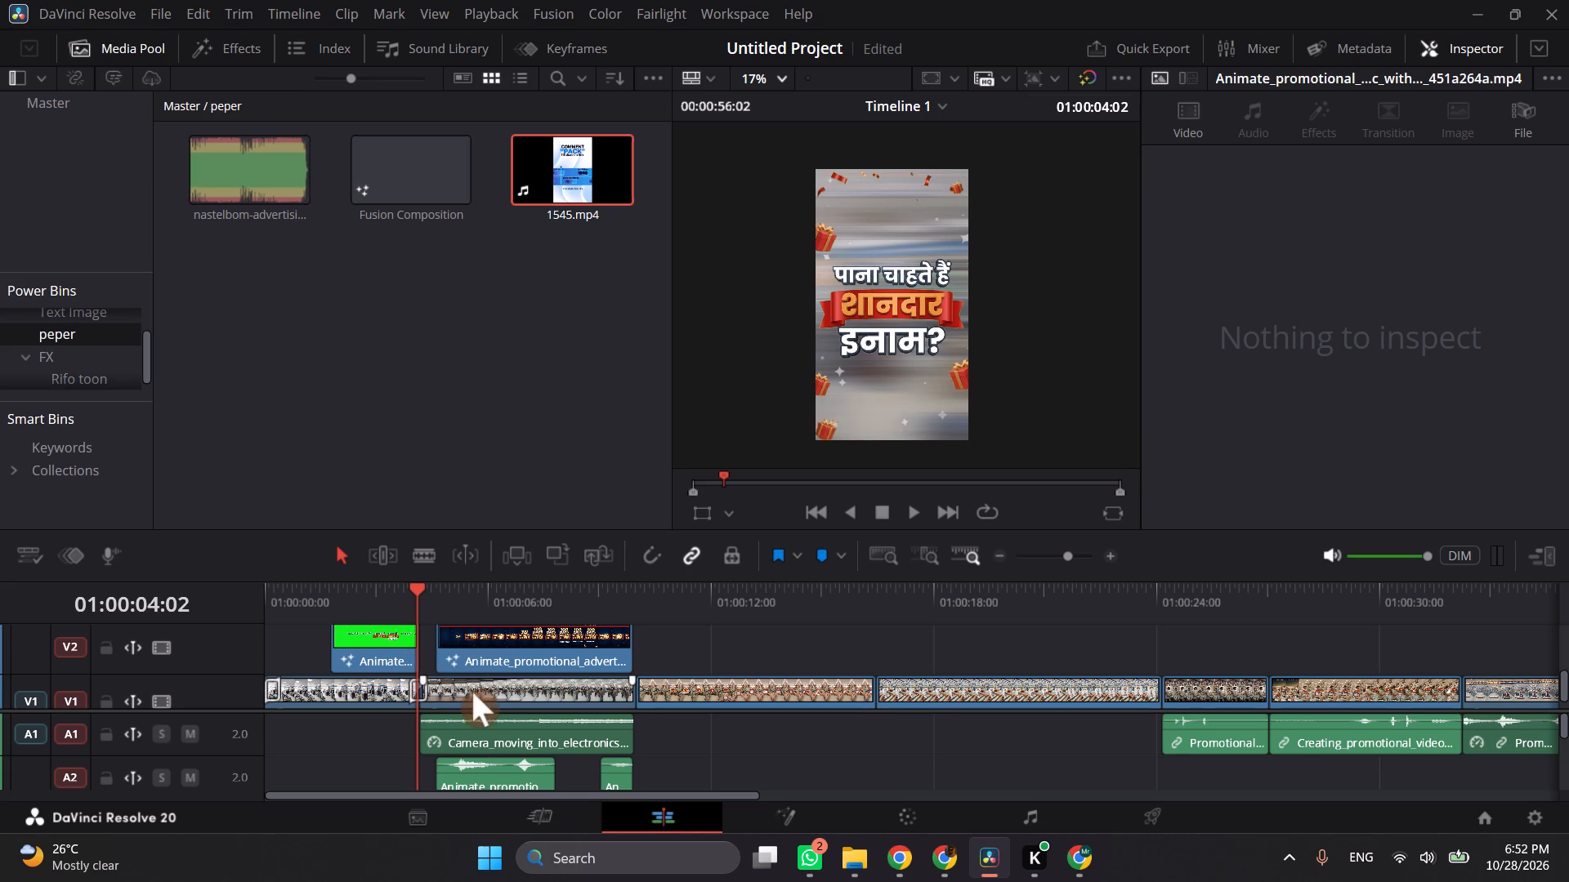
pyautogui.press('space')
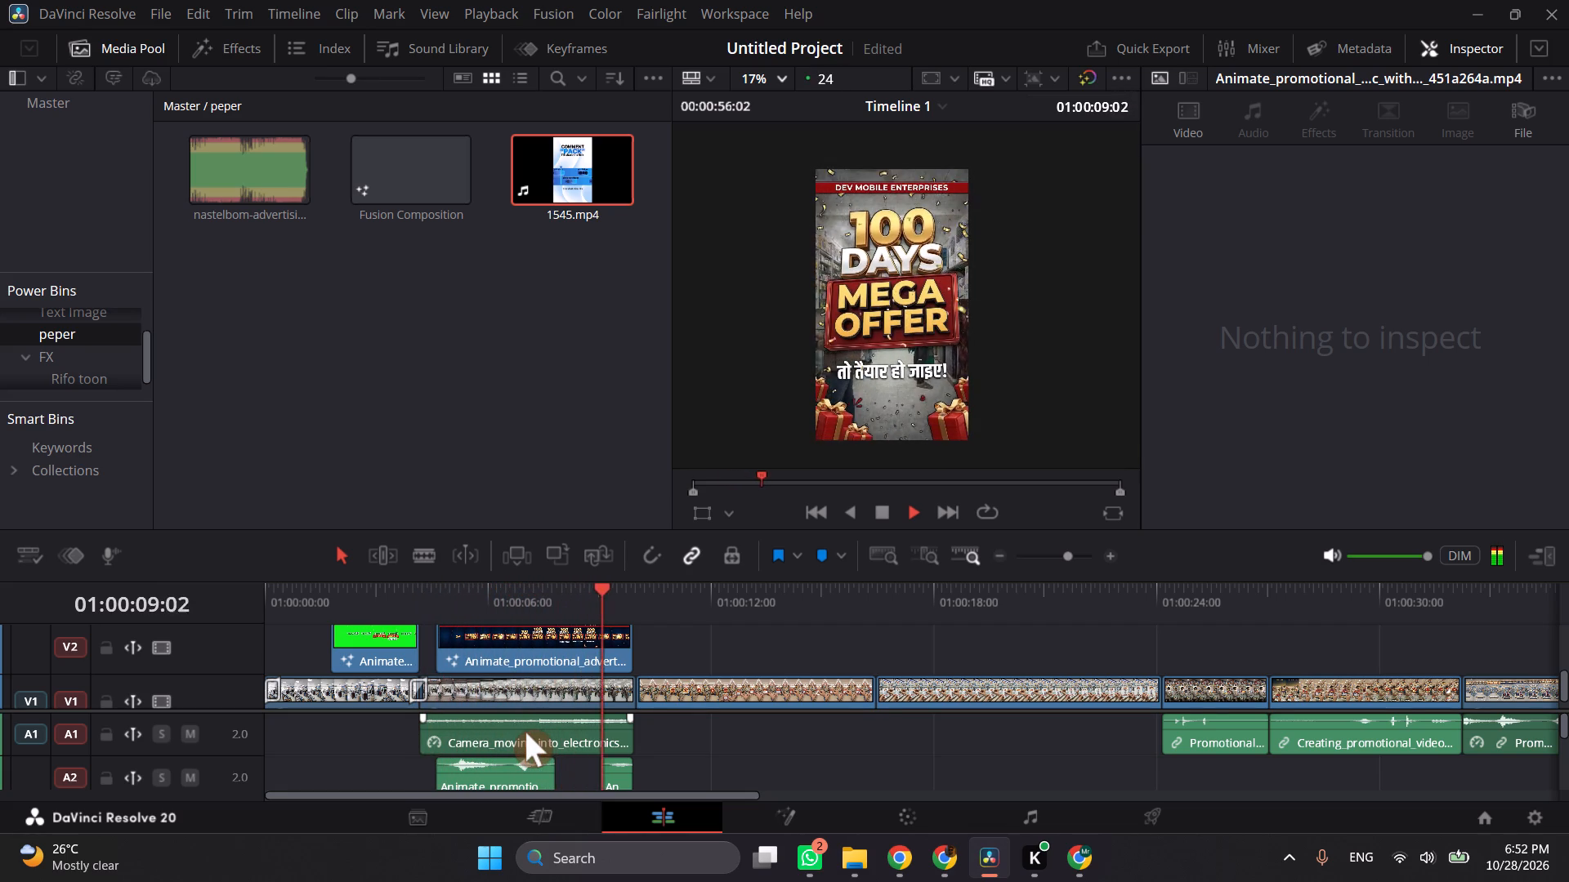
pyautogui.press('space')
# Set the Camera_moving_into_electronics audio on A1 to a volume of -5.0 and replay the section up to 01:00:06:04.
pyautogui.click(525, 732)
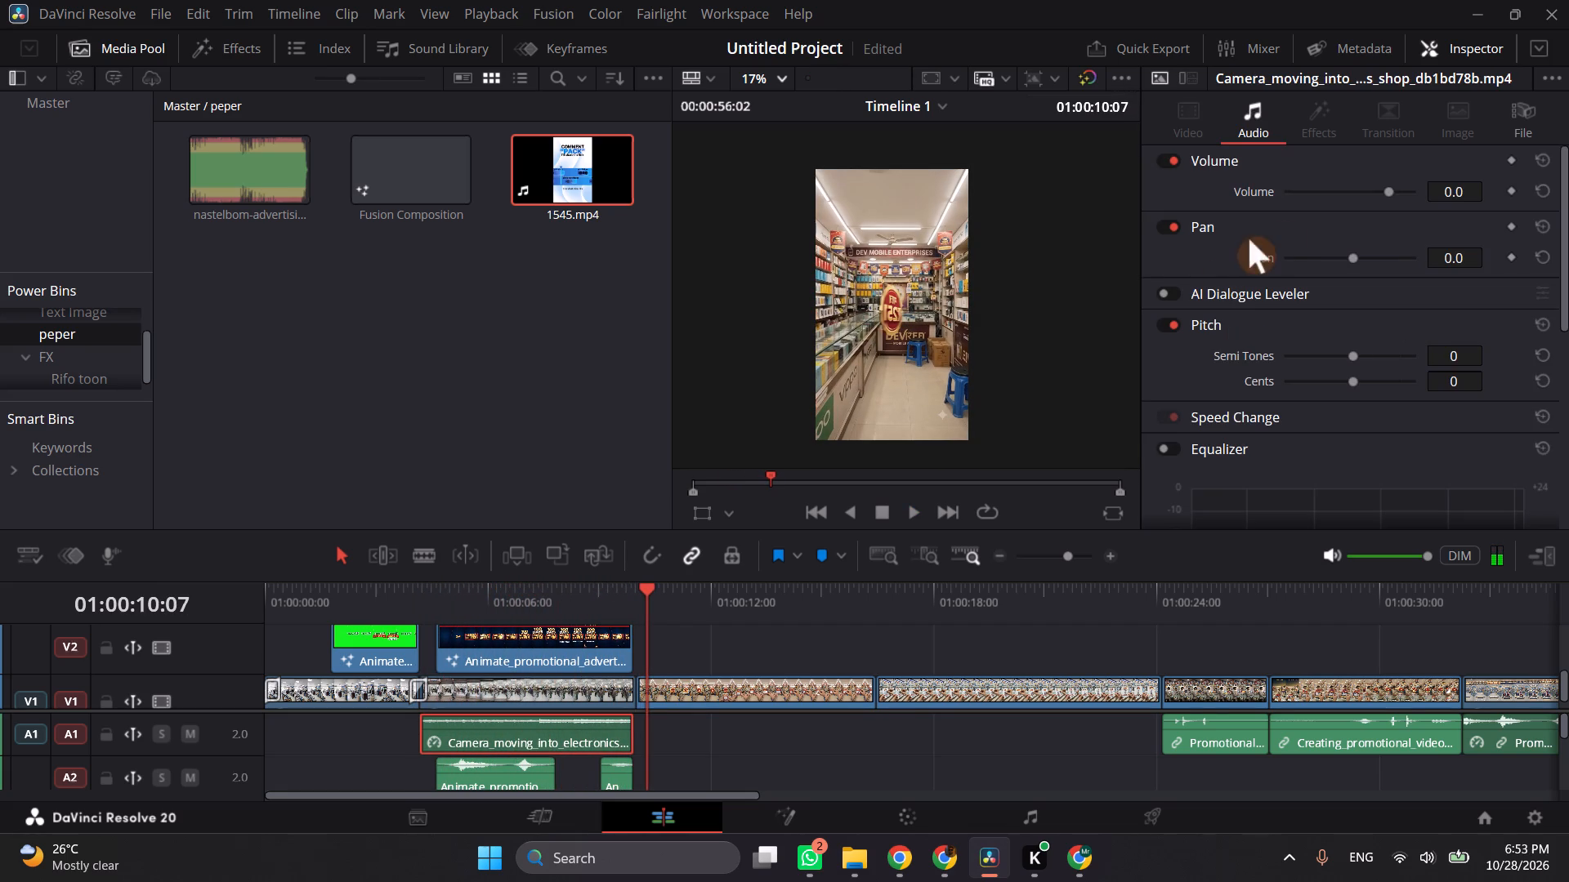
pyautogui.click(1454, 196)
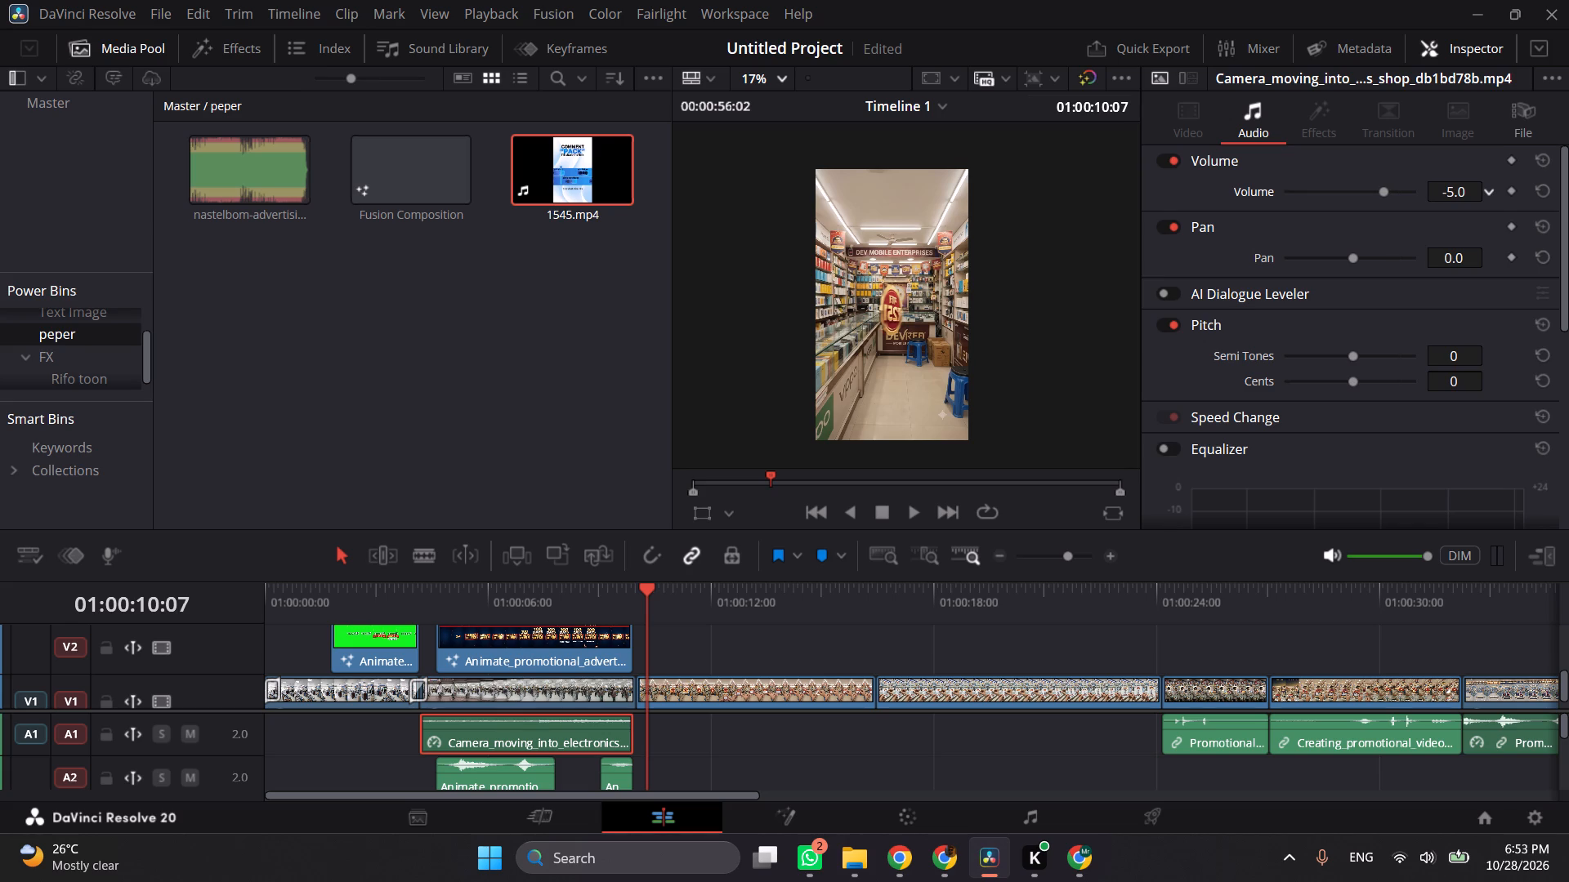
pyautogui.click(432, 602)
pyautogui.press('space')
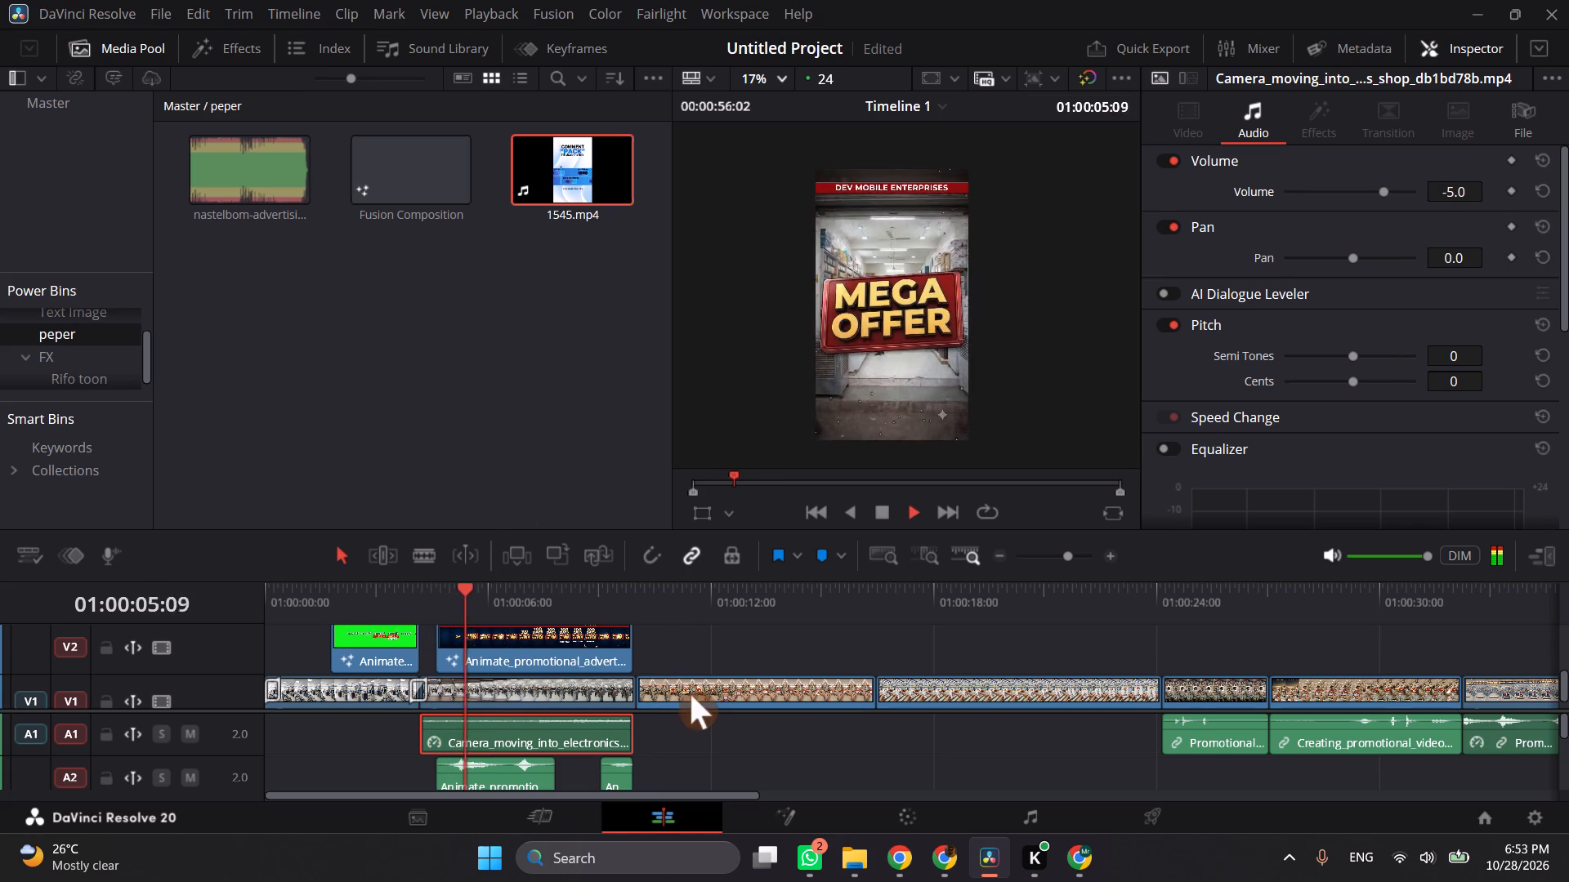
pyautogui.press('space')
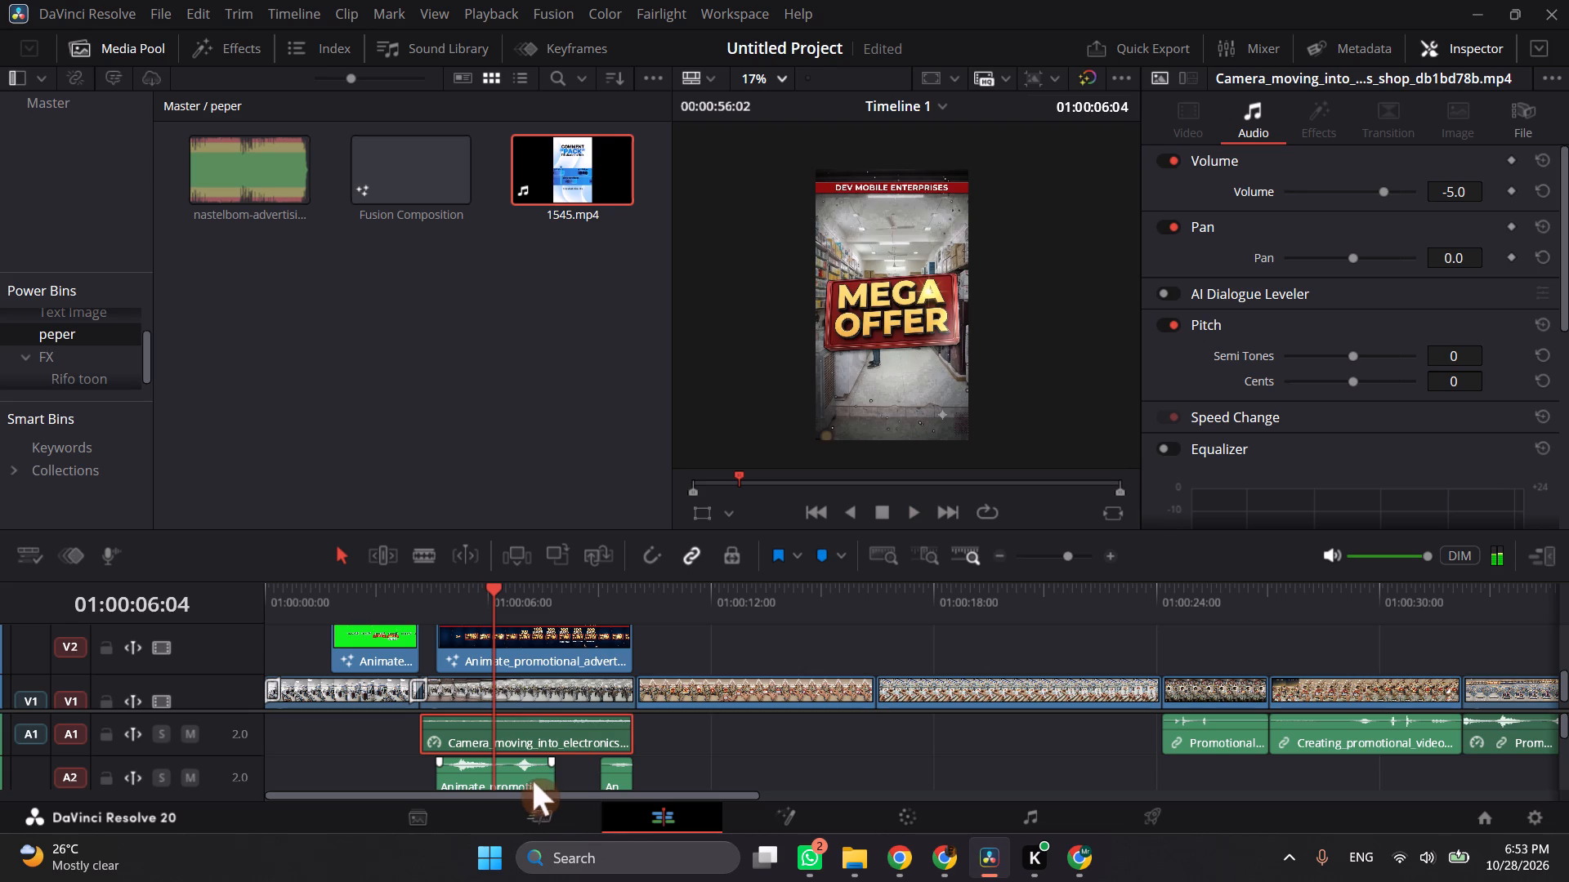
# Examine the audio tracks around the first Animate_promotional sound on A2 and replay from 01:00:04:08 to 01:00:05:15.
pyautogui.click(512, 750)
pyautogui.scroll(1, 512, 750)
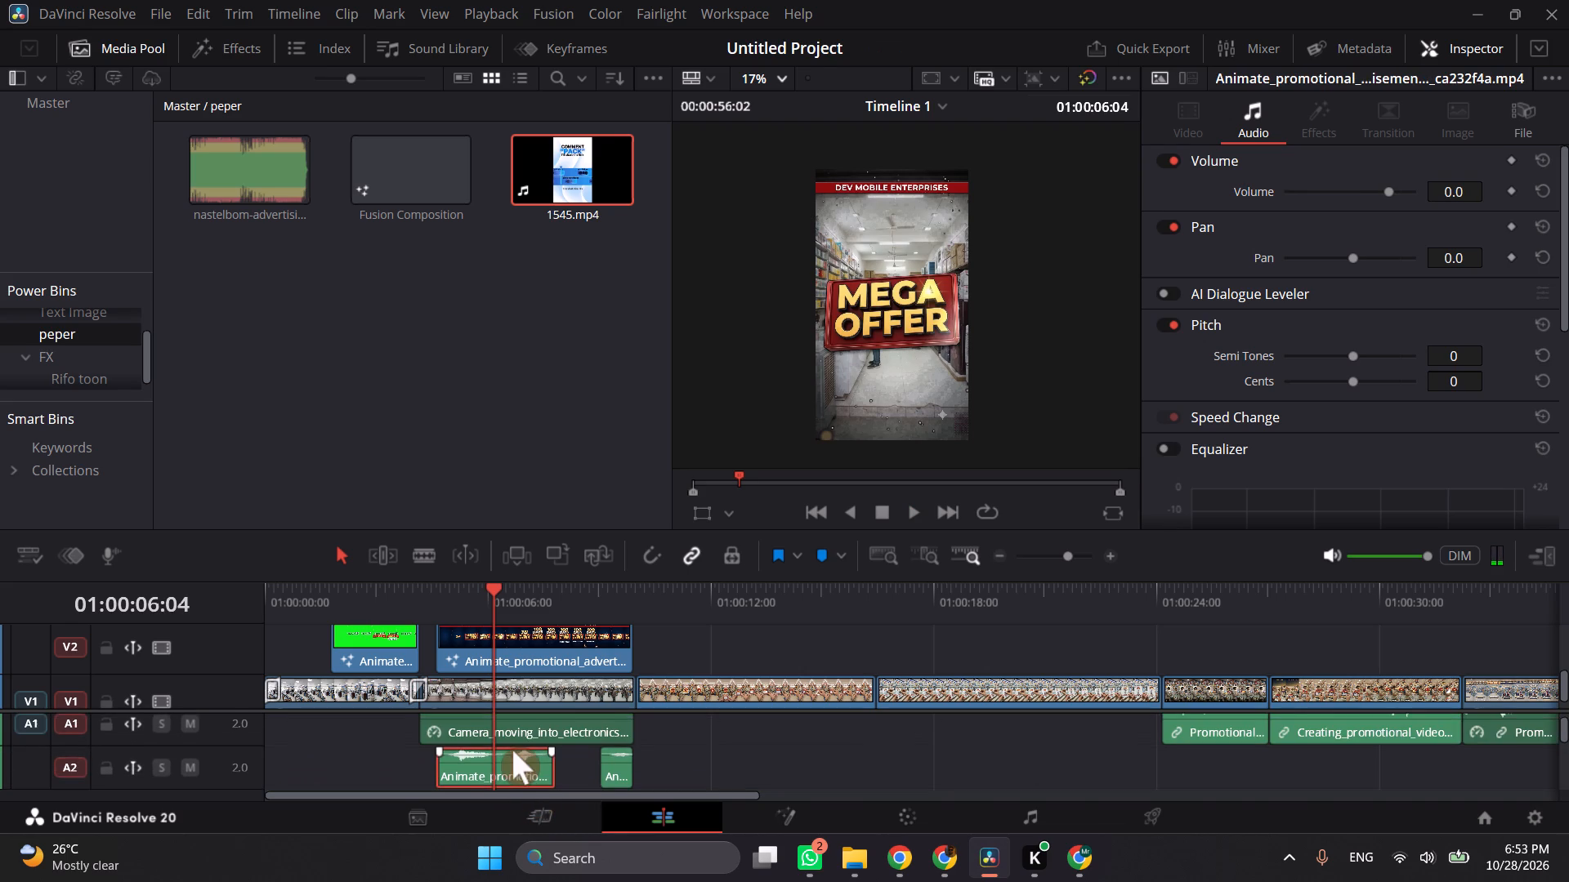
pyautogui.scroll(2, 512, 750)
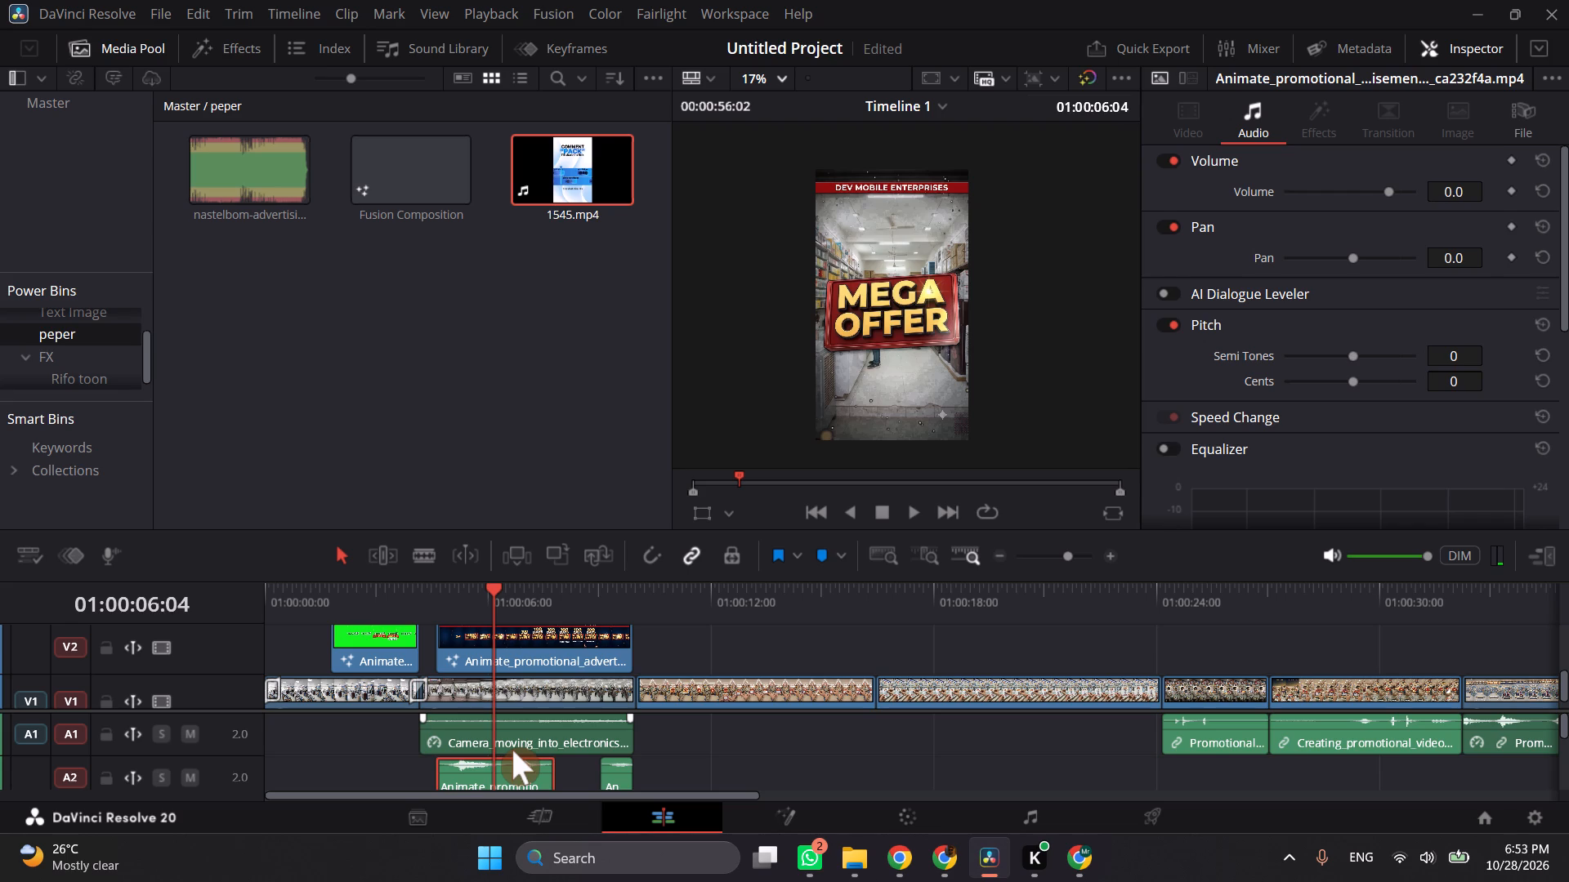
pyautogui.click(426, 599)
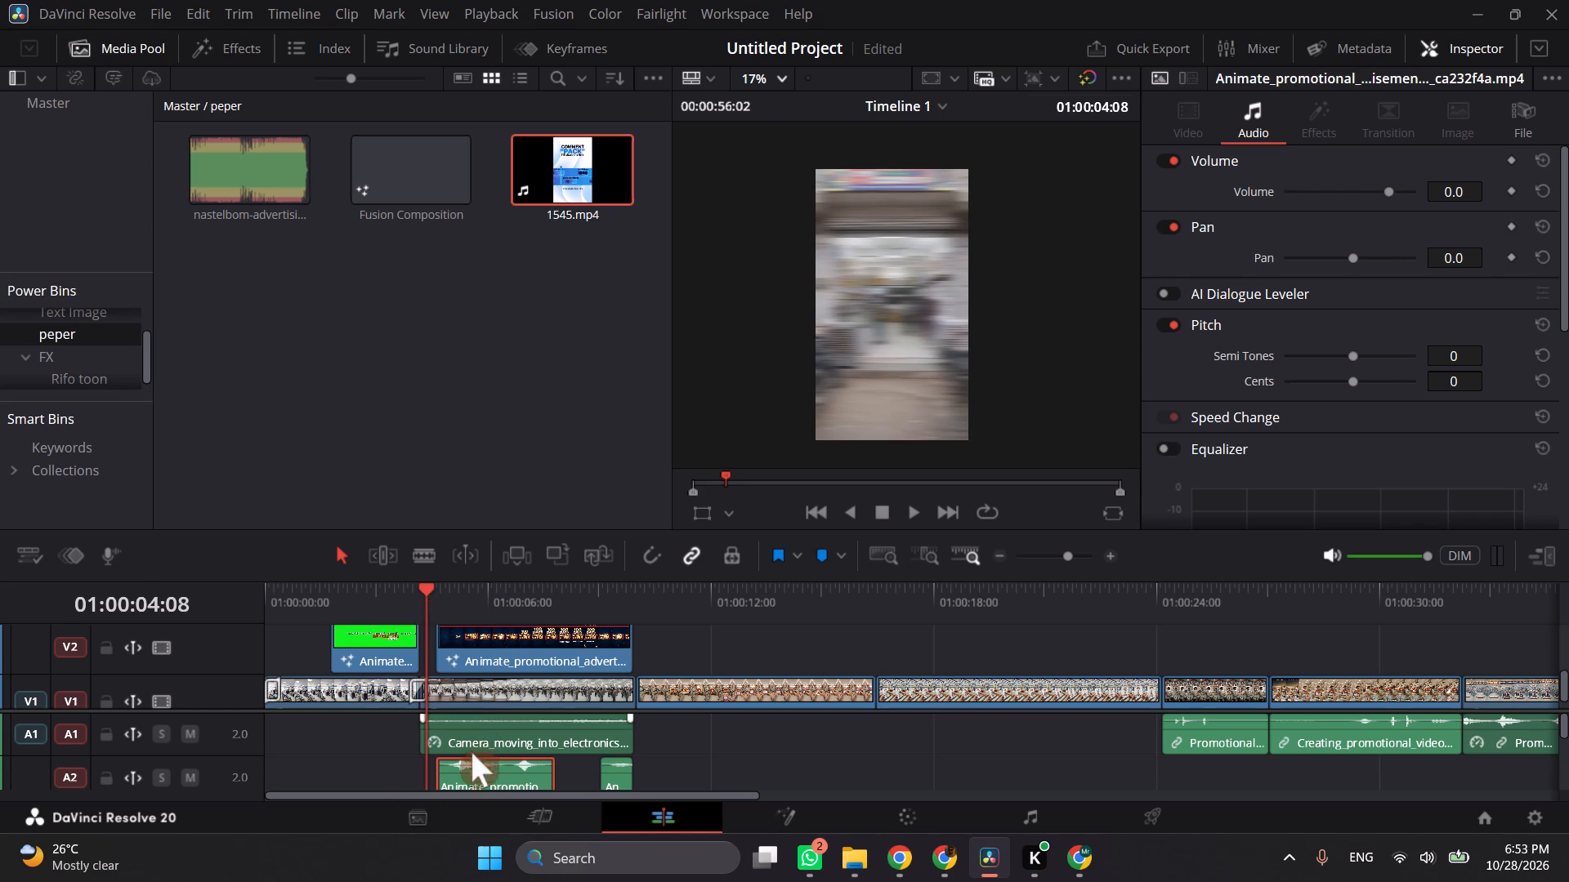
pyautogui.hscroll(1, 471, 761)
pyautogui.scroll(-1, 471, 761)
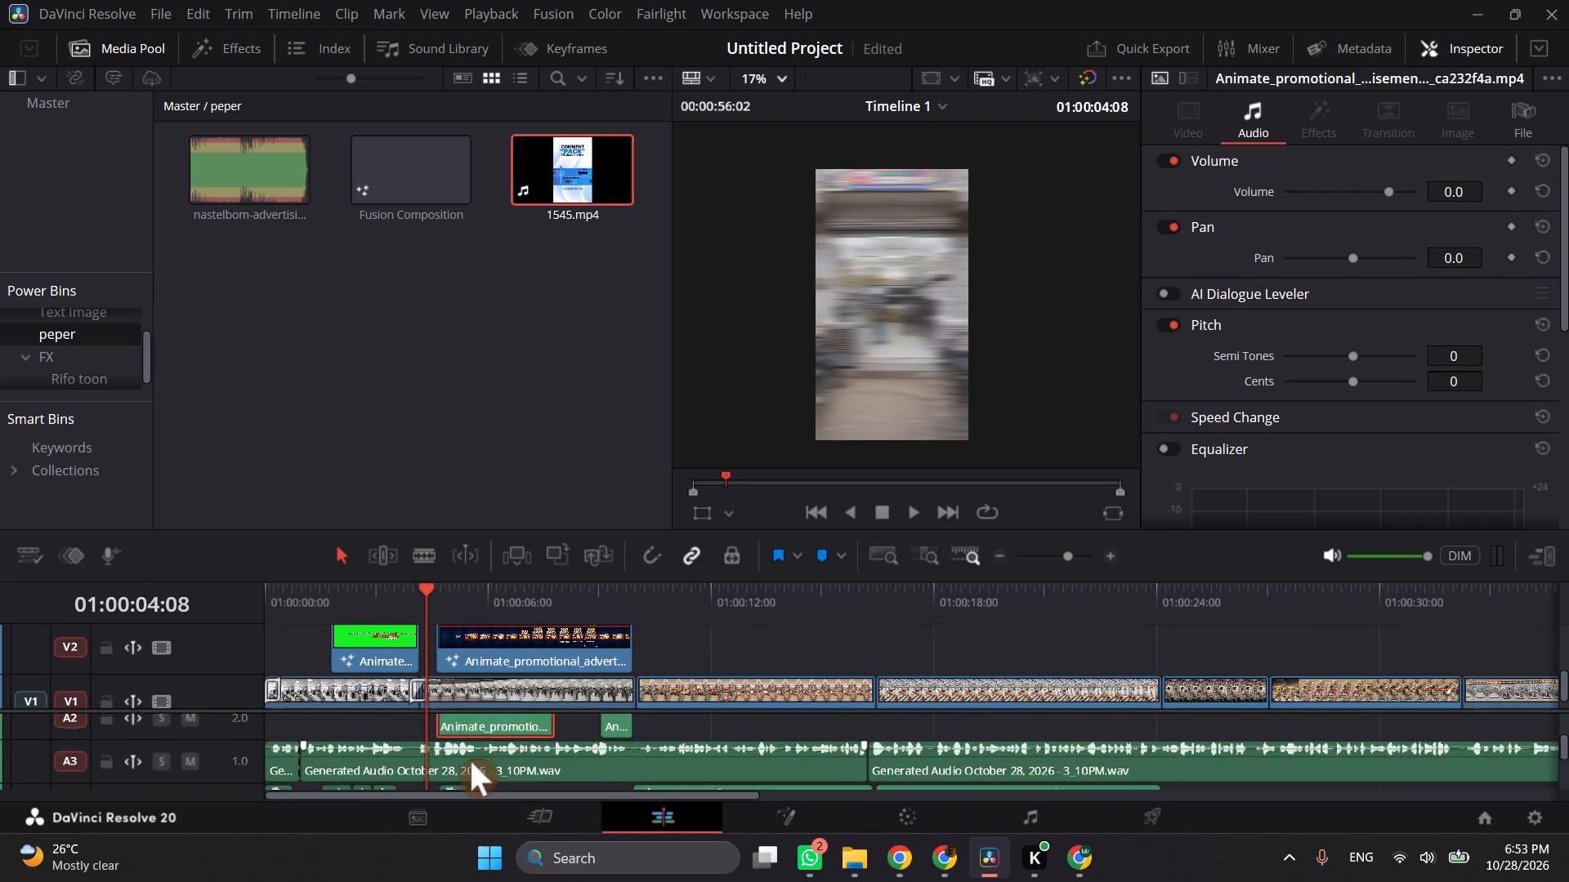
pyautogui.scroll(-1, 471, 761)
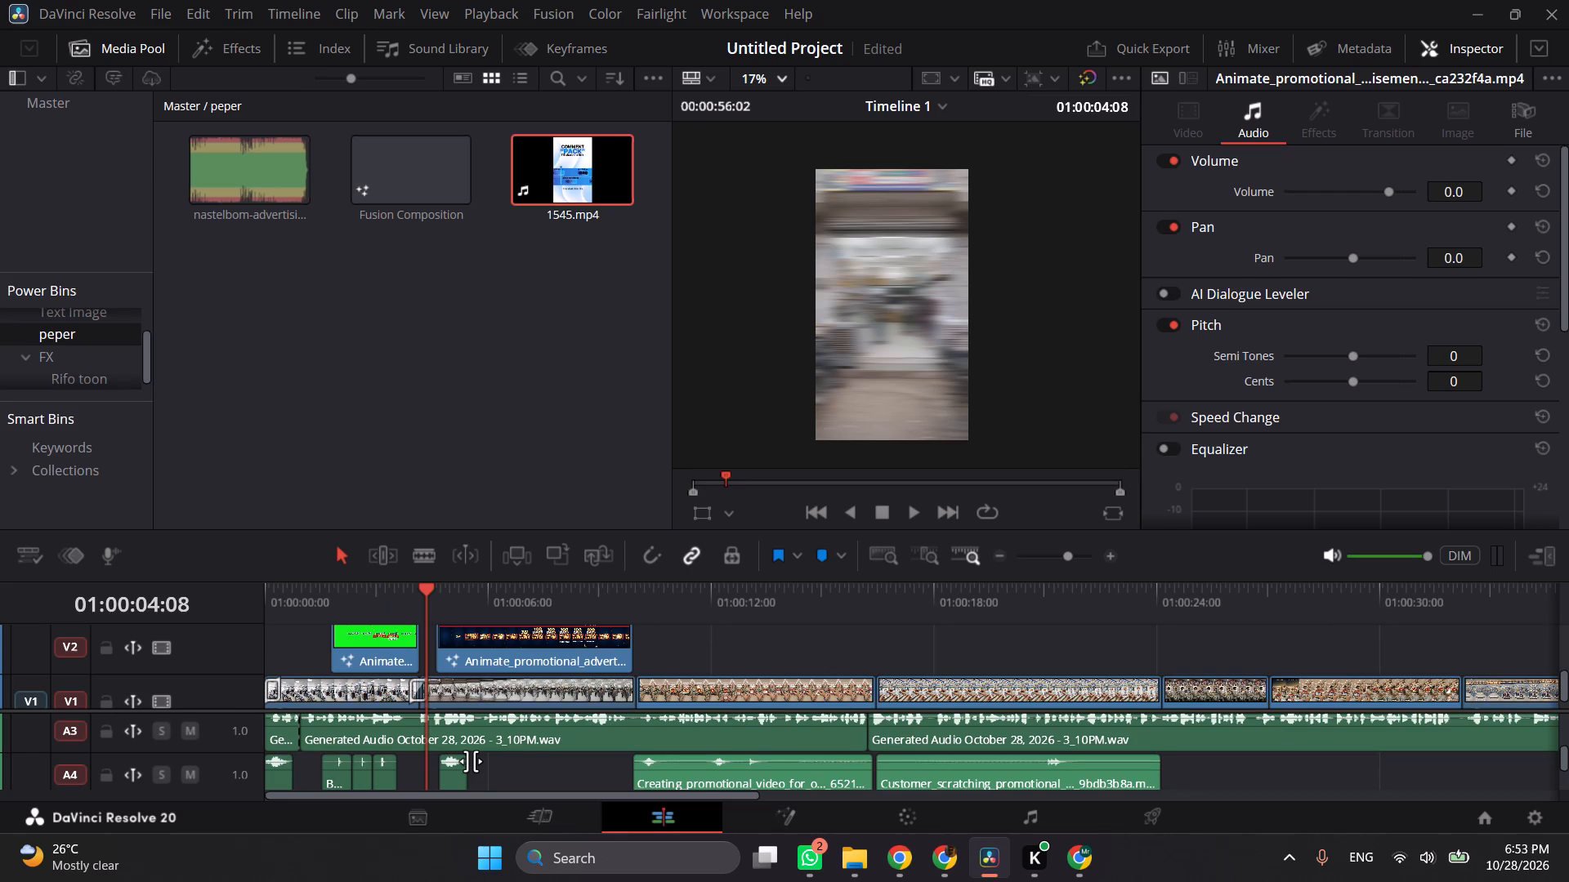
pyautogui.scroll(-1, 471, 761)
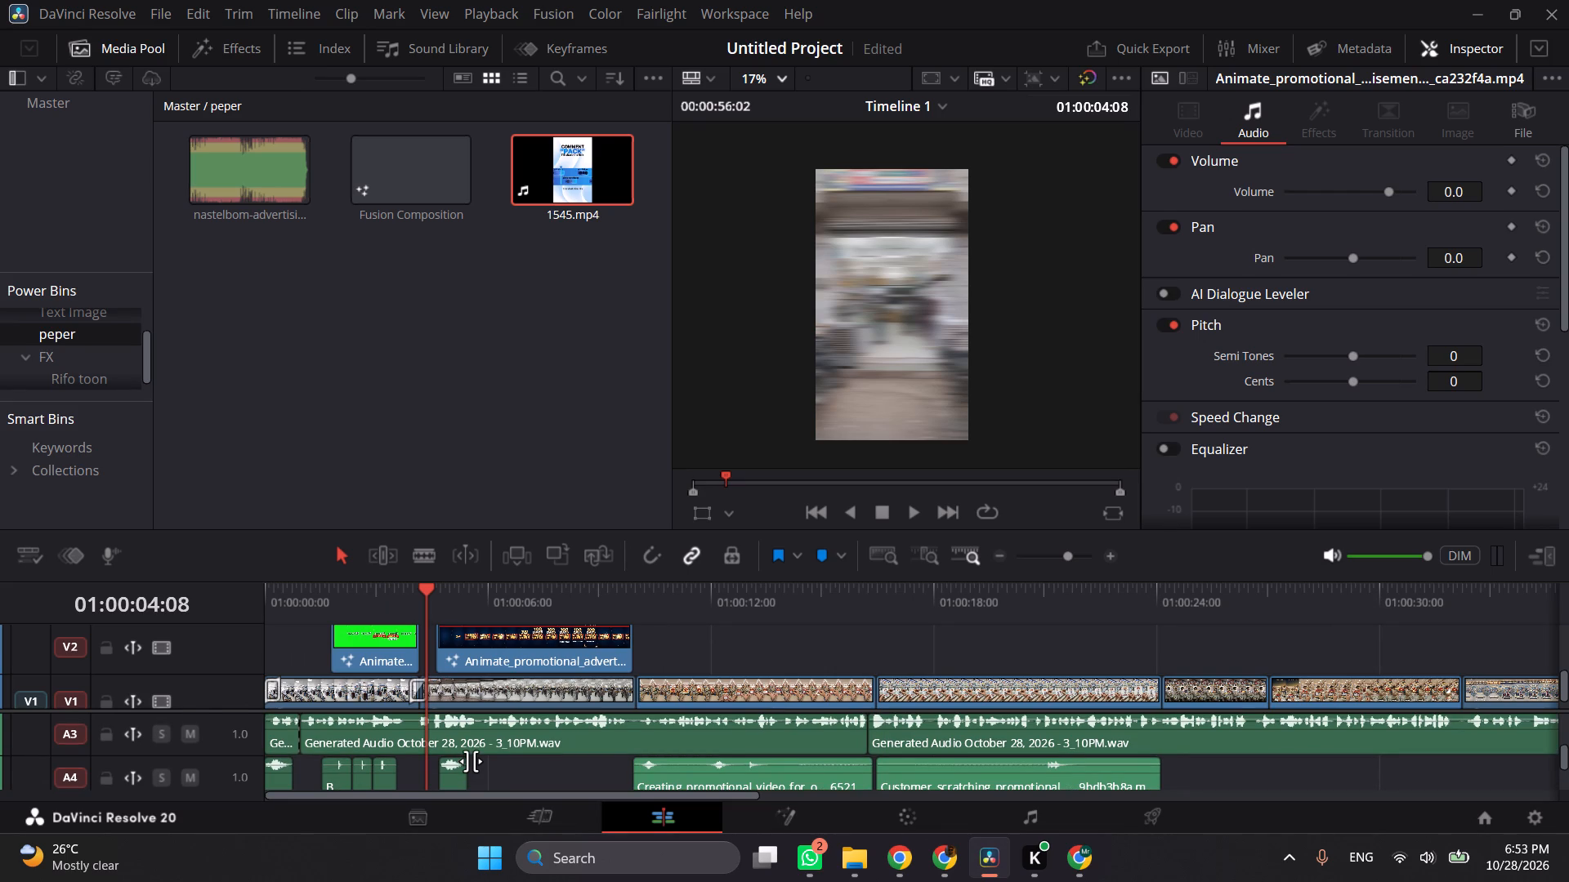
pyautogui.scroll(-6, 471, 761)
pyautogui.scroll(-4, 479, 694)
pyautogui.scroll(3, 479, 679)
pyautogui.scroll(-3, 479, 679)
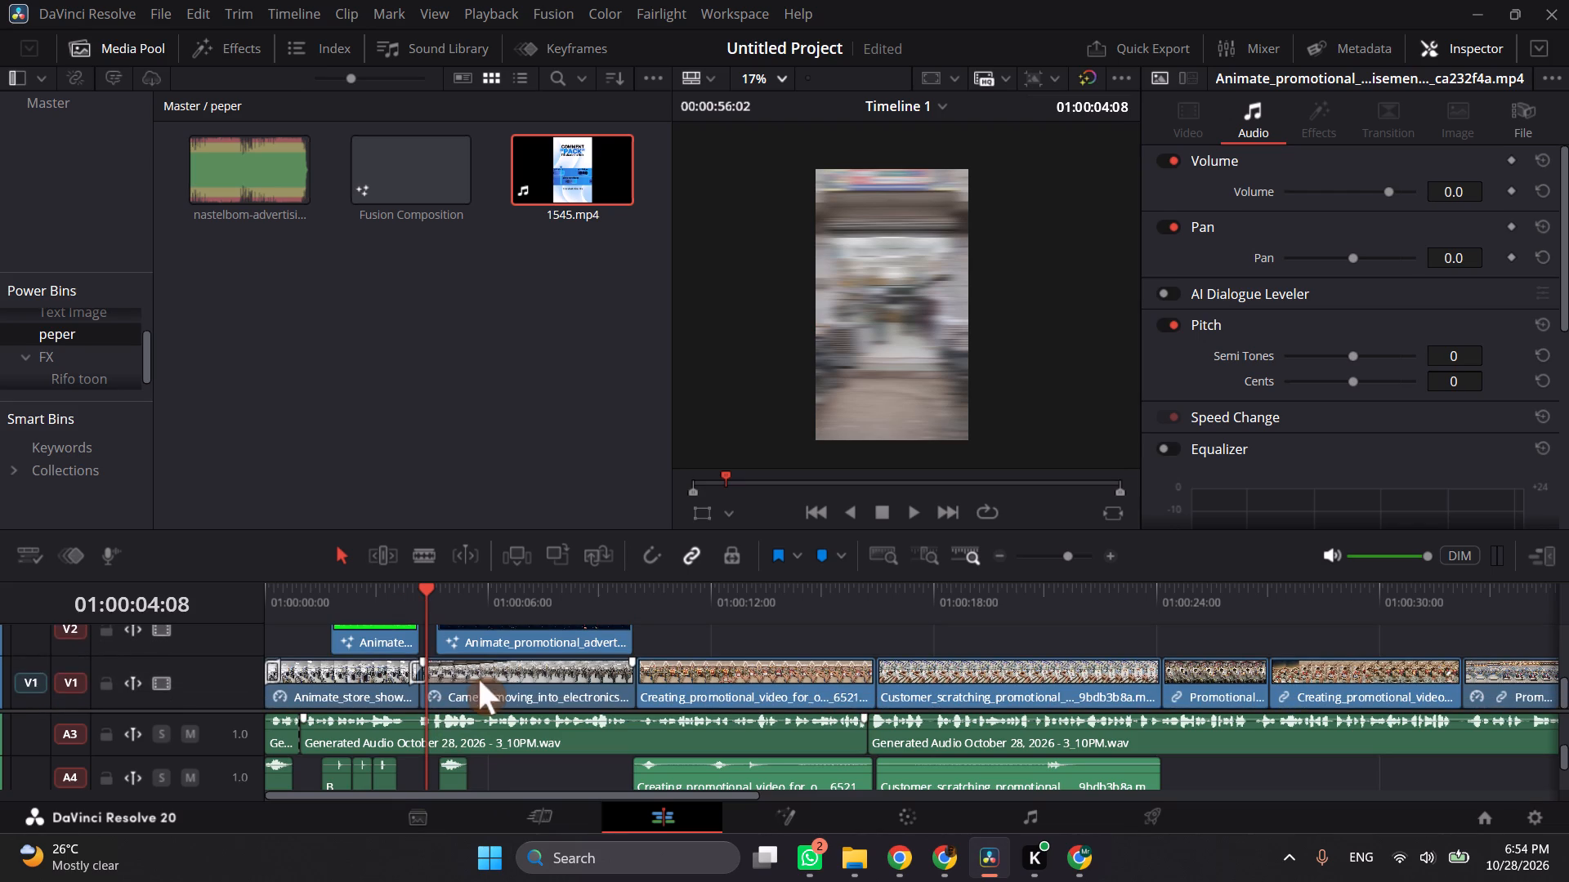
pyautogui.scroll(-2, 491, 710)
pyautogui.scroll(2, 485, 715)
pyautogui.press('space')
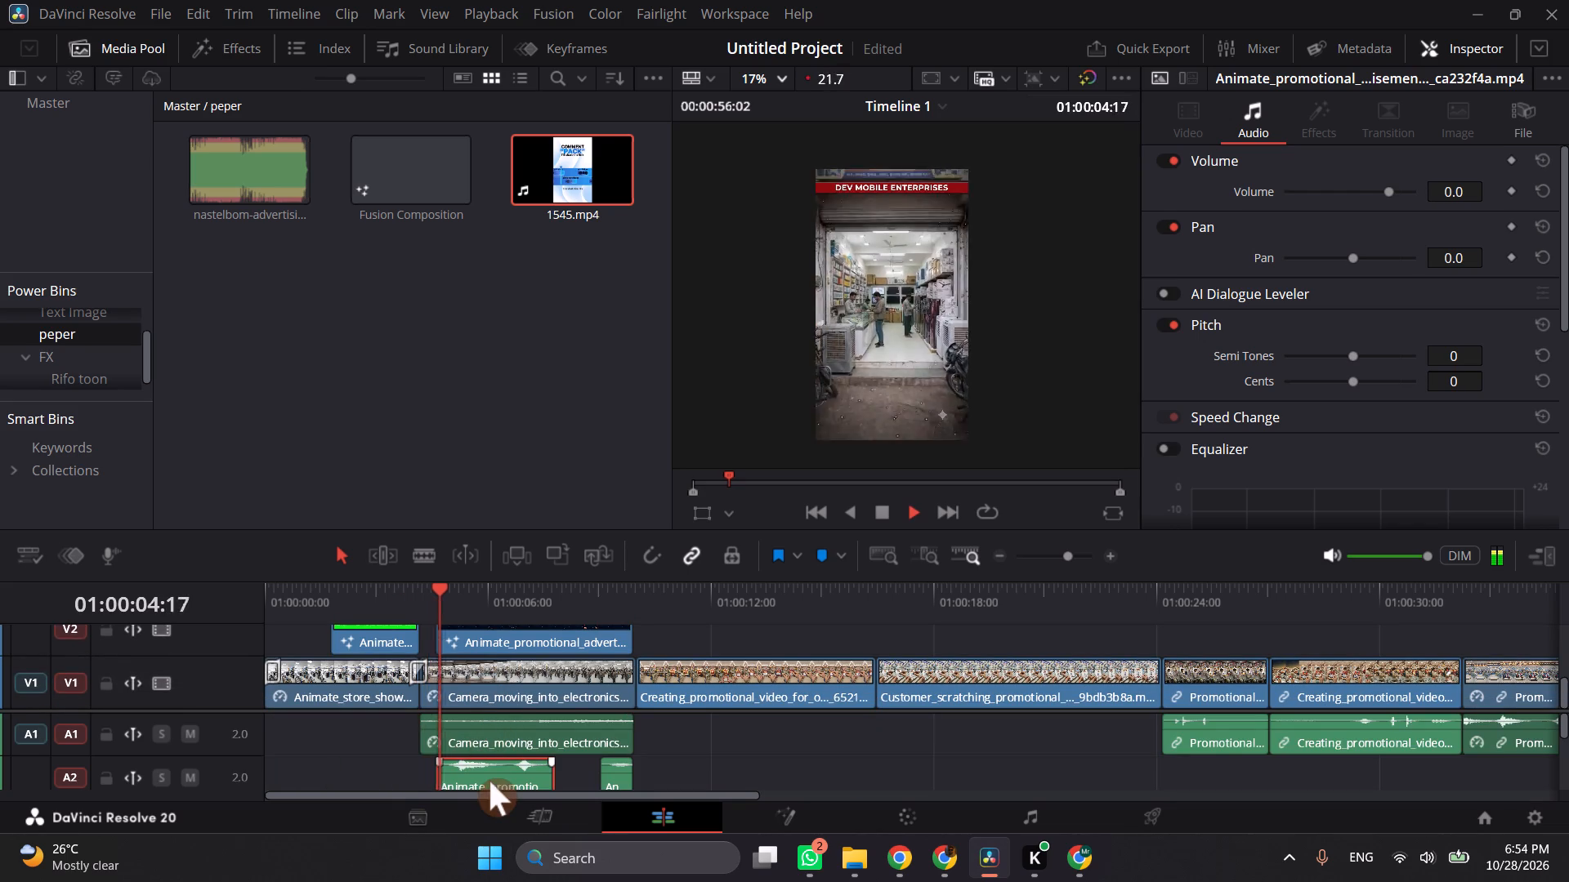
pyautogui.press('space')
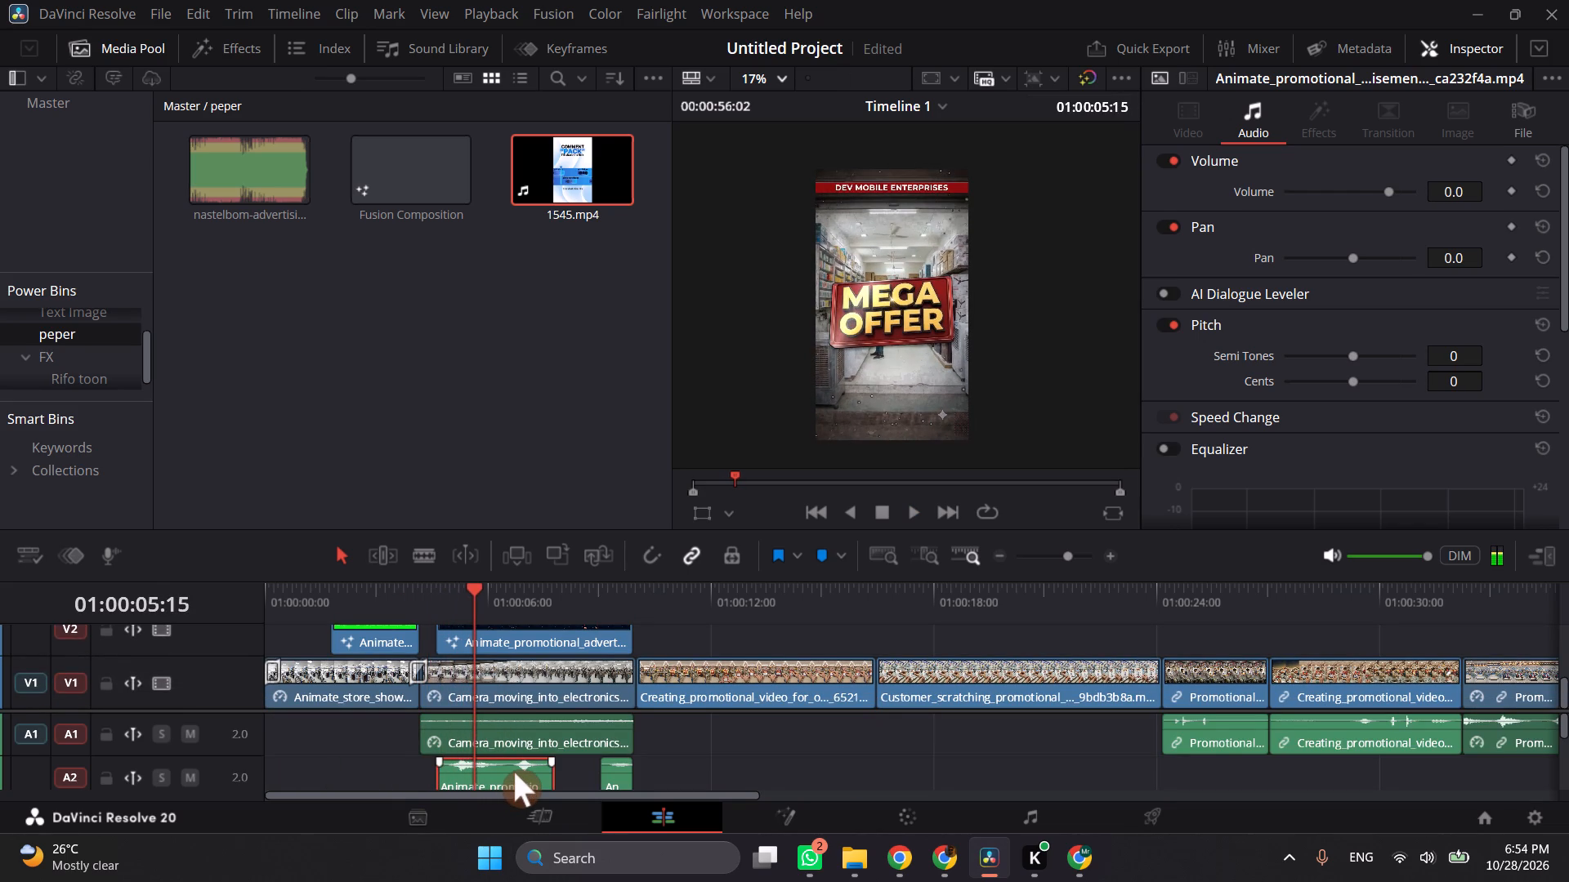
# Delete the first Animate_promotional sound from A2, leaving the short one near 01:00:09.
pyautogui.rightClick(517, 771)
pyautogui.click(1002, 746)
pyautogui.click(504, 768)
pyautogui.press('BackSpace')
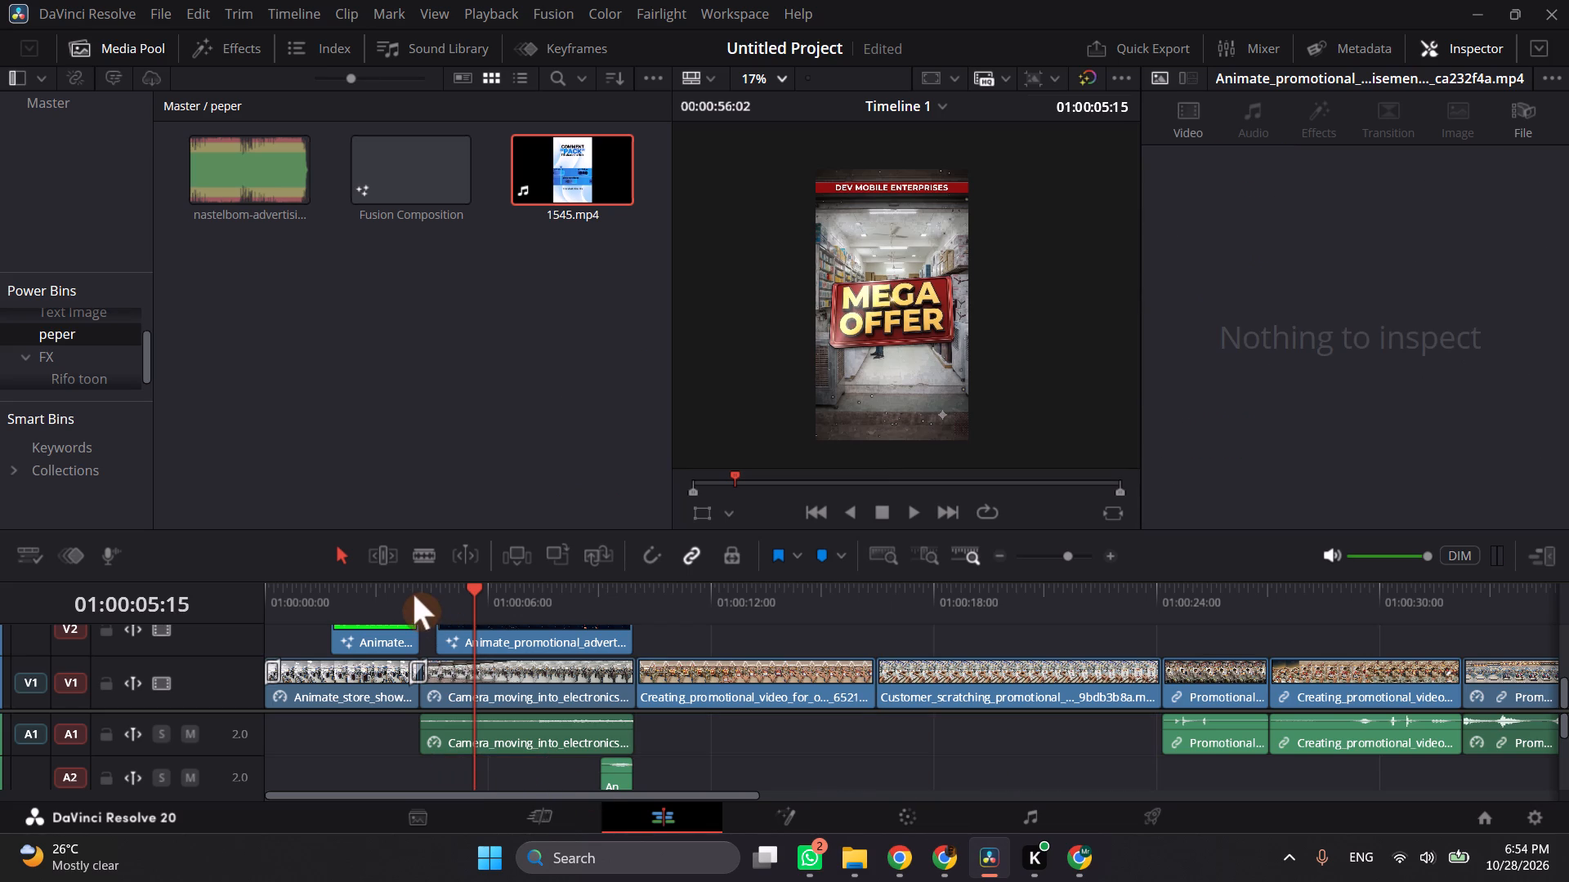
# Play the edit from 01:00:04:05 to about 01:00:33, lowering the system volume slightly, and recheck the sound around 01:00:28.
pyautogui.click(422, 590)
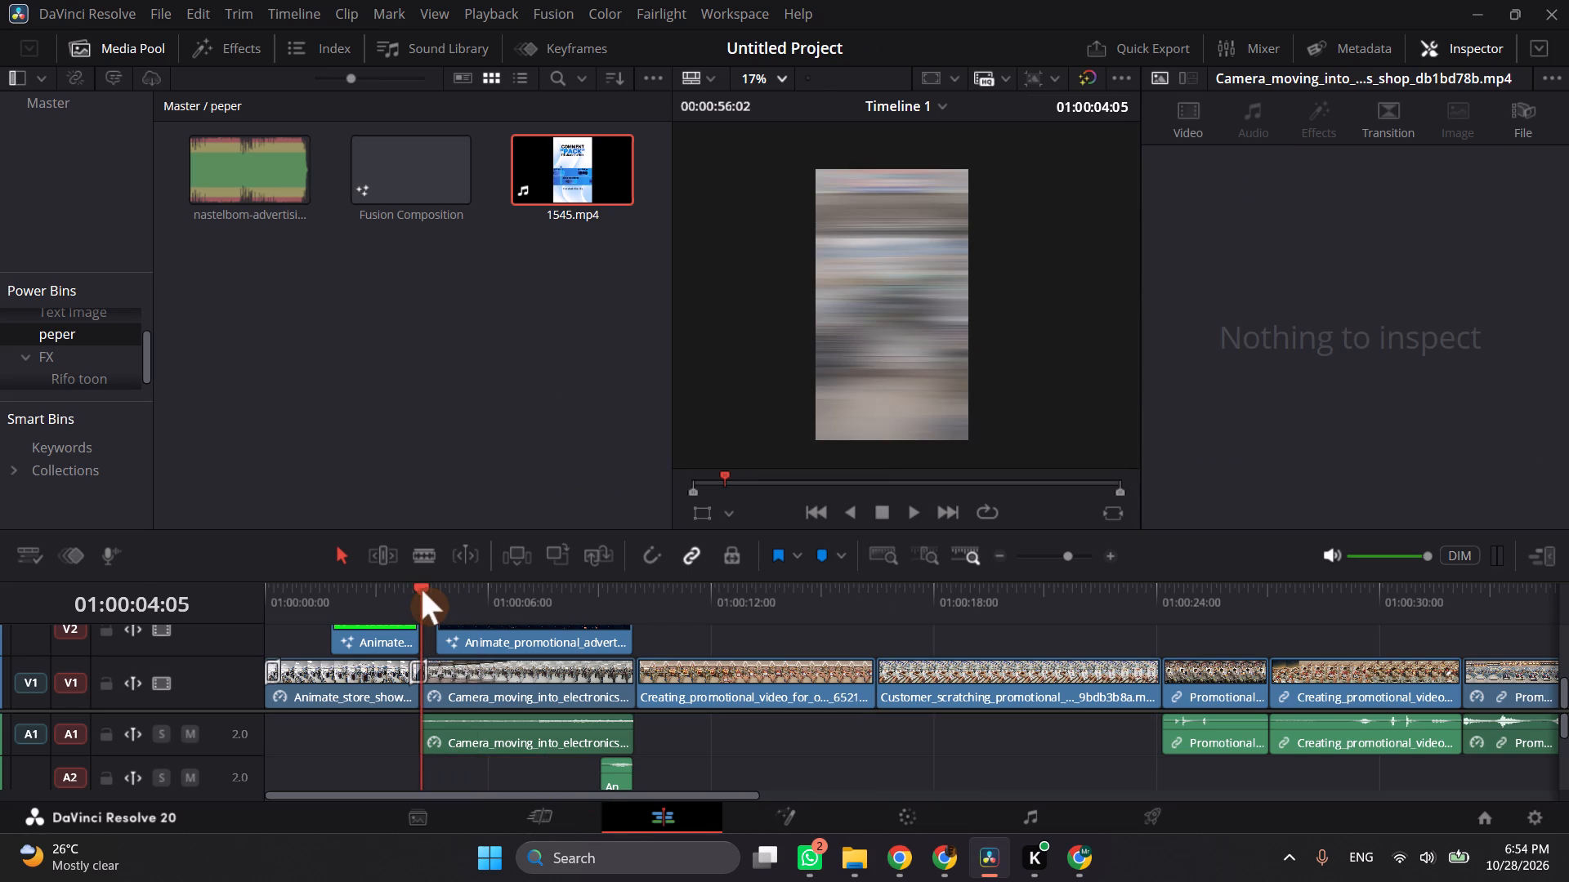
pyautogui.press('space')
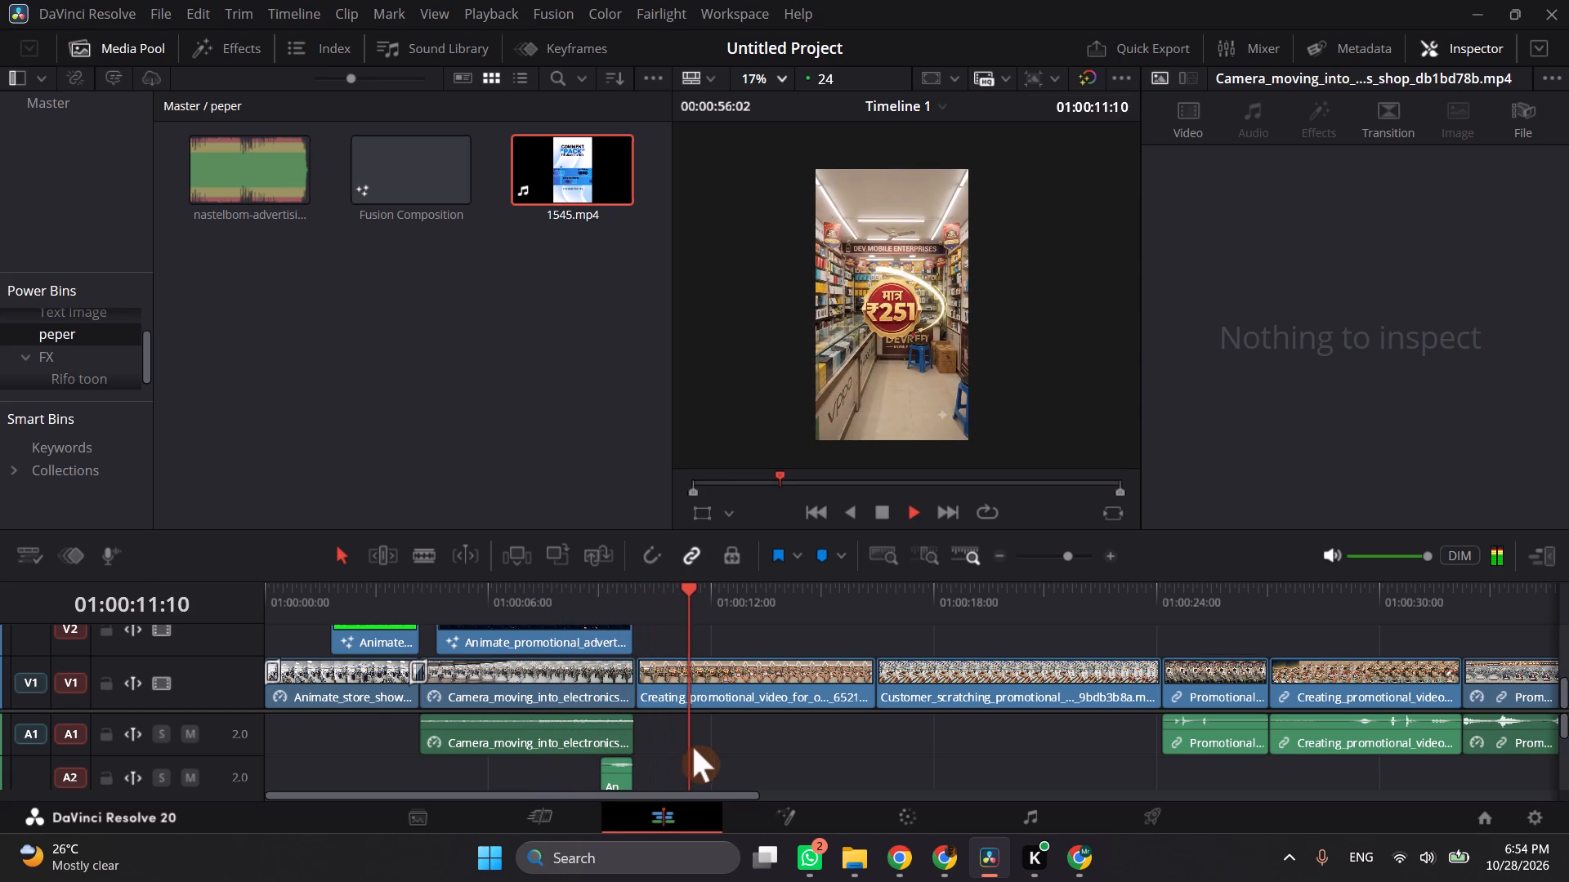
pyautogui.hscroll(-1, 732, 736)
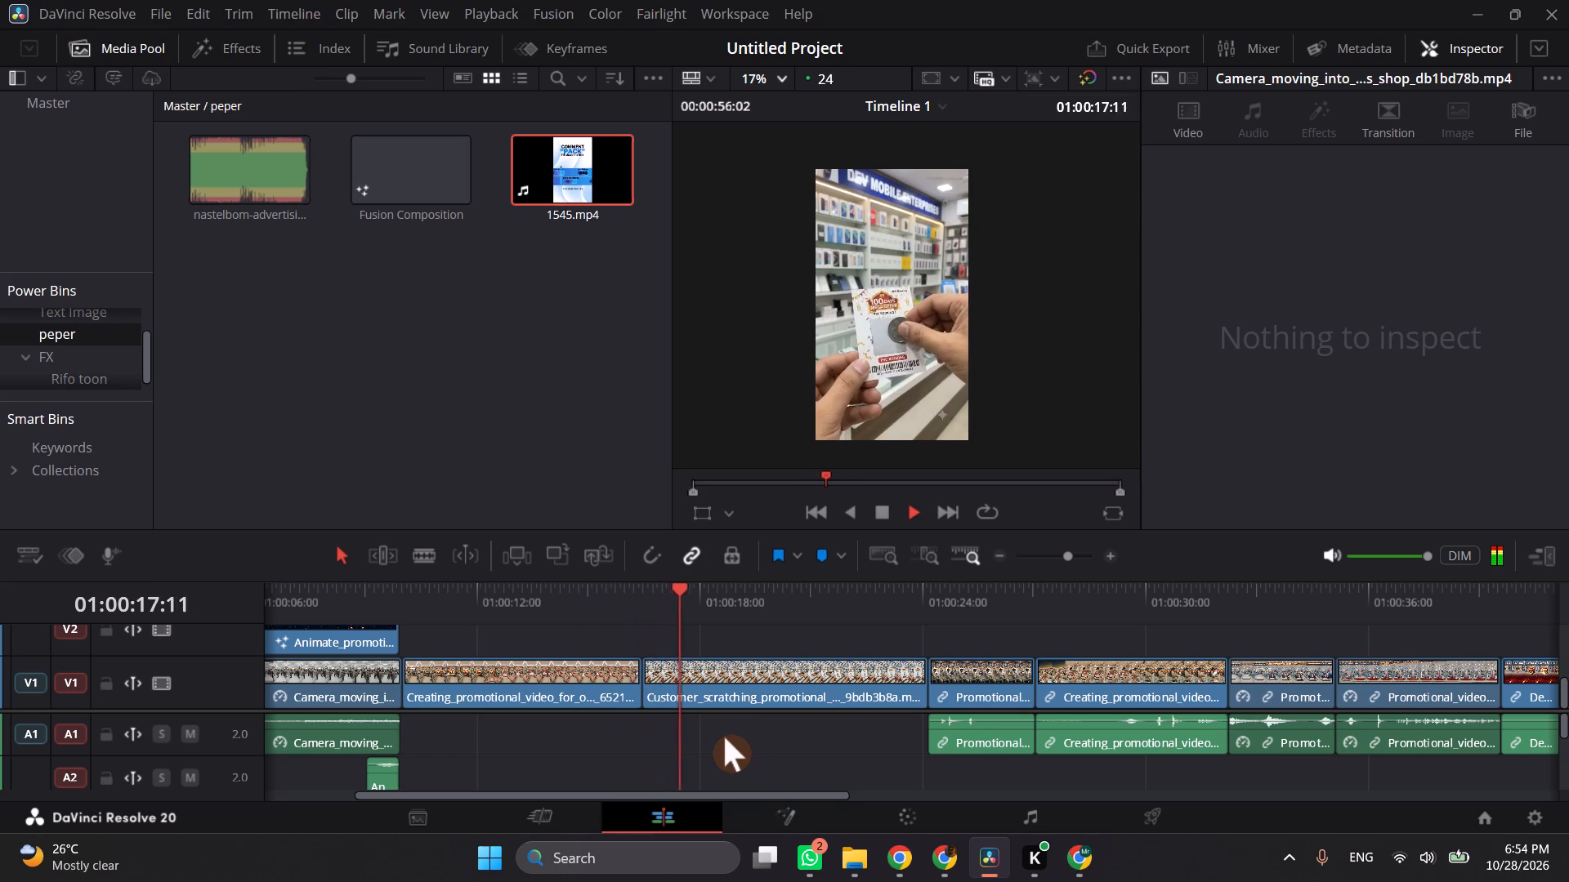
pyautogui.click(1422, 862)
pyautogui.moveTo(1388, 732); pyautogui.dragTo(1378, 734)
pyautogui.click(1254, 879)
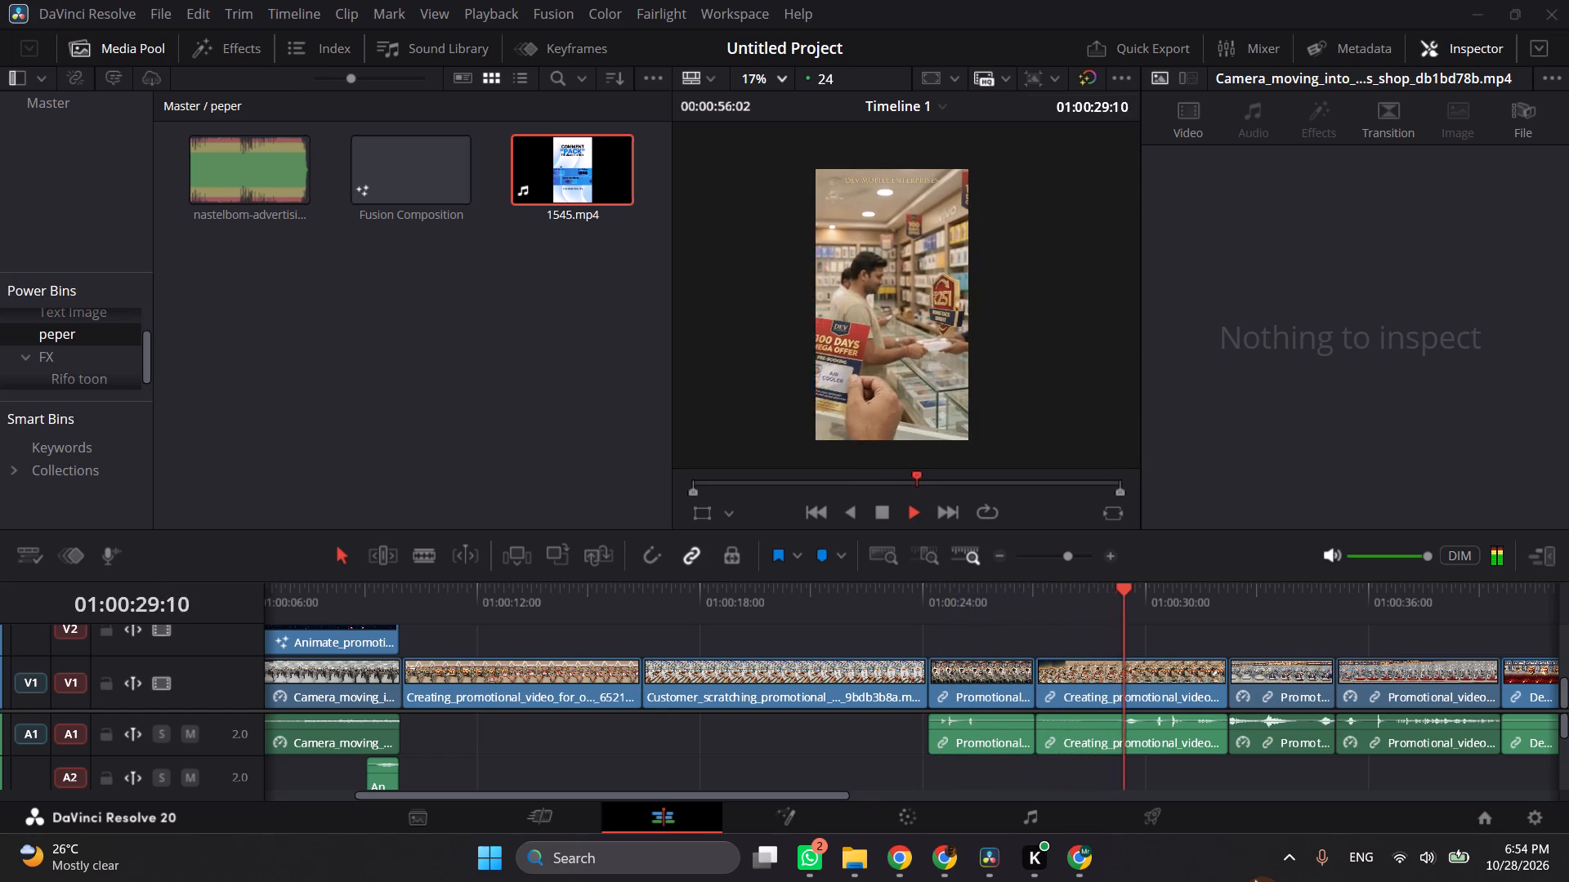
pyautogui.press('space')
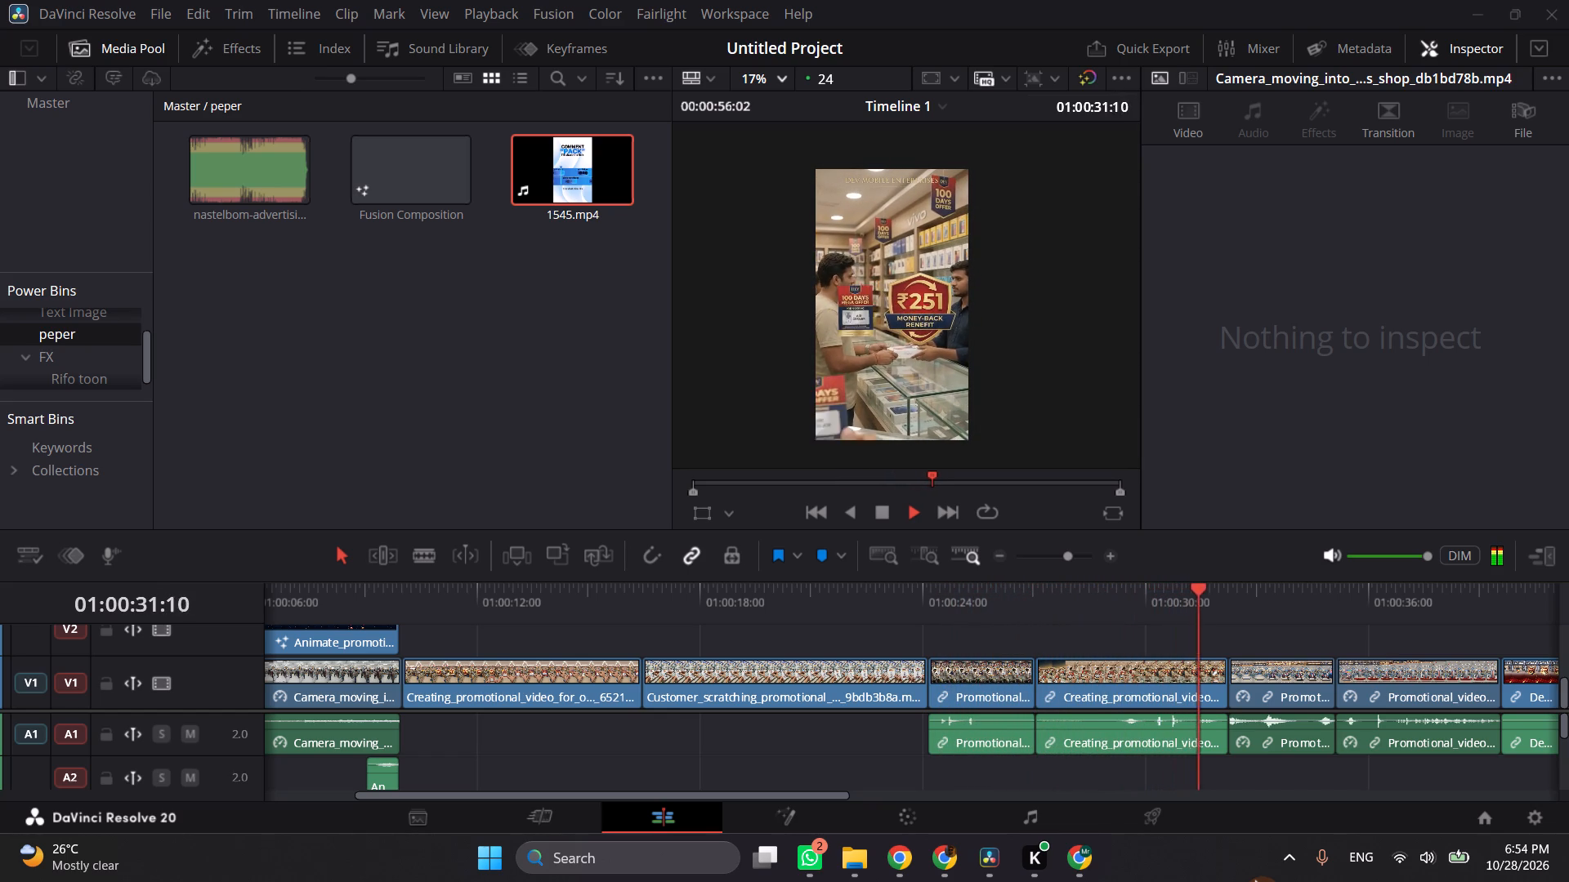
pyautogui.press('space')
pyautogui.click(1075, 598)
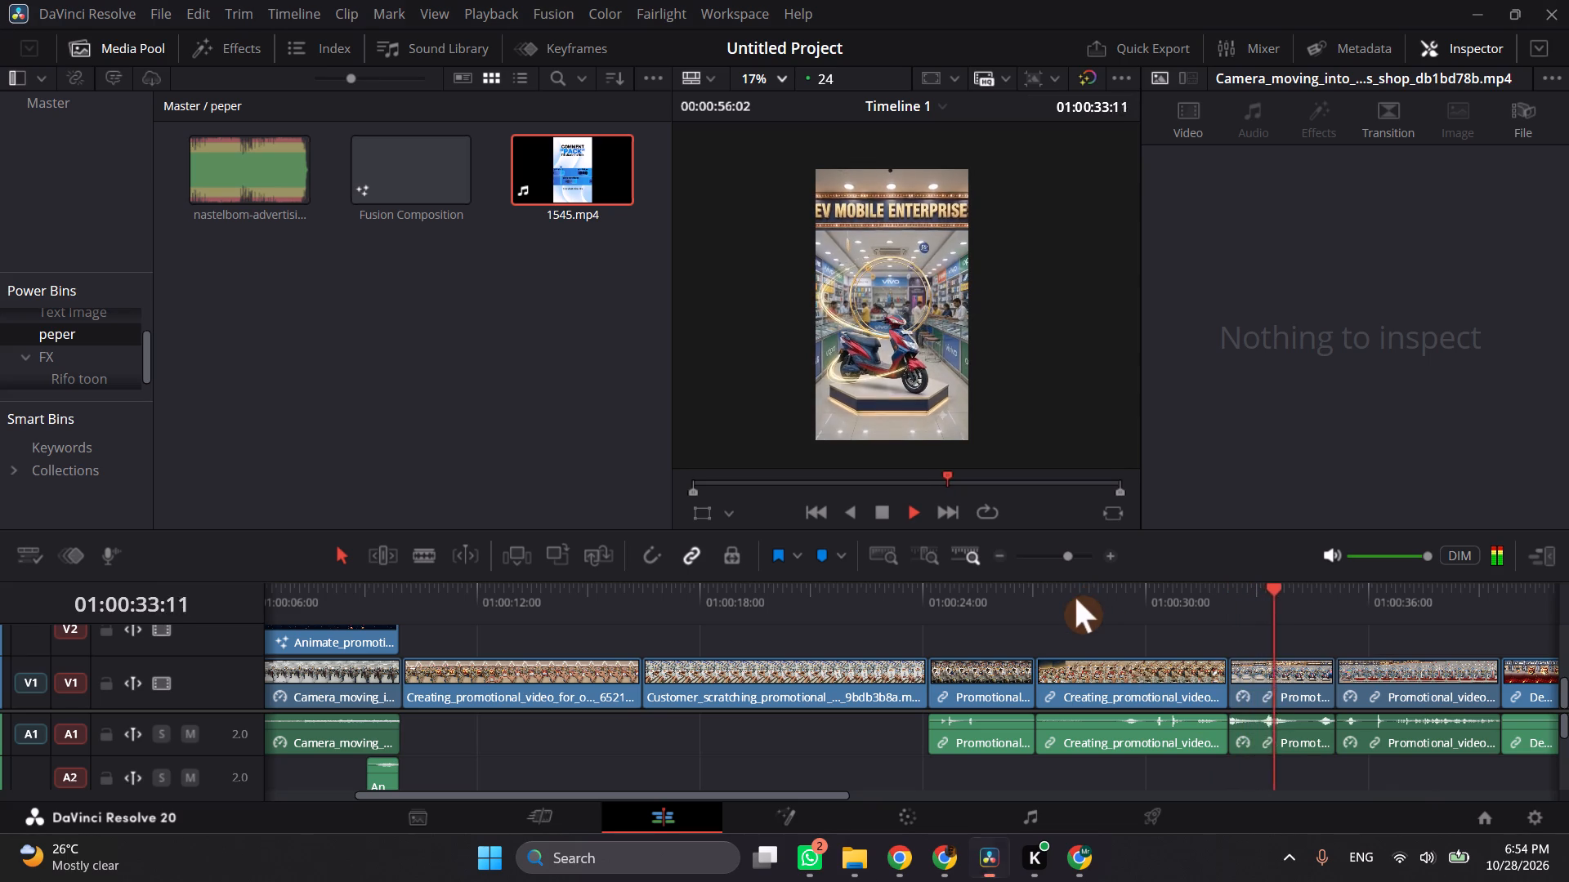
pyautogui.press('space')
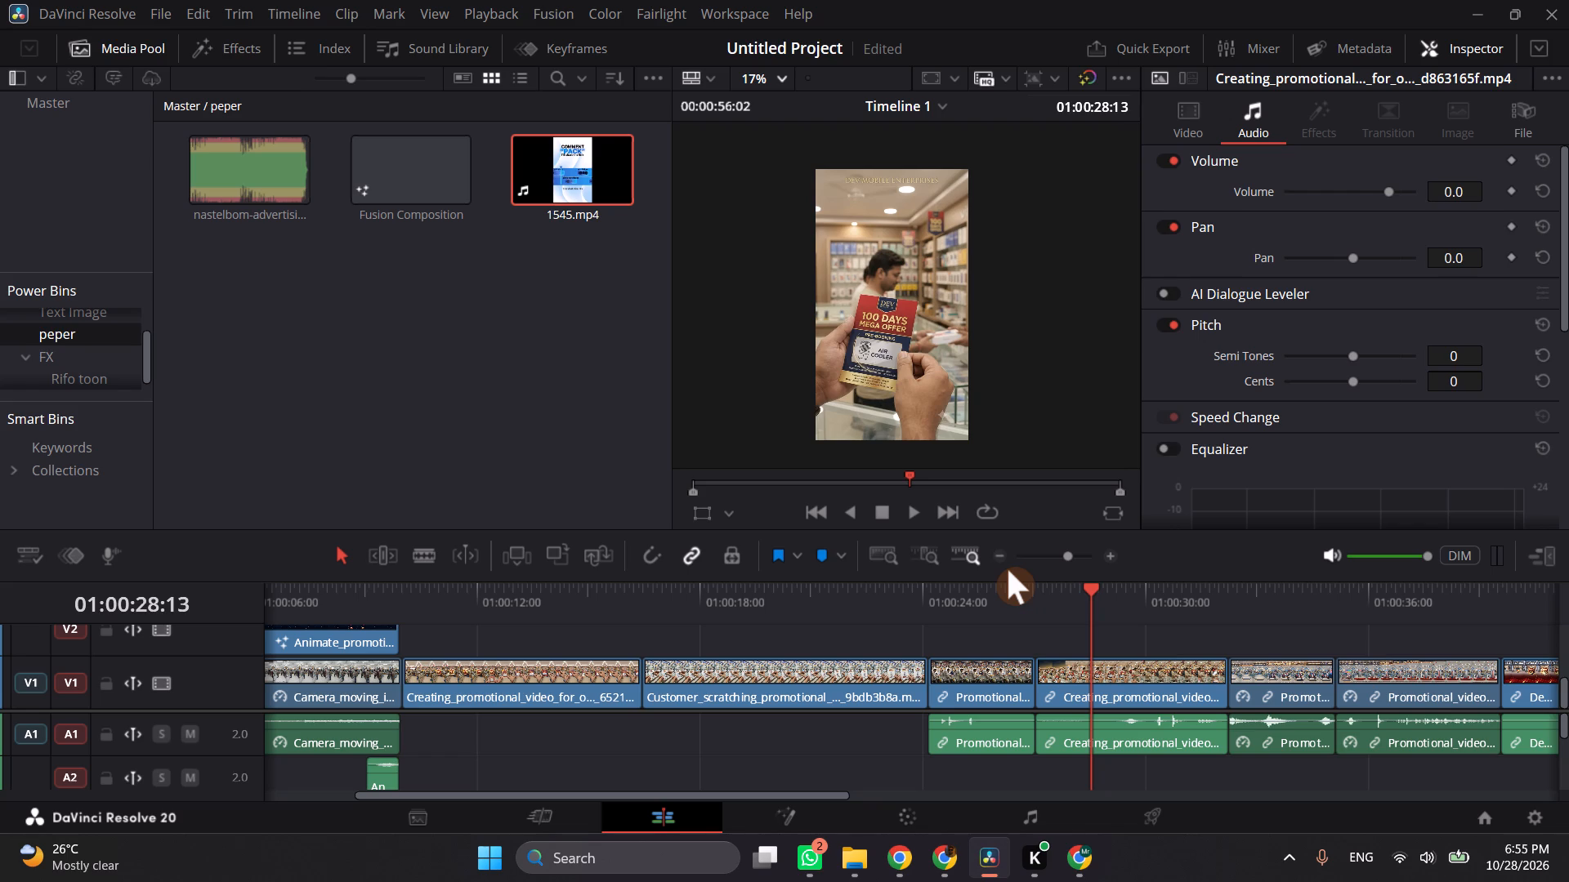
# Replay the A1 audio from 01:00:24:06 and 01:00:27:11 through to about 01:00:34:16 to judge its level.
pyautogui.scroll(2, 1008, 569)
pyautogui.click(932, 596)
pyautogui.press('space')
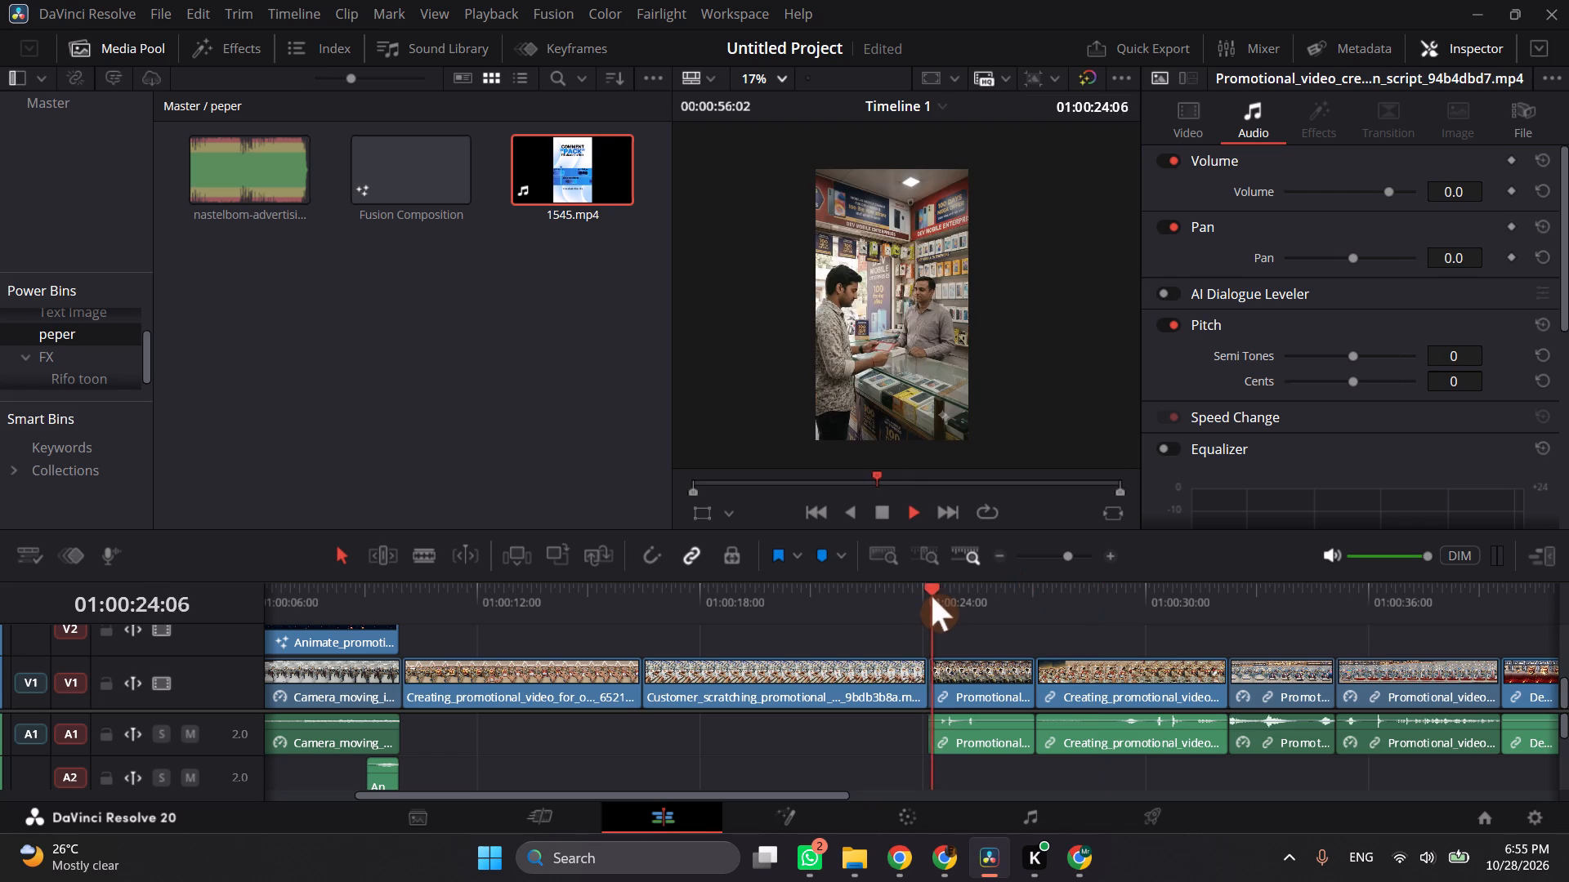
pyautogui.press('space')
pyautogui.press('space')
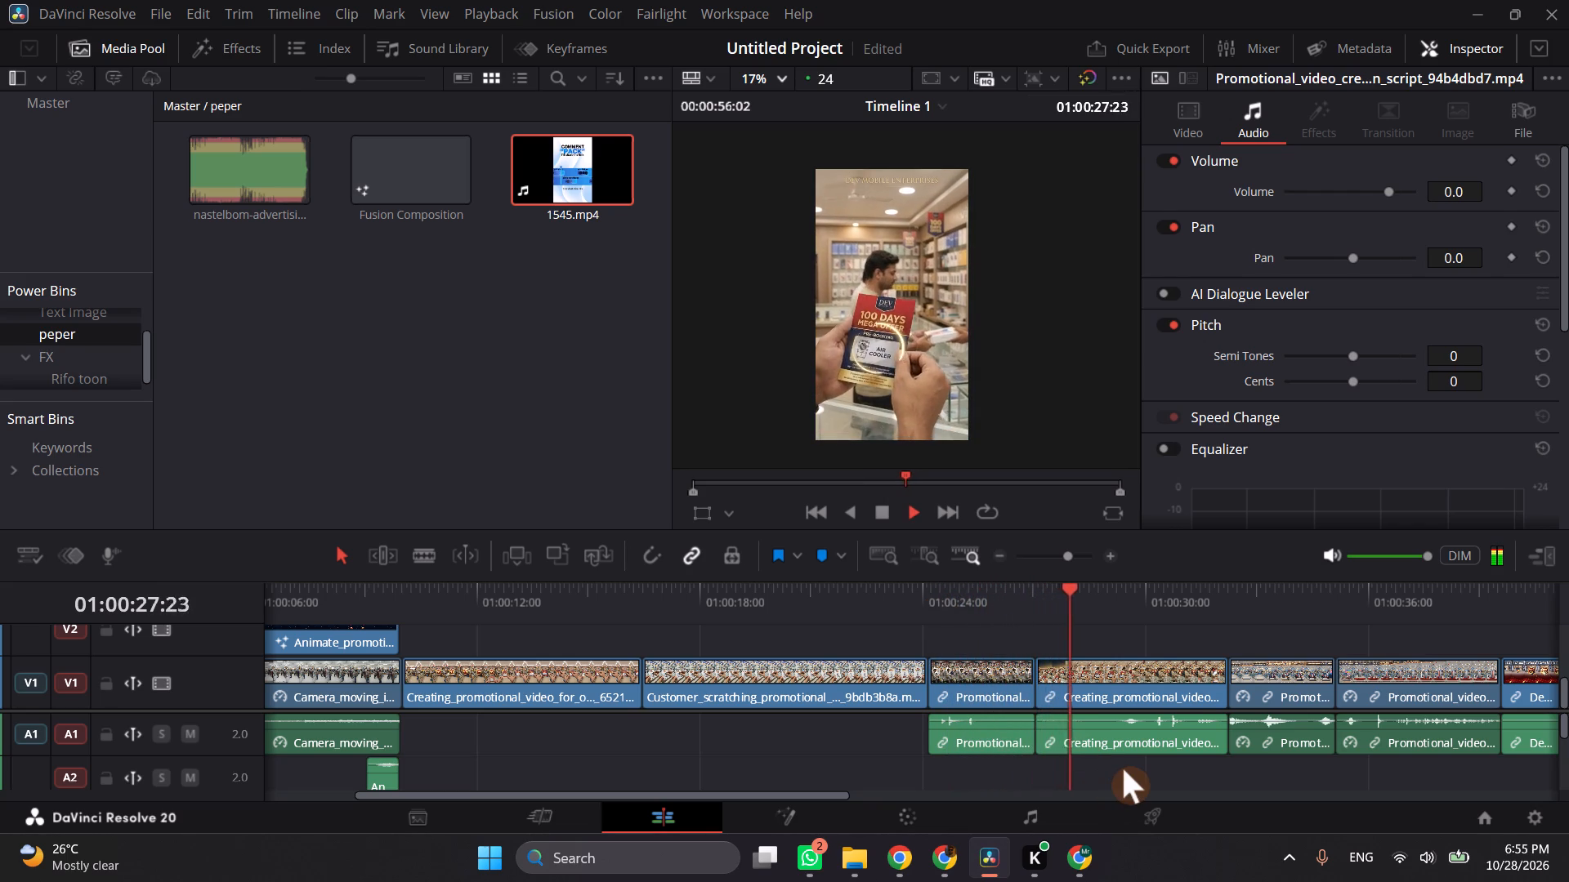
pyautogui.press('space')
pyautogui.click(1051, 604)
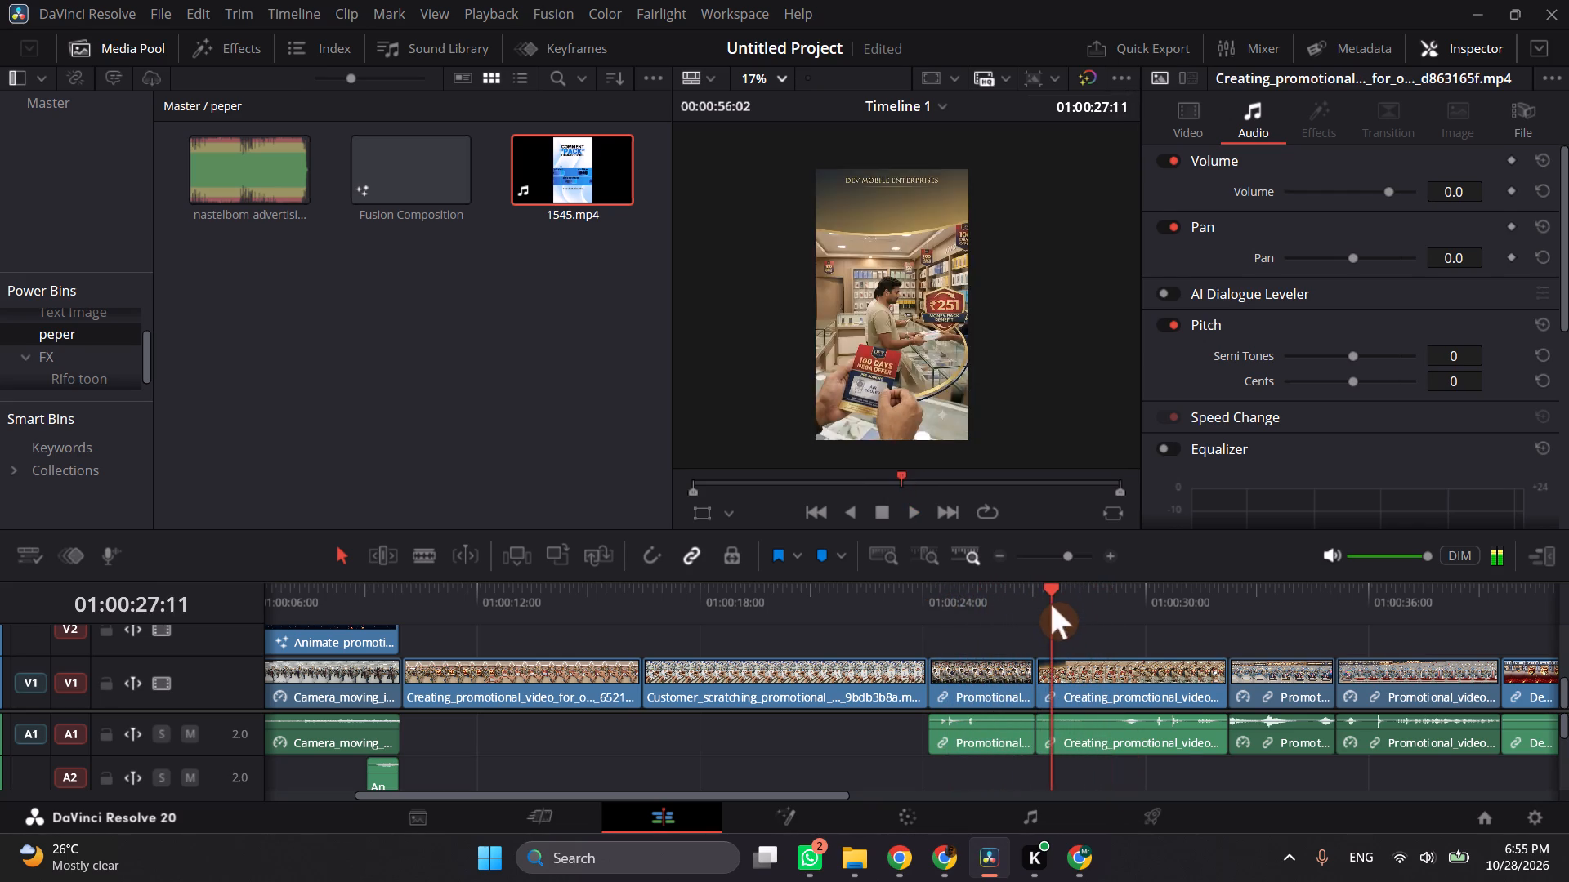
pyautogui.press('space')
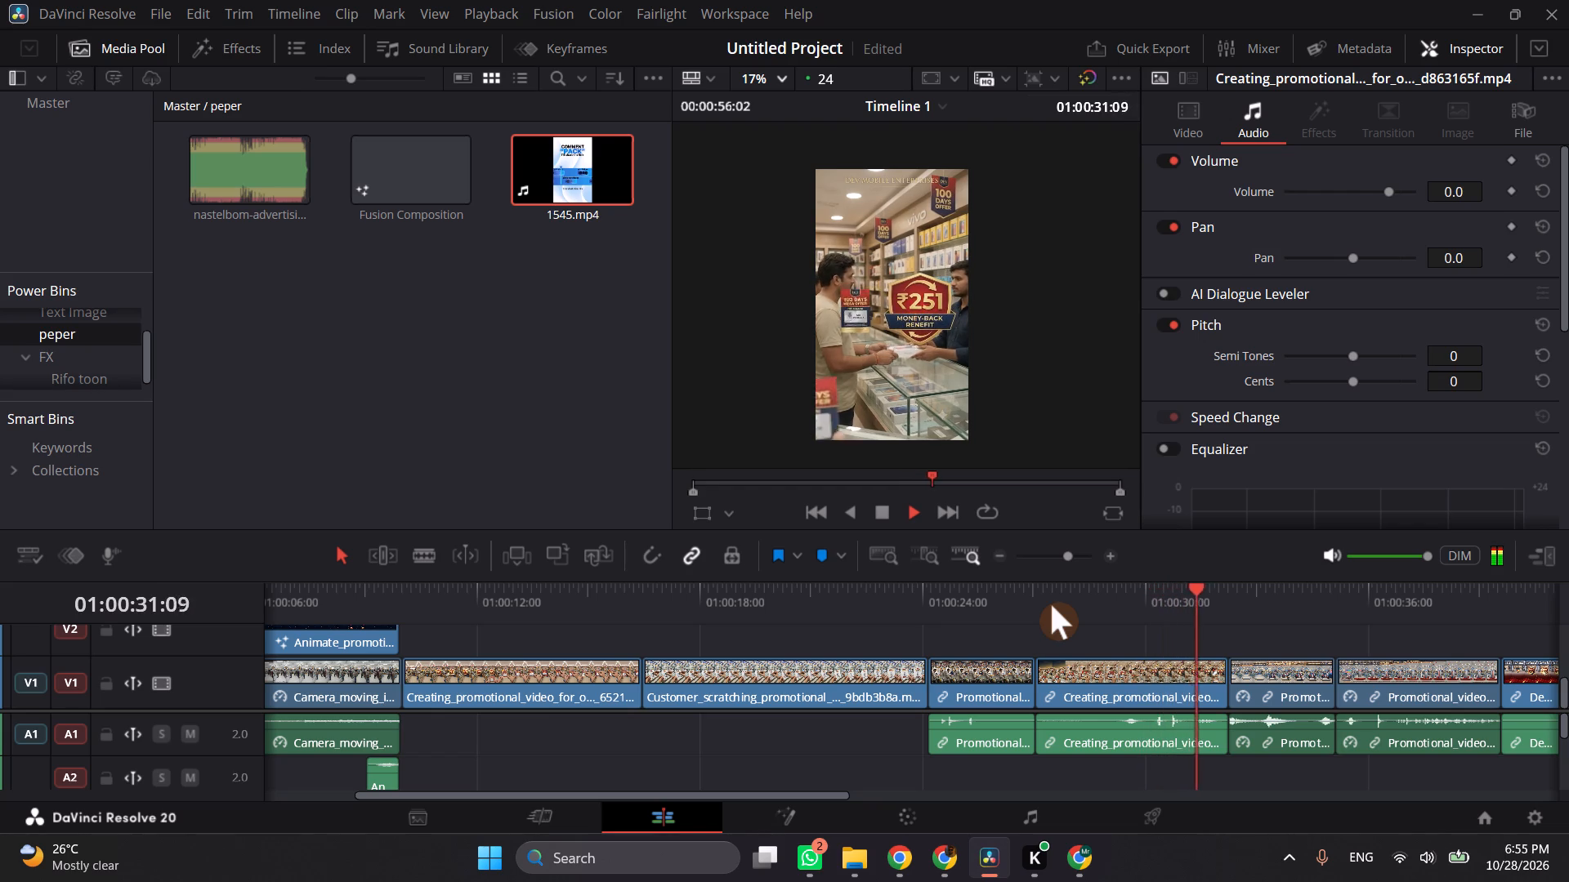
pyautogui.hscroll(-1, 1051, 604)
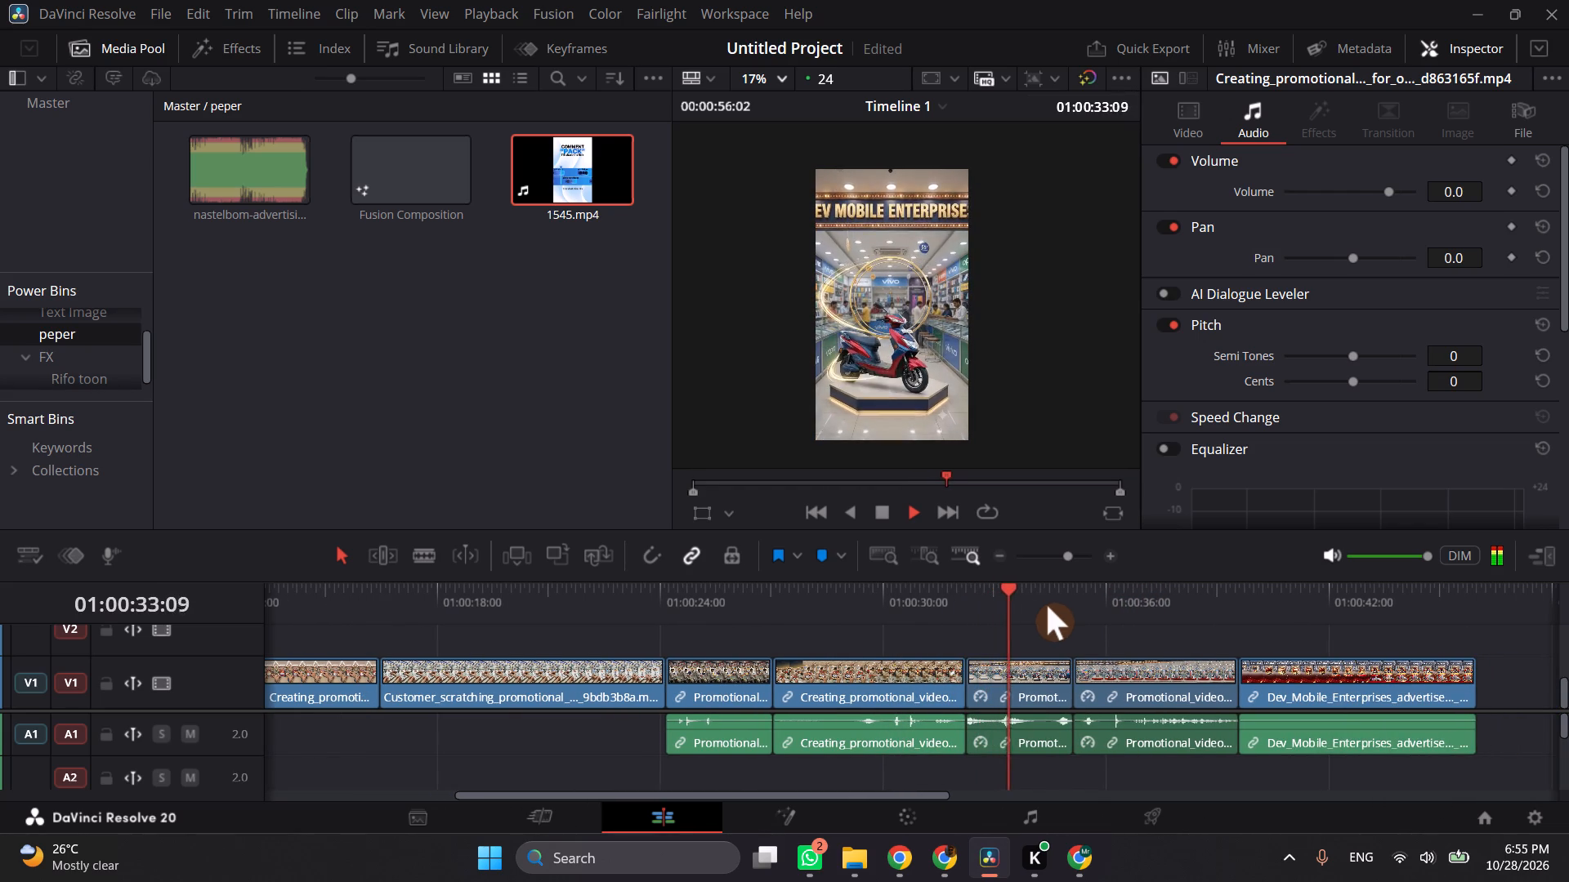
pyautogui.press('space')
# Set the scooter Promotional_video clip's audio on A1 to a volume of -10.0 while replaying its section.
pyautogui.click(1027, 732)
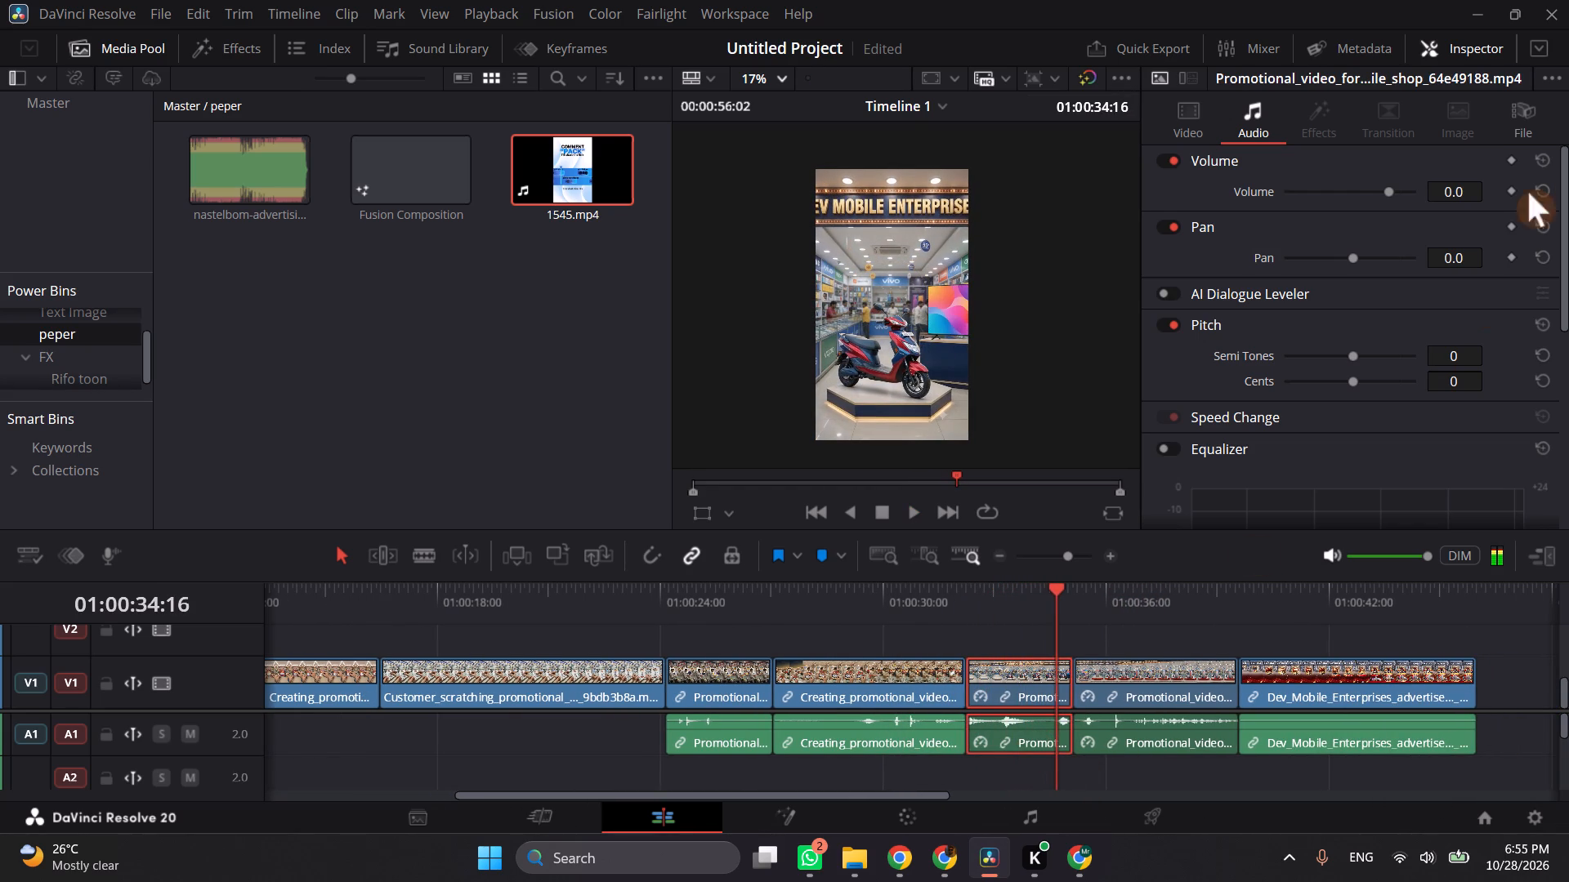
pyautogui.click(1448, 185)
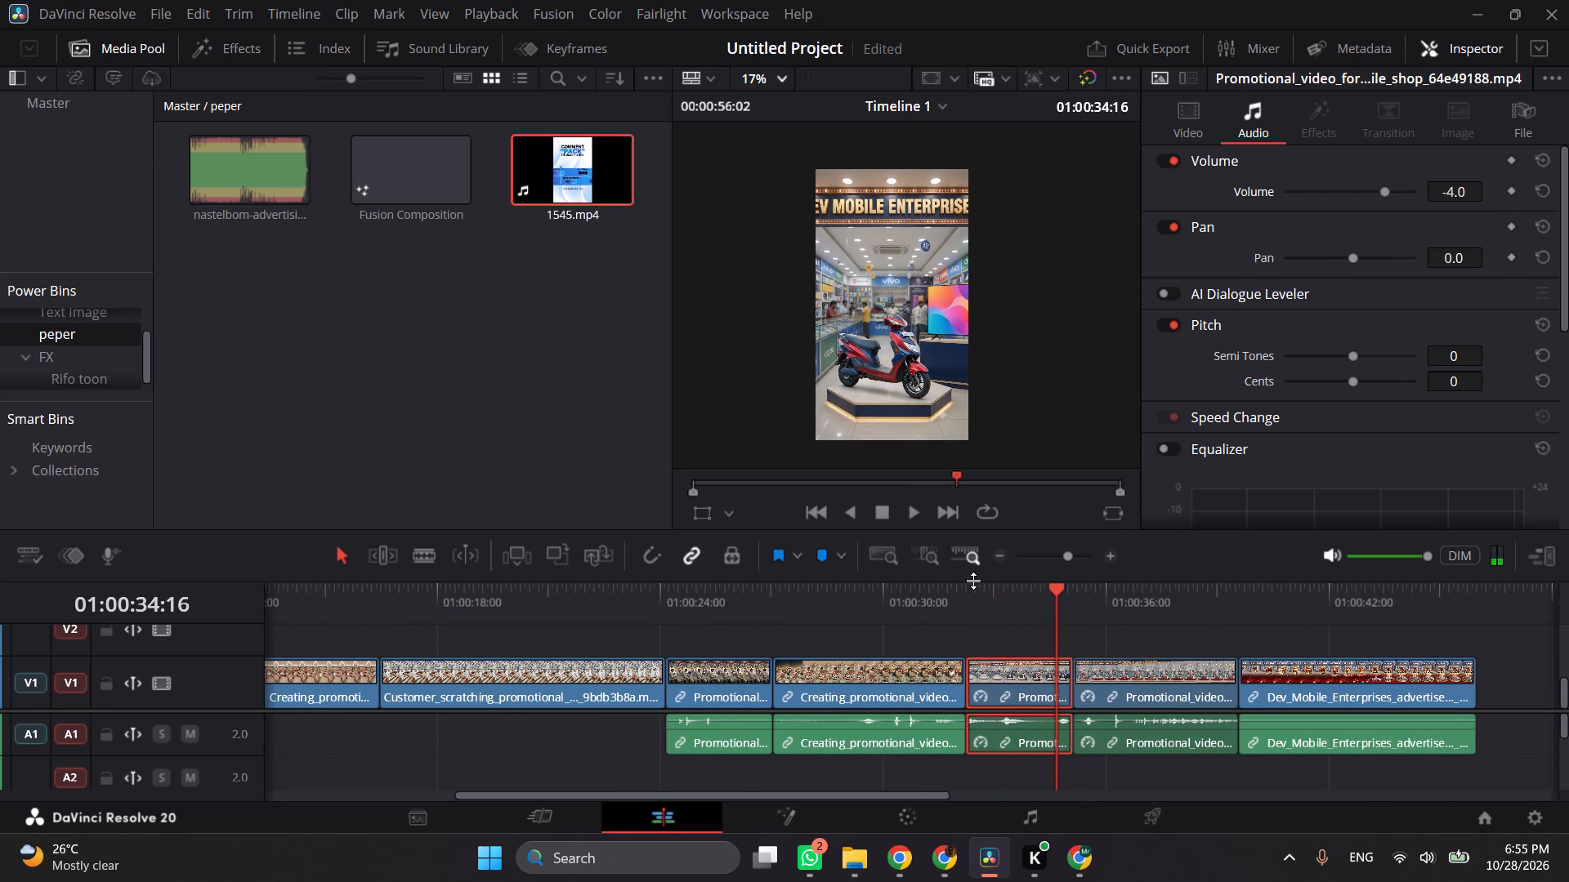
pyautogui.click(960, 591)
pyautogui.press('space')
pyautogui.click(1456, 195)
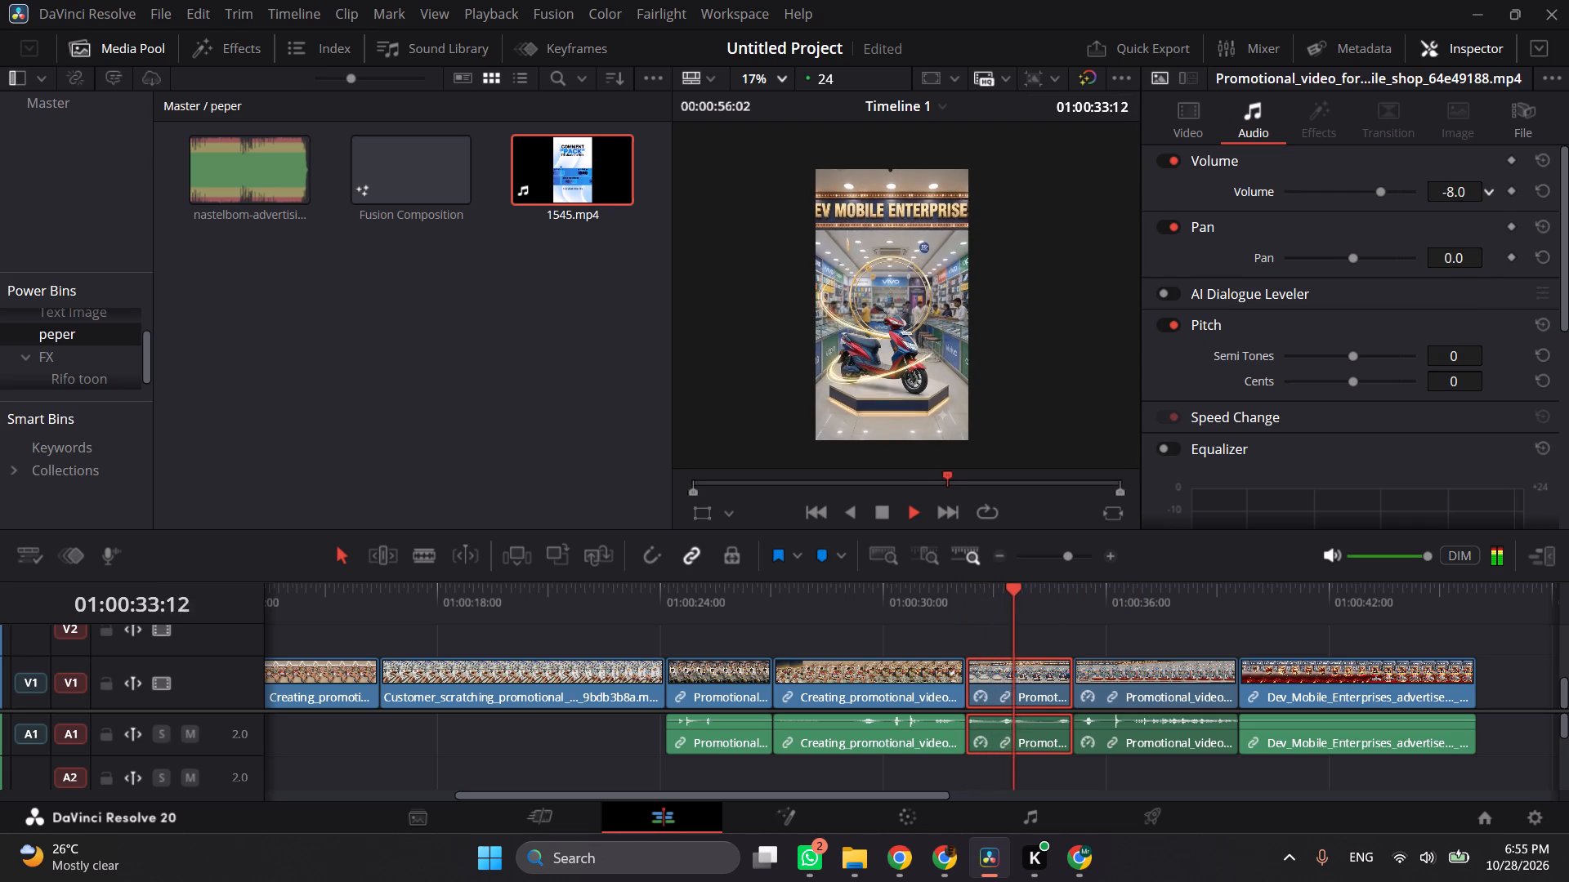
pyautogui.click(1457, 195)
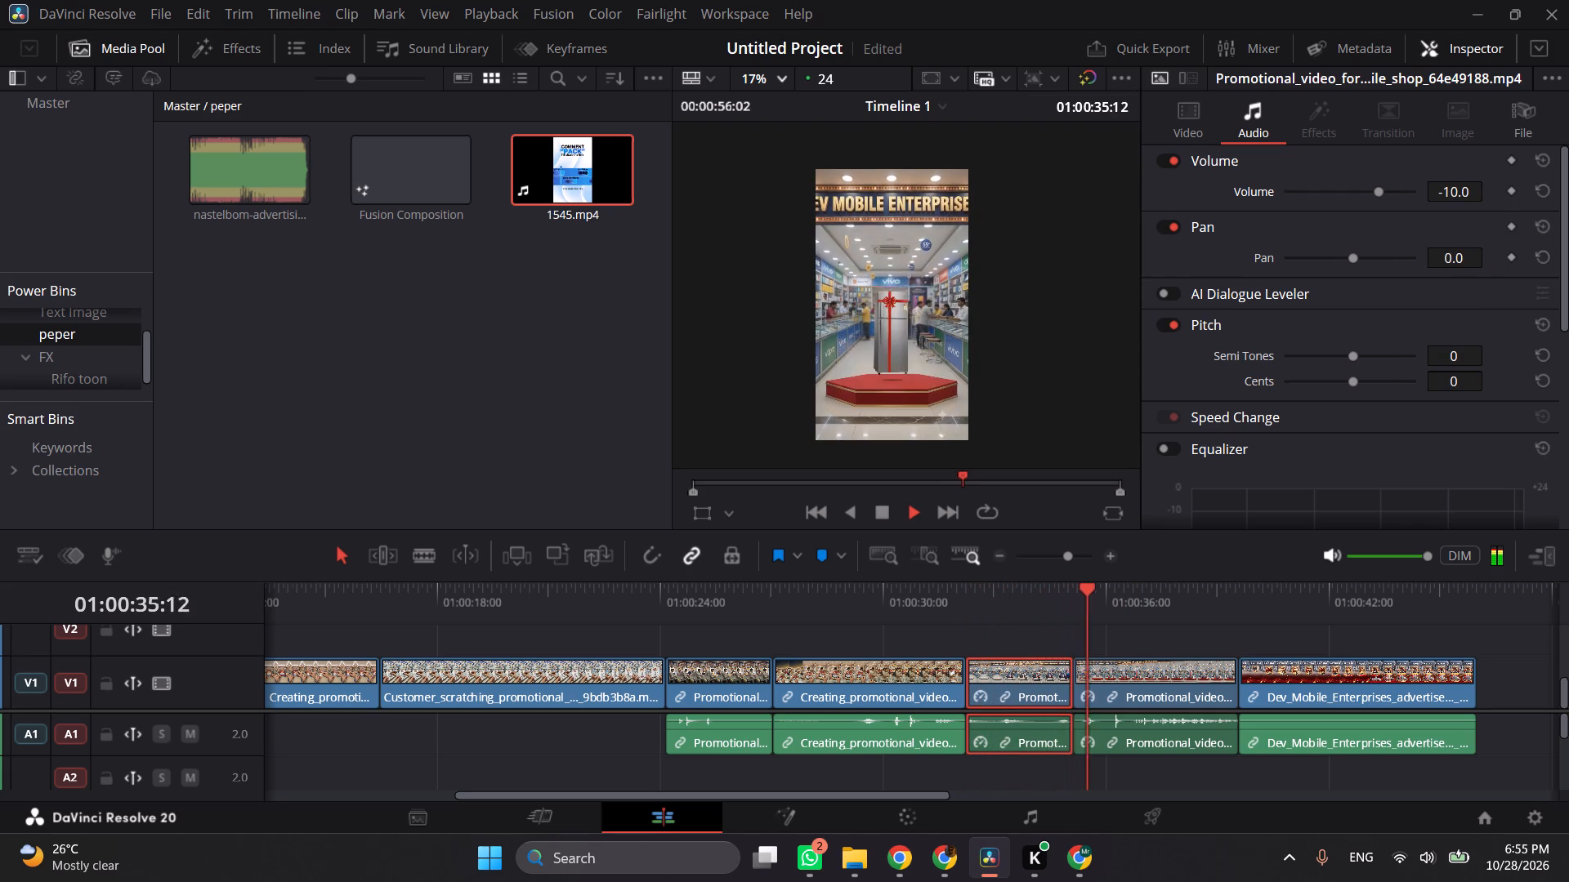
# Set the following Promotional_video clip's audio on A1 to a volume of -9.0 and replay through the end at 01:00:46:19.
pyautogui.click(1203, 740)
pyautogui.press('space')
pyautogui.moveTo(1467, 189); pyautogui.dragTo(1455, 191)
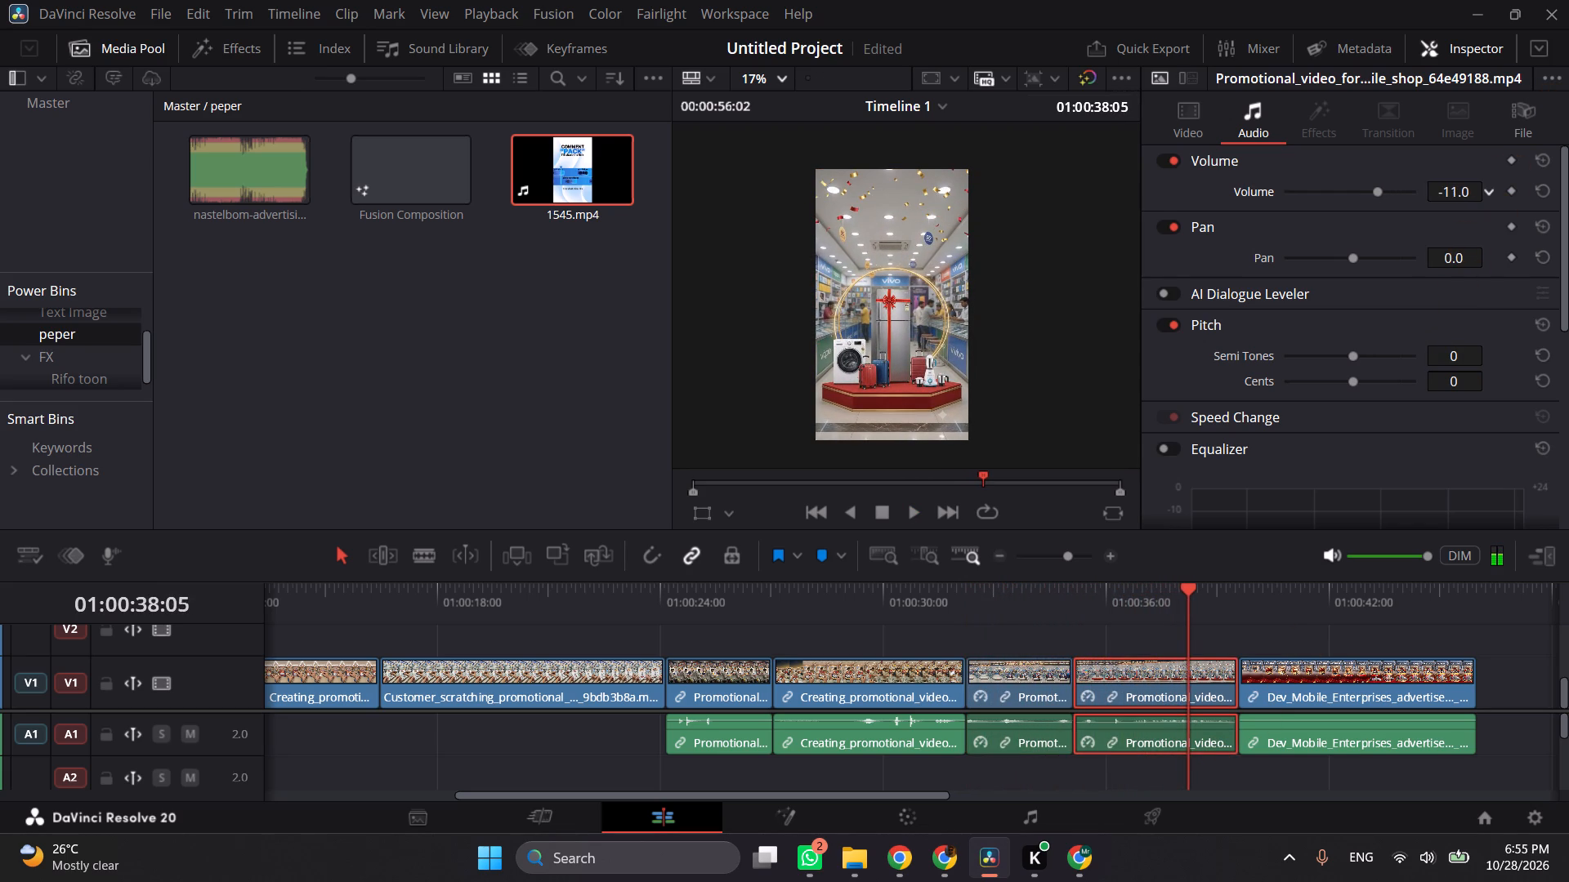
pyautogui.moveTo(1455, 191); pyautogui.dragTo(1458, 194)
pyautogui.click(1037, 604)
pyautogui.press('space')
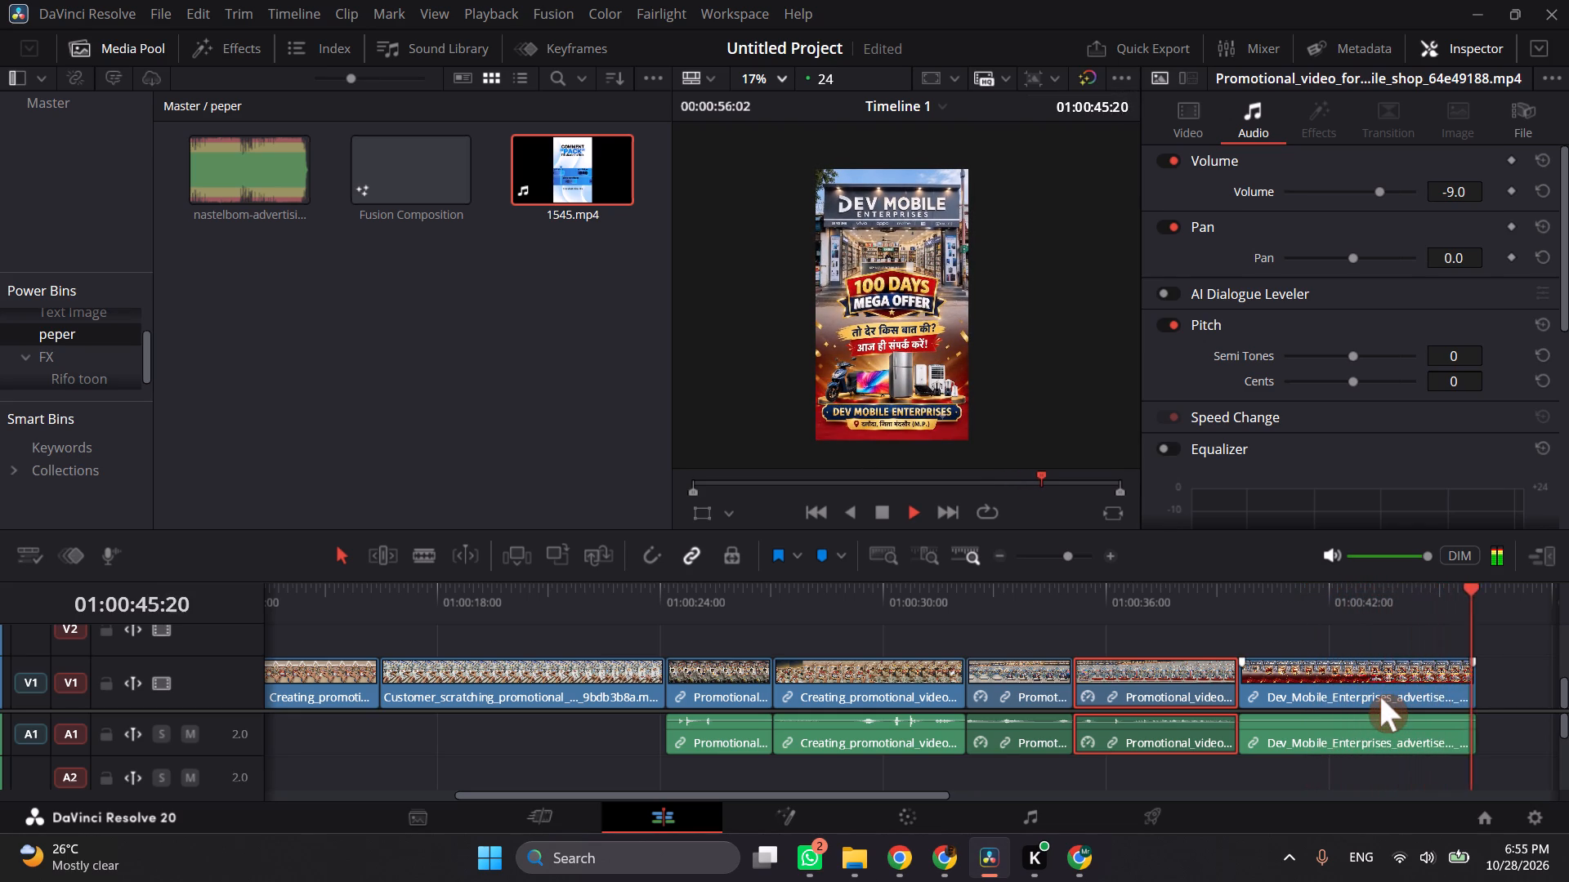
pyautogui.press('space')
# Delete the leftover 1545.mp4 clip from V4 beyond the end of the promo.
pyautogui.hscroll(-3, 1380, 697)
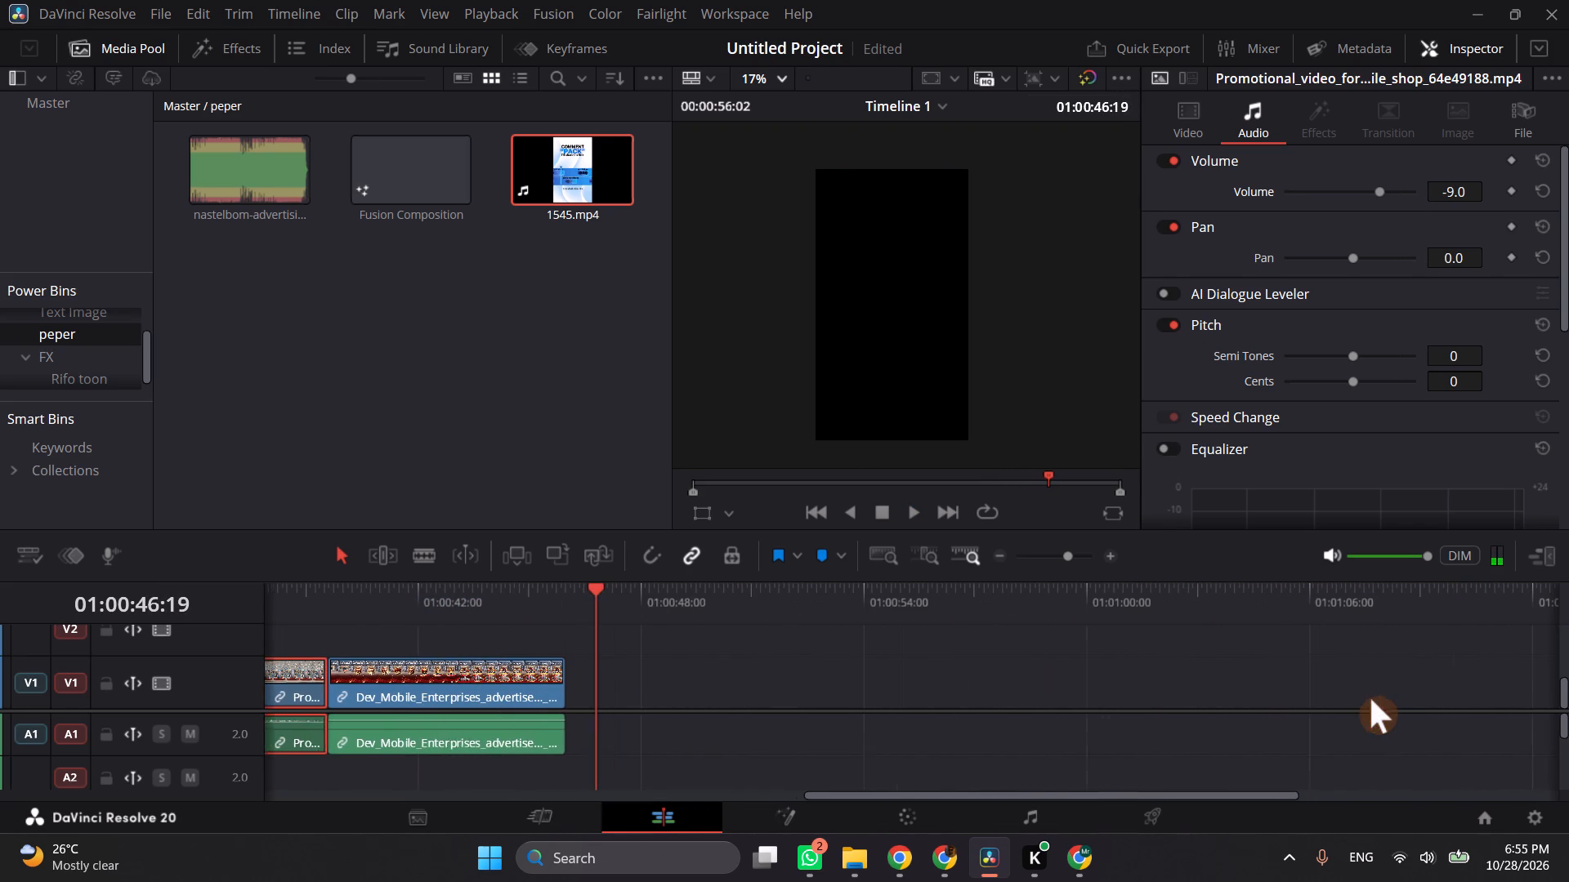
pyautogui.scroll(-1, 1326, 716)
pyautogui.scroll(2, 981, 746)
pyautogui.scroll(-9, 926, 658)
pyautogui.scroll(3, 892, 662)
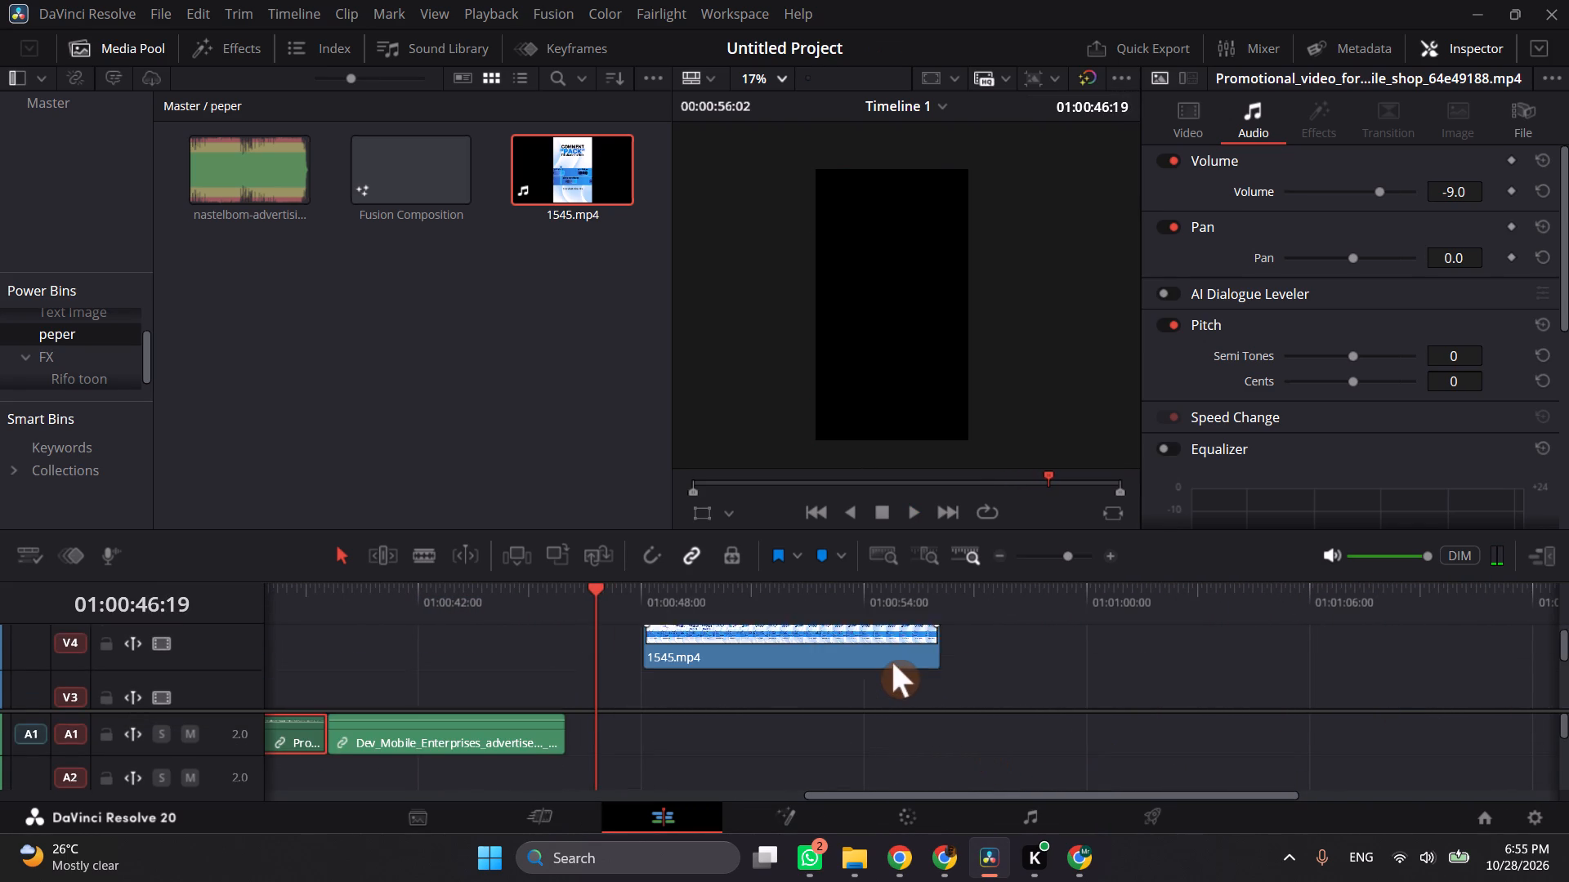
pyautogui.scroll(3, 892, 662)
pyautogui.click(892, 662)
pyautogui.press('BackSpace')
# Open the opening Animate_store_showroom clip for colour grading and set temperature to -30.0, tint to 13.00 and contrast to 1.052.
pyautogui.hscroll(6, 892, 662)
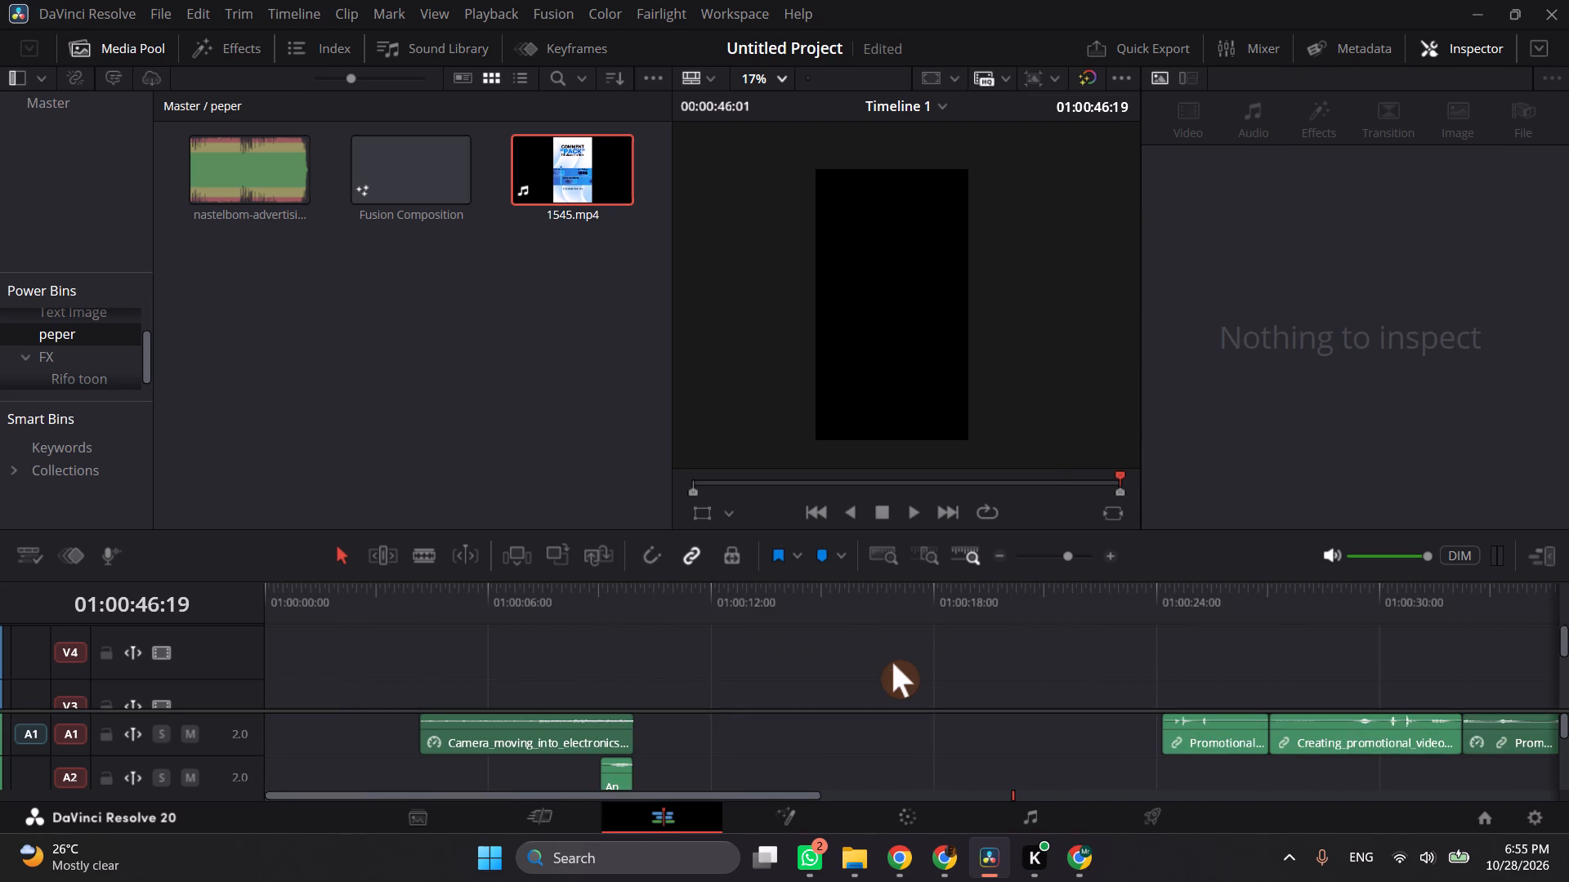
pyautogui.hscroll(2, 892, 662)
pyautogui.scroll(-1, 496, 641)
pyautogui.moveTo(416, 599); pyautogui.dragTo(192, 614)
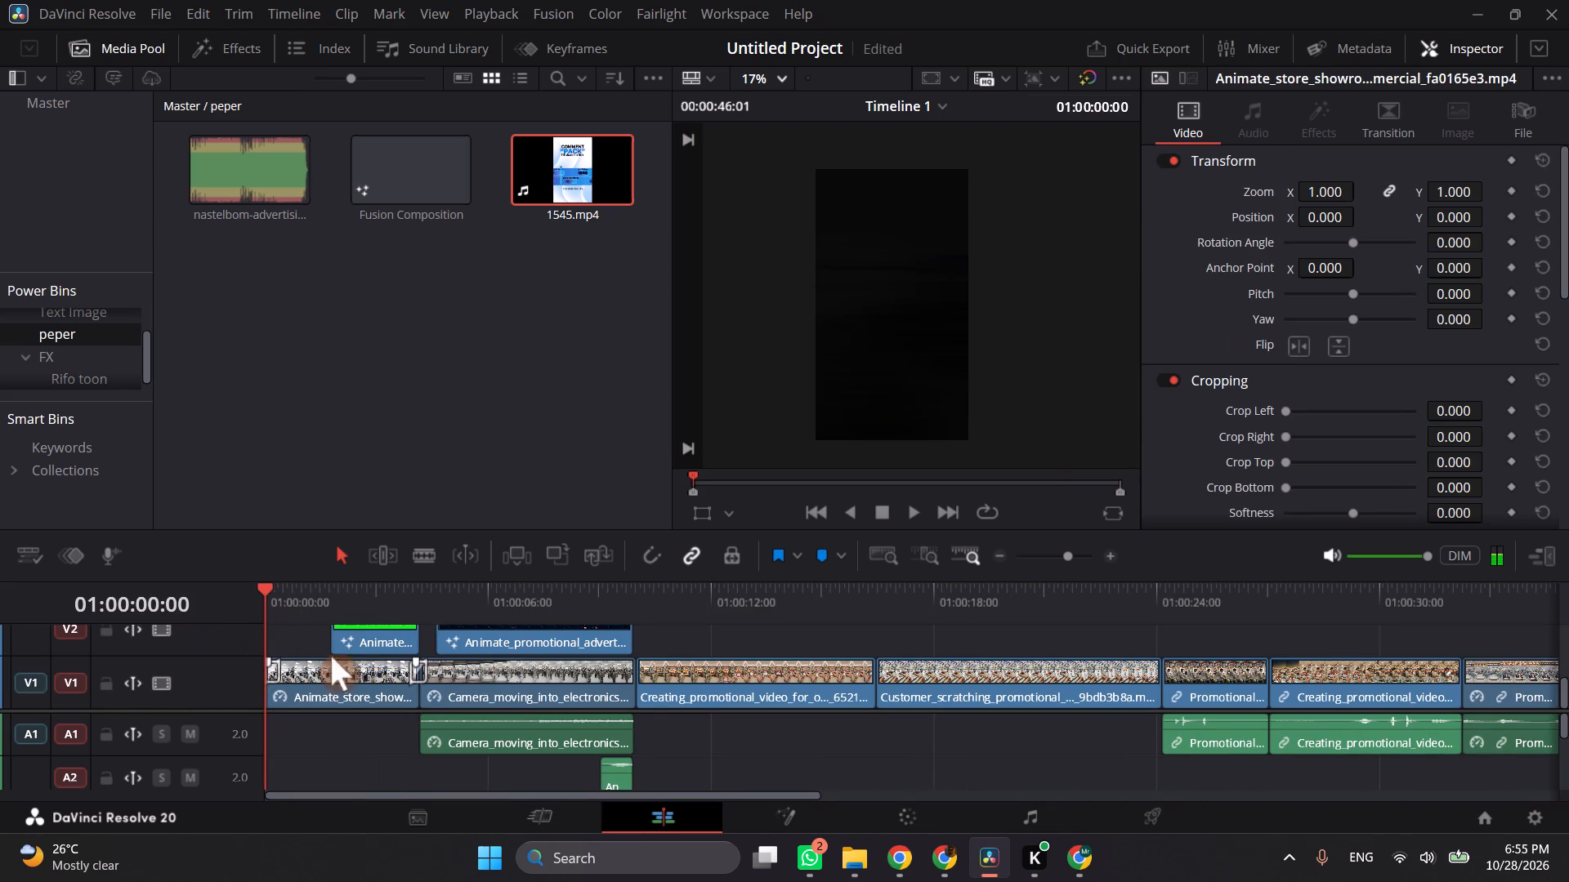
pyautogui.click(339, 674)
pyautogui.click(302, 595)
pyautogui.click(875, 808)
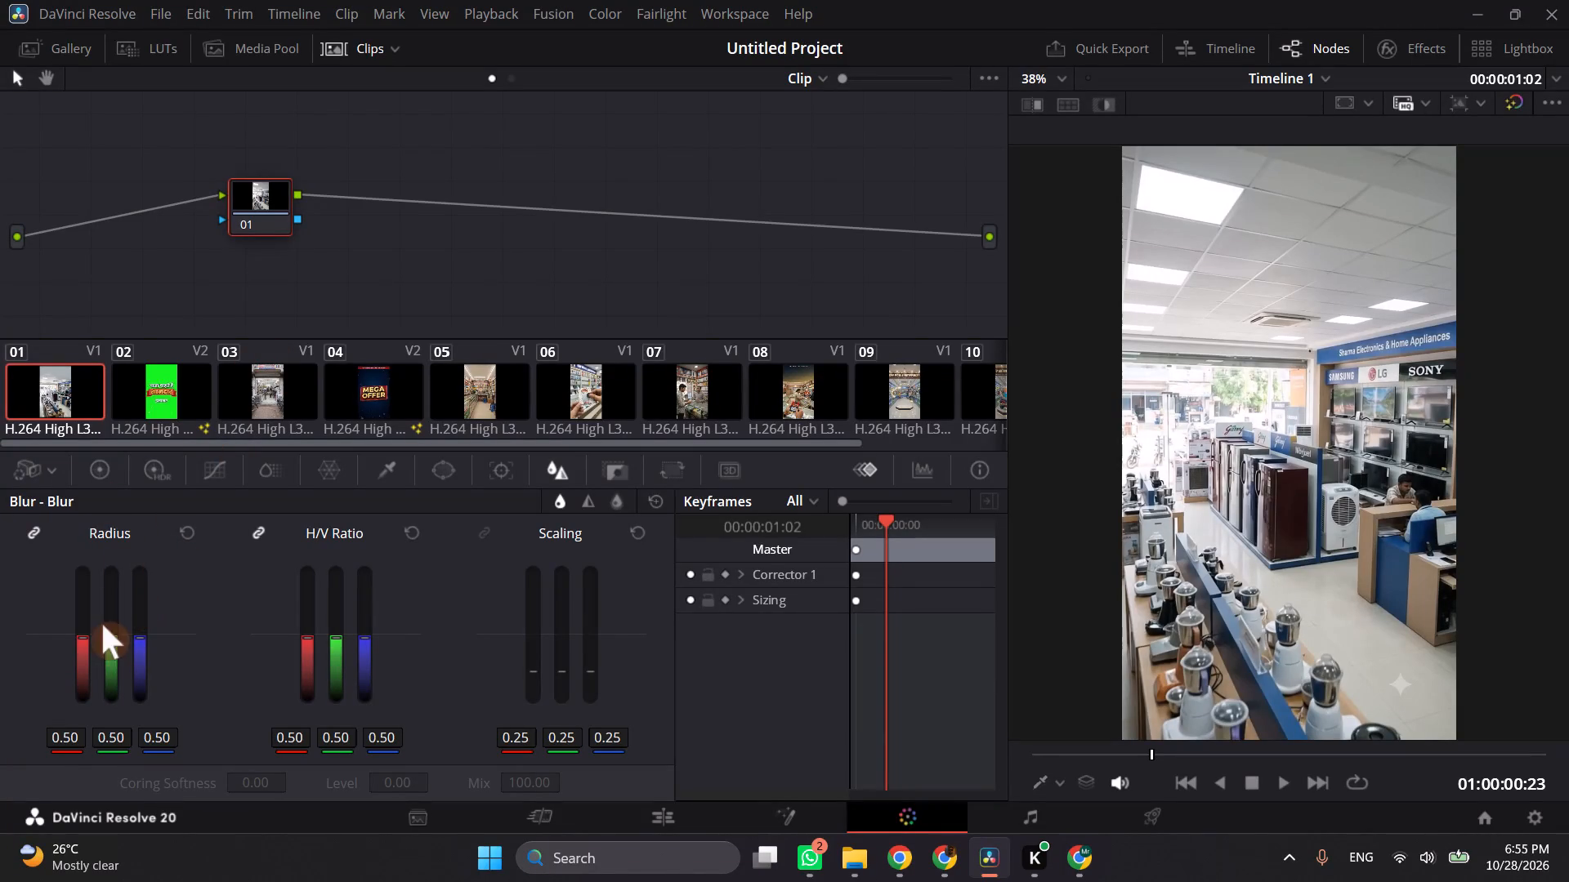
pyautogui.click(99, 482)
pyautogui.click(171, 531)
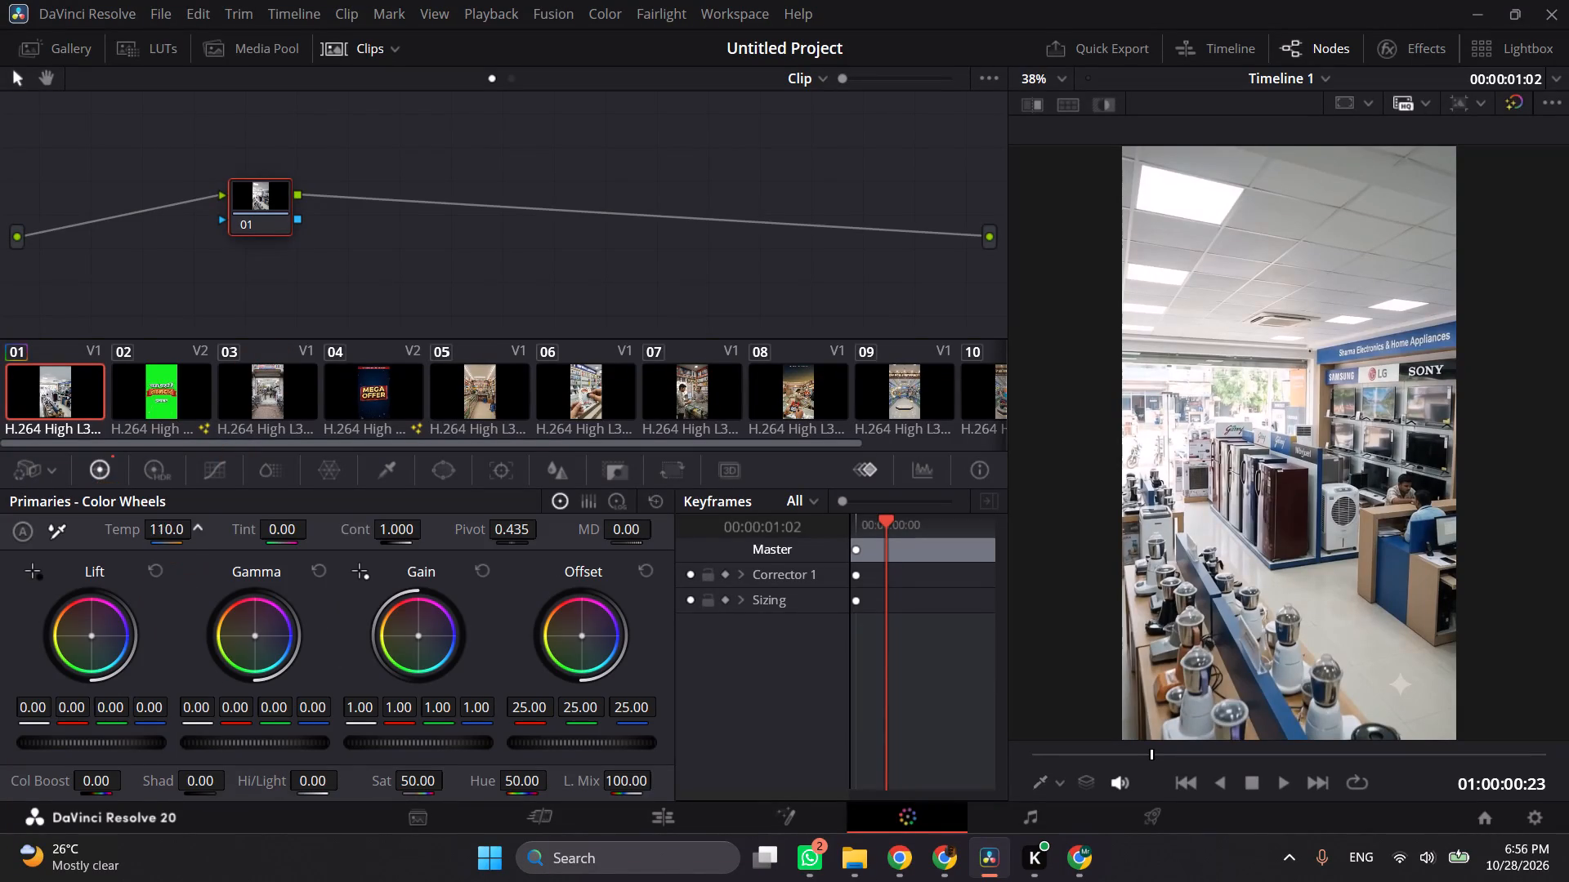
pyautogui.moveTo(274, 537); pyautogui.dragTo(300, 528)
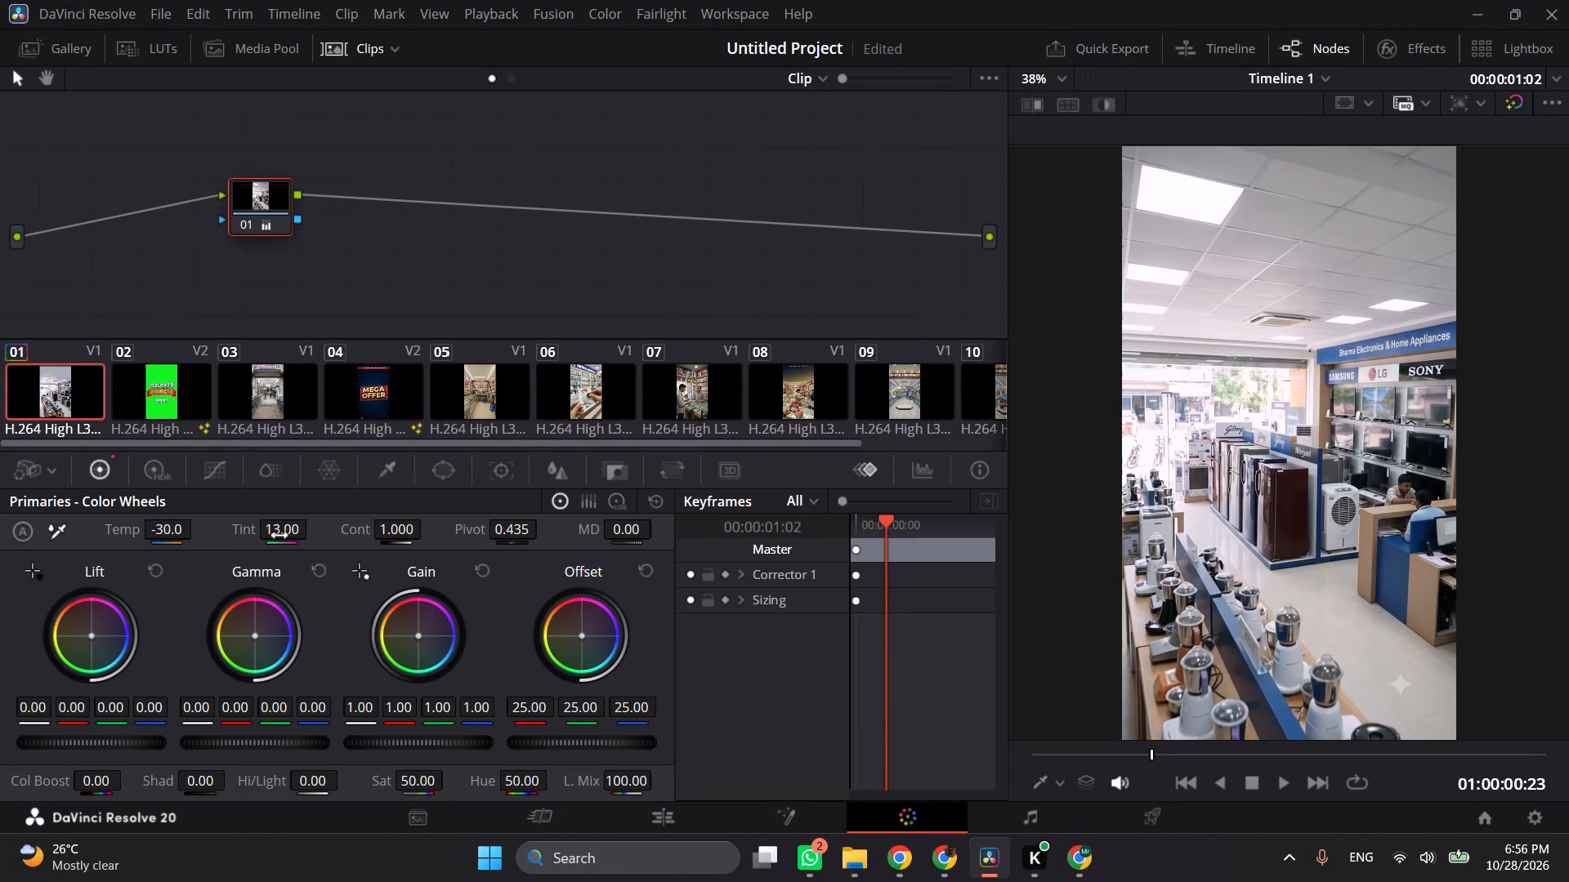
pyautogui.moveTo(403, 528); pyautogui.dragTo(468, 524)
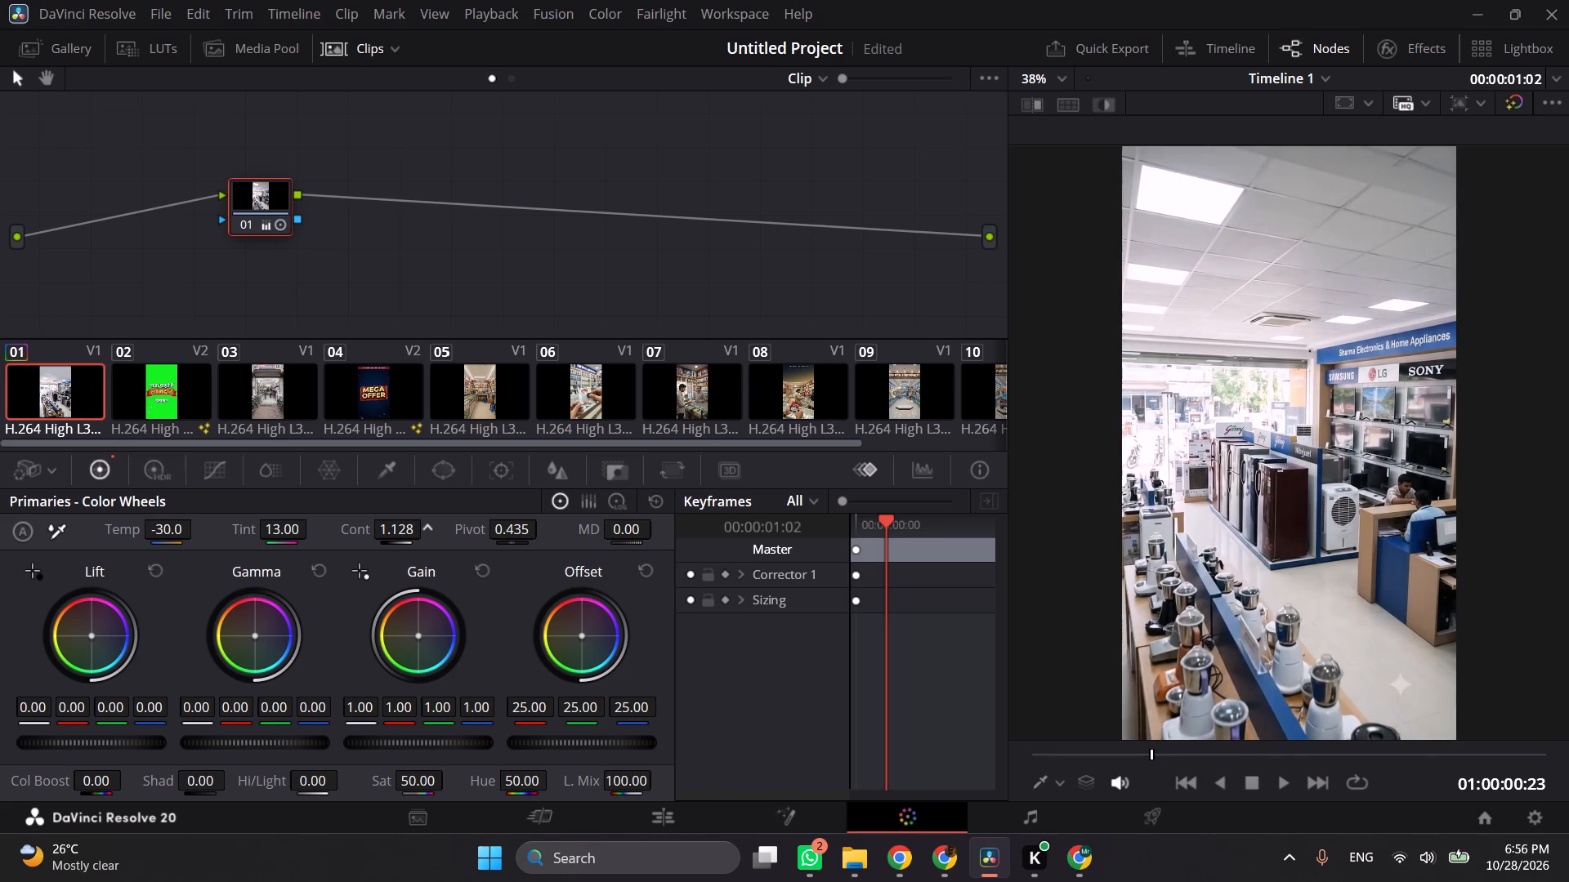
pyautogui.moveTo(468, 524); pyautogui.dragTo(429, 524)
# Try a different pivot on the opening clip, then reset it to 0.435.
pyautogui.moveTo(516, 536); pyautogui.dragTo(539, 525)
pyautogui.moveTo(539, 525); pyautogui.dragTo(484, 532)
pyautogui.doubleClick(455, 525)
# Shift the opening clip's RGB values: lift -0.02/0.01/-0.01, gamma -0.01/0.00/-0.01, and offset 24.34/24.92/24.97.
pyautogui.moveTo(252, 639); pyautogui.dragTo(252, 663)
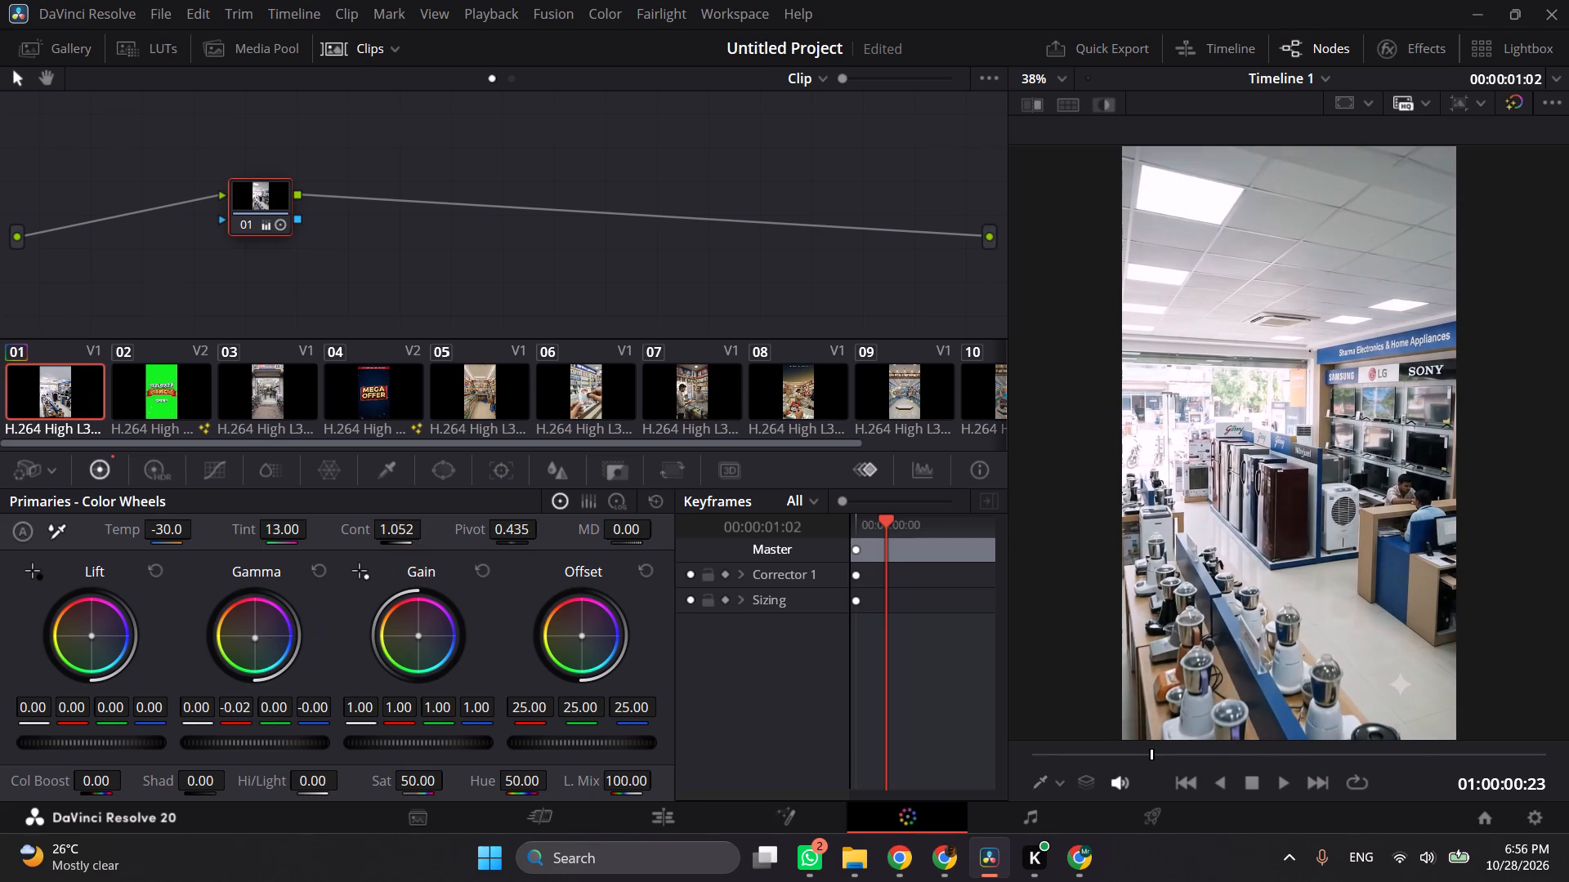
pyautogui.moveTo(252, 663); pyautogui.dragTo(248, 667)
pyautogui.moveTo(89, 638); pyautogui.dragTo(65, 638)
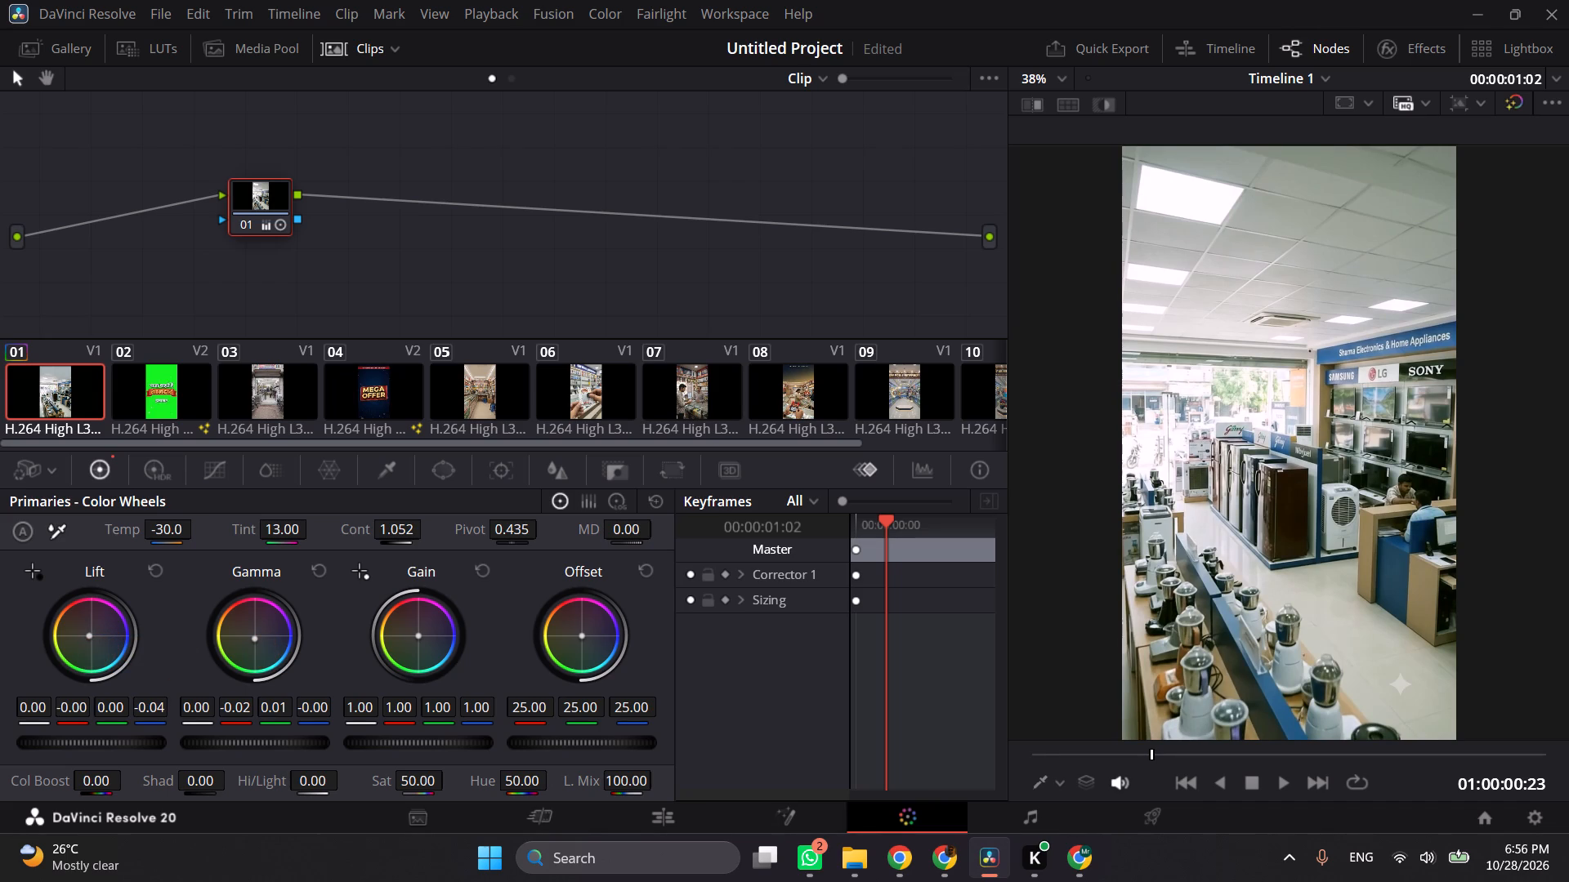
pyautogui.moveTo(65, 638); pyautogui.dragTo(82, 648)
pyautogui.click(583, 635)
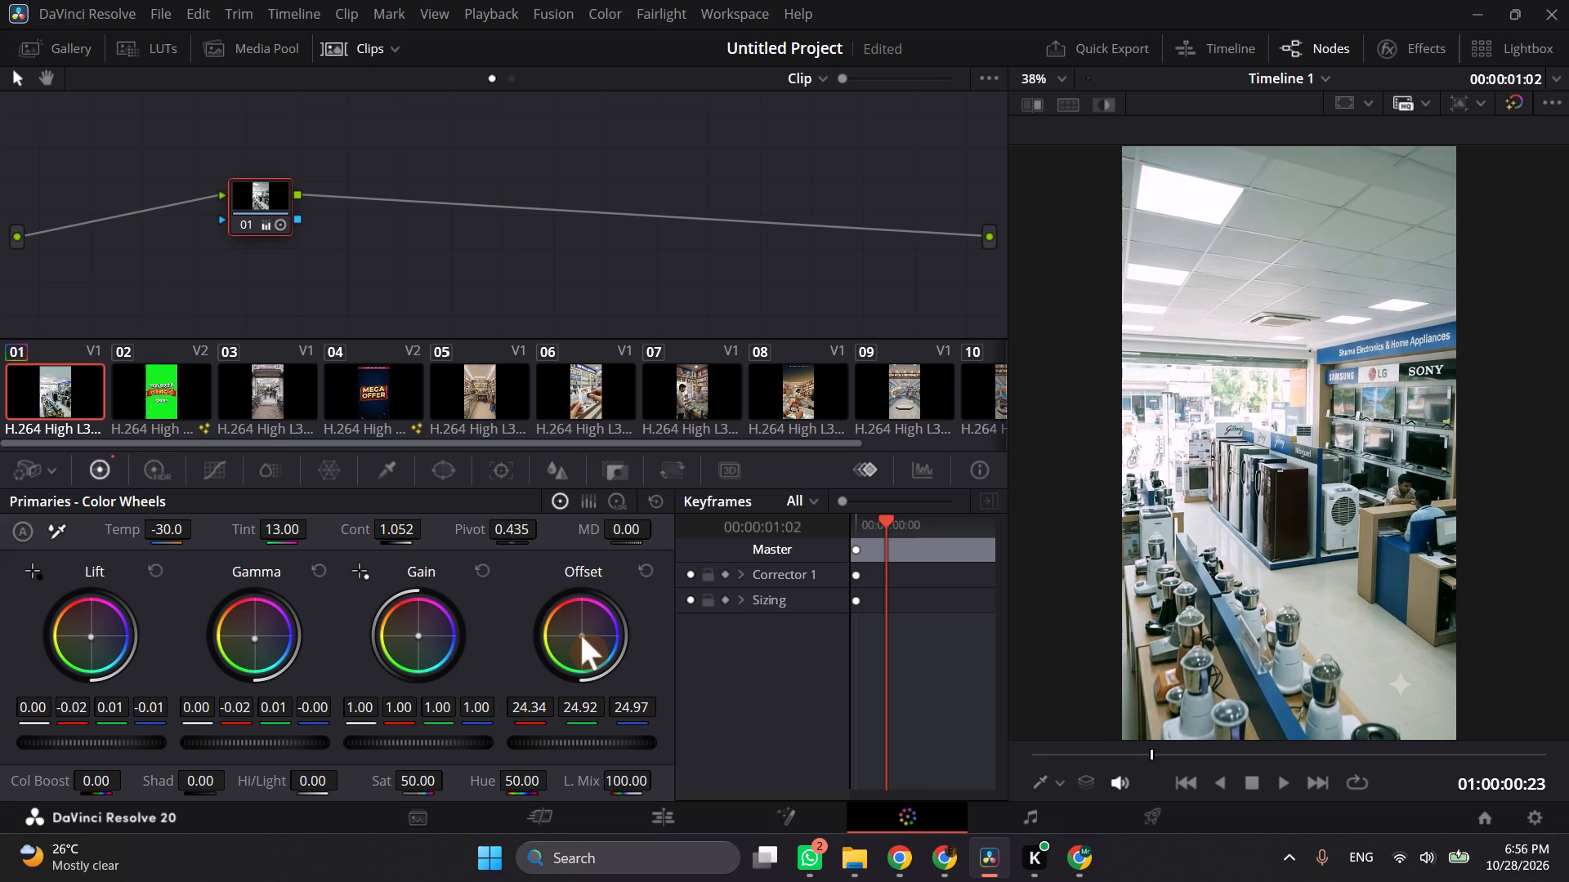
pyautogui.click(418, 635)
pyautogui.moveTo(258, 641); pyautogui.dragTo(257, 641)
pyautogui.moveTo(257, 641); pyautogui.dragTo(251, 630)
# Set the opening clip's colour boost to 75.50.
pyautogui.moveTo(101, 781); pyautogui.dragTo(195, 764)
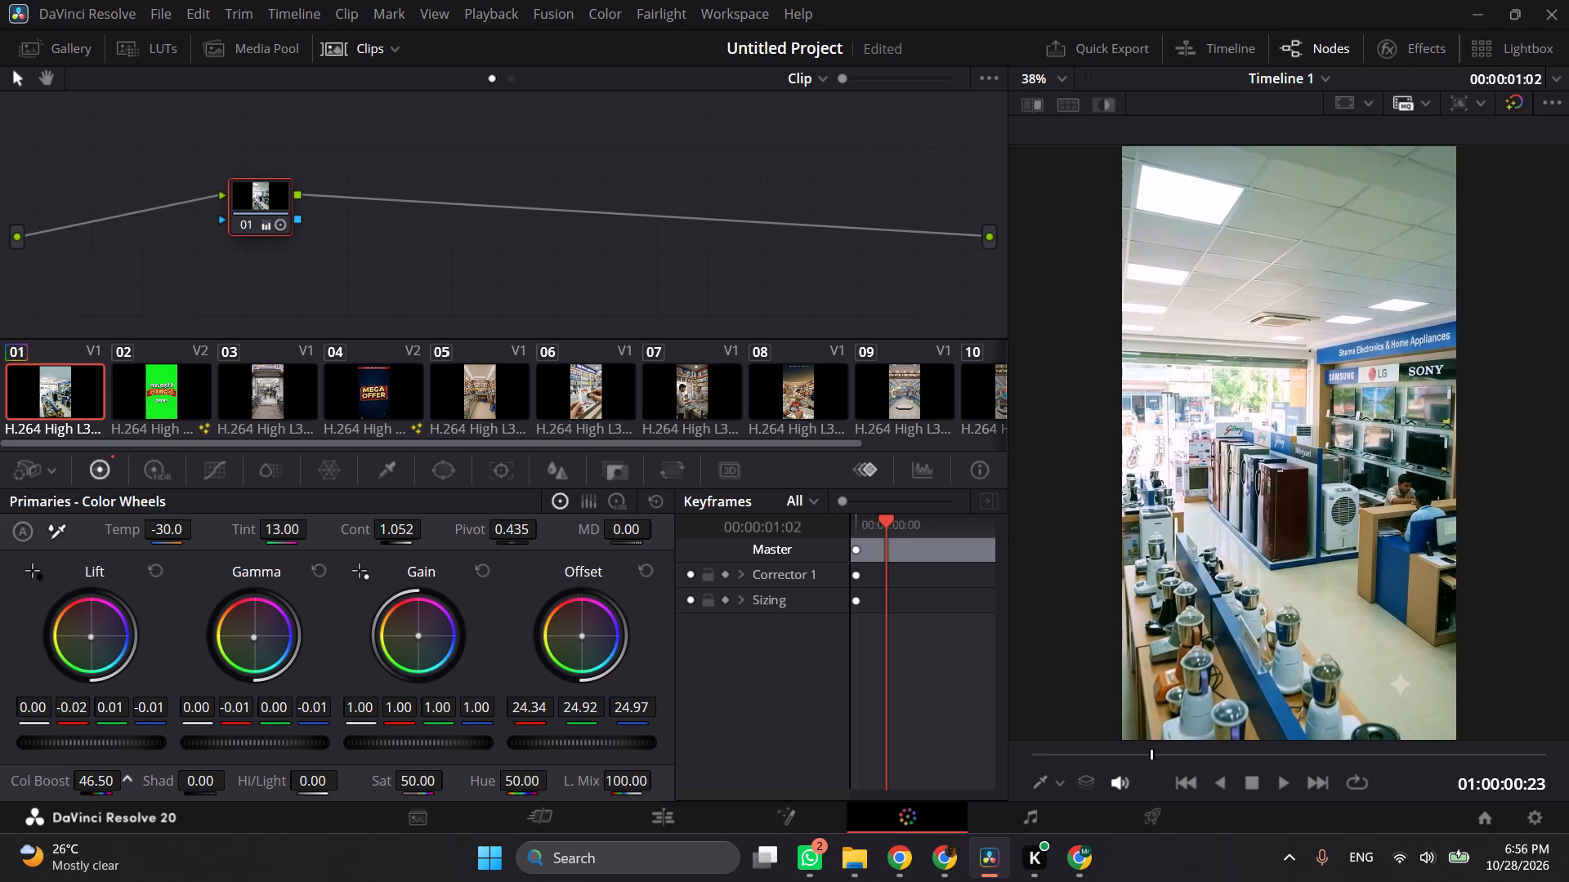
pyautogui.moveTo(195, 764); pyautogui.dragTo(299, 755)
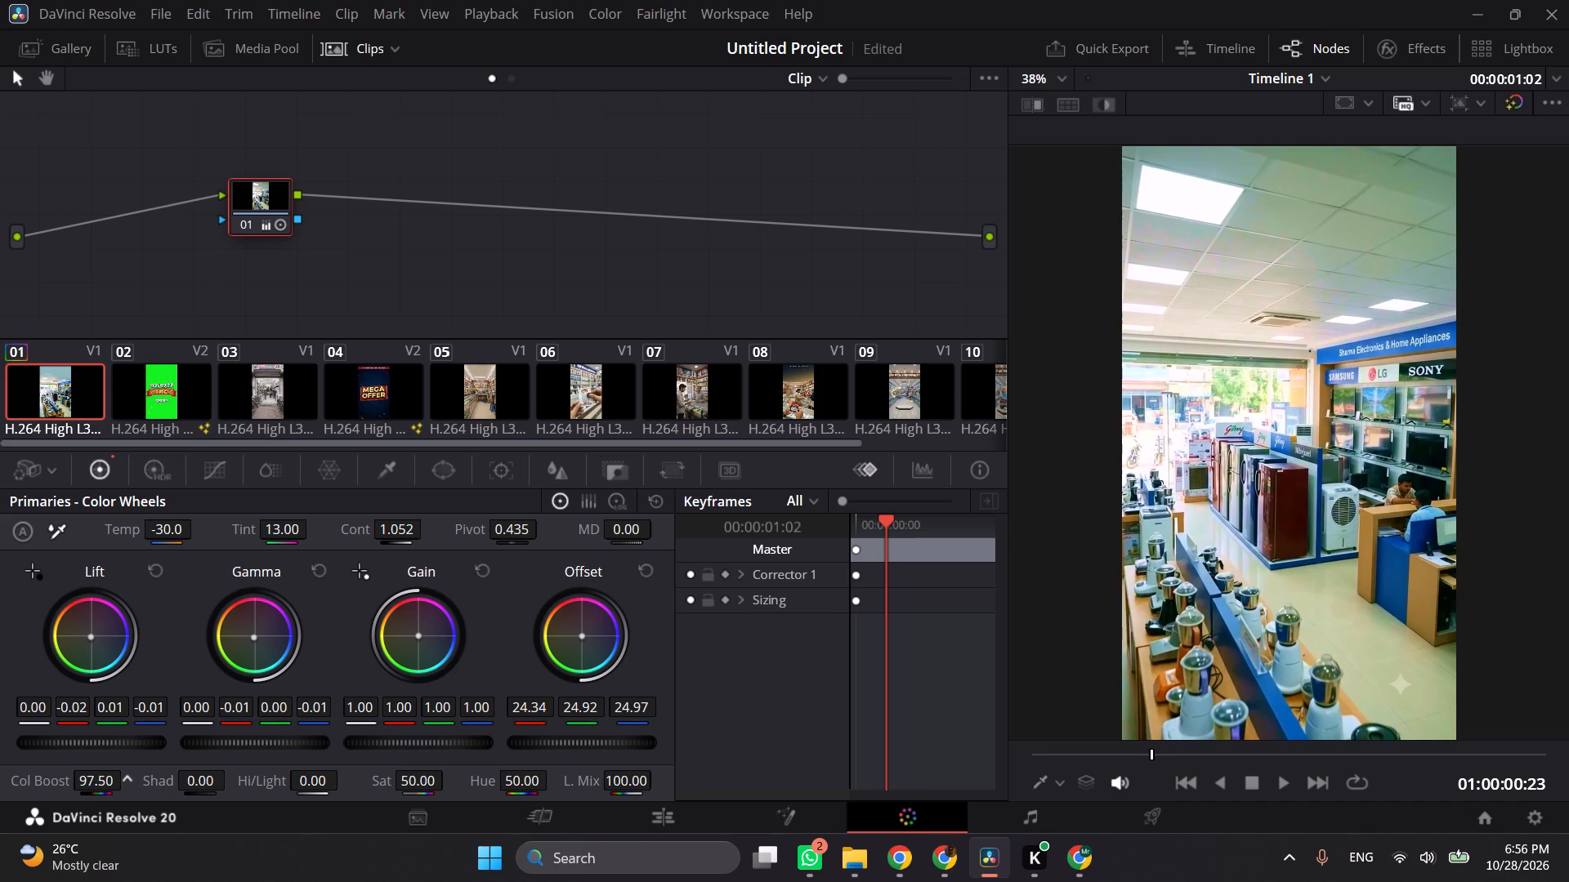
pyautogui.moveTo(299, 755); pyautogui.dragTo(283, 759)
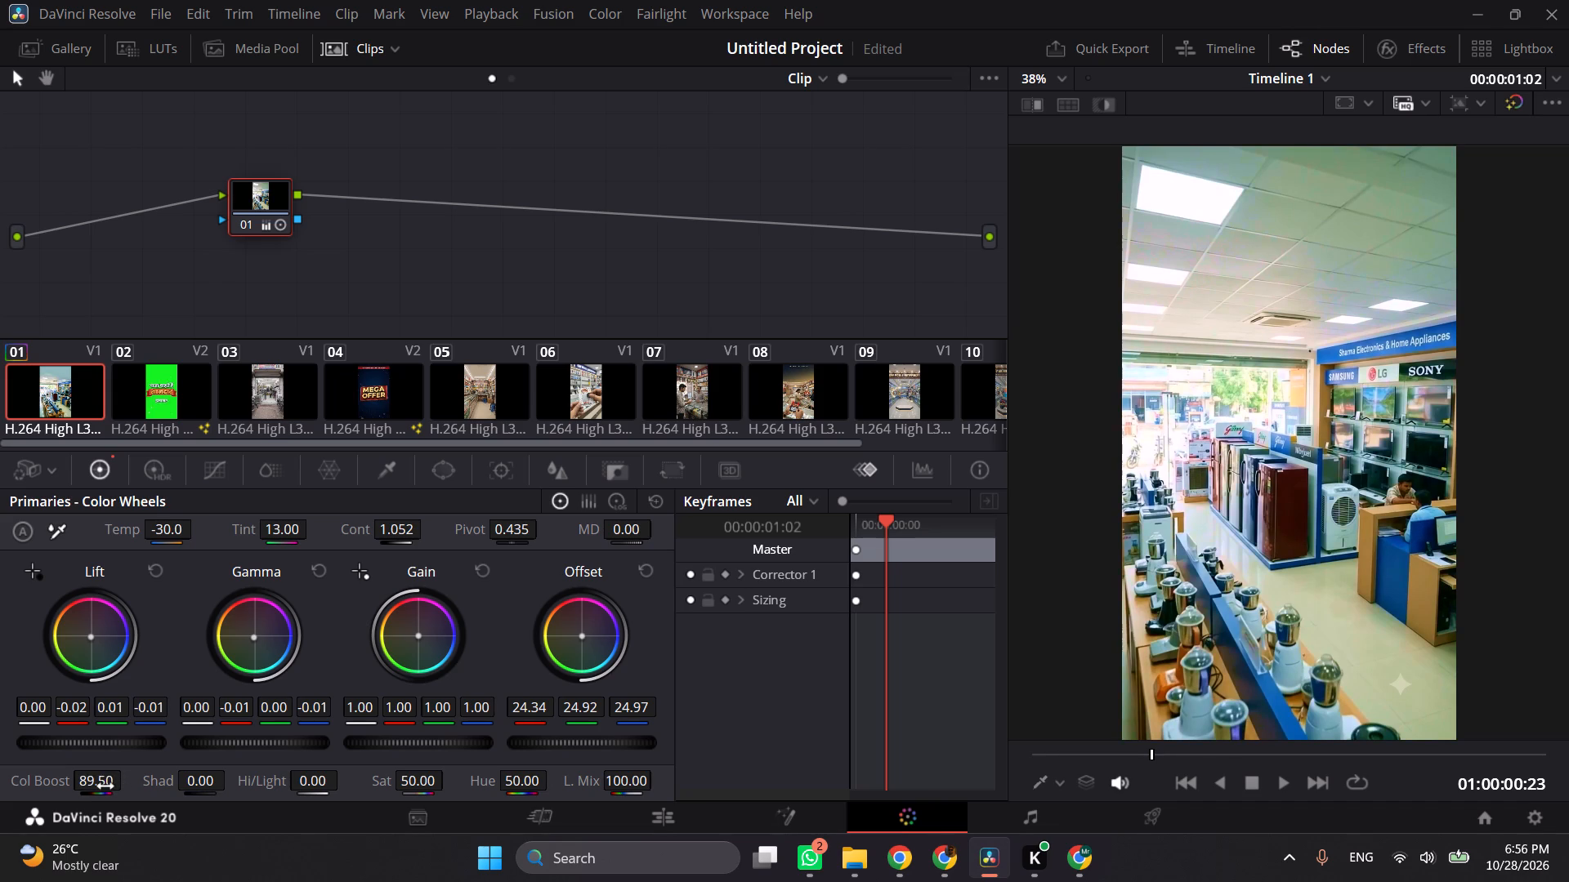
pyautogui.moveTo(105, 786); pyautogui.dragTo(77, 786)
pyautogui.click(114, 787)
# Set the opening clip's shadows to -20.50, highlights to 6.00 and saturation to 47.00.
pyautogui.moveTo(207, 781); pyautogui.dragTo(164, 786)
pyautogui.moveTo(320, 781); pyautogui.dragTo(360, 777)
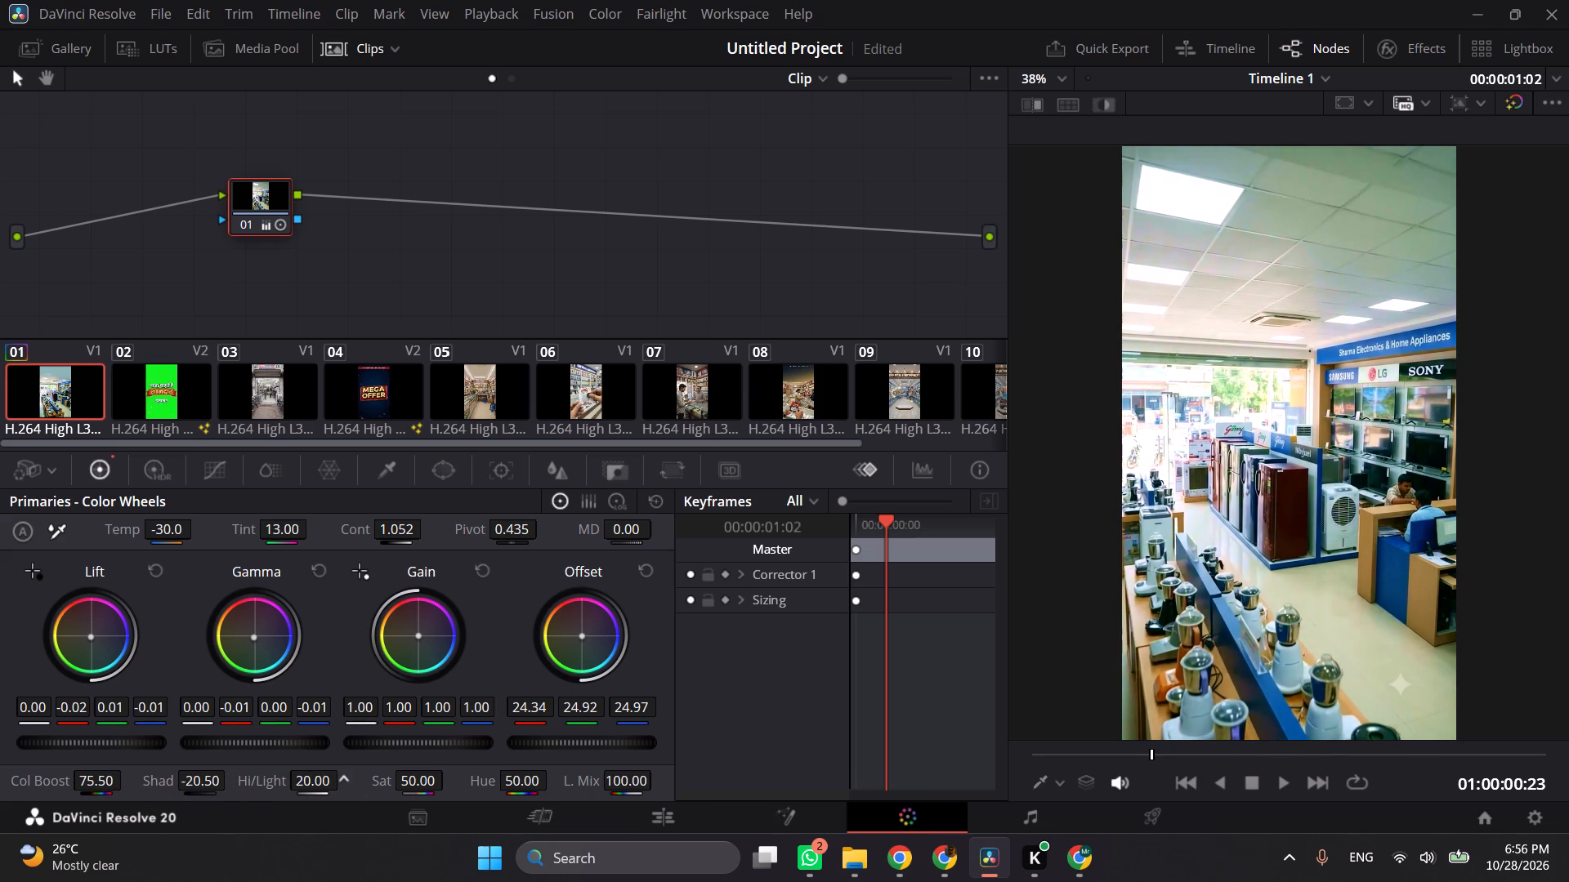
pyautogui.moveTo(360, 777); pyautogui.dragTo(315, 793)
pyautogui.moveTo(315, 793); pyautogui.dragTo(317, 792)
pyautogui.moveTo(292, 780); pyautogui.dragTo(307, 782)
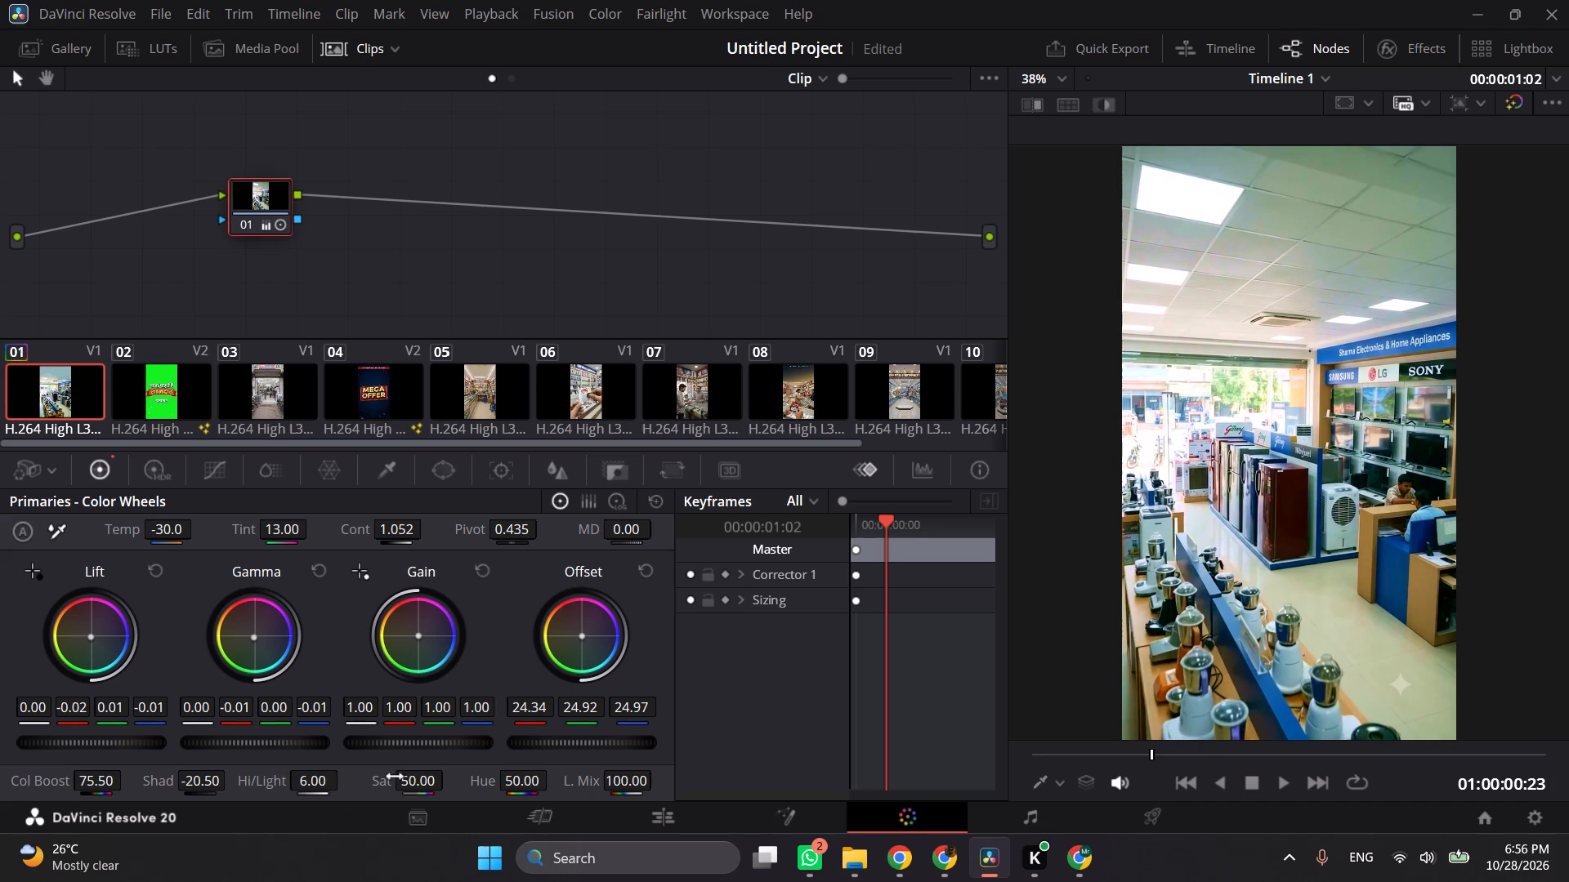
pyautogui.moveTo(413, 784); pyautogui.dragTo(423, 791)
pyautogui.moveTo(423, 791); pyautogui.dragTo(397, 802)
# Return to the edit timeline and replay the graded opening clip and its cut into the Camera_moving_into_electronics clip.
pyautogui.click(693, 817)
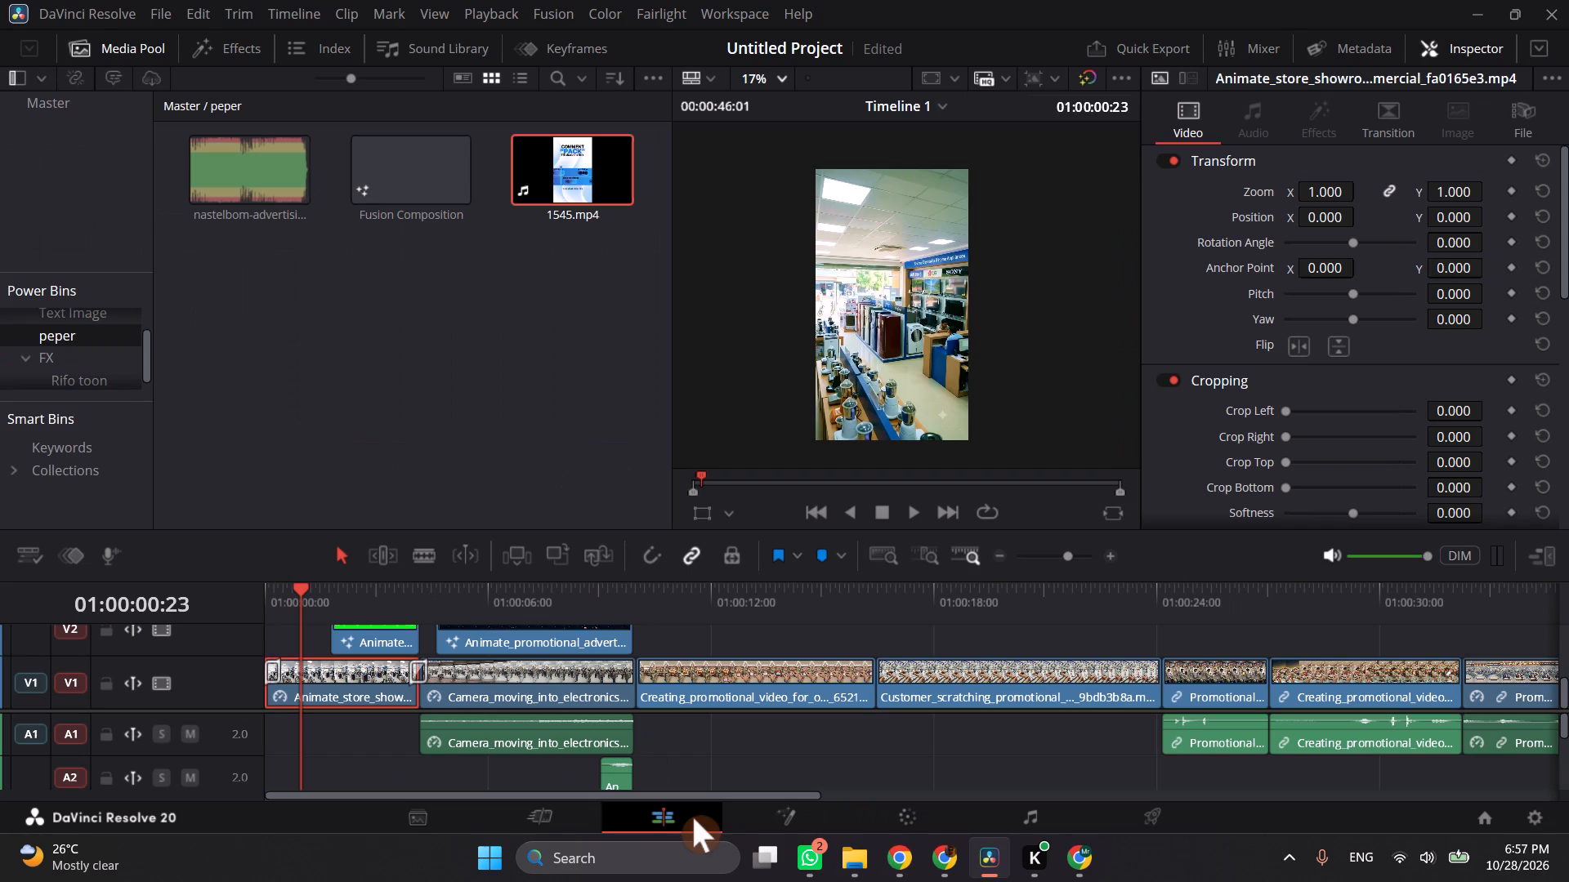
pyautogui.moveTo(278, 599); pyautogui.dragTo(237, 614)
pyautogui.press('space')
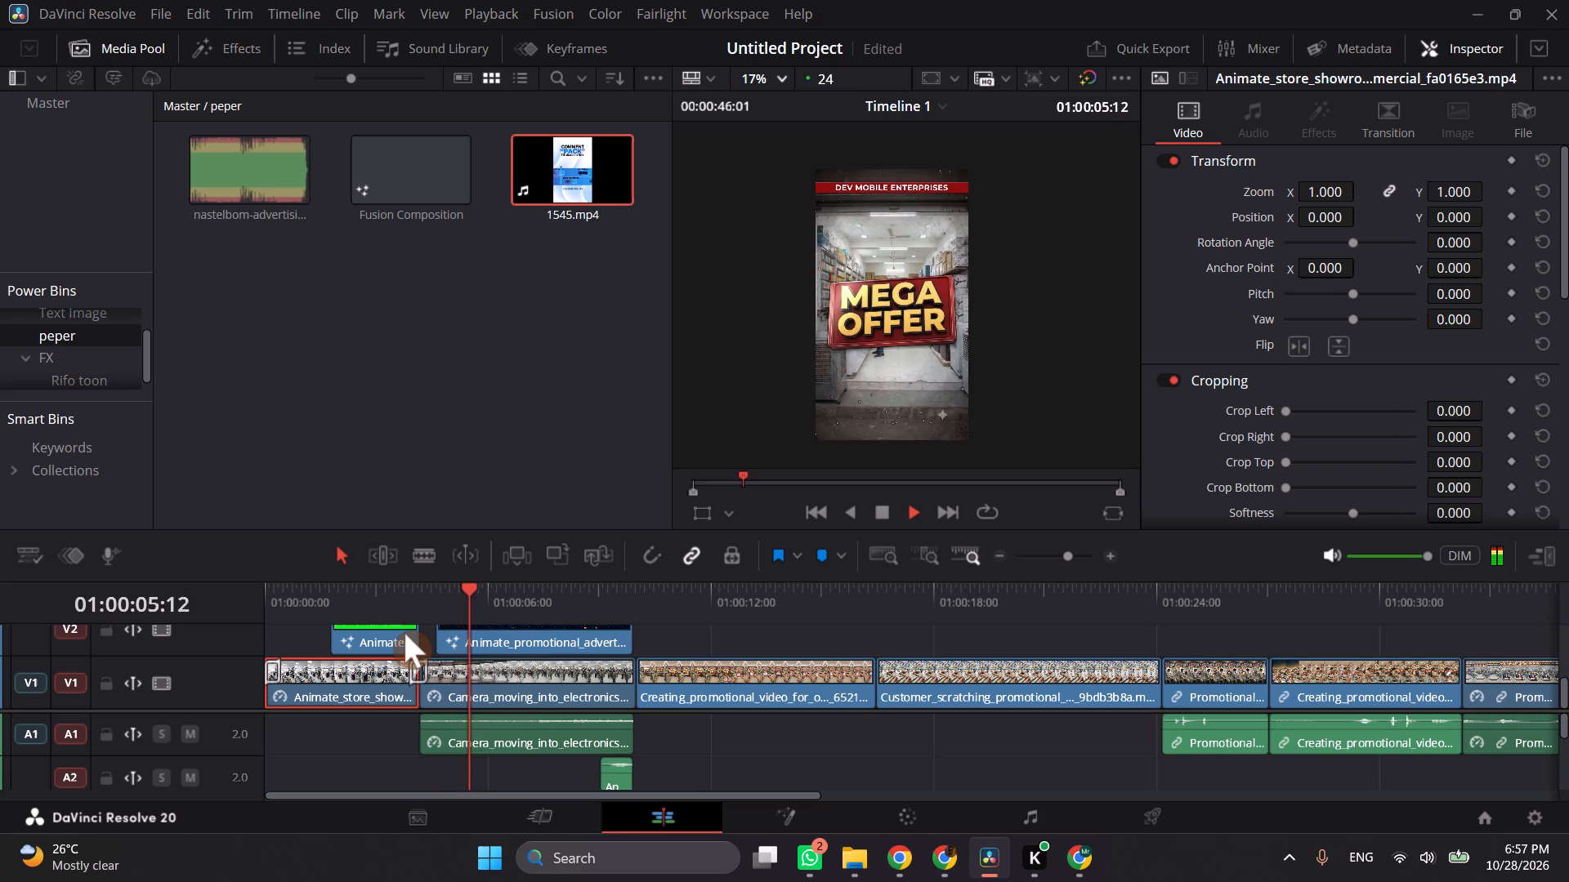
pyautogui.press('space')
pyautogui.click(418, 597)
pyautogui.press('space')
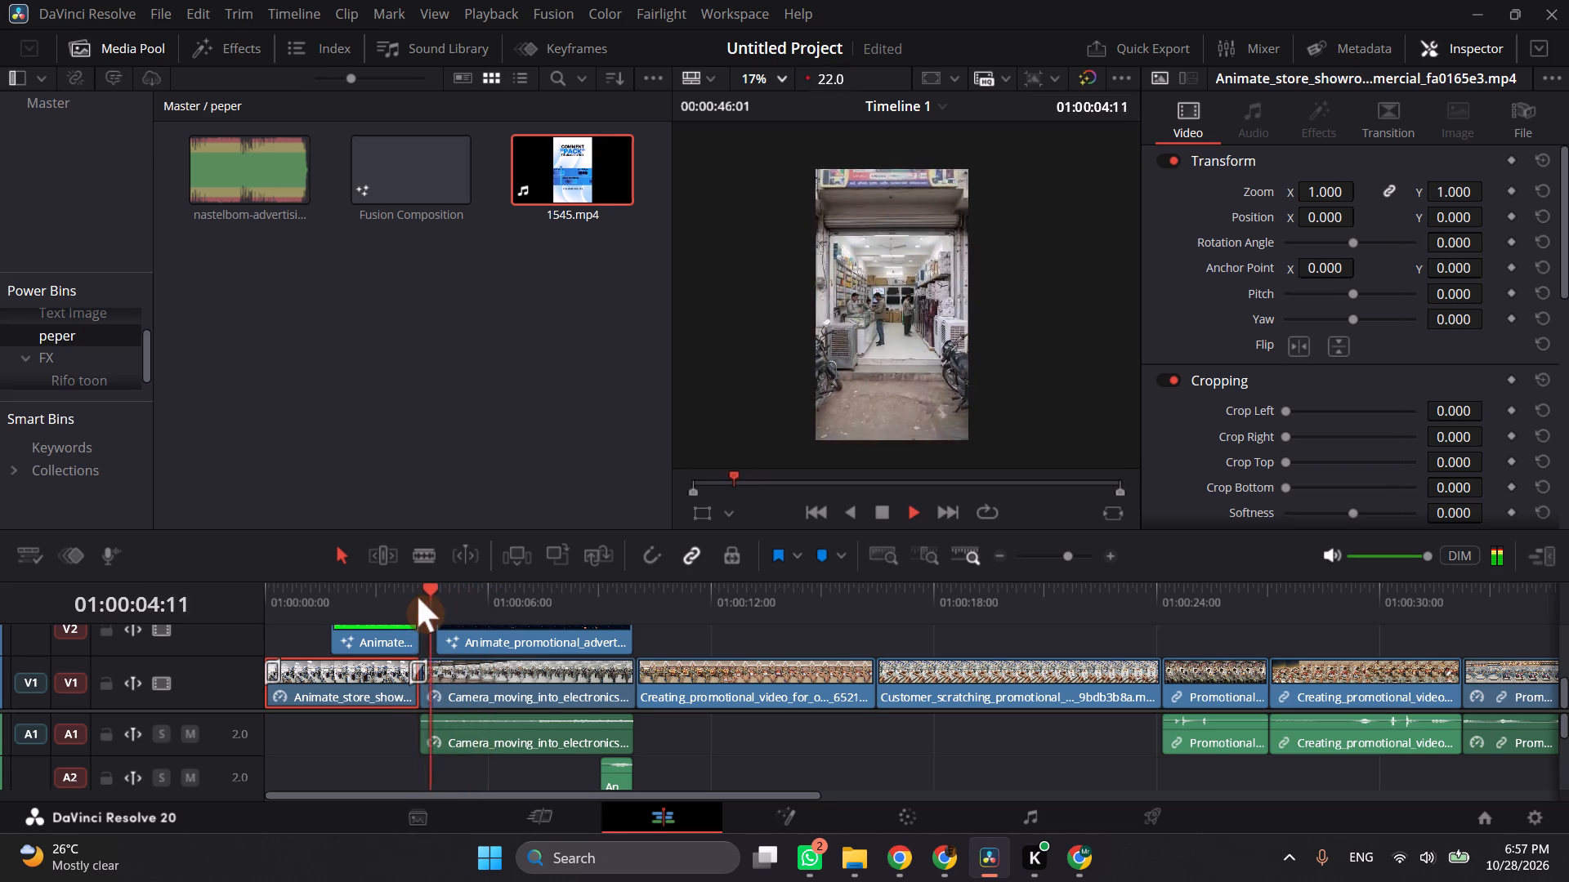
pyautogui.press('space')
pyautogui.click(418, 597)
# Duplicate the Woosh Effect 1.wav clip on A4 so the copy starts at the first cut, at 01:00:04:02.
pyautogui.scroll(-3, 645, 751)
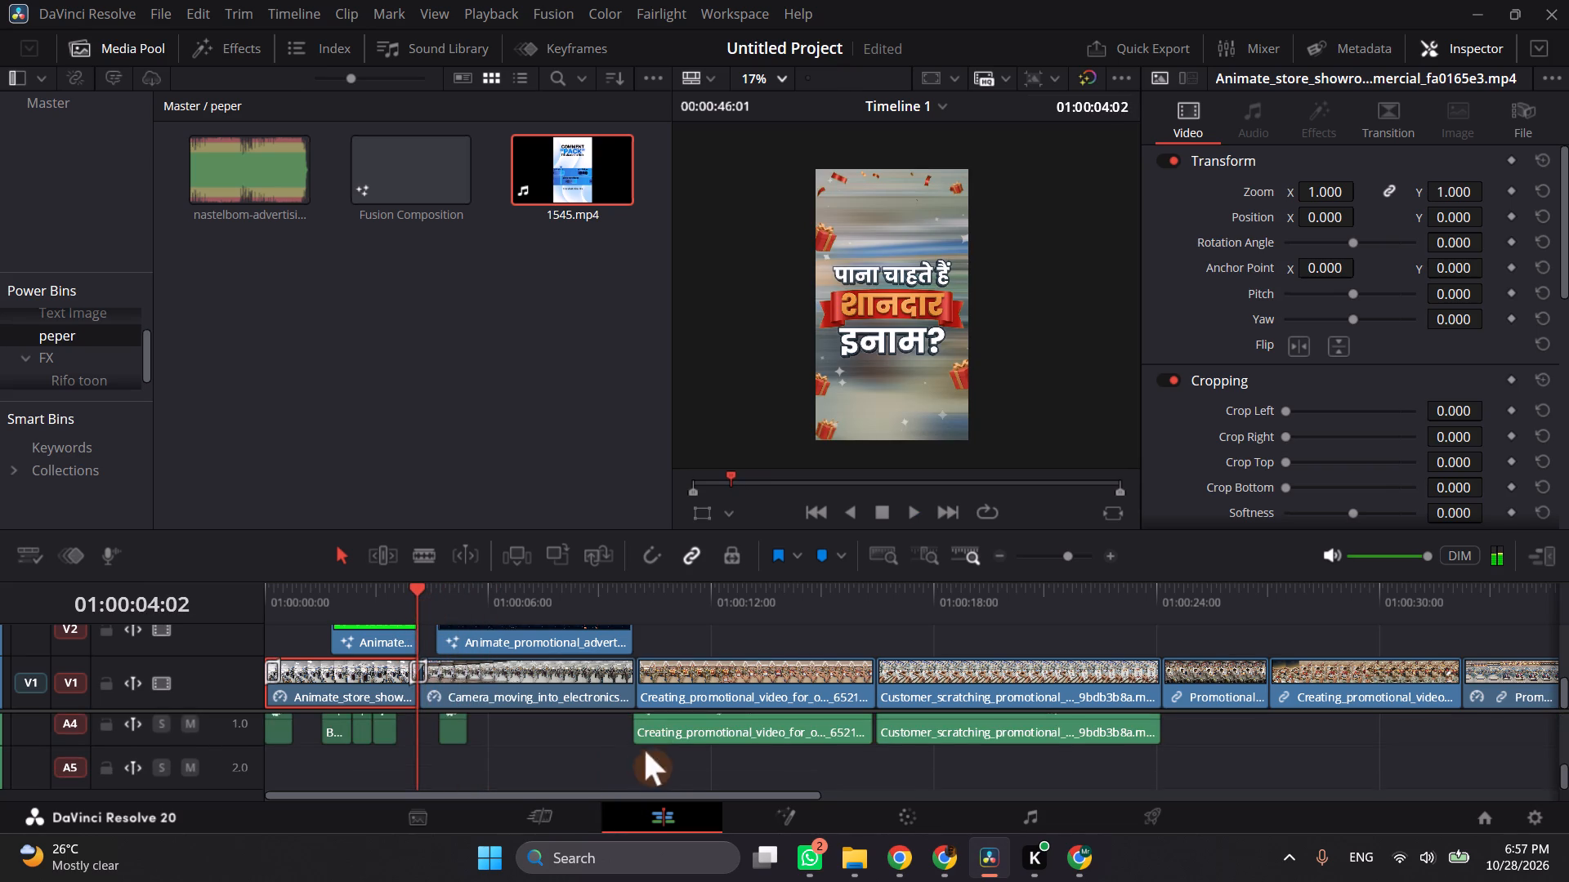
pyautogui.click(454, 728)
pyautogui.hotkey('ctrl', 'c')
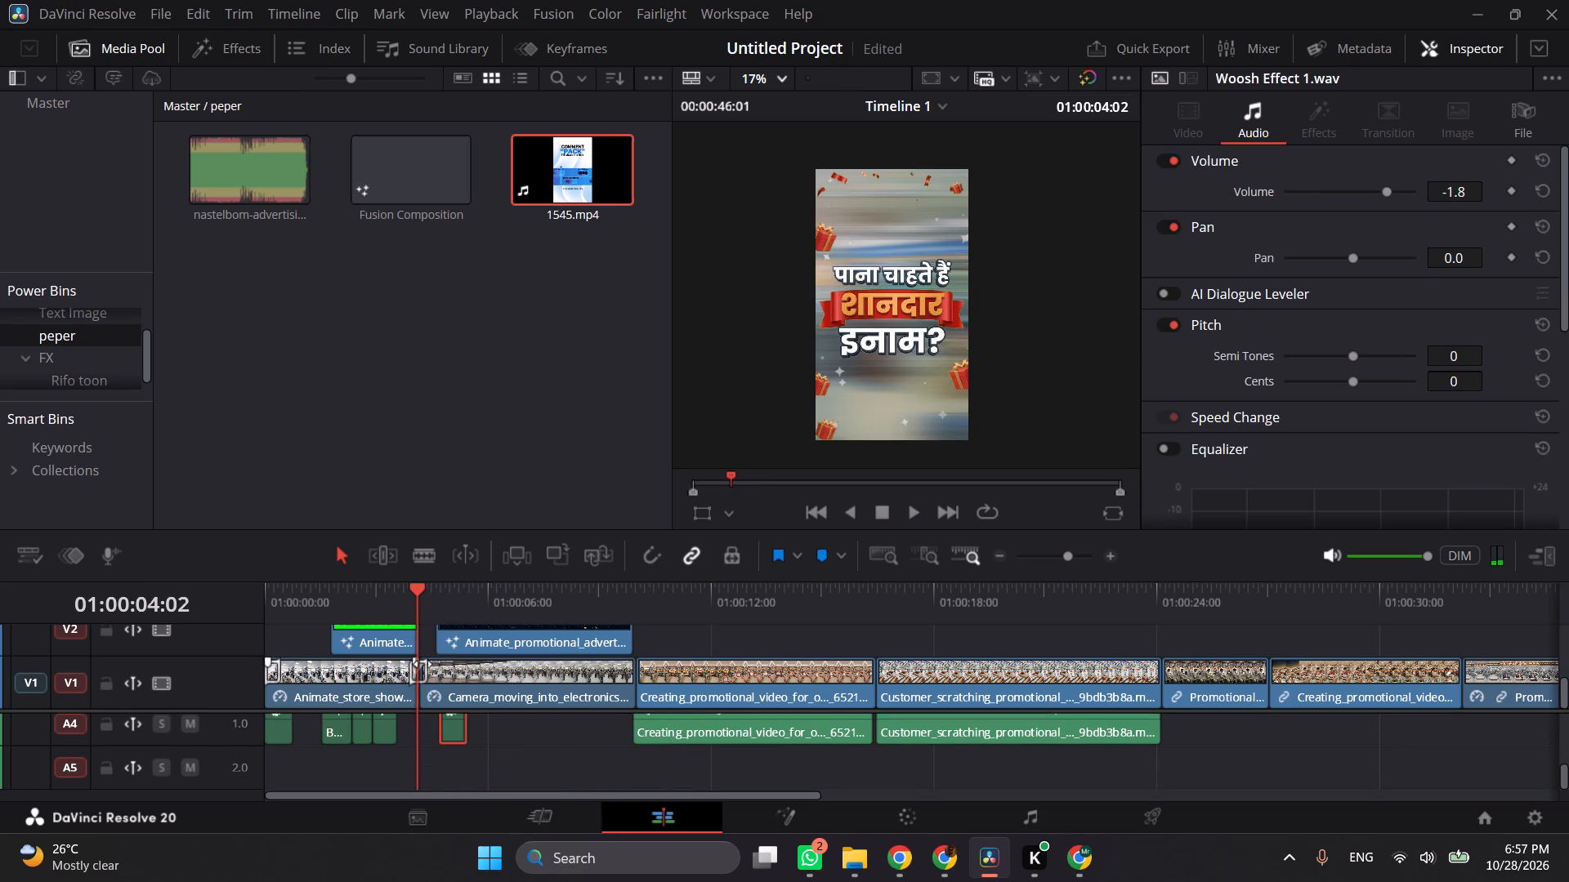
pyautogui.click(431, 749)
pyautogui.hotkey('ctrl', 'v')
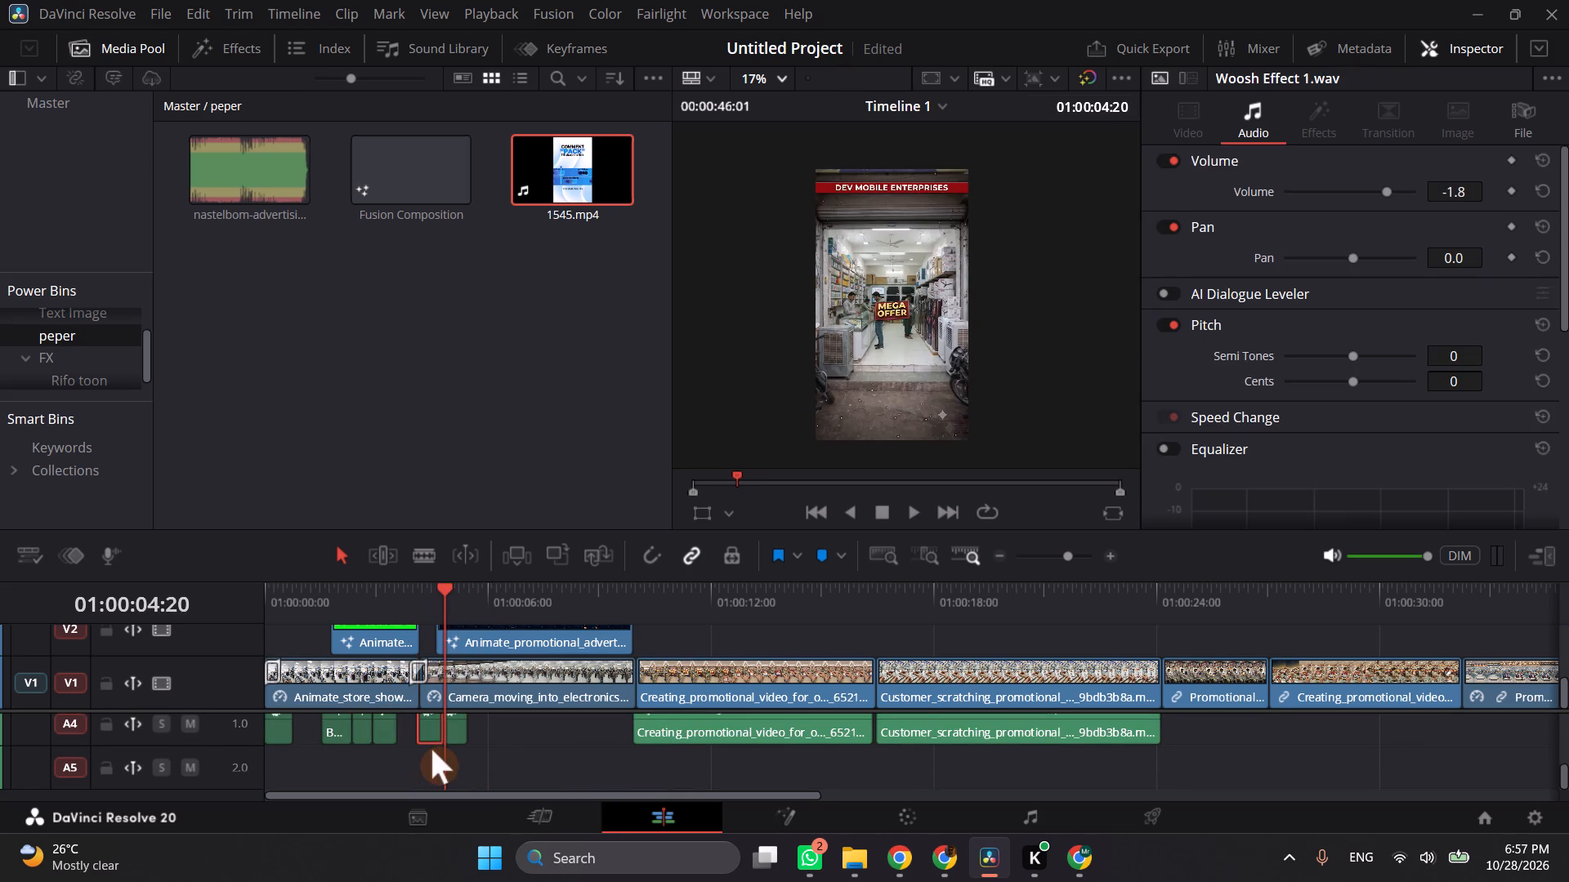
# Replay the promo from just before the first cut, and spot-check the ending from about 01:00:36 to 01:00:40:07.
pyautogui.click(411, 595)
pyautogui.press('space')
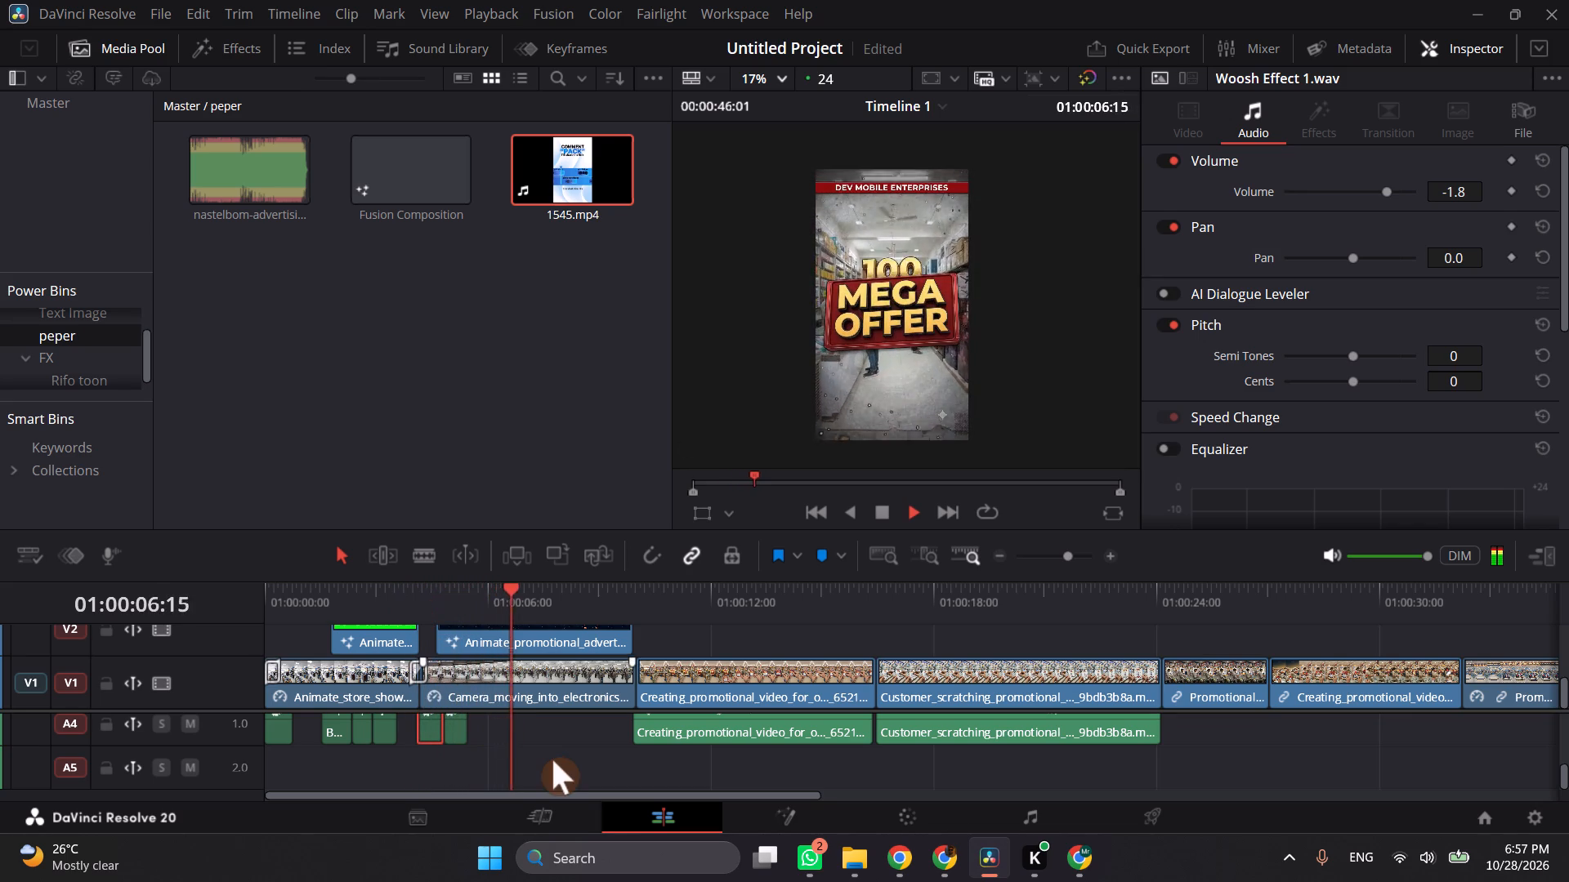
pyautogui.scroll(2, 553, 760)
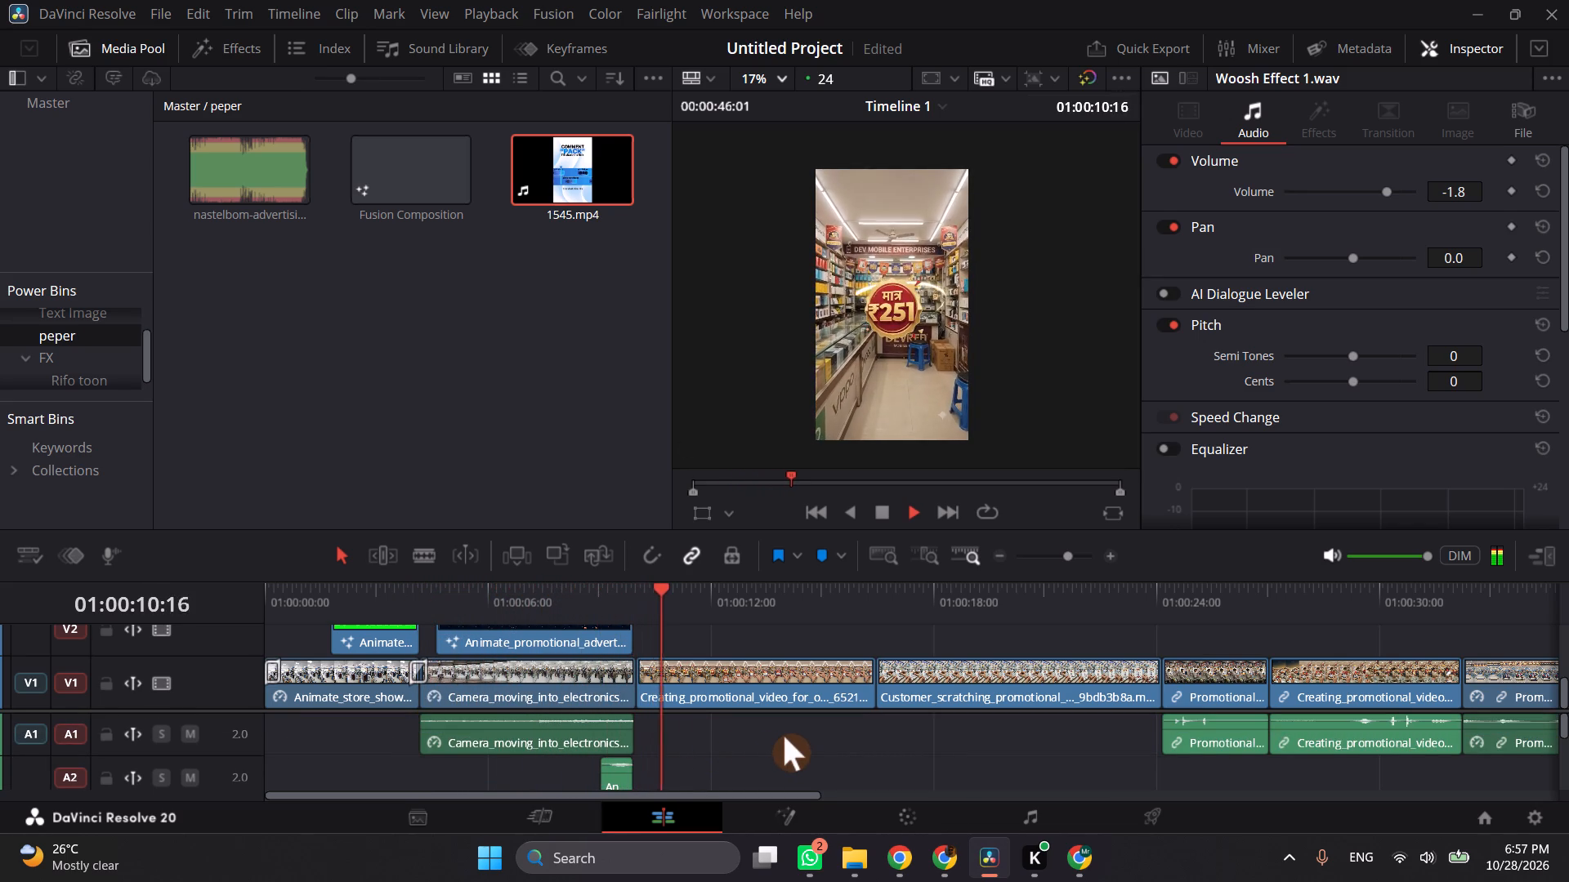
pyautogui.click(1055, 553)
pyautogui.press('space')
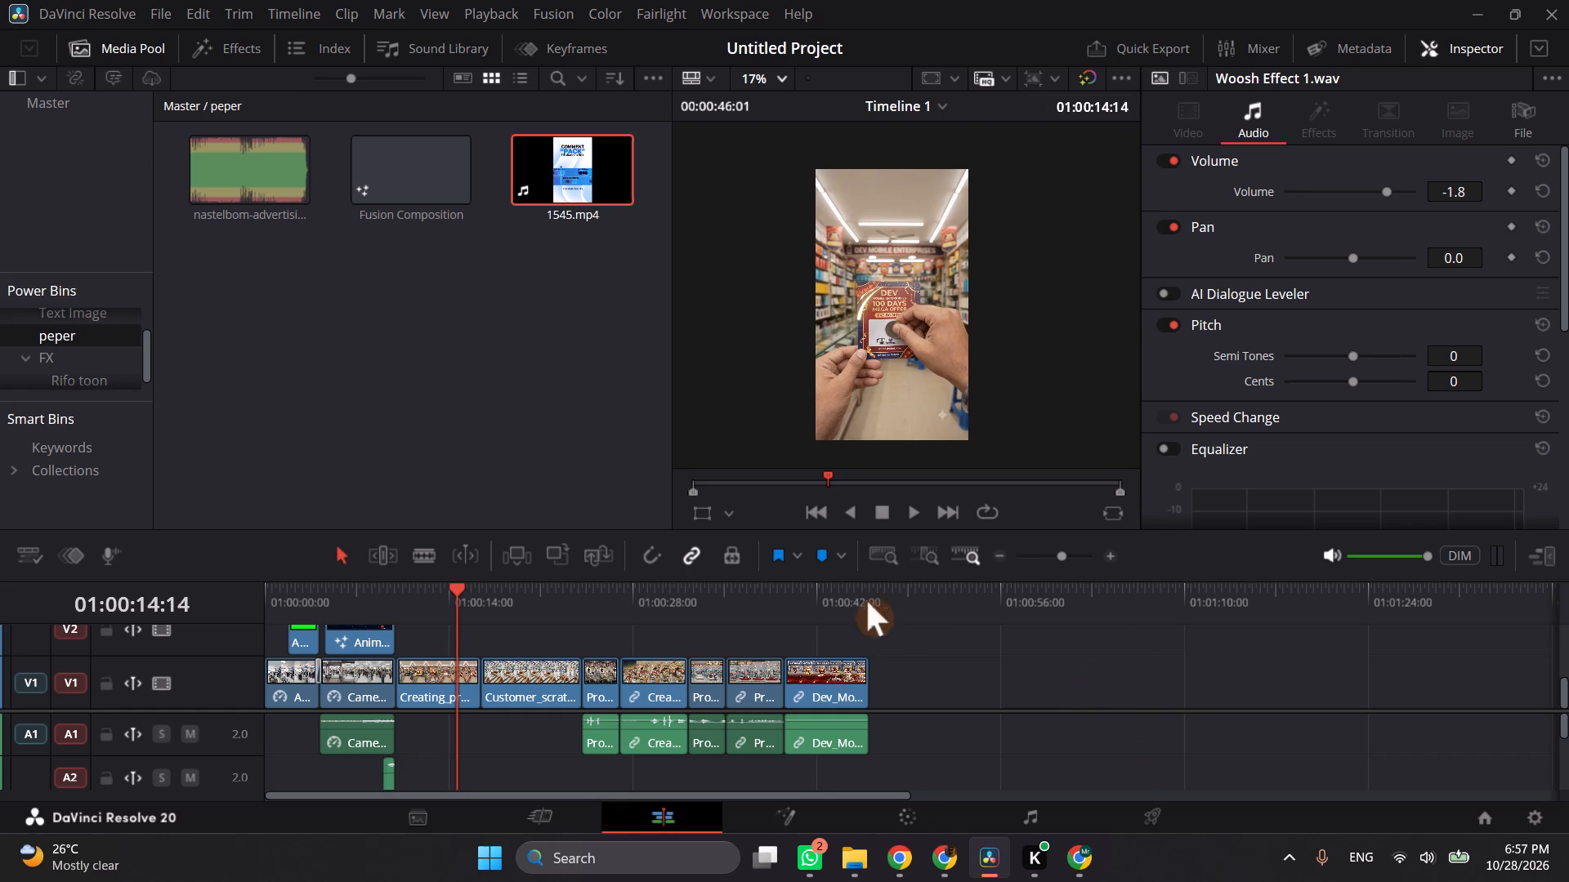
pyautogui.moveTo(821, 598); pyautogui.dragTo(741, 610)
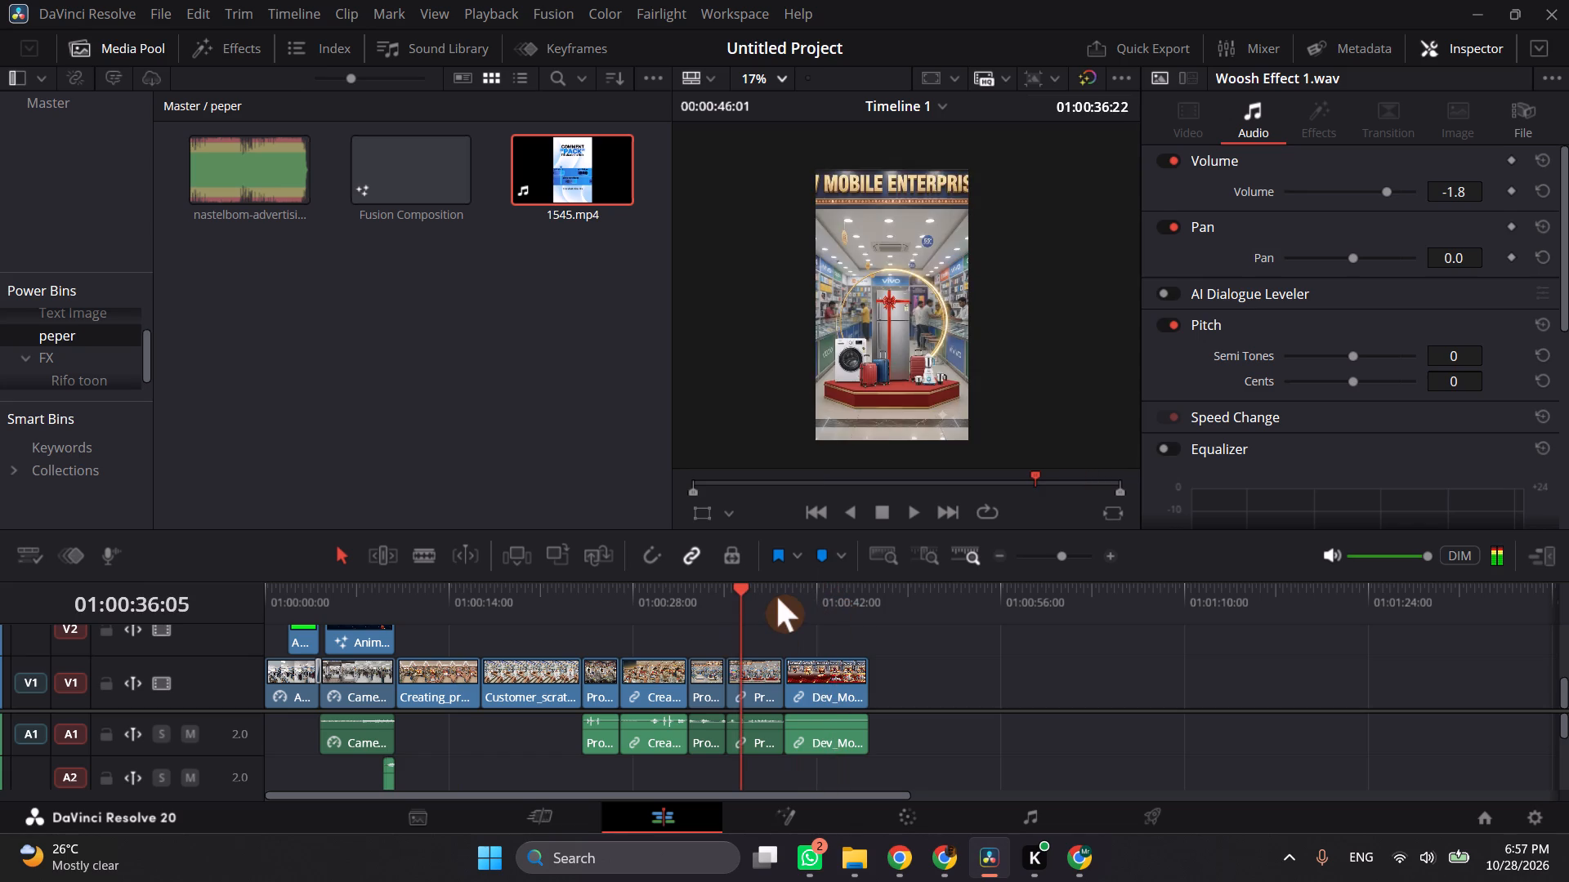
pyautogui.press('space')
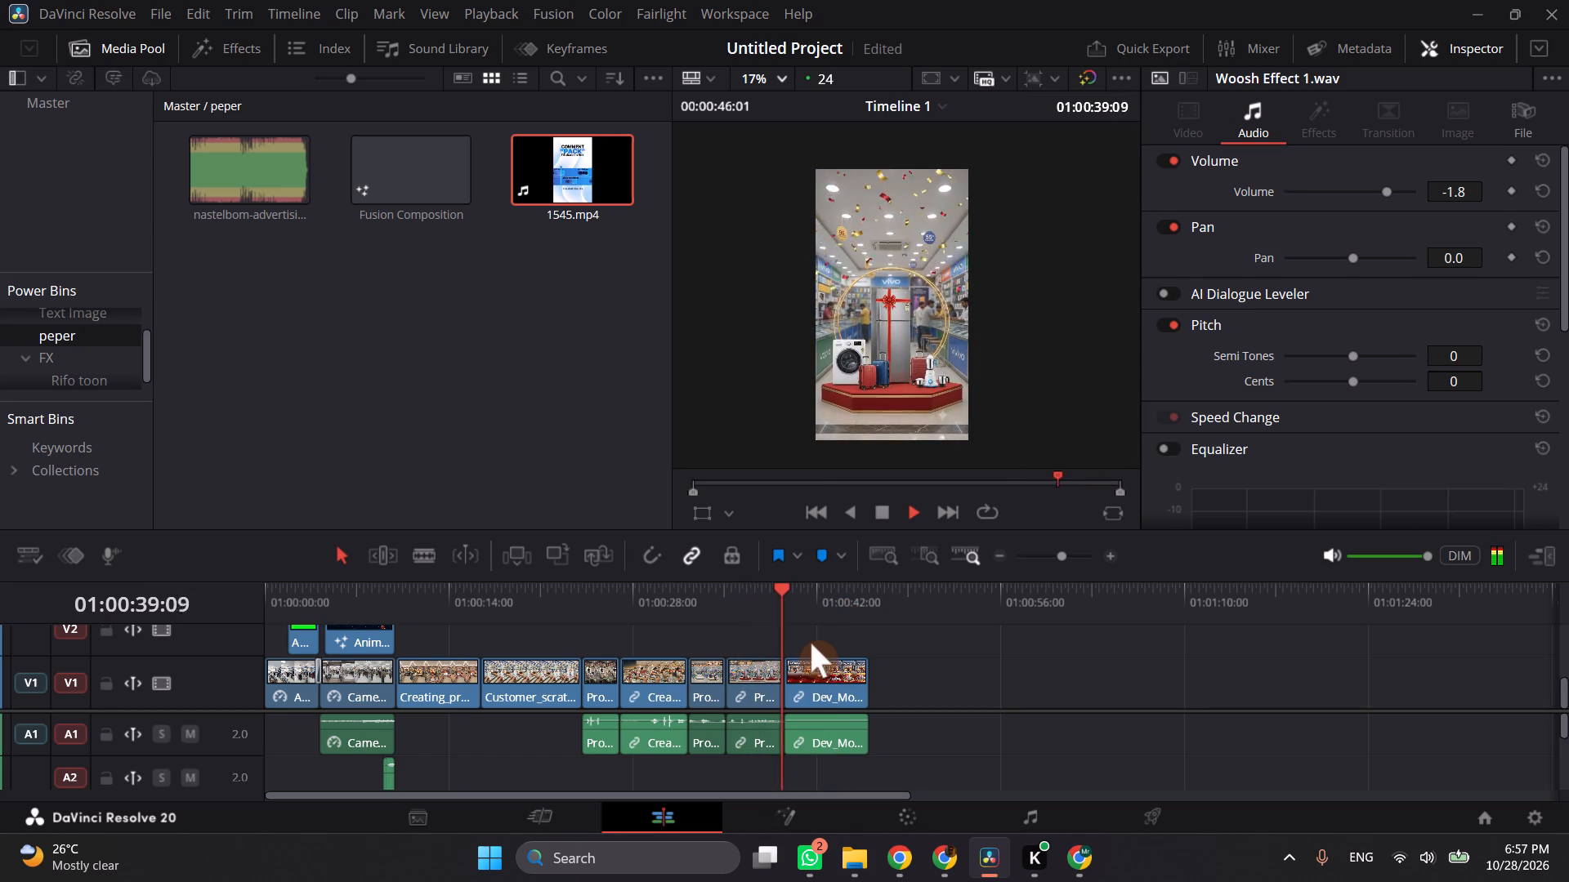
pyautogui.press('space')
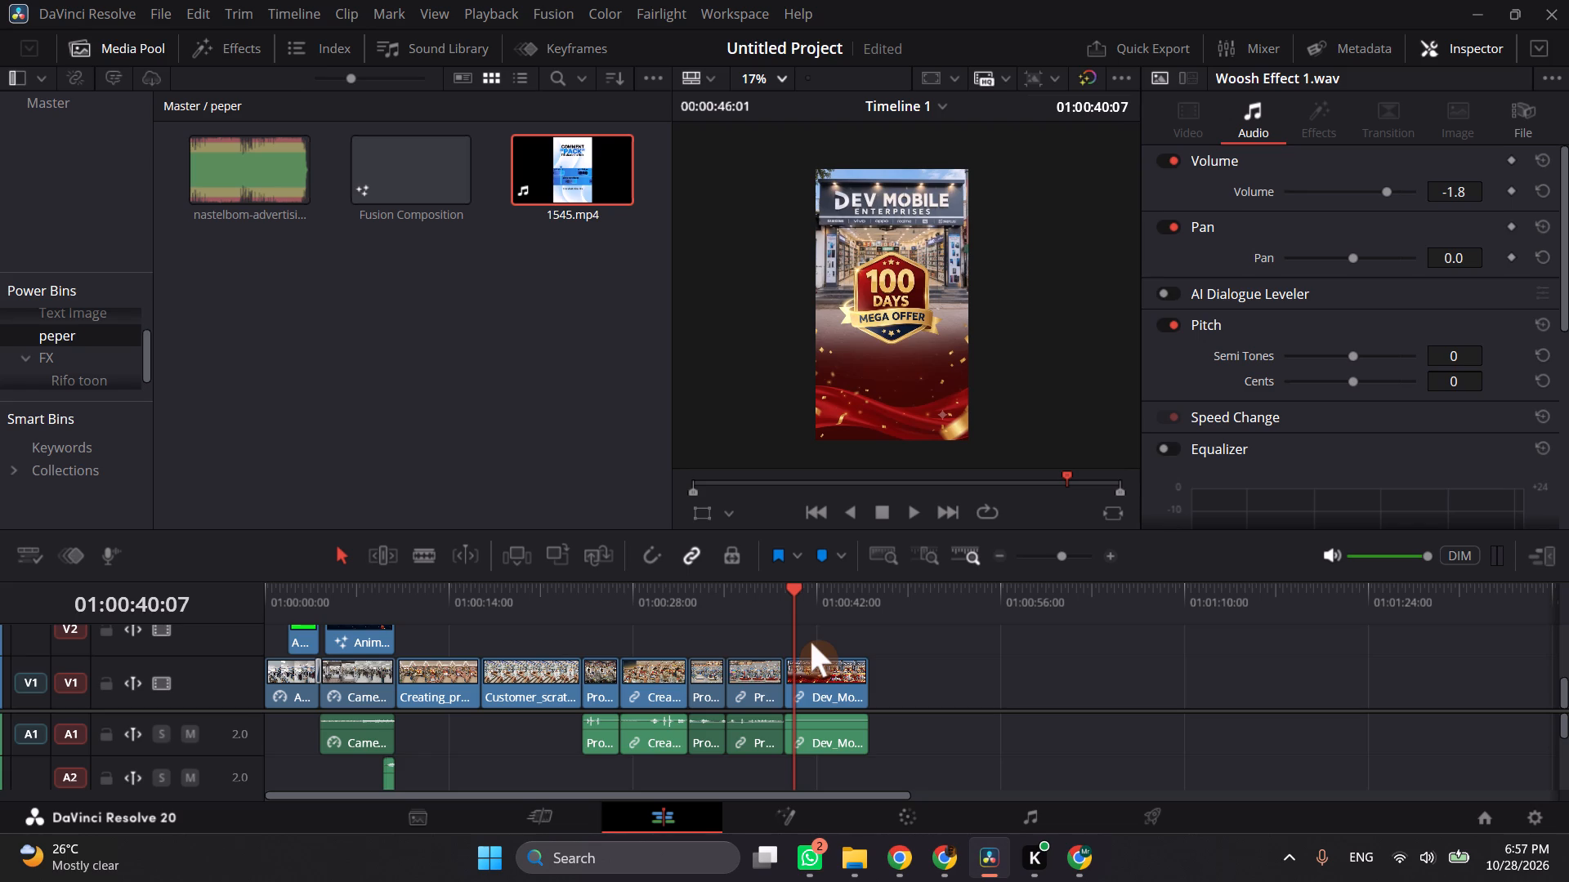
# Replay the promo's opening clip from the timeline start to about 01:00:00:19.
pyautogui.moveTo(557, 587); pyautogui.dragTo(229, 608)
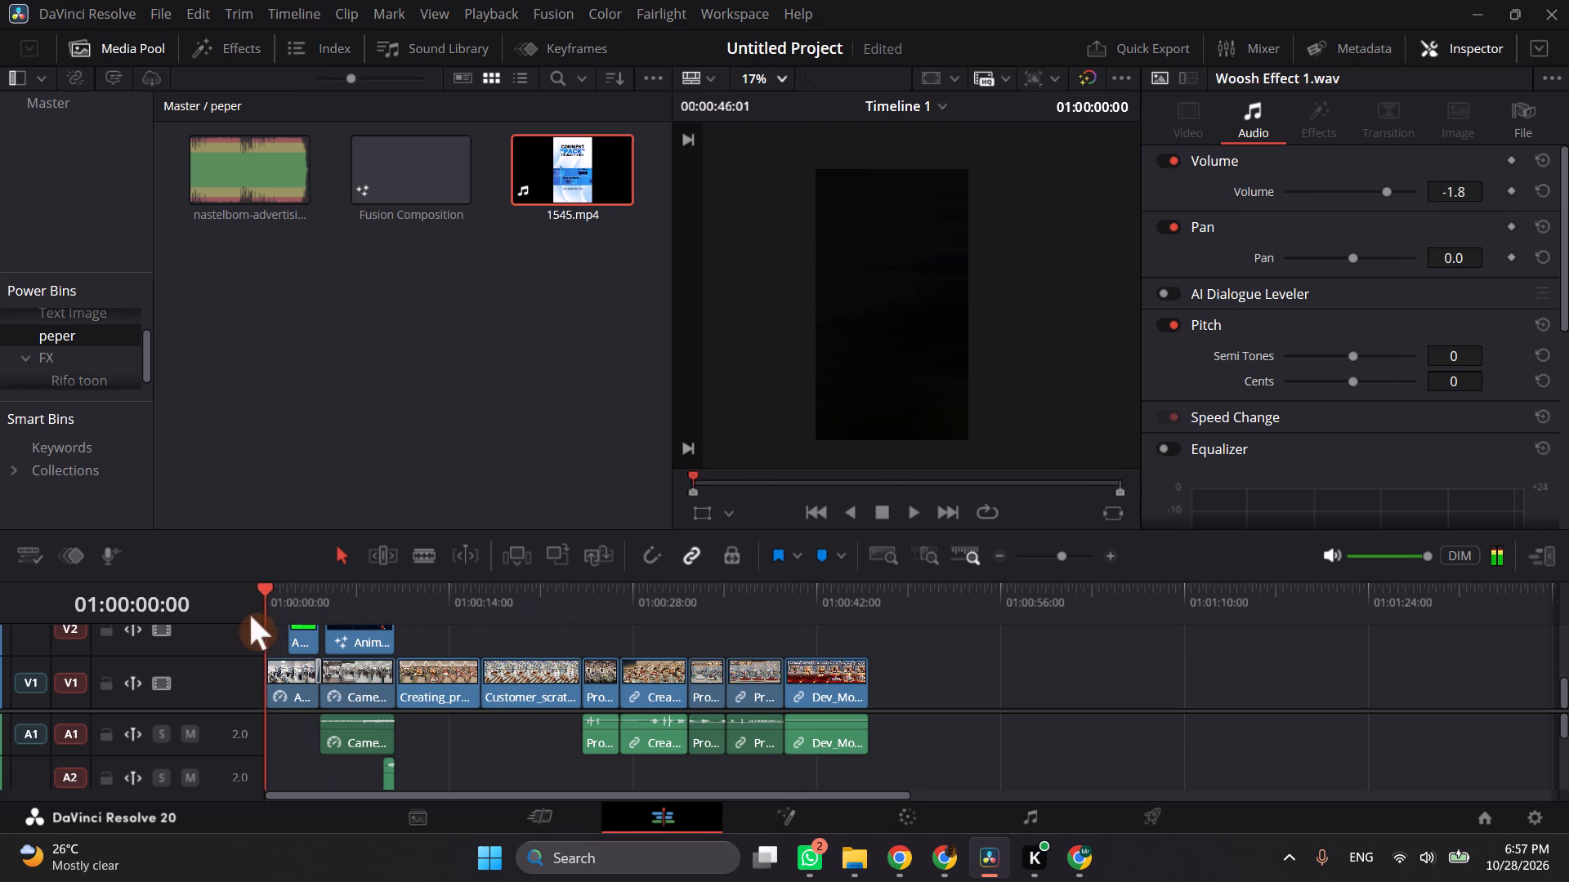
pyautogui.scroll(3, 290, 692)
pyautogui.scroll(-3, 290, 692)
pyautogui.hscroll(1, 290, 692)
pyautogui.press('space')
pyautogui.press('space')
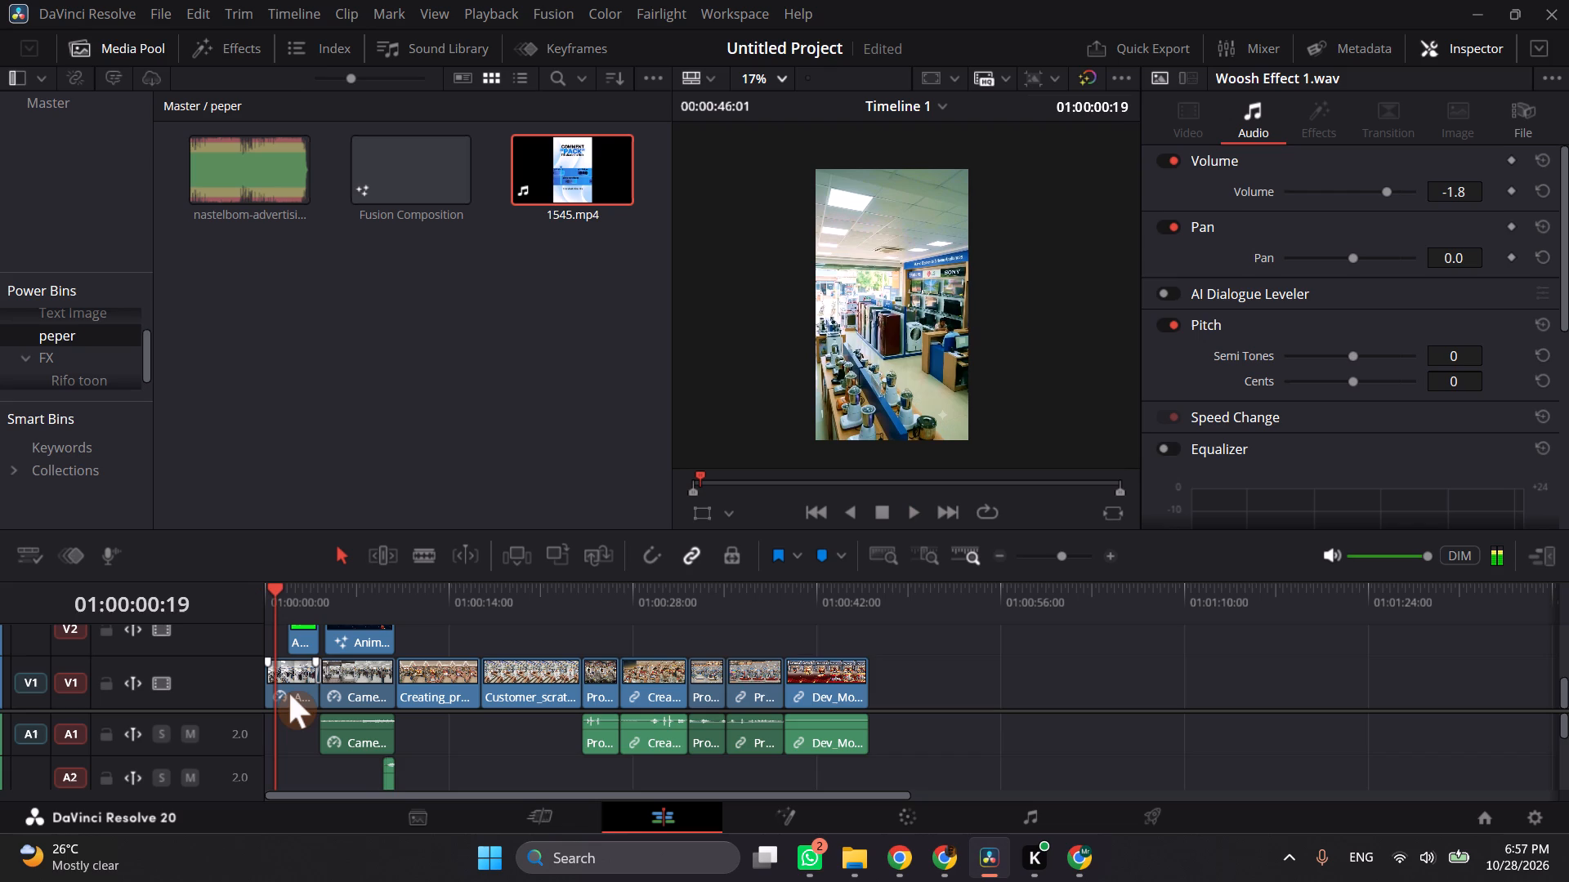
# Place 19.mov from the Text Image power bin on V4 at the start of the timeline as an overlay.
pyautogui.click(236, 319)
pyautogui.click(55, 314)
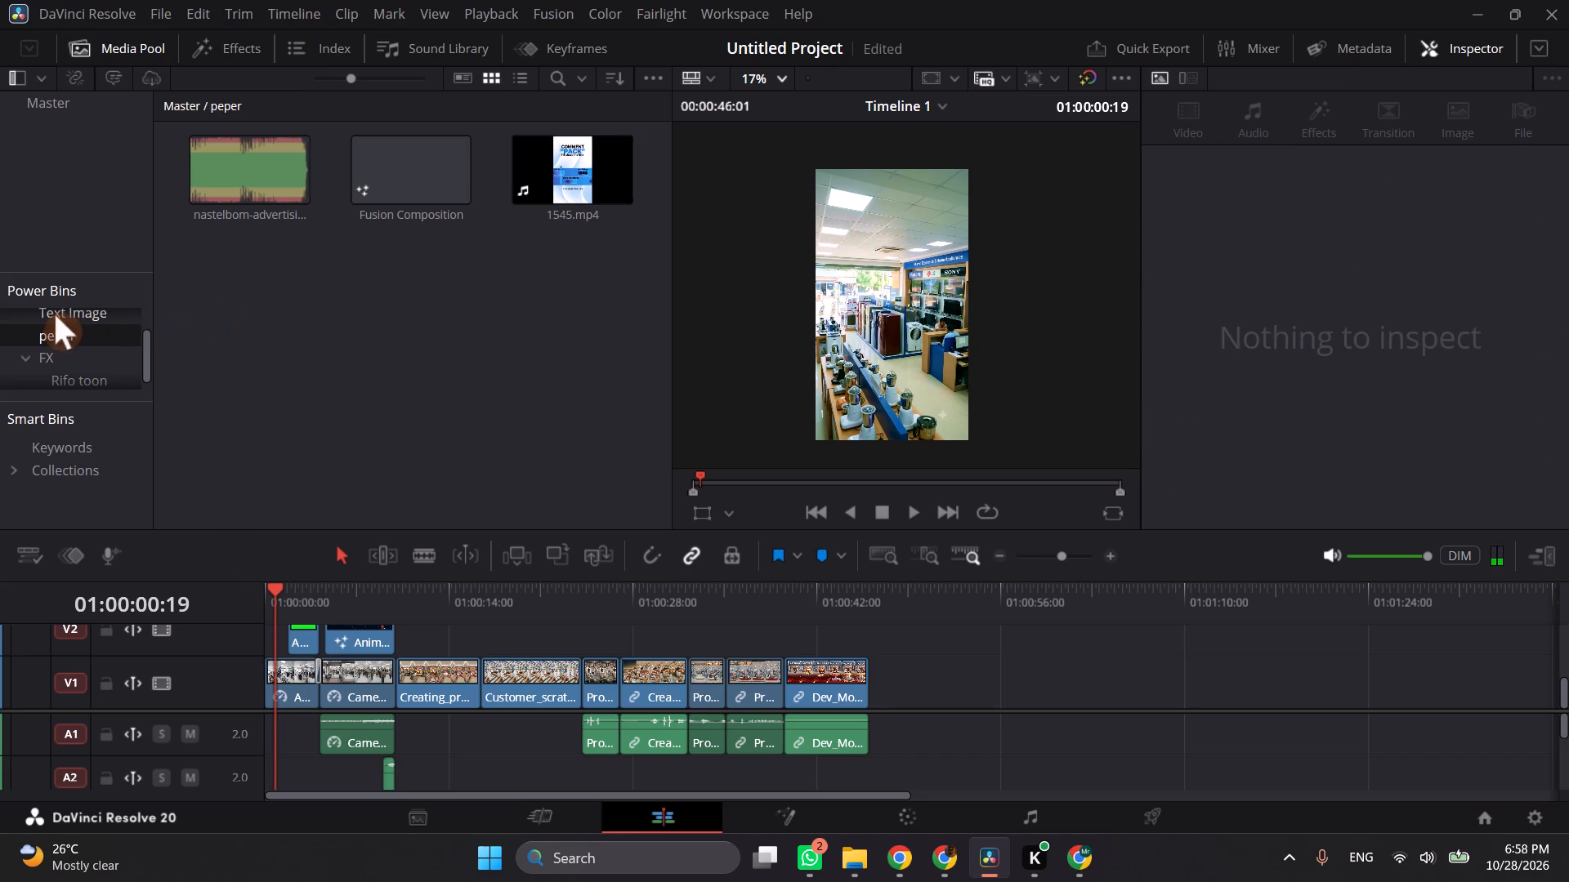
pyautogui.scroll(3, 96, 372)
pyautogui.scroll(-1, 267, 329)
pyautogui.click(255, 241)
pyautogui.click(255, 241)
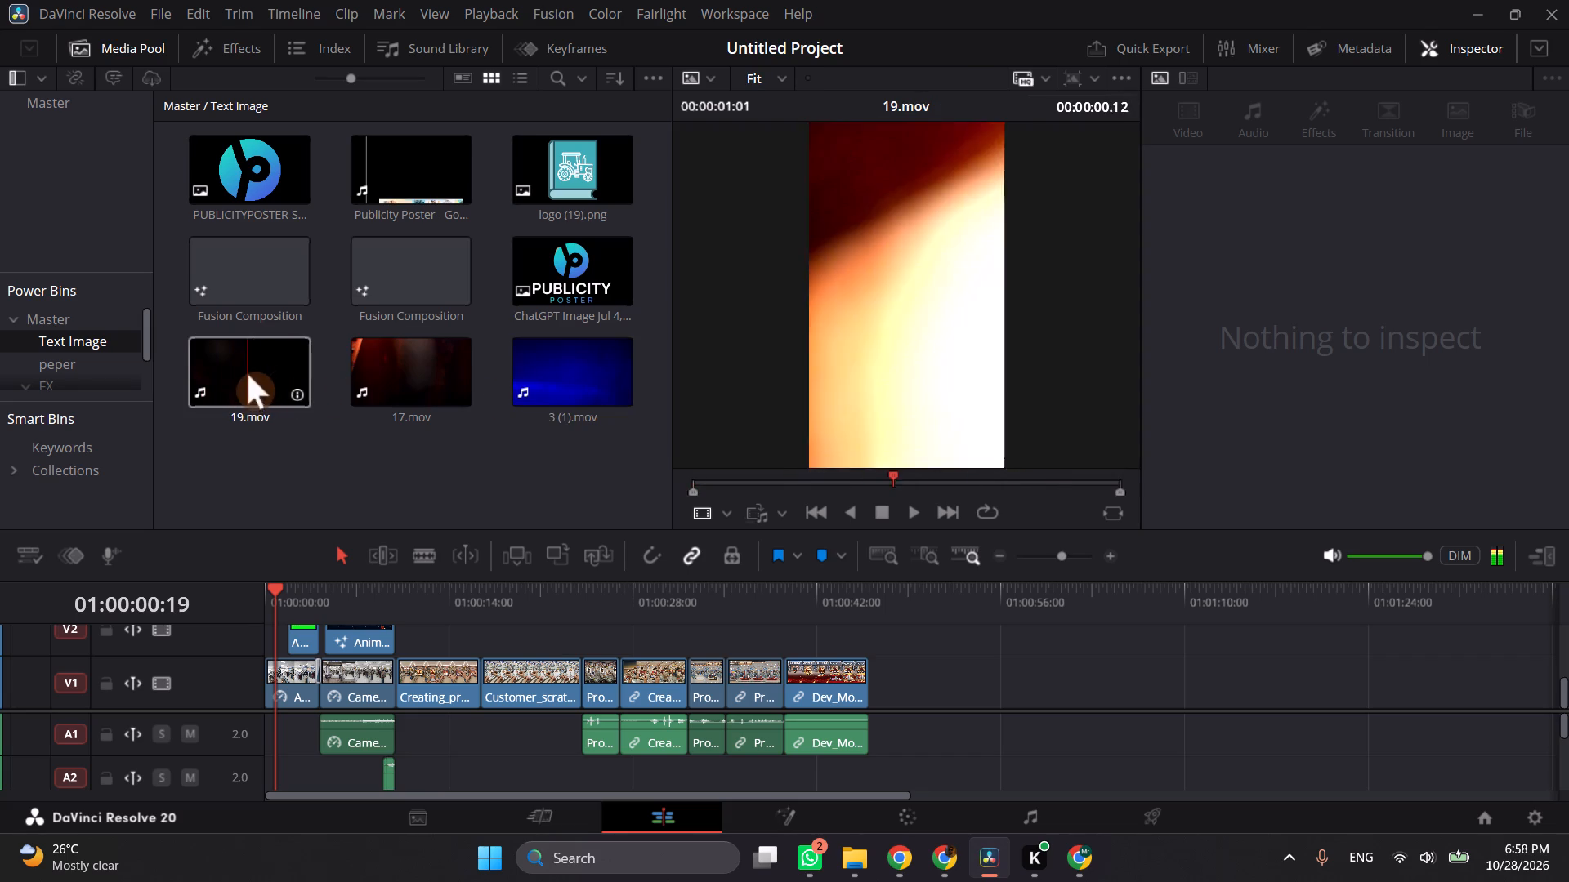
pyautogui.scroll(2, 340, 608)
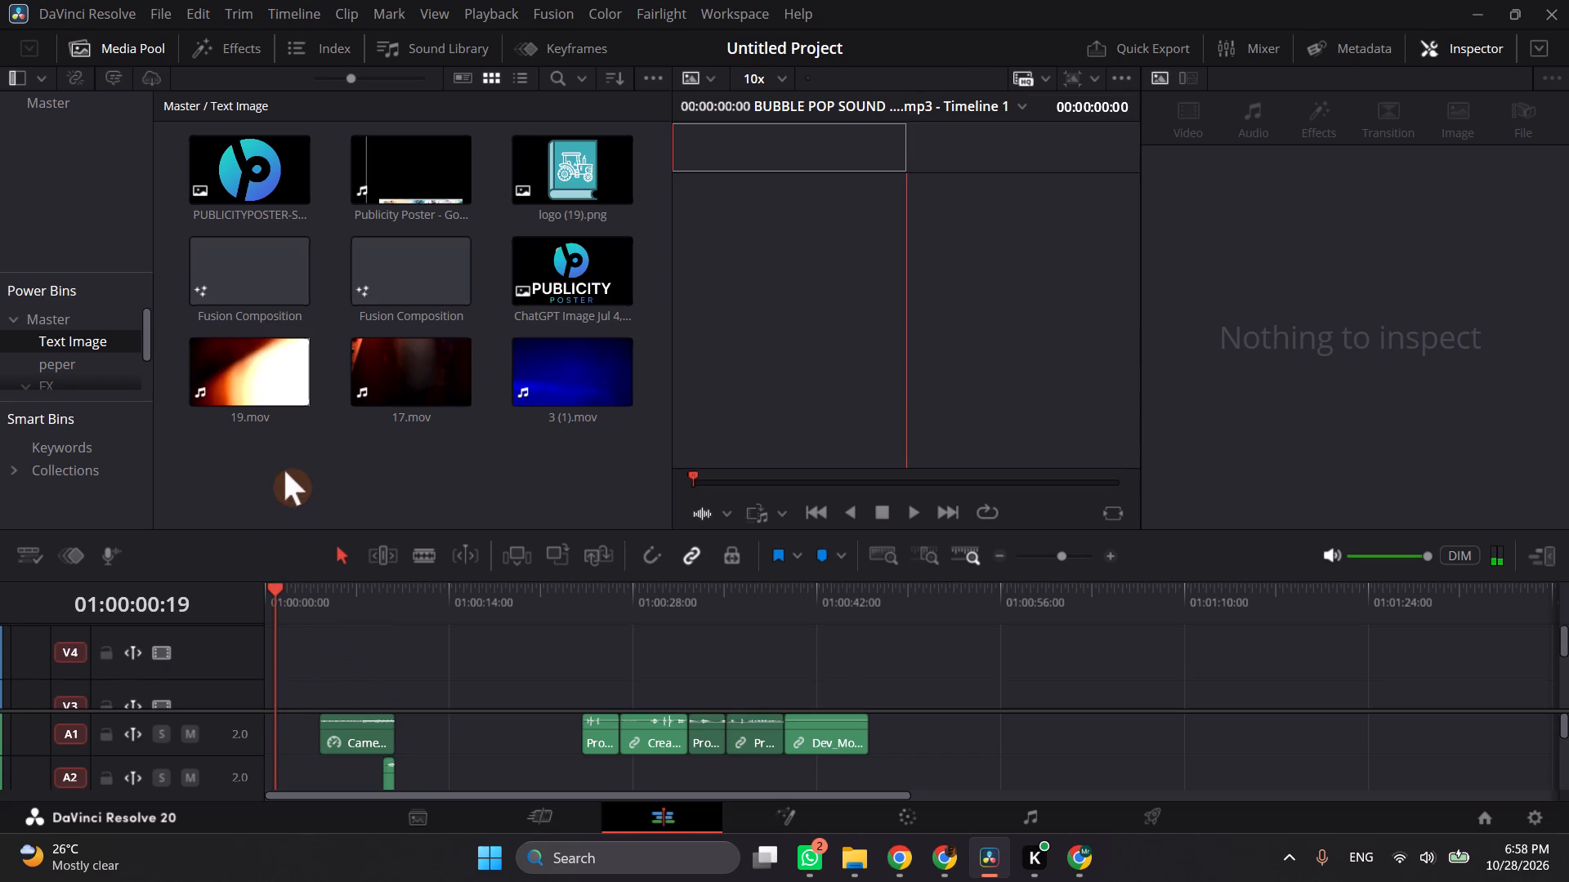
pyautogui.moveTo(239, 365); pyautogui.dragTo(279, 653)
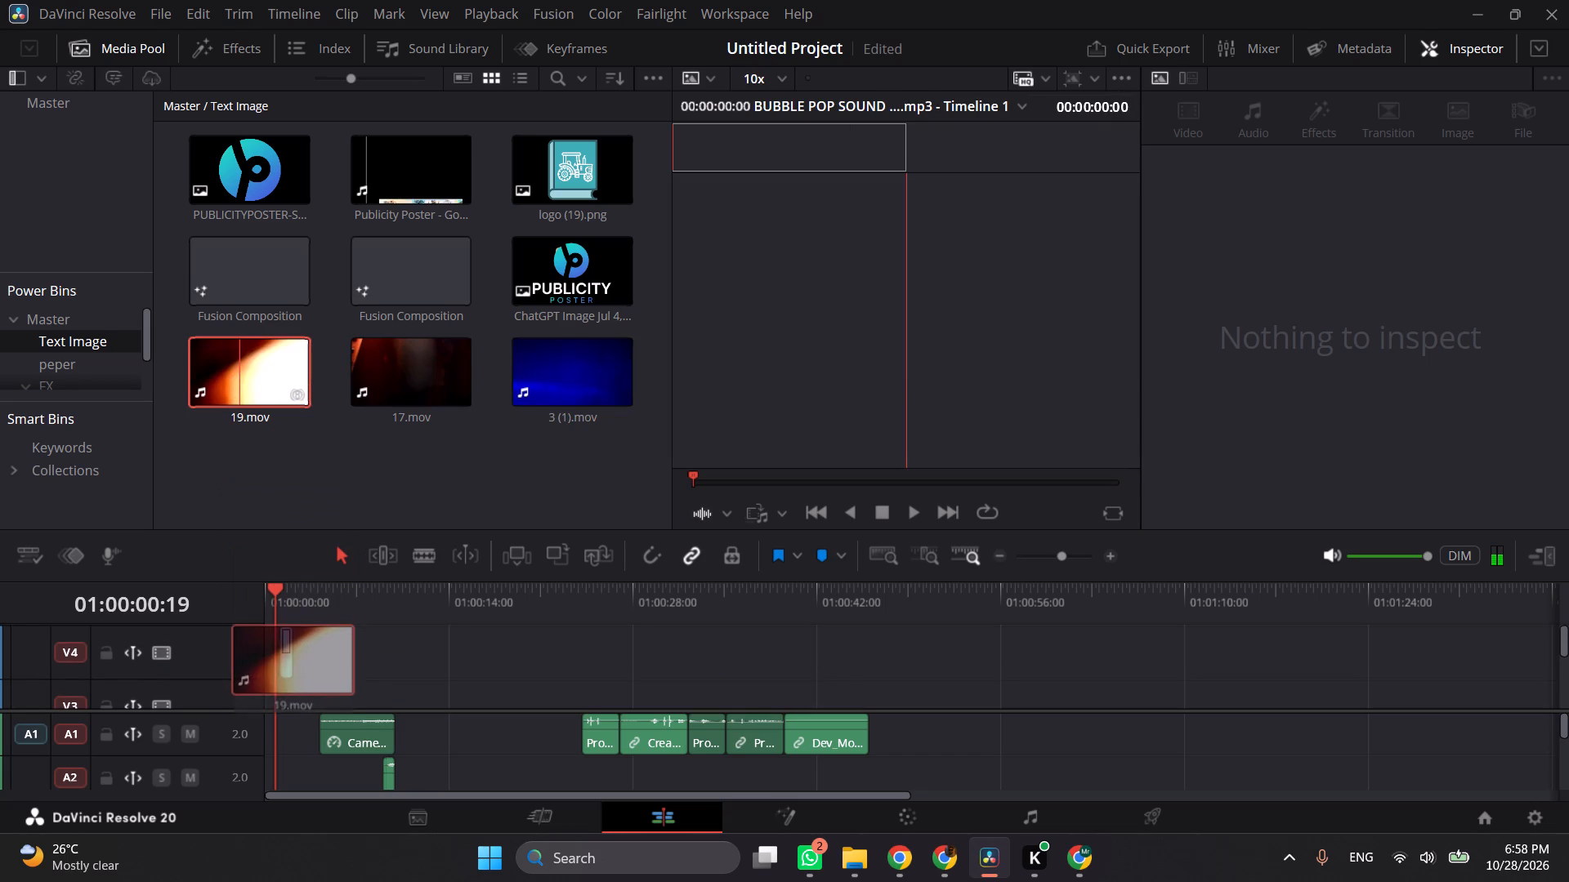
pyautogui.moveTo(279, 653); pyautogui.dragTo(263, 670)
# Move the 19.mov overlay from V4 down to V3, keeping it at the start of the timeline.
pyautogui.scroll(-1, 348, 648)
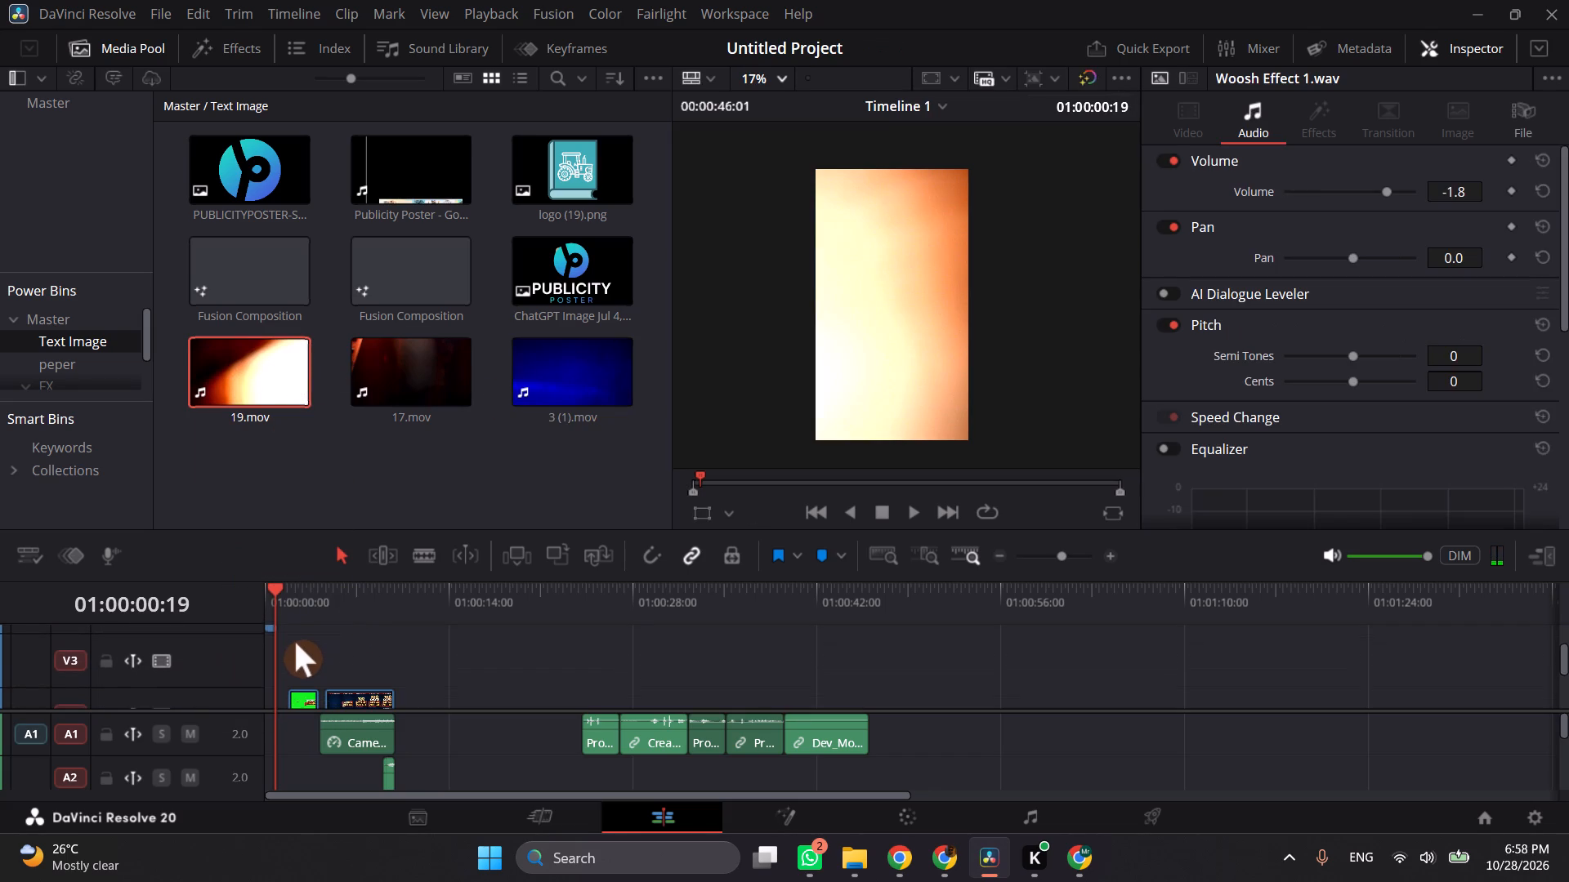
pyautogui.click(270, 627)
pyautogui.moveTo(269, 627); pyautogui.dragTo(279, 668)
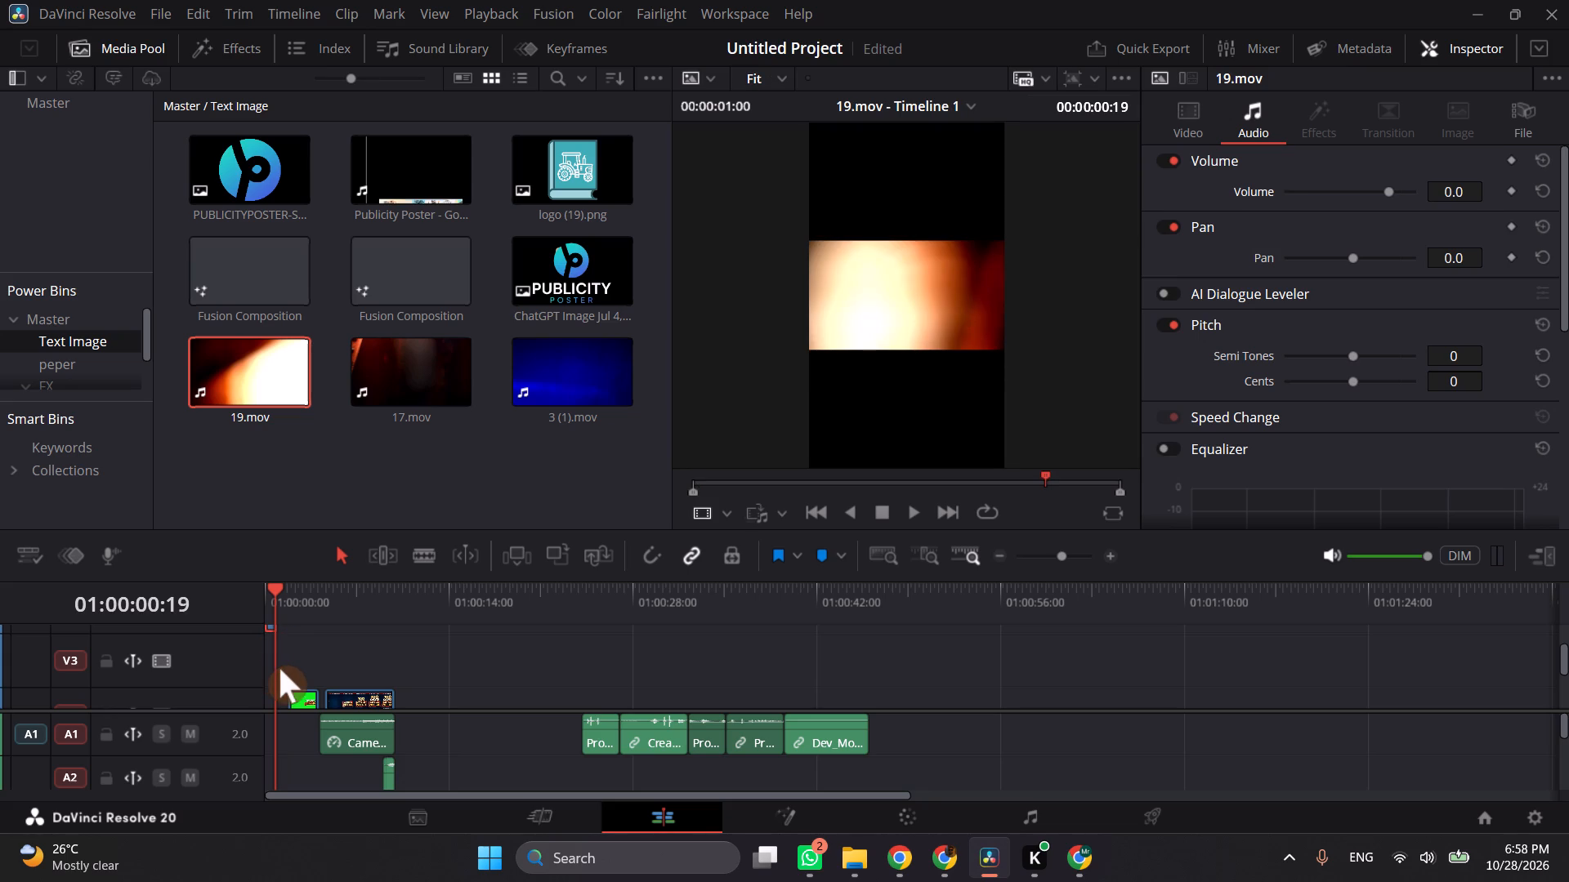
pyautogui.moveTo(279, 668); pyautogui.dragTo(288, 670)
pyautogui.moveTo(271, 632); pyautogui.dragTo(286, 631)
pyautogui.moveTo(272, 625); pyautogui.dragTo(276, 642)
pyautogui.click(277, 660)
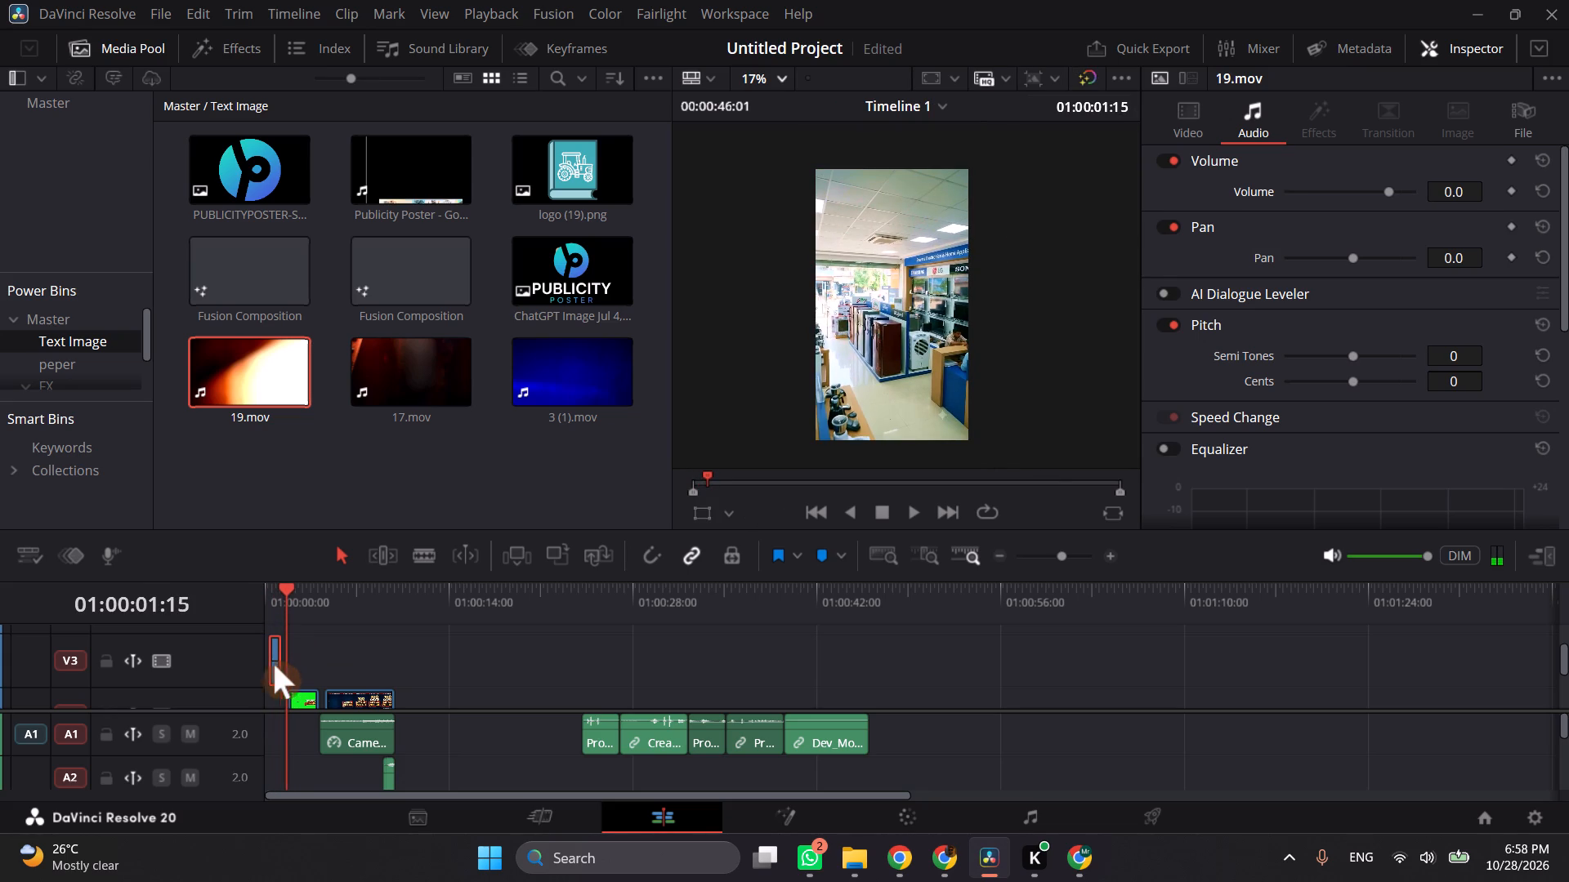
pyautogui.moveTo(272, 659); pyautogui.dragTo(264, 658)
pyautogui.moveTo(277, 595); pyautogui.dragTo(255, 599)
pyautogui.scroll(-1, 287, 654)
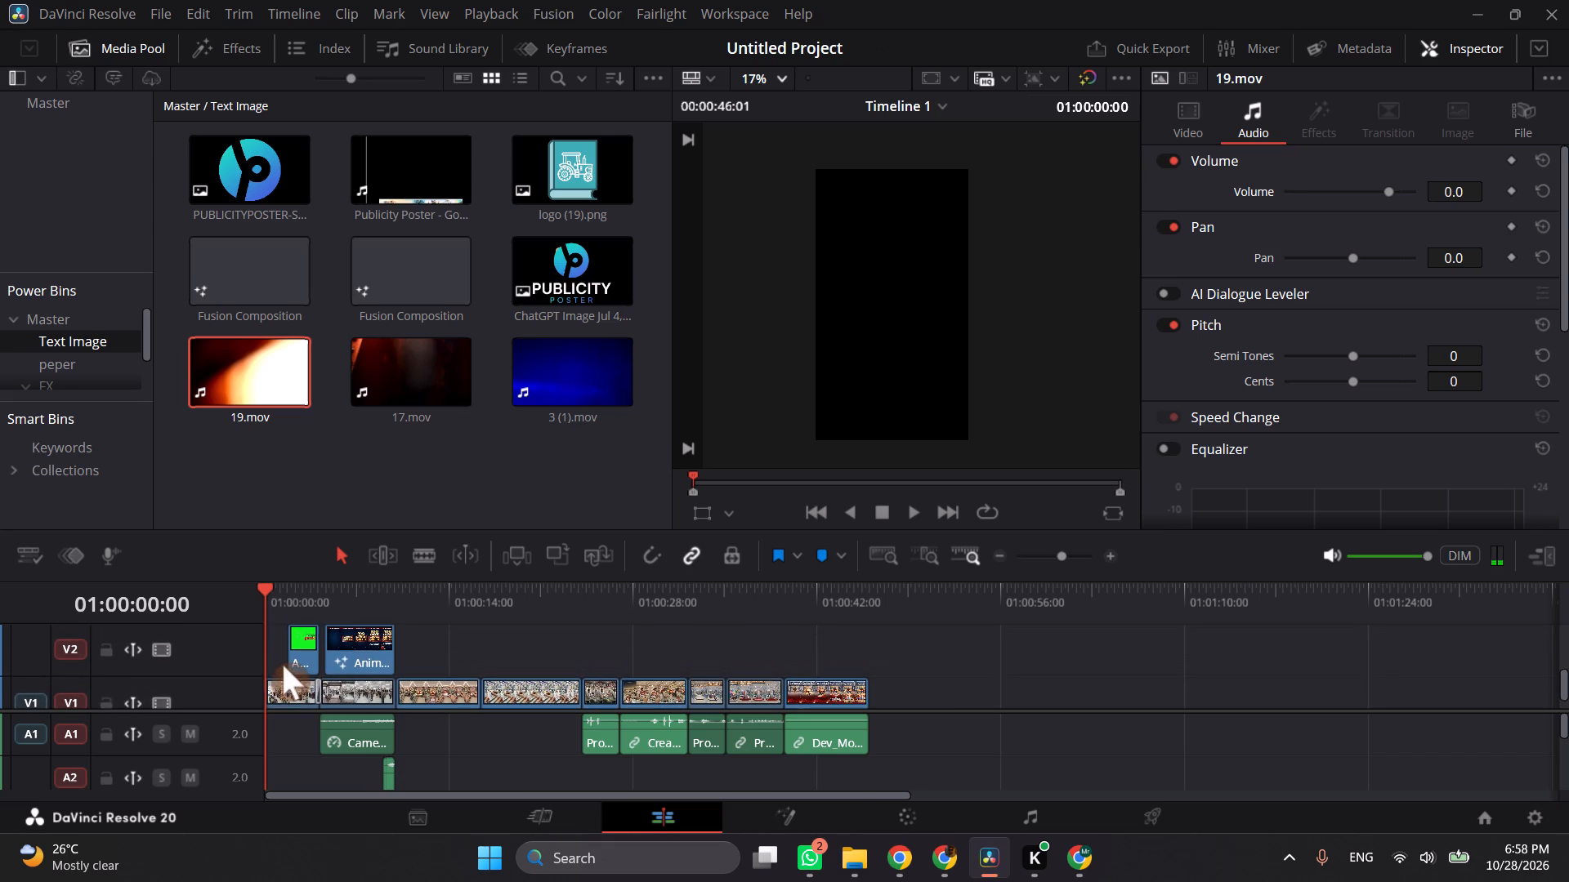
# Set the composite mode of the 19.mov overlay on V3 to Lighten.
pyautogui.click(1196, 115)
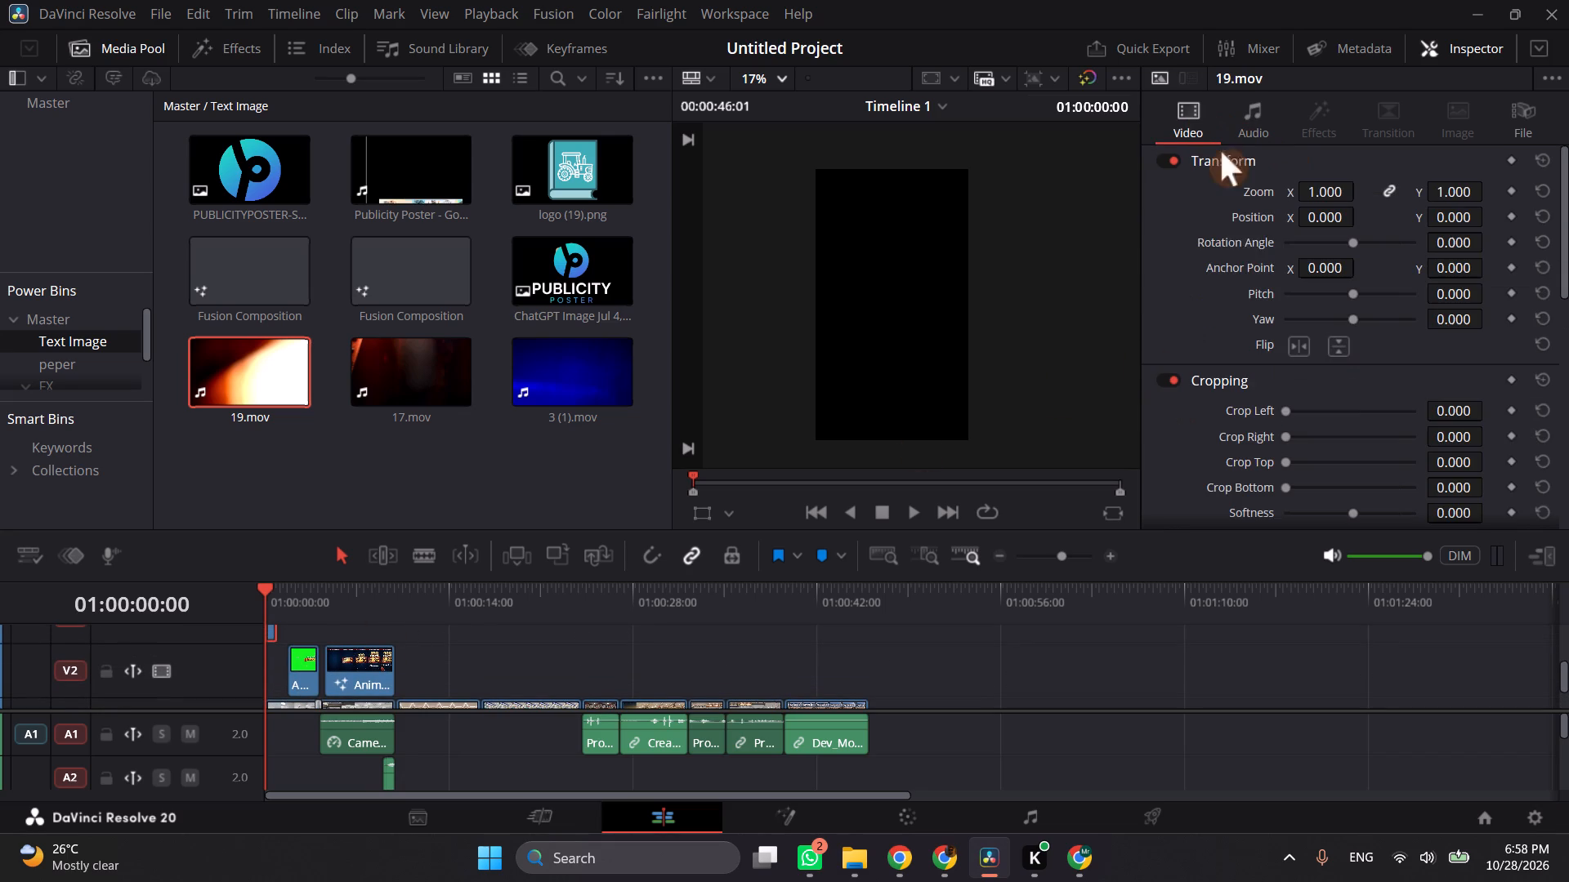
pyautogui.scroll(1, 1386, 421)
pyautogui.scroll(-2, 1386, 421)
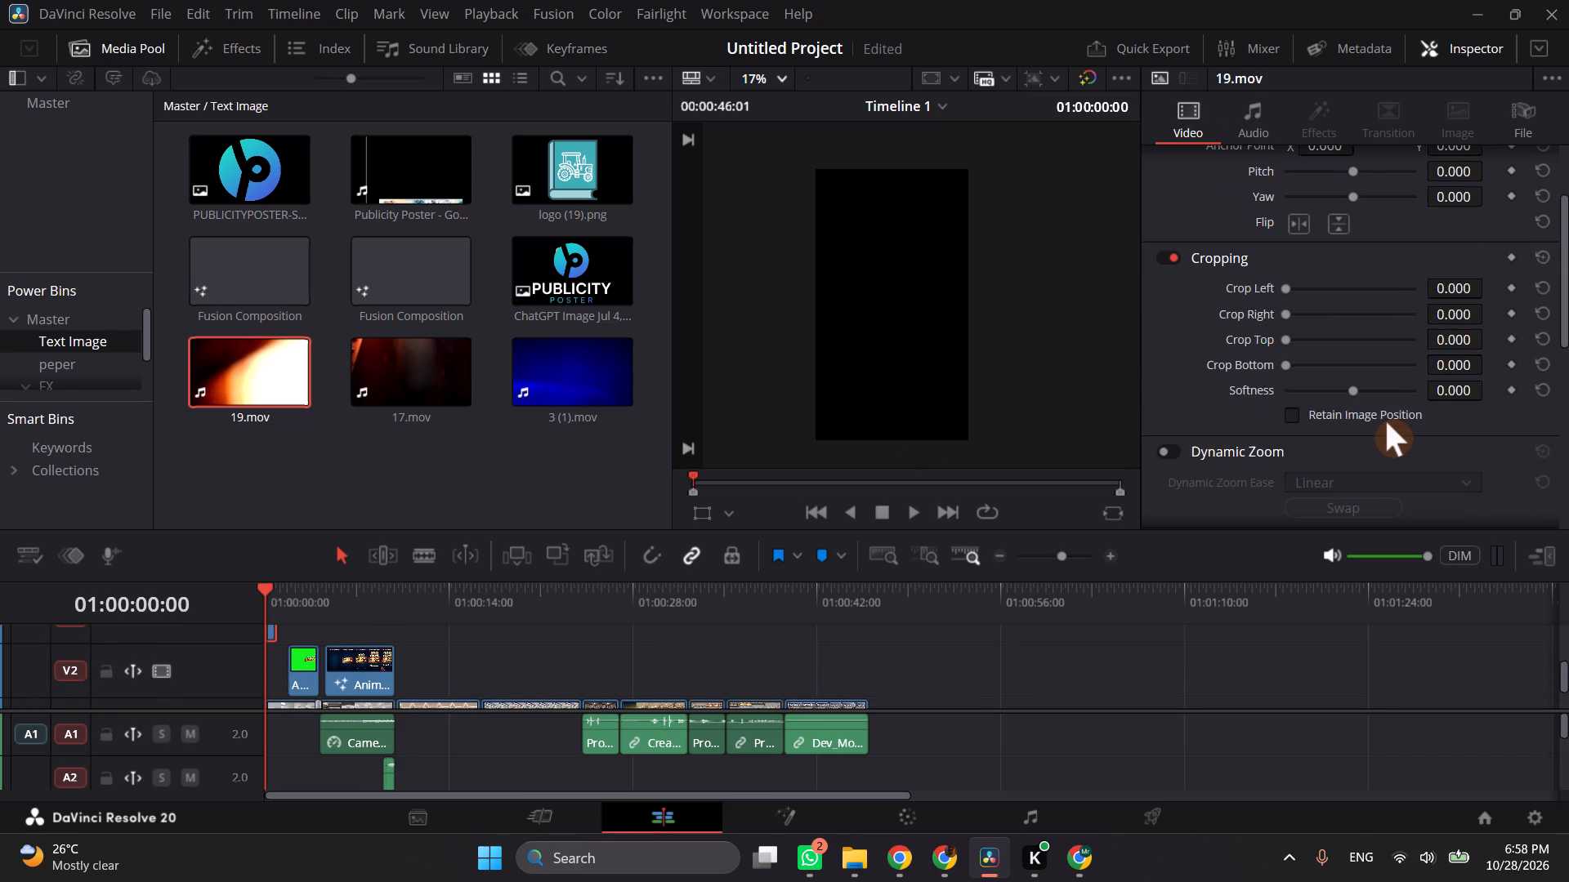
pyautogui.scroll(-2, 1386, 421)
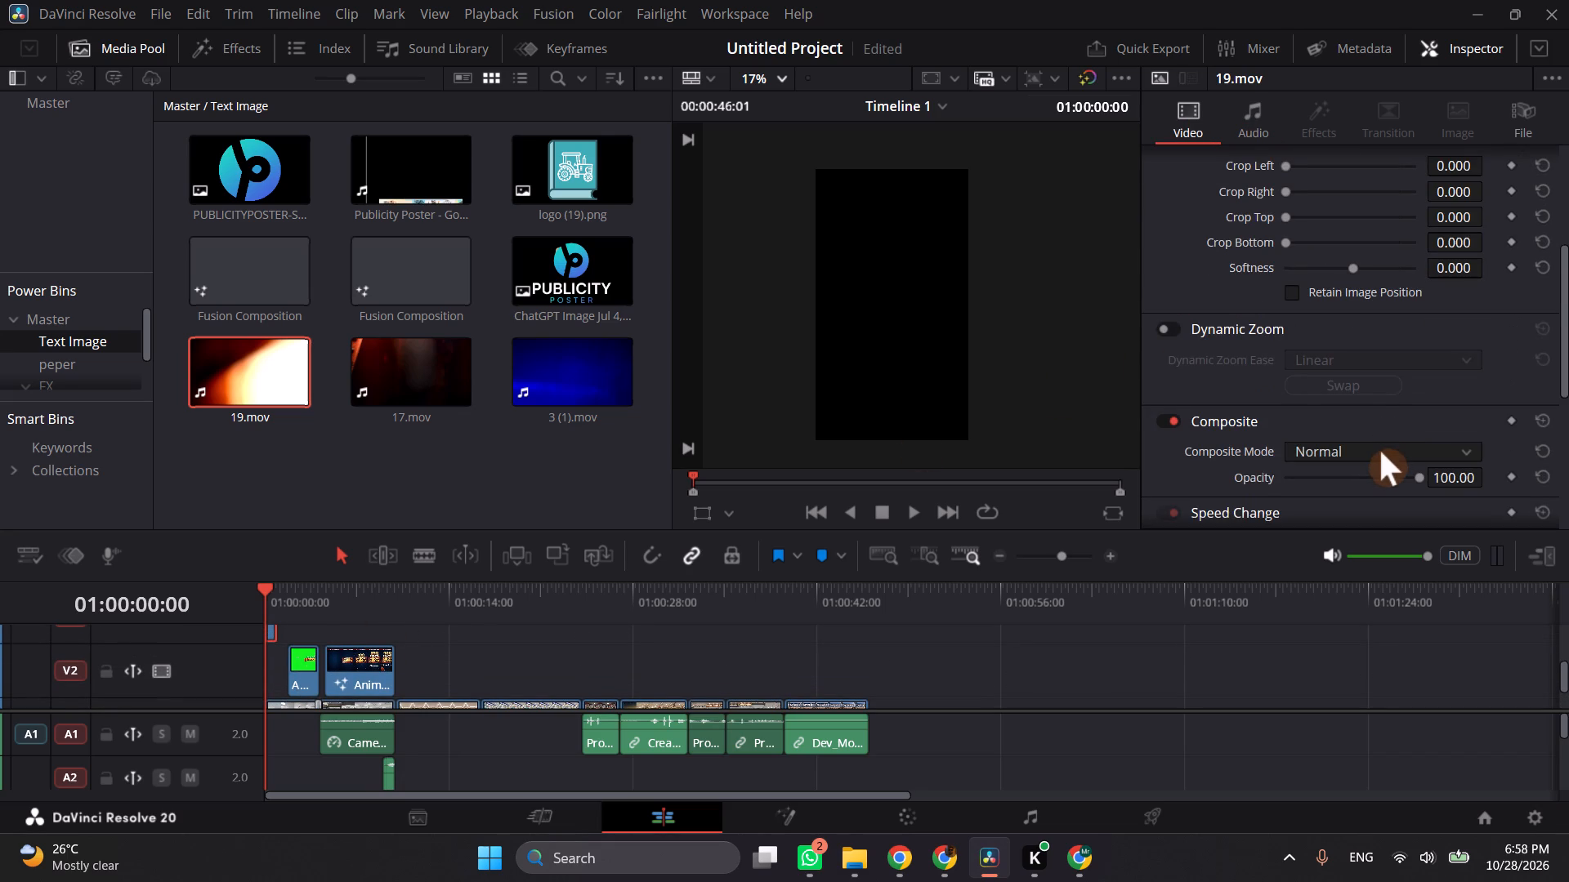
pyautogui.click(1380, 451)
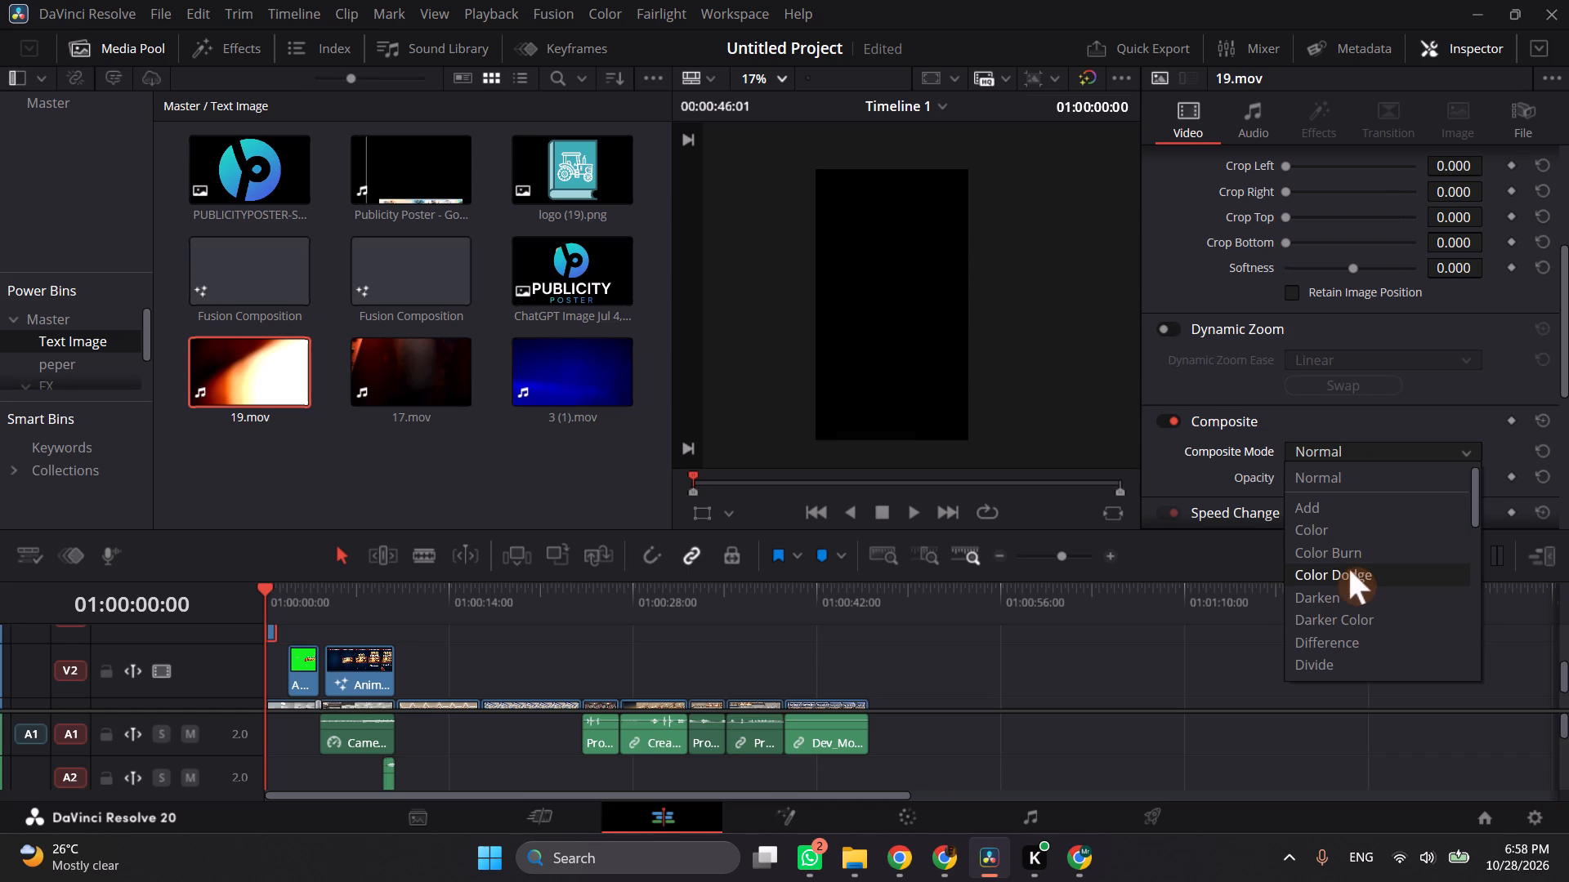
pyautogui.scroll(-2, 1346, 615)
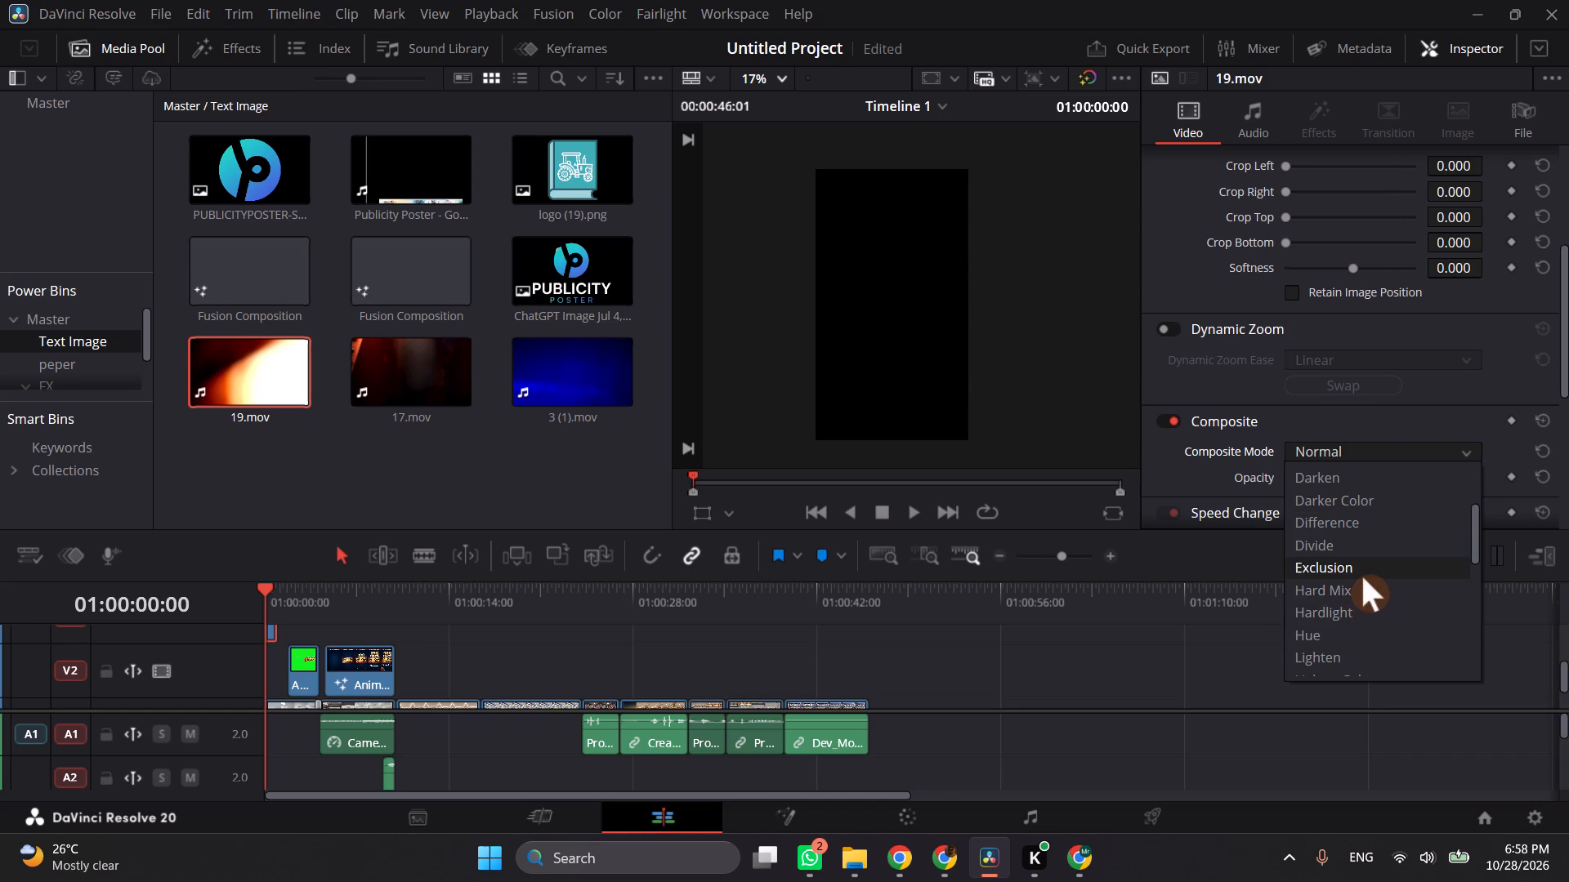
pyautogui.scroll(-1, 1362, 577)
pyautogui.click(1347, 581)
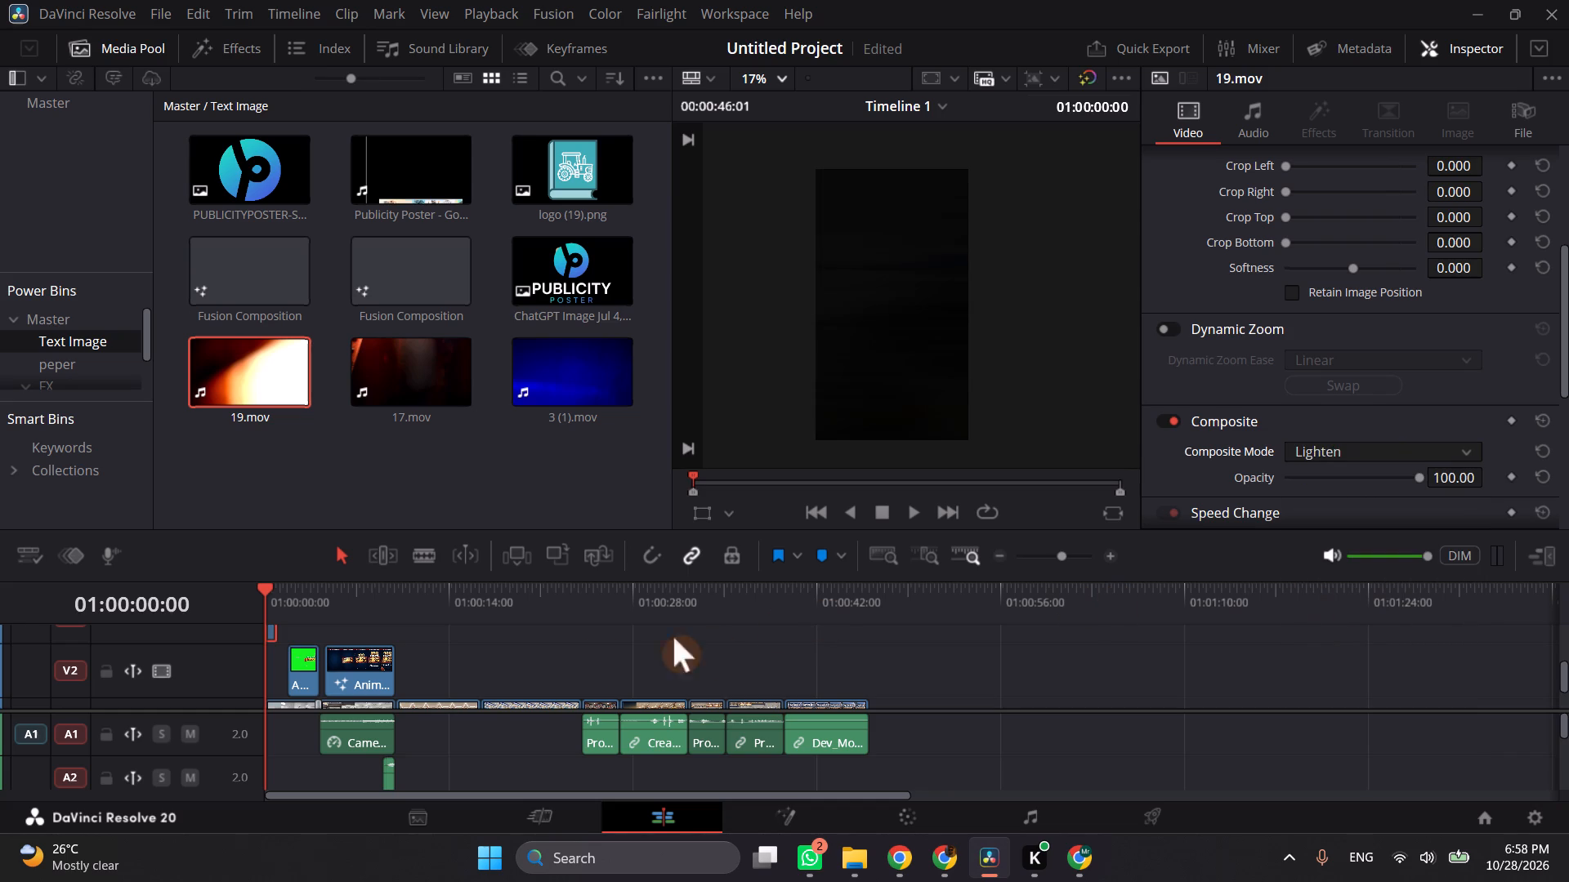
# Replay the opening from the timeline start to about 01:00:02:08 to check how the 19.mov overlay blends.
pyautogui.press('space')
pyautogui.press('space')
pyautogui.press('space')
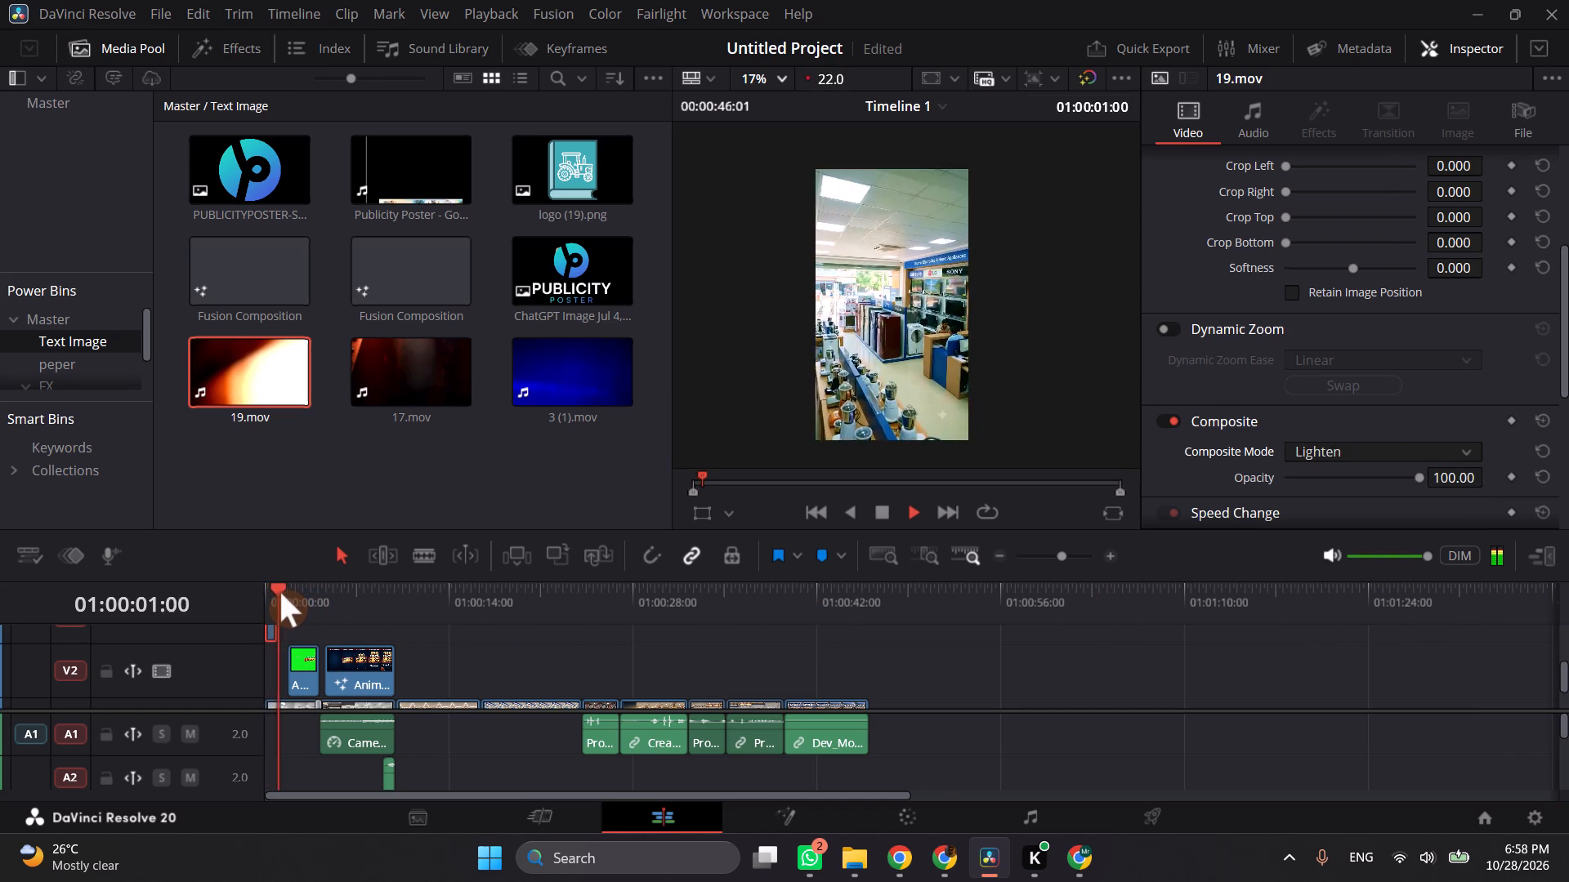
pyautogui.press('space')
pyautogui.moveTo(273, 584); pyautogui.dragTo(230, 599)
pyautogui.press('space')
pyautogui.press('space')
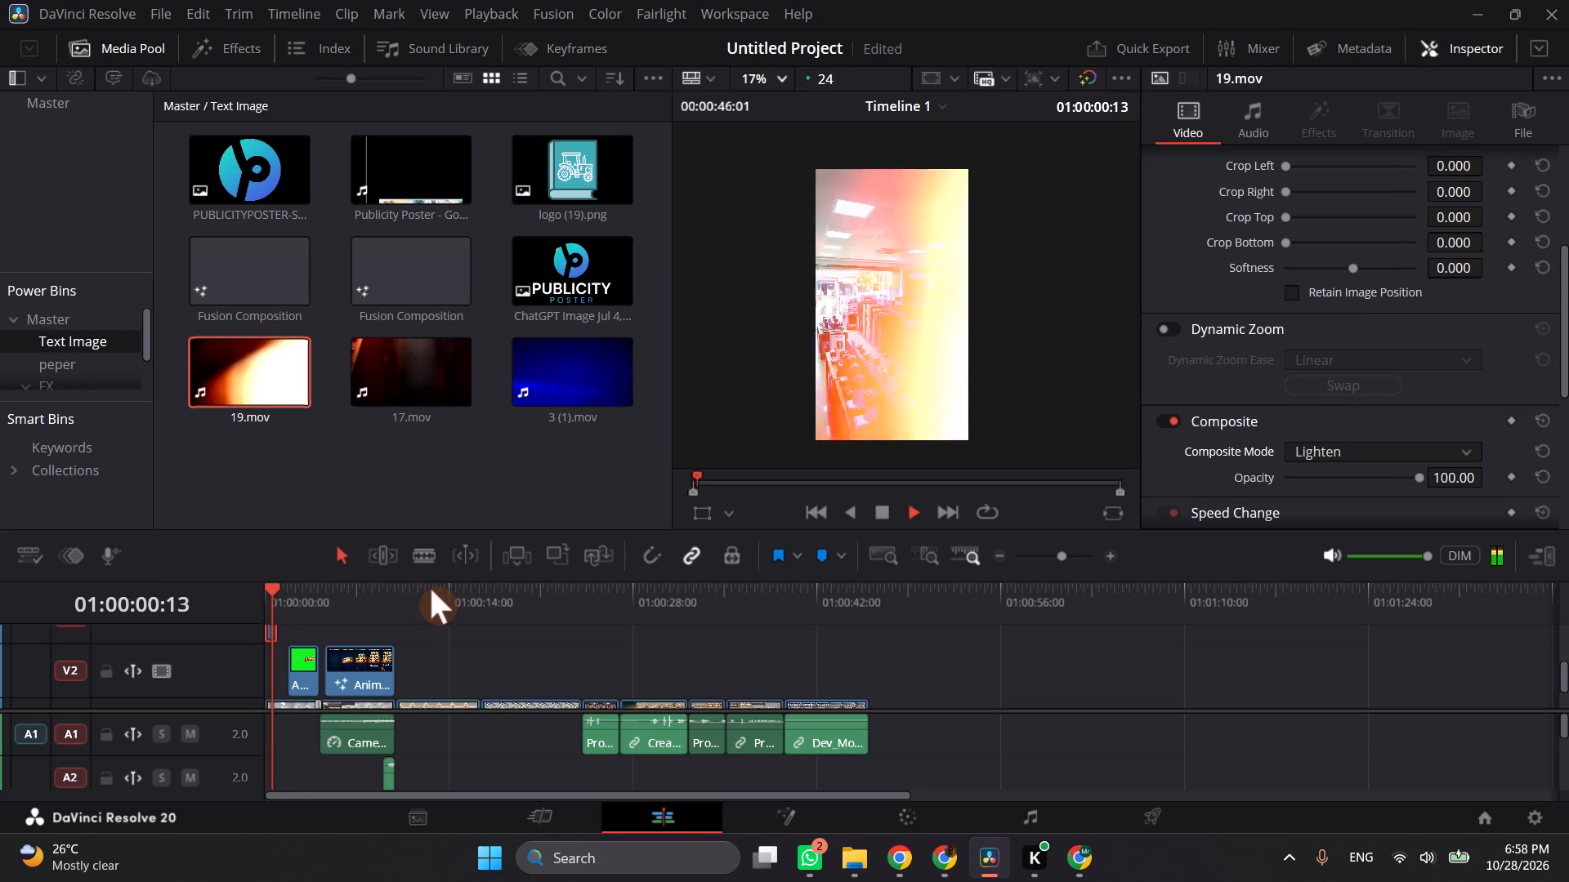
pyautogui.hscroll(1, 431, 589)
pyautogui.scroll(2, 381, 679)
pyautogui.scroll(-5, 381, 679)
pyautogui.hscroll(1, 381, 679)
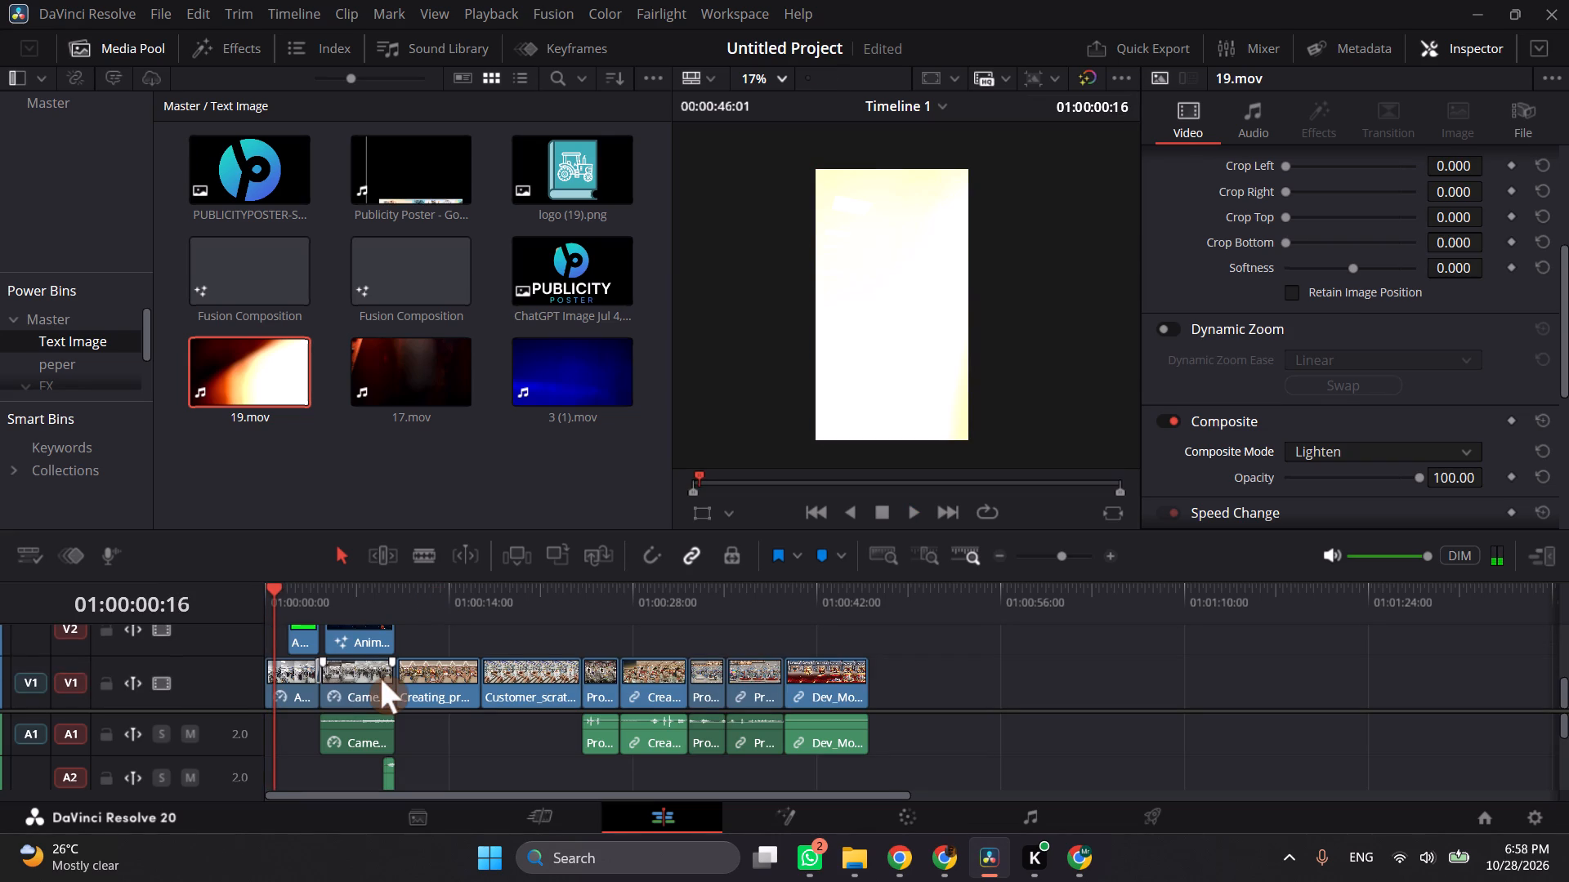
pyautogui.hscroll(1, 381, 679)
pyautogui.doubleClick(1106, 554)
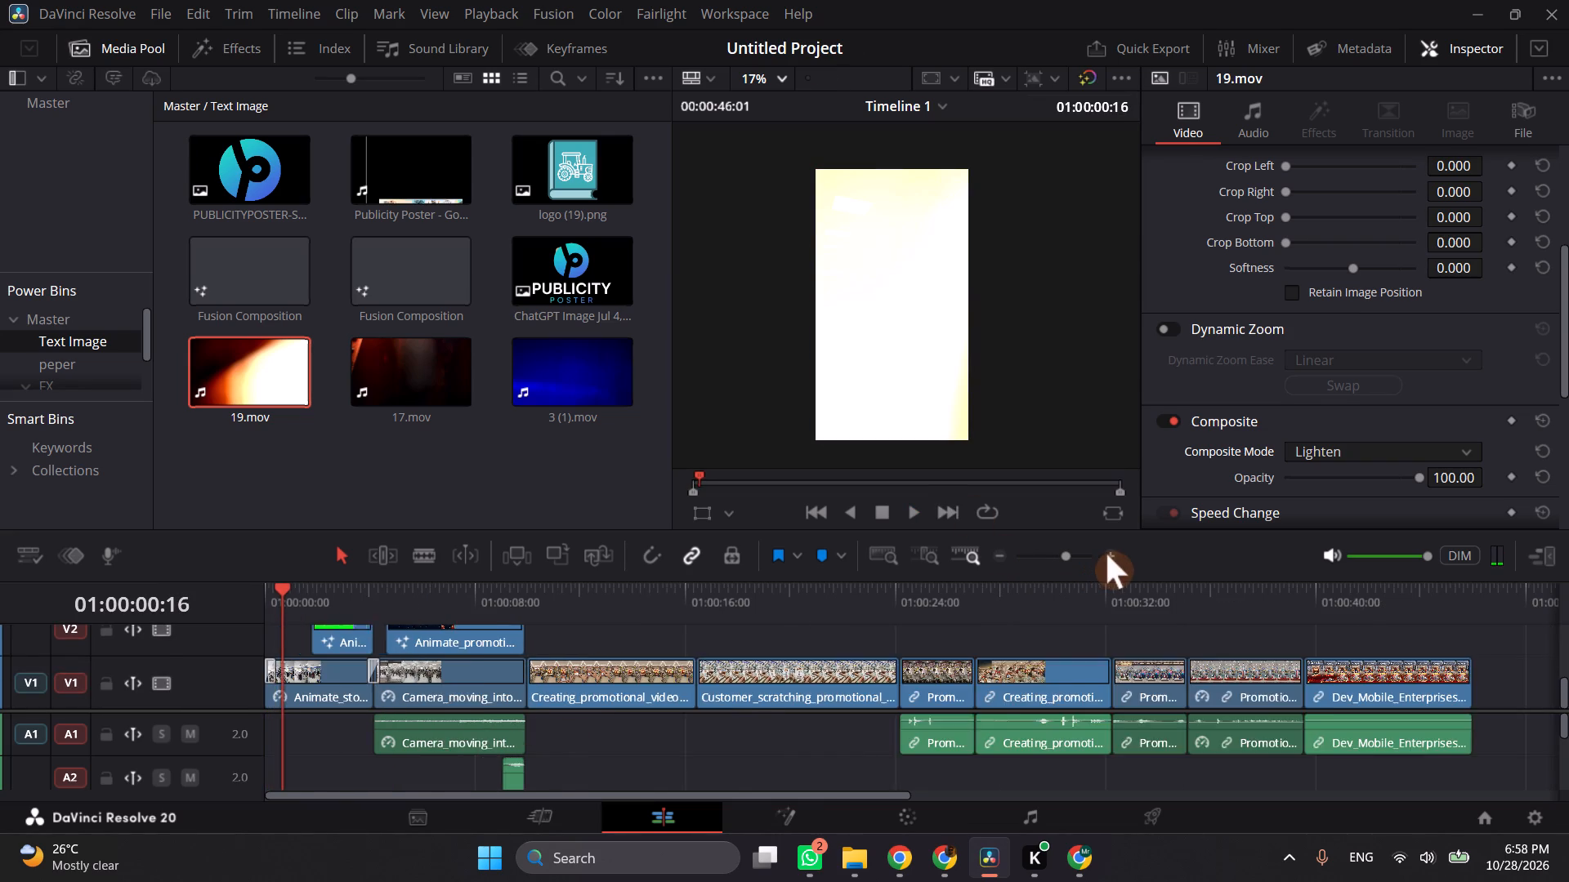
pyautogui.hscroll(1, 301, 615)
pyautogui.moveTo(289, 592); pyautogui.dragTo(216, 586)
pyautogui.press('space')
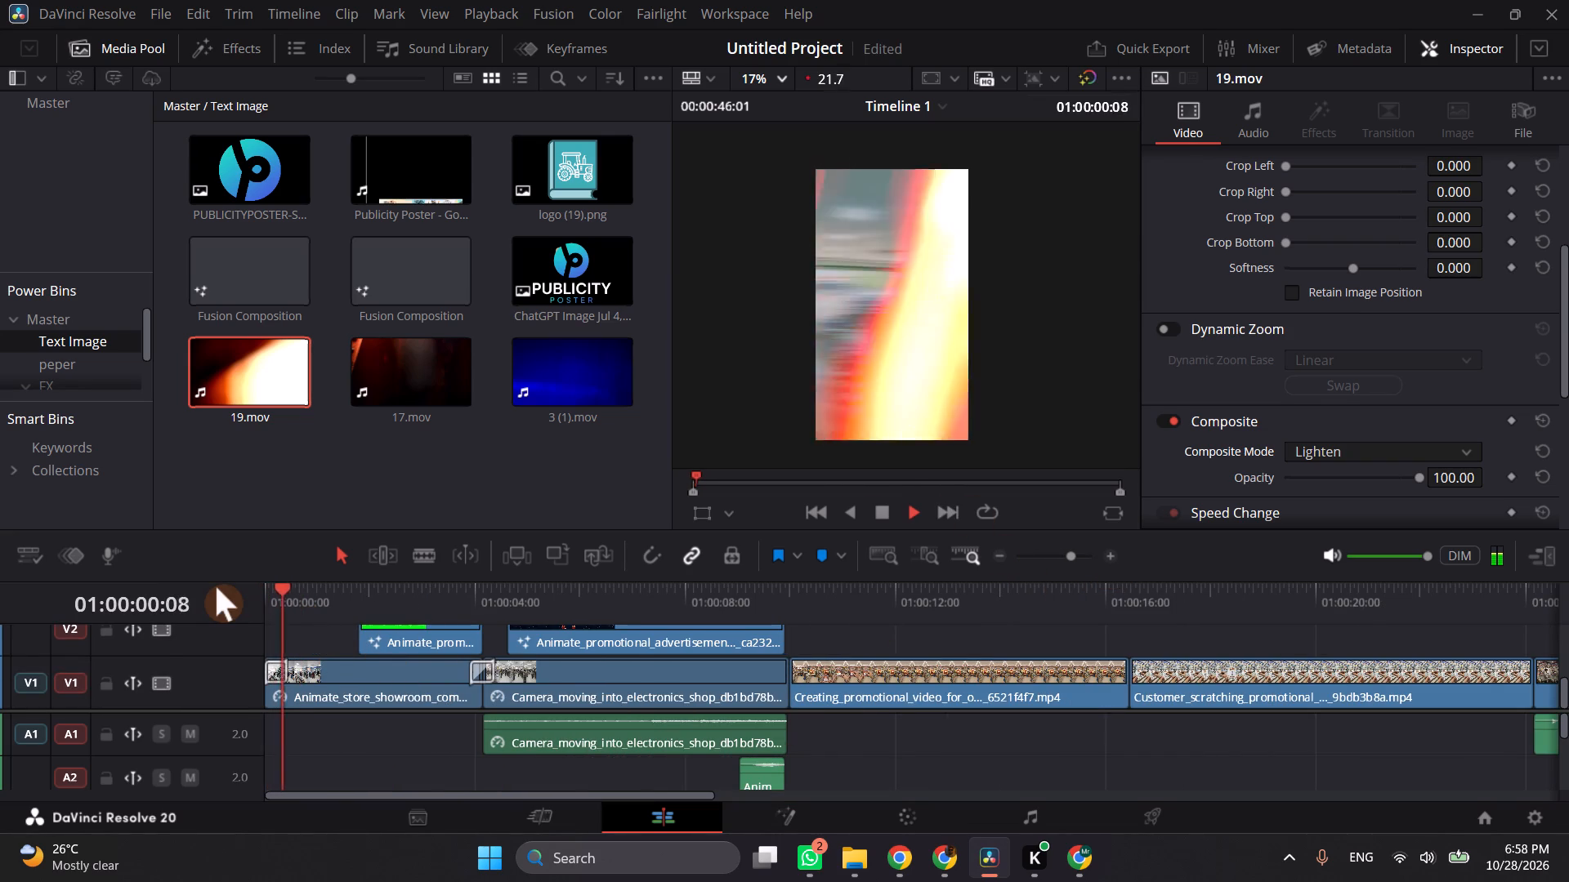
pyautogui.press('space')
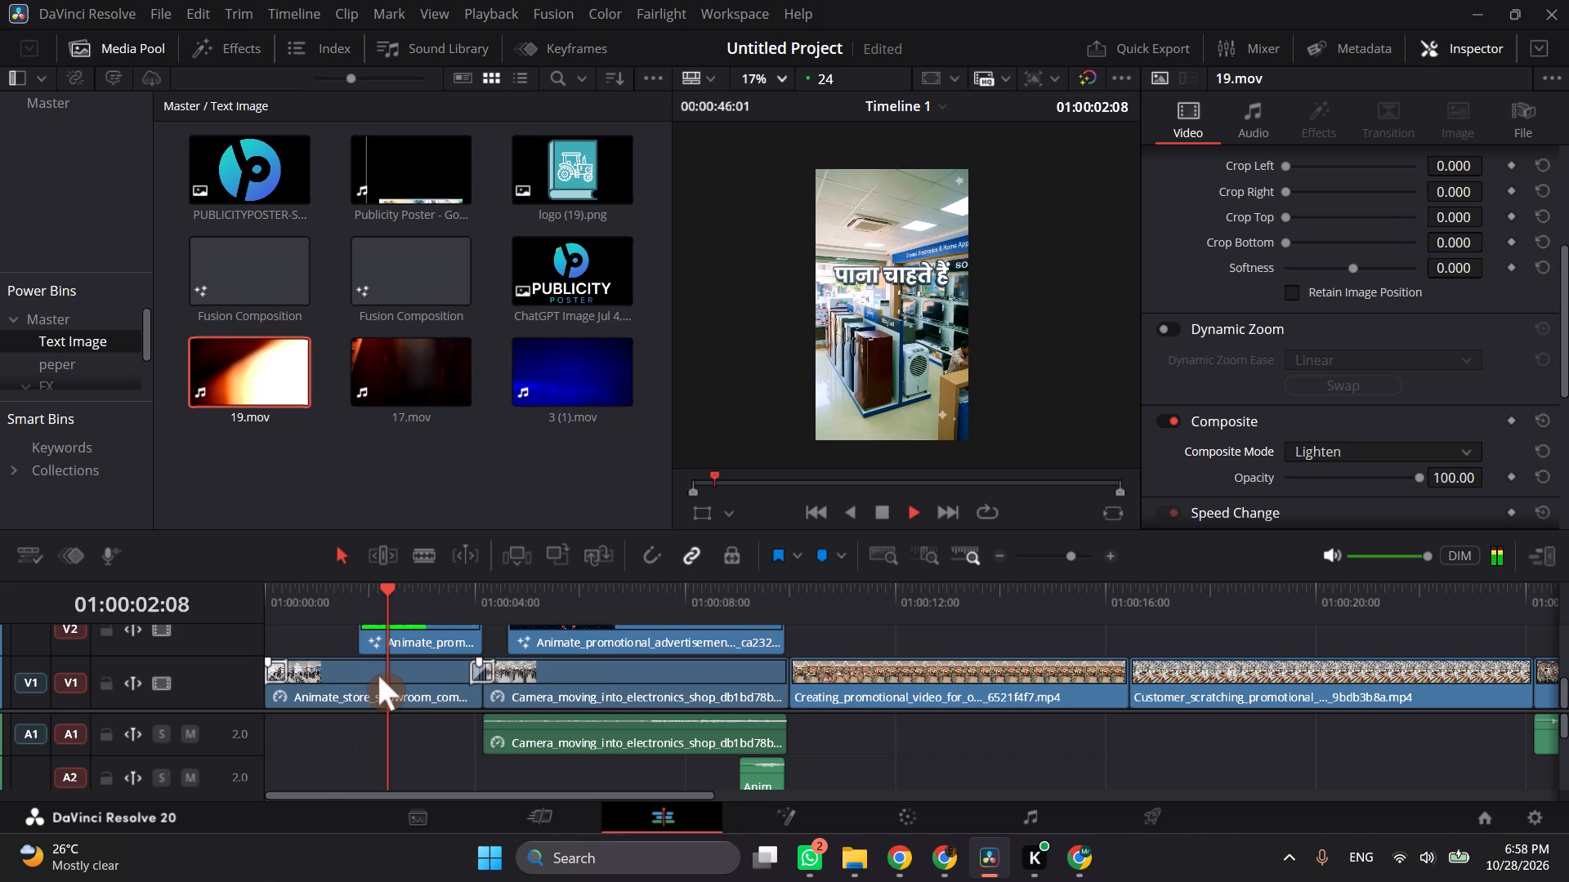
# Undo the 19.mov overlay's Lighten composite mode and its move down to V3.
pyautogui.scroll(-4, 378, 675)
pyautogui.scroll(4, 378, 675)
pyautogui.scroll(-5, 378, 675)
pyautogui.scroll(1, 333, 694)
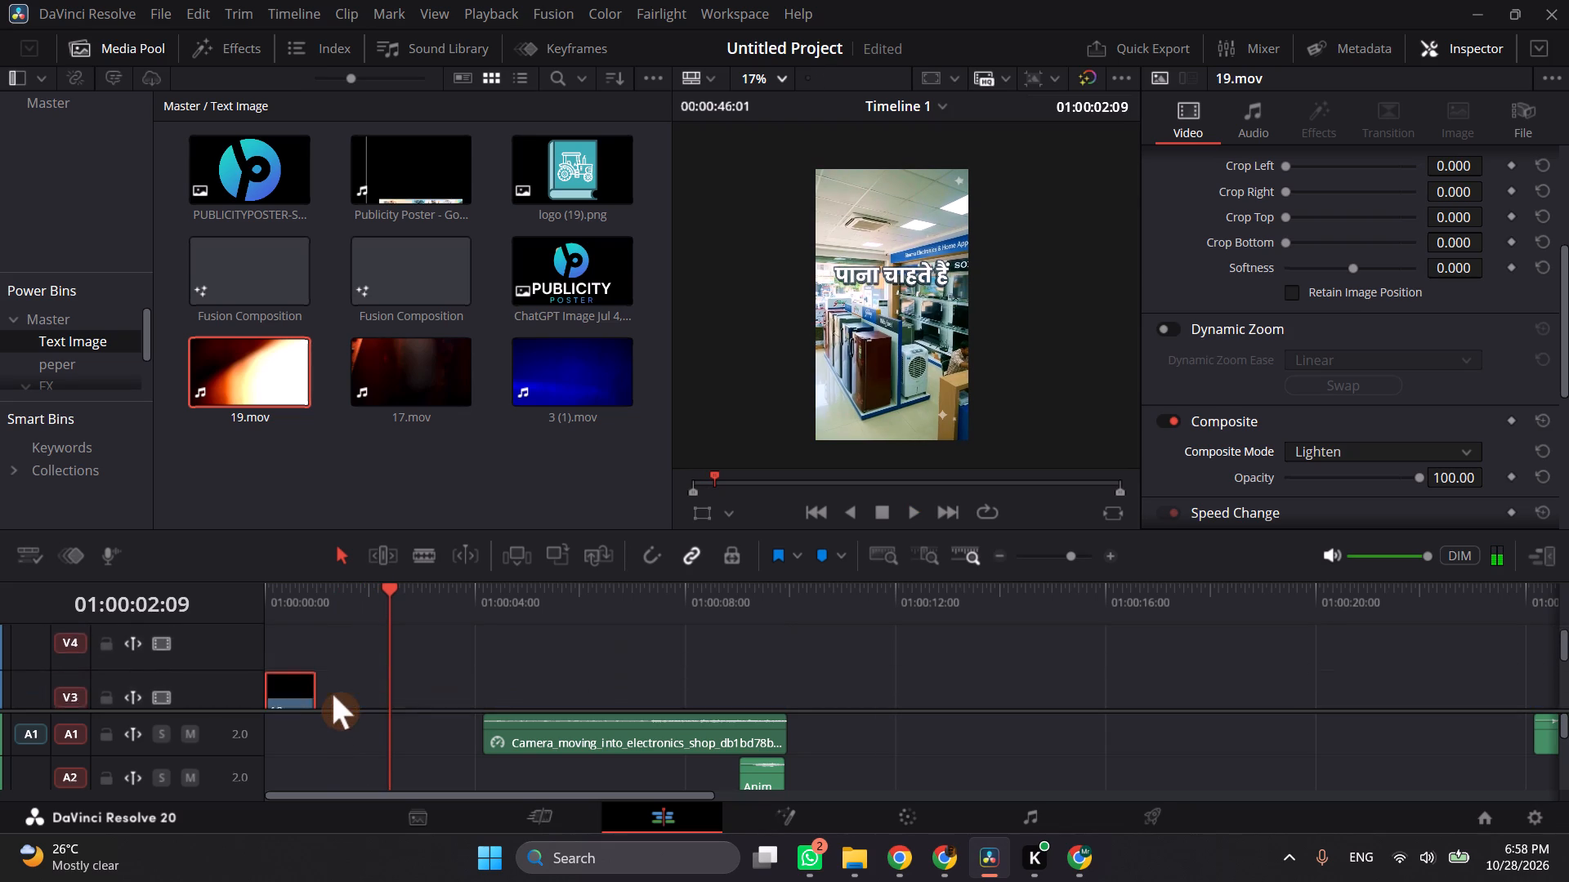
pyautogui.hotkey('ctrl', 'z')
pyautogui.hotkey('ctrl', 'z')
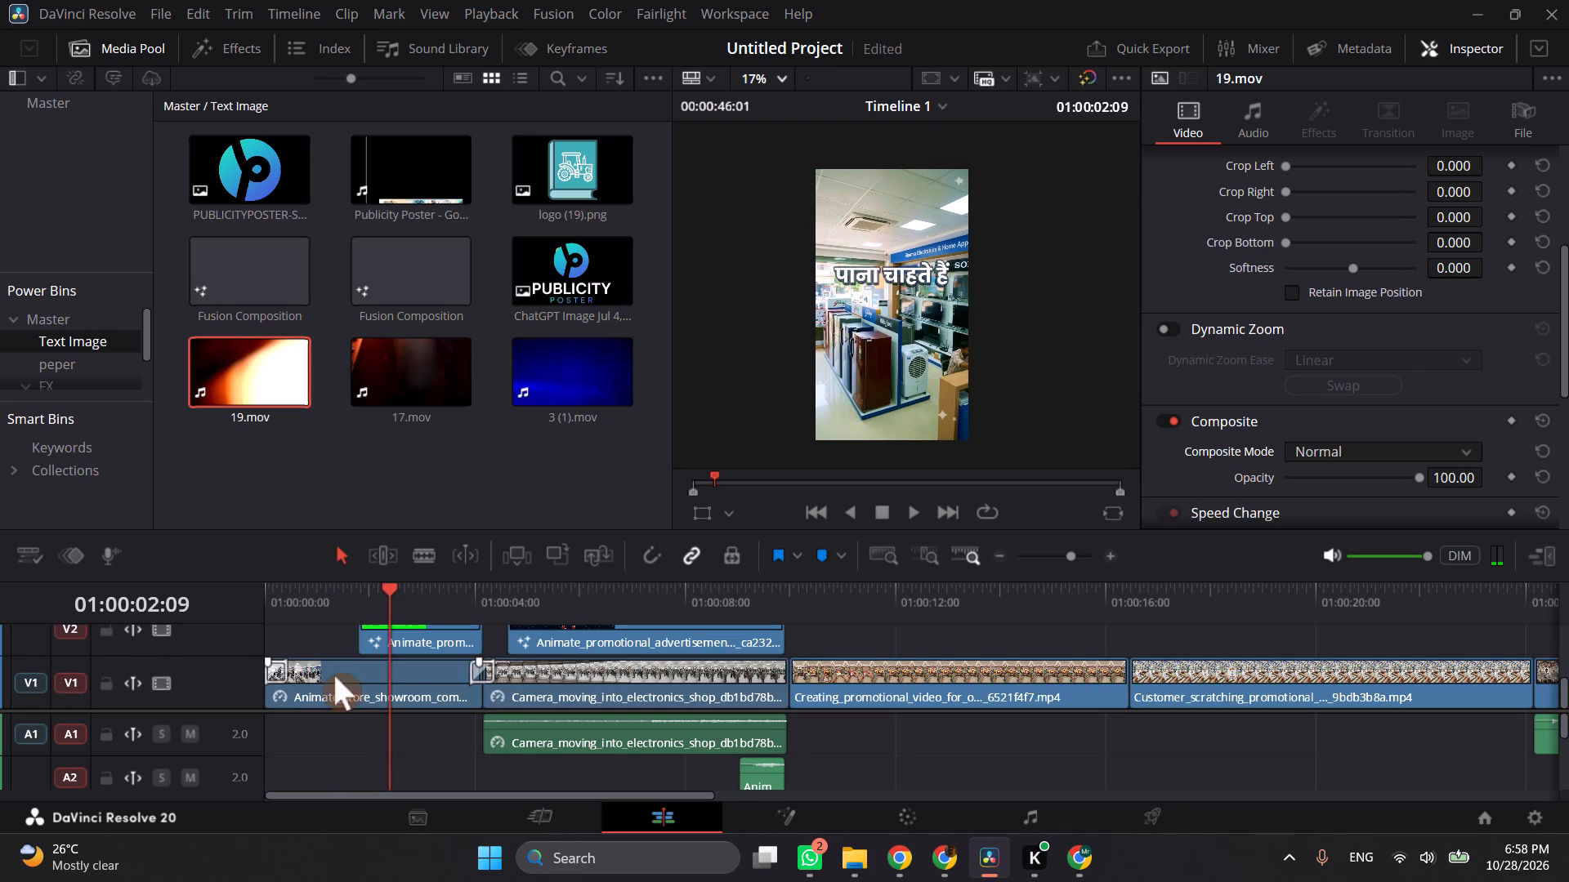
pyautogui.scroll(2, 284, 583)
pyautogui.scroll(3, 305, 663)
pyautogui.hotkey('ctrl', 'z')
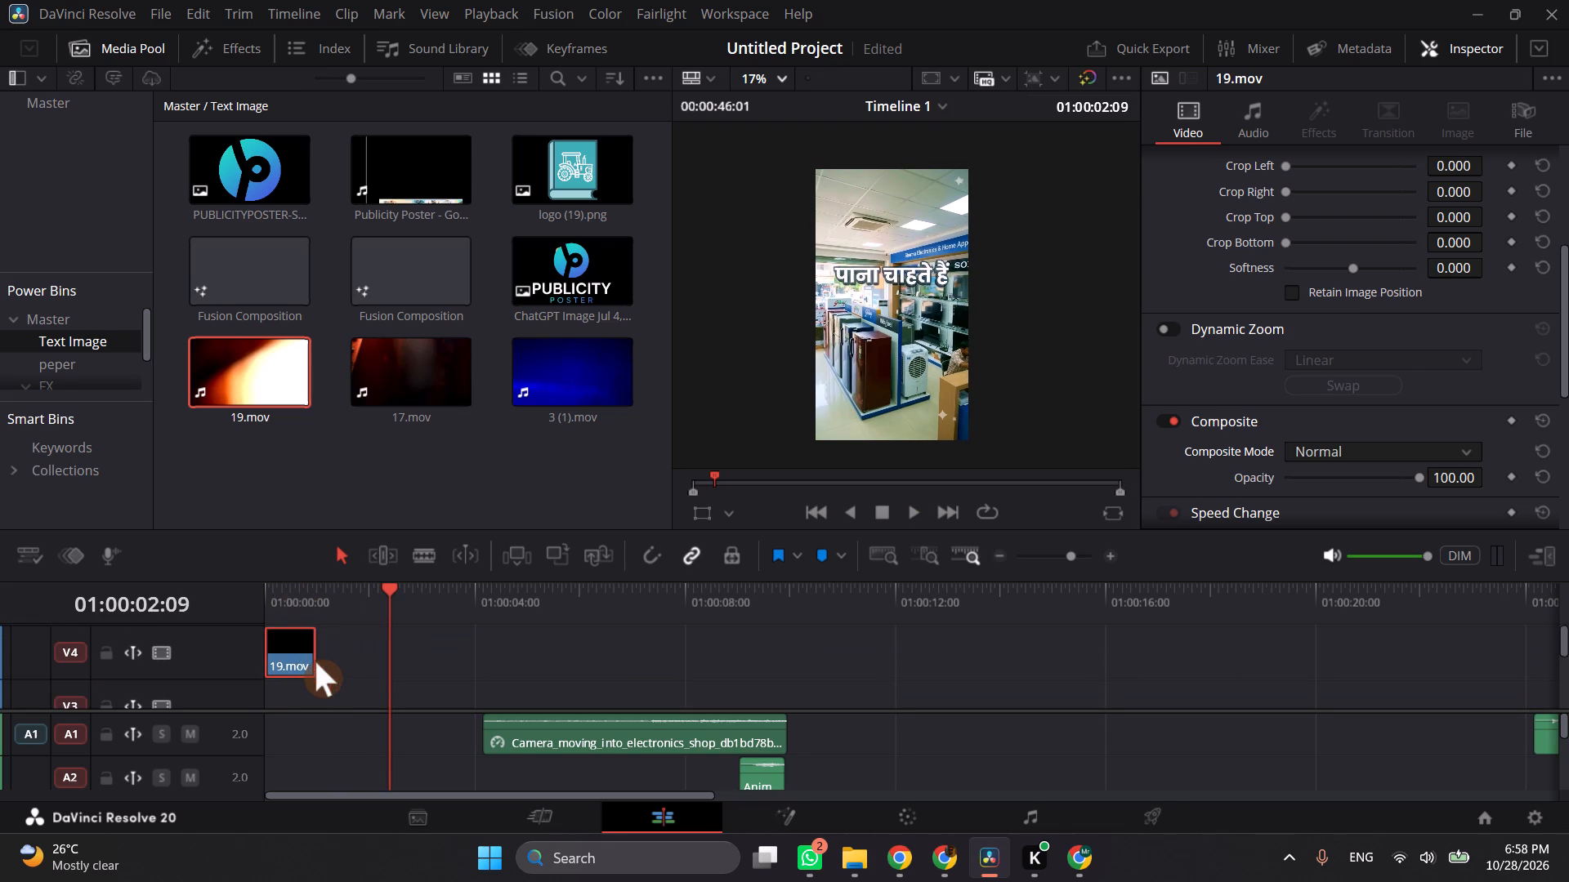
# Play through the 19.mov overlay on V4 and set its composite mode to Lighten.
pyautogui.moveTo(293, 573); pyautogui.dragTo(232, 595)
pyautogui.moveTo(273, 595); pyautogui.dragTo(206, 595)
pyautogui.press('space')
pyautogui.press('space')
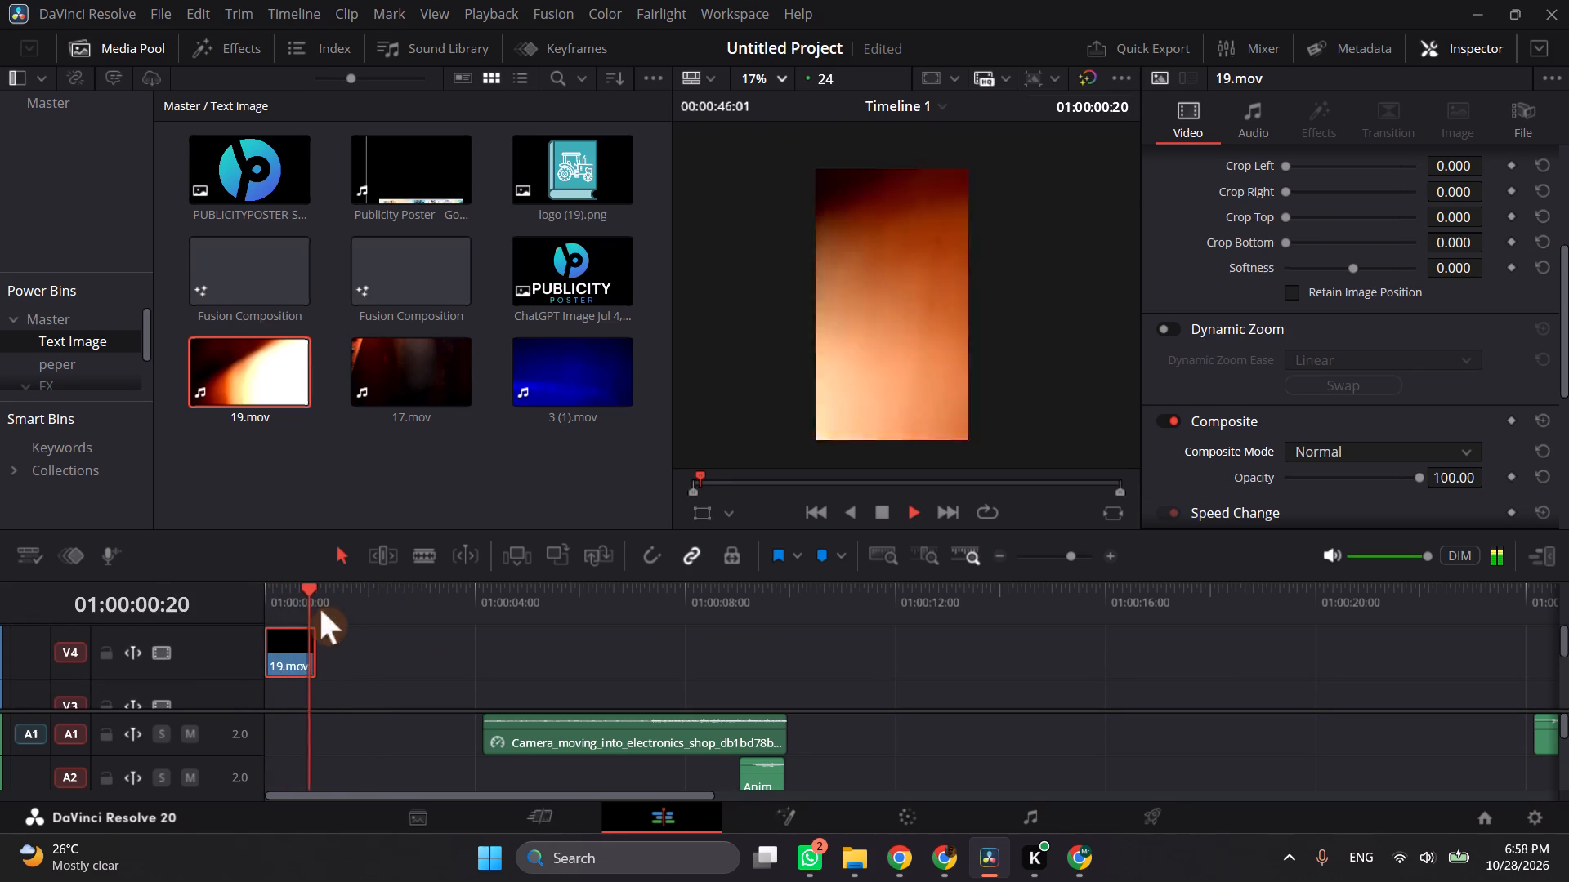
pyautogui.scroll(-1, 1337, 435)
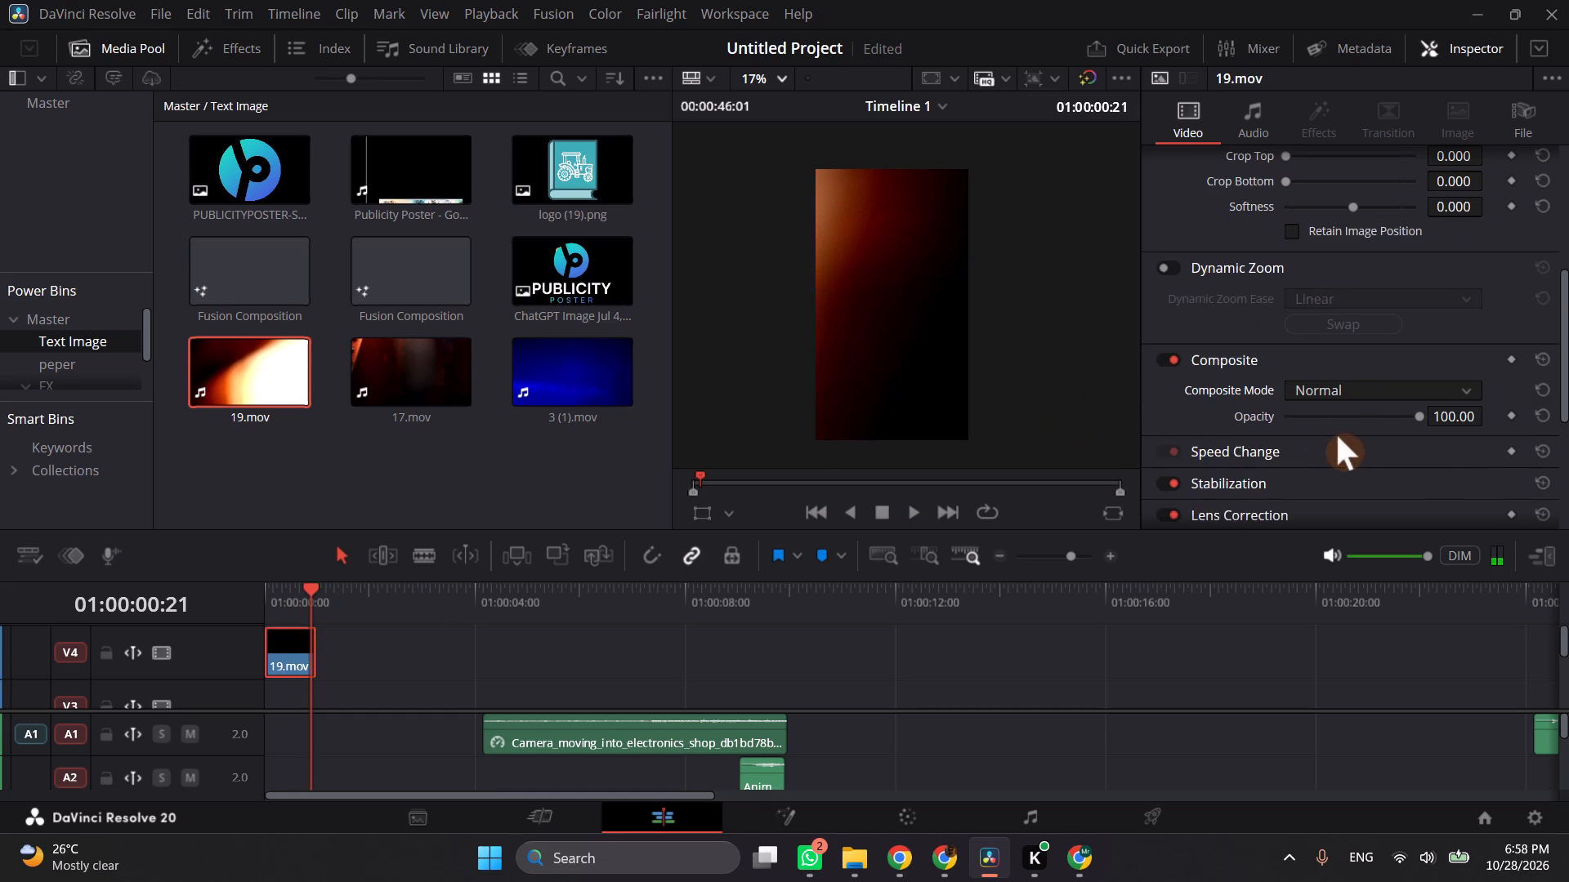
pyautogui.click(1364, 390)
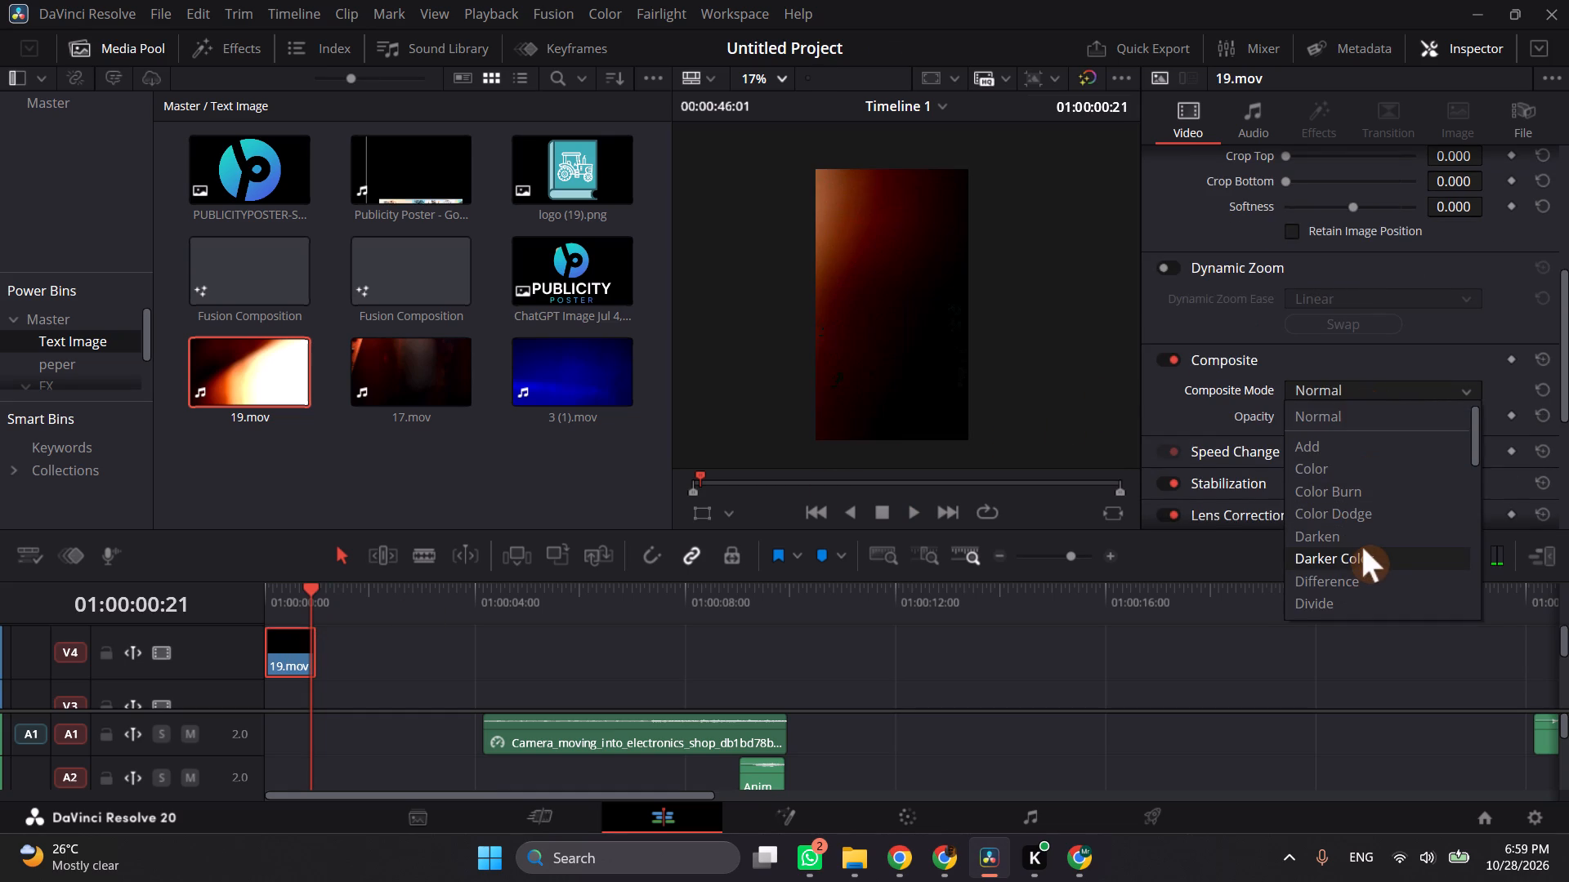
pyautogui.scroll(-3, 1369, 572)
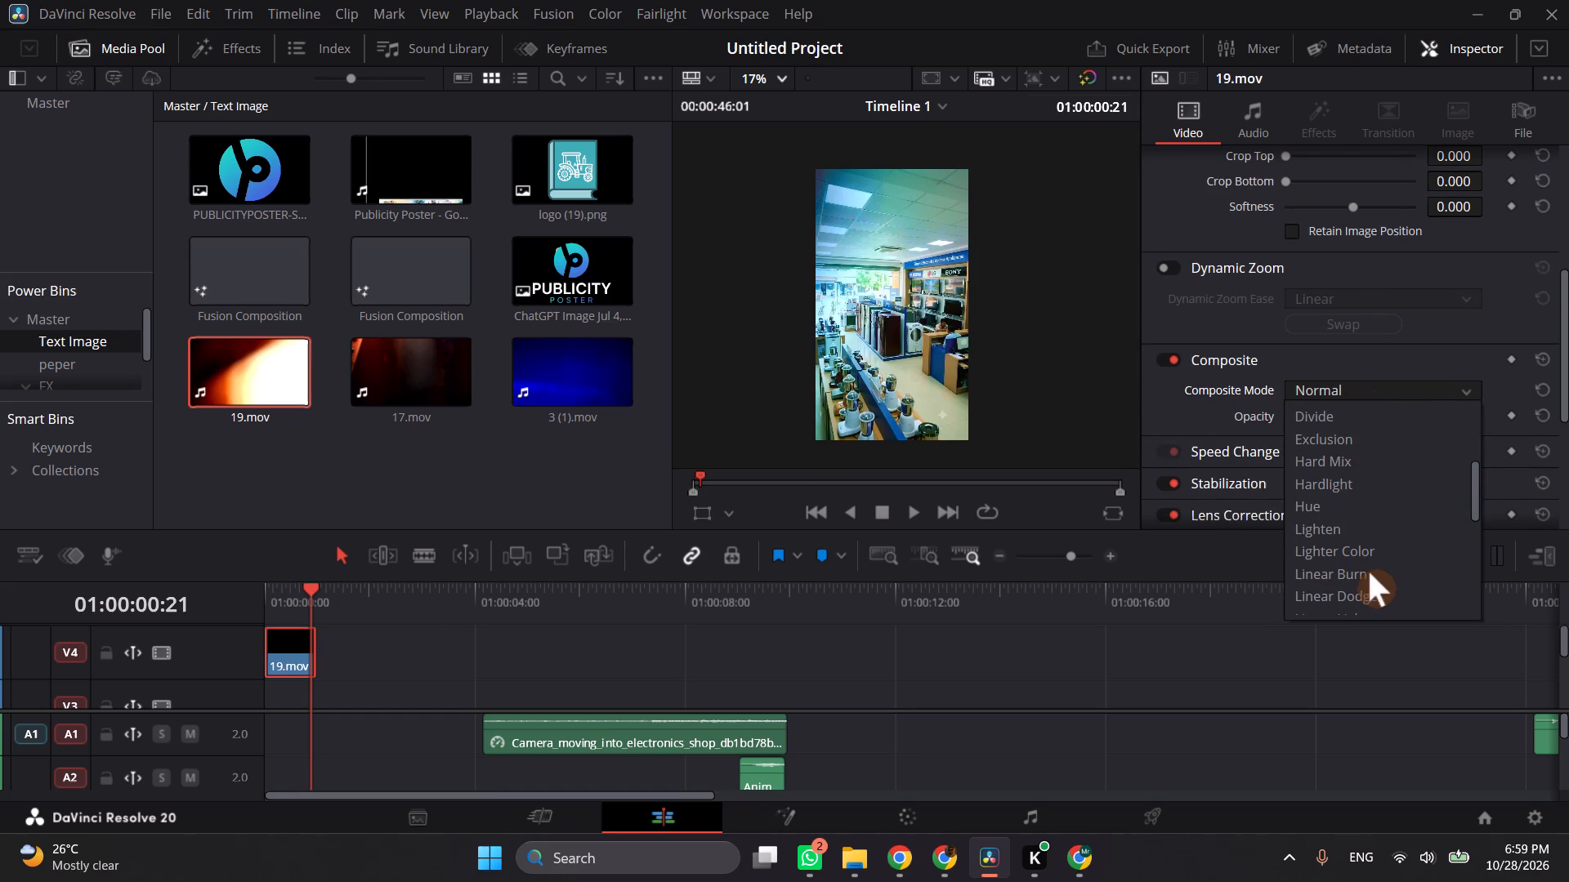
pyautogui.click(1361, 523)
# Replay the blended overlay, shift 19.mov on V4 slightly later than the timeline start, and shorten it from its end.
pyautogui.moveTo(261, 589); pyautogui.dragTo(233, 598)
pyautogui.moveTo(280, 591); pyautogui.dragTo(182, 602)
pyautogui.press('space')
pyautogui.press('space')
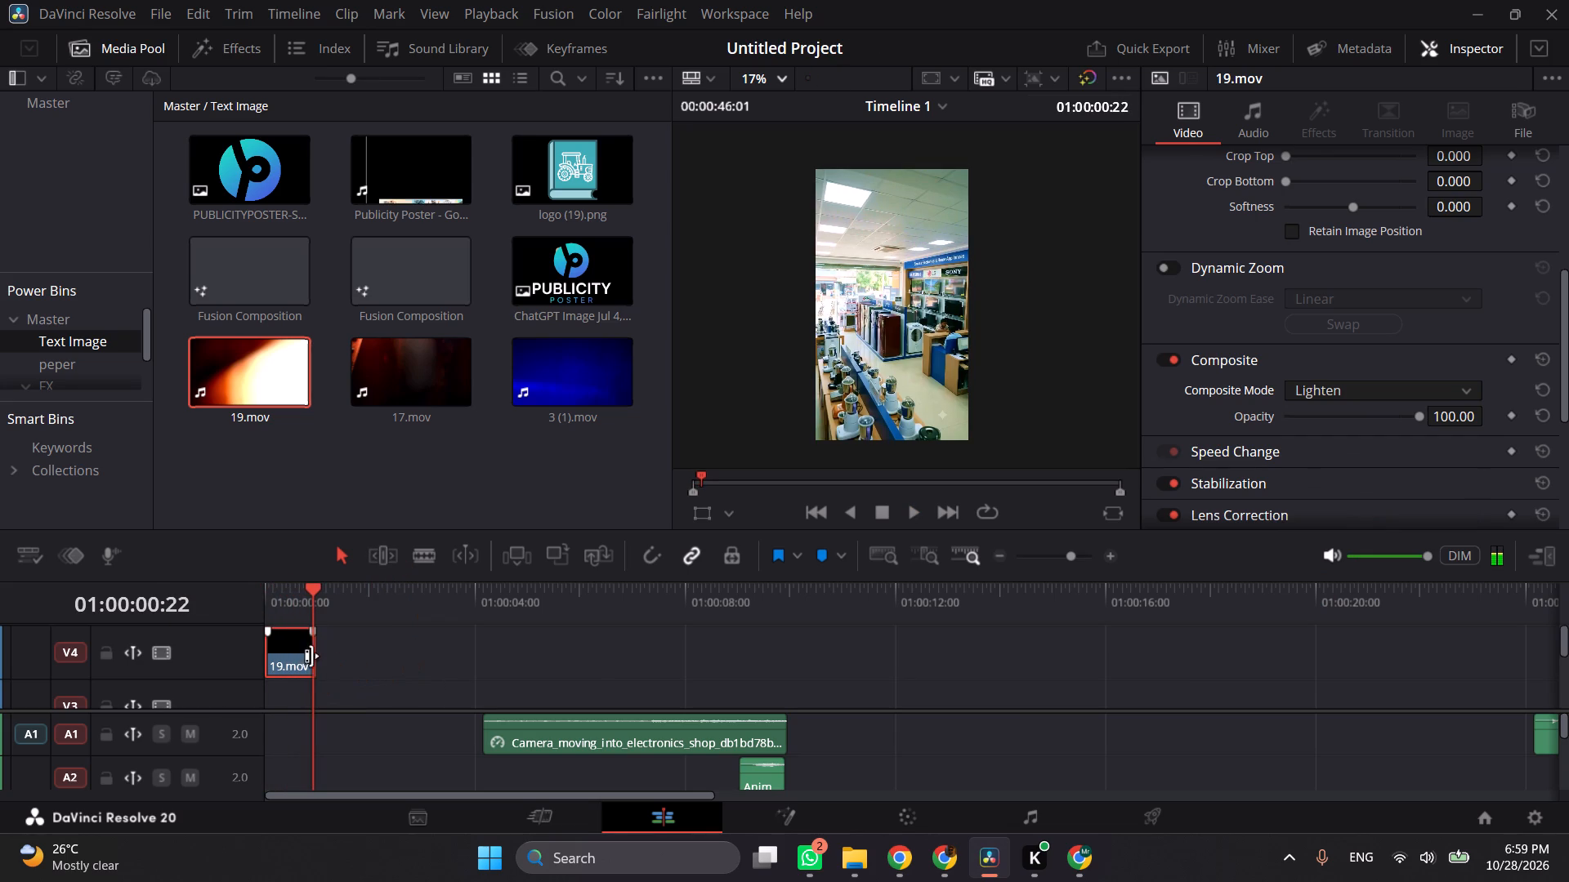
pyautogui.moveTo(282, 650); pyautogui.dragTo(298, 653)
pyautogui.moveTo(329, 655); pyautogui.dragTo(302, 656)
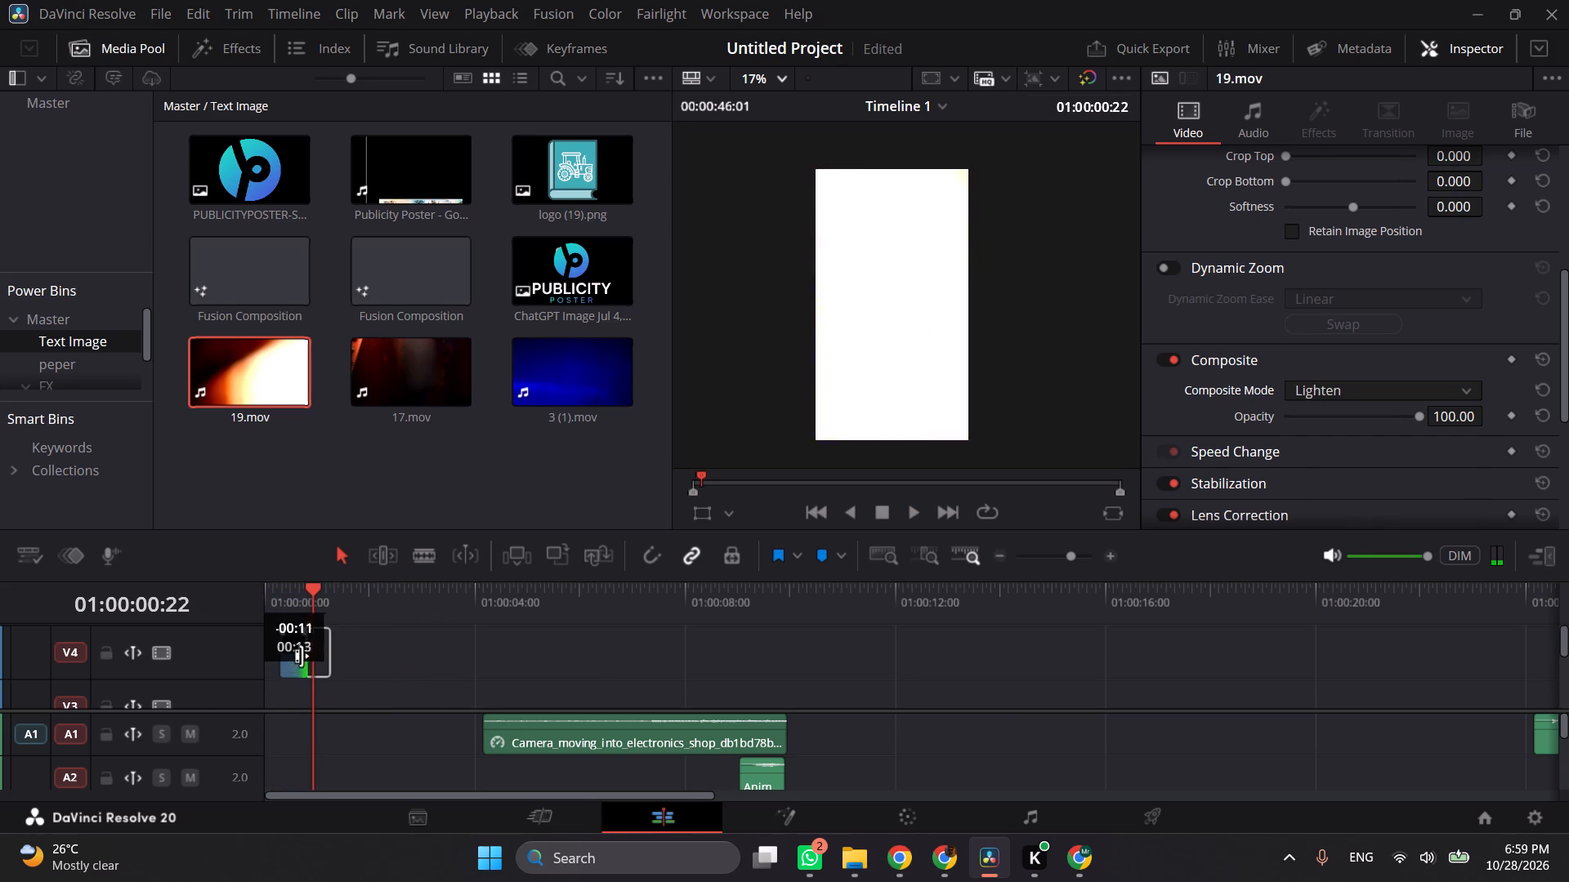
pyautogui.moveTo(302, 656); pyautogui.dragTo(297, 656)
# Replay the opening from the timeline start to about 01:00:01:03 to check the shortened overlay.
pyautogui.moveTo(293, 595); pyautogui.dragTo(242, 600)
pyautogui.press('space')
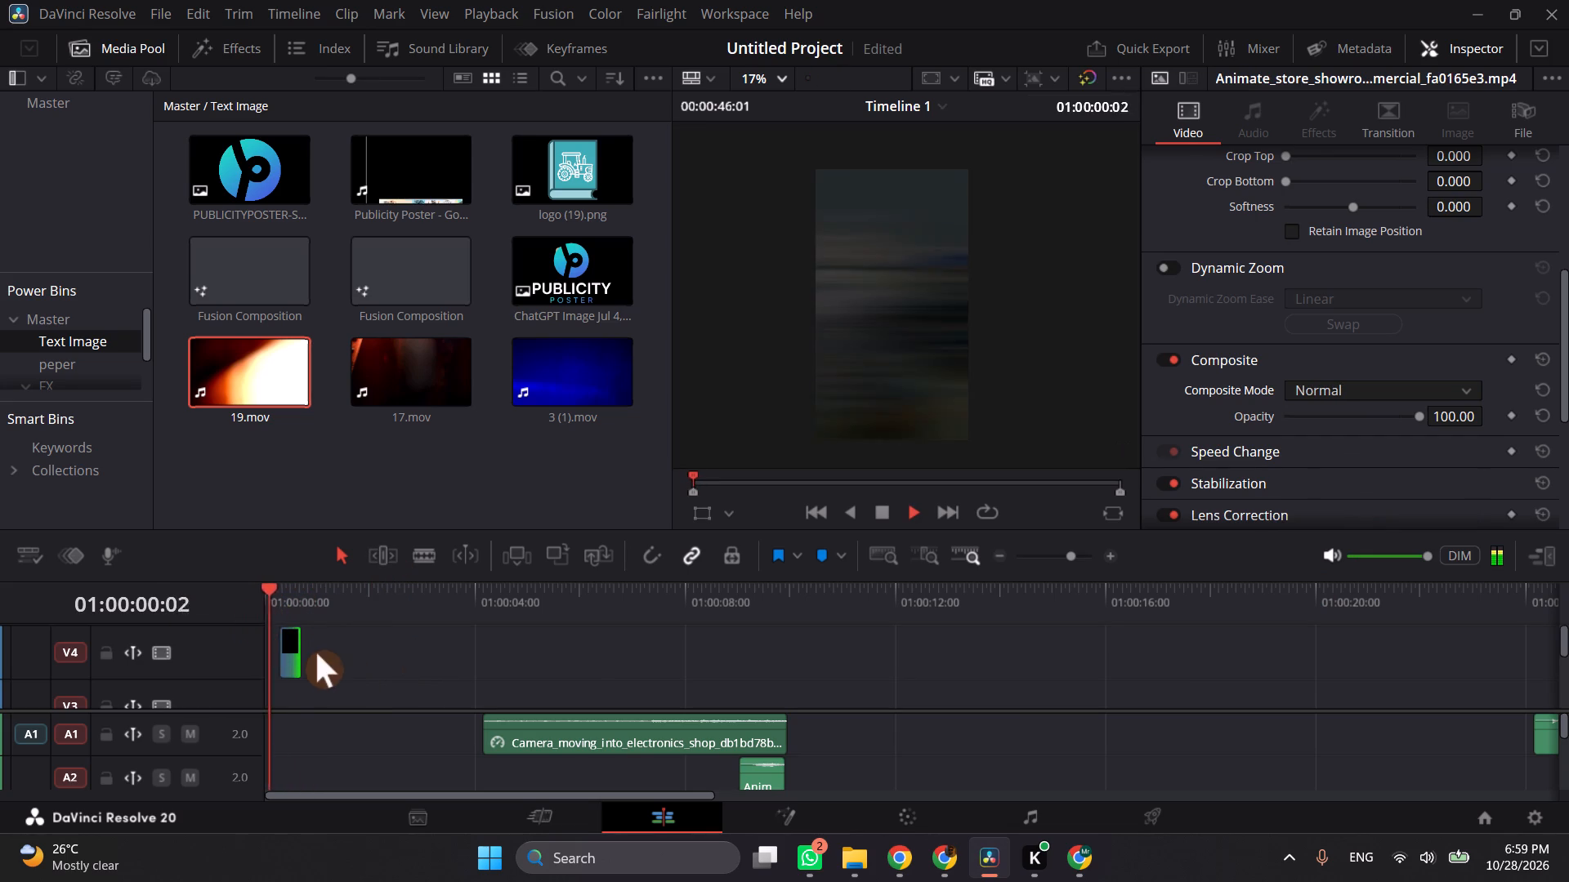
pyautogui.press('space')
# Lengthen the 19.mov overlay on V4 from its end and move it earlier, almost to the timeline start, checking it in playback.
pyautogui.click(289, 656)
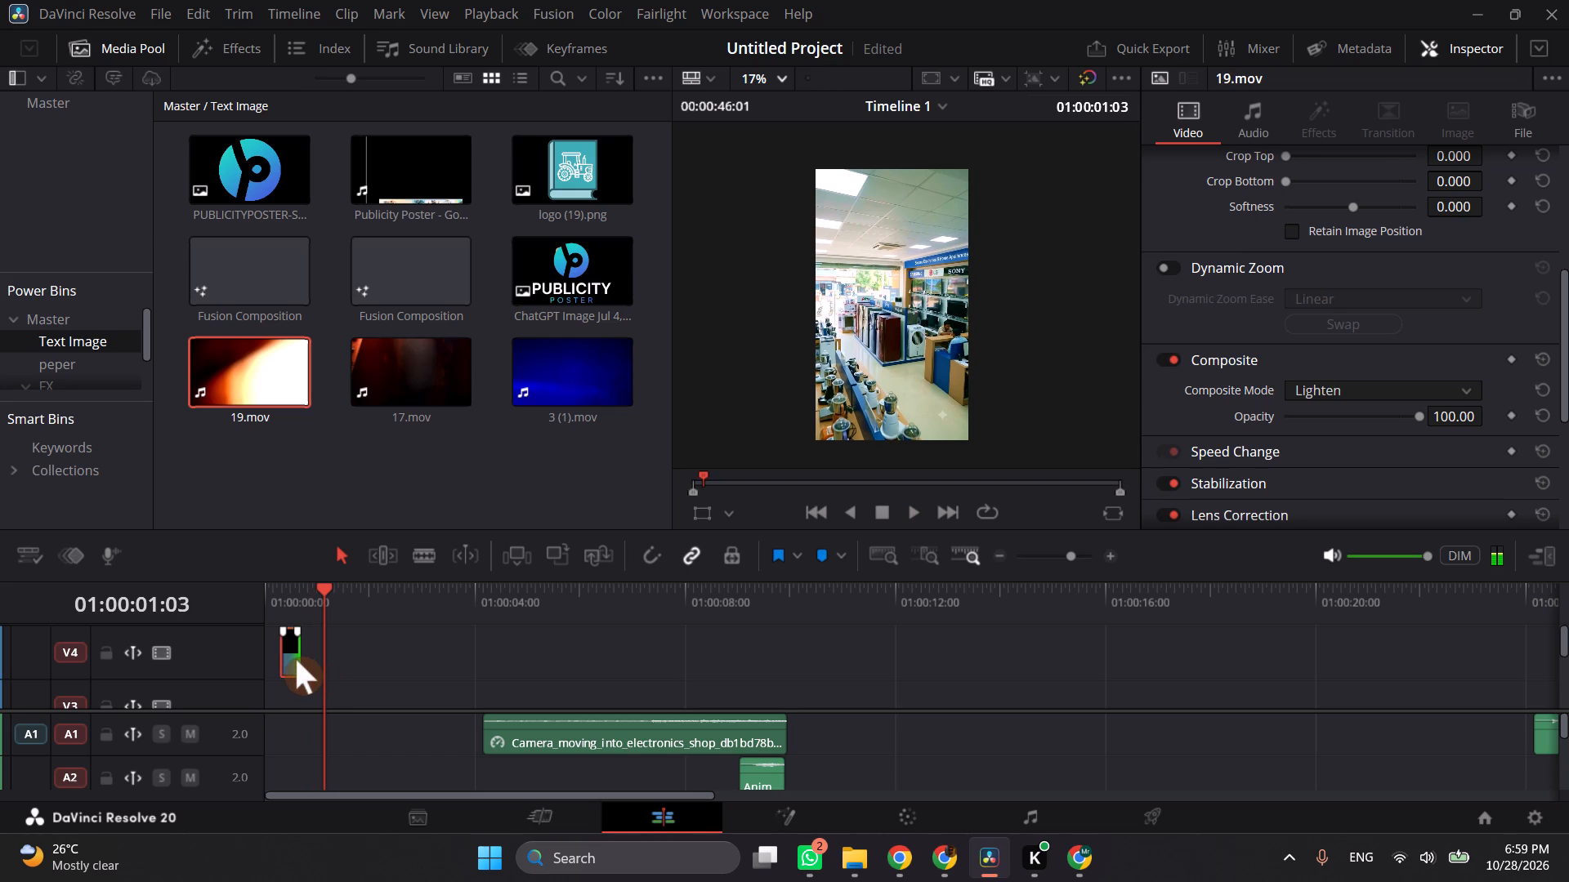
pyautogui.click(292, 650)
pyautogui.click(1117, 554)
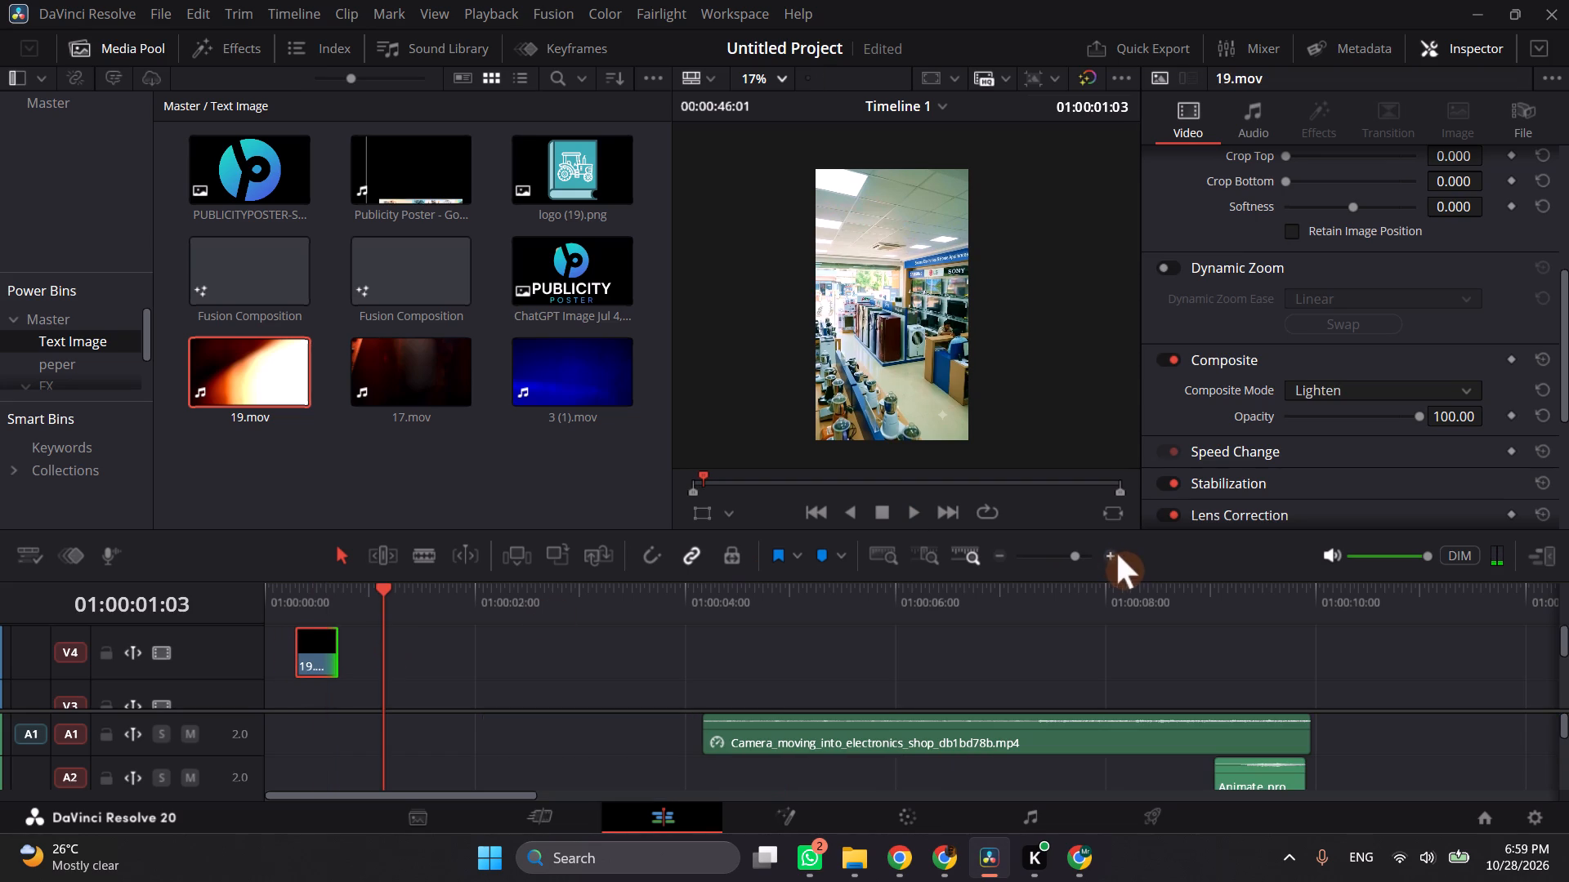
pyautogui.moveTo(334, 650); pyautogui.dragTo(355, 650)
pyautogui.moveTo(334, 655); pyautogui.dragTo(315, 651)
pyautogui.moveTo(293, 591); pyautogui.dragTo(228, 604)
pyautogui.moveTo(296, 653); pyautogui.dragTo(284, 655)
pyautogui.press('space')
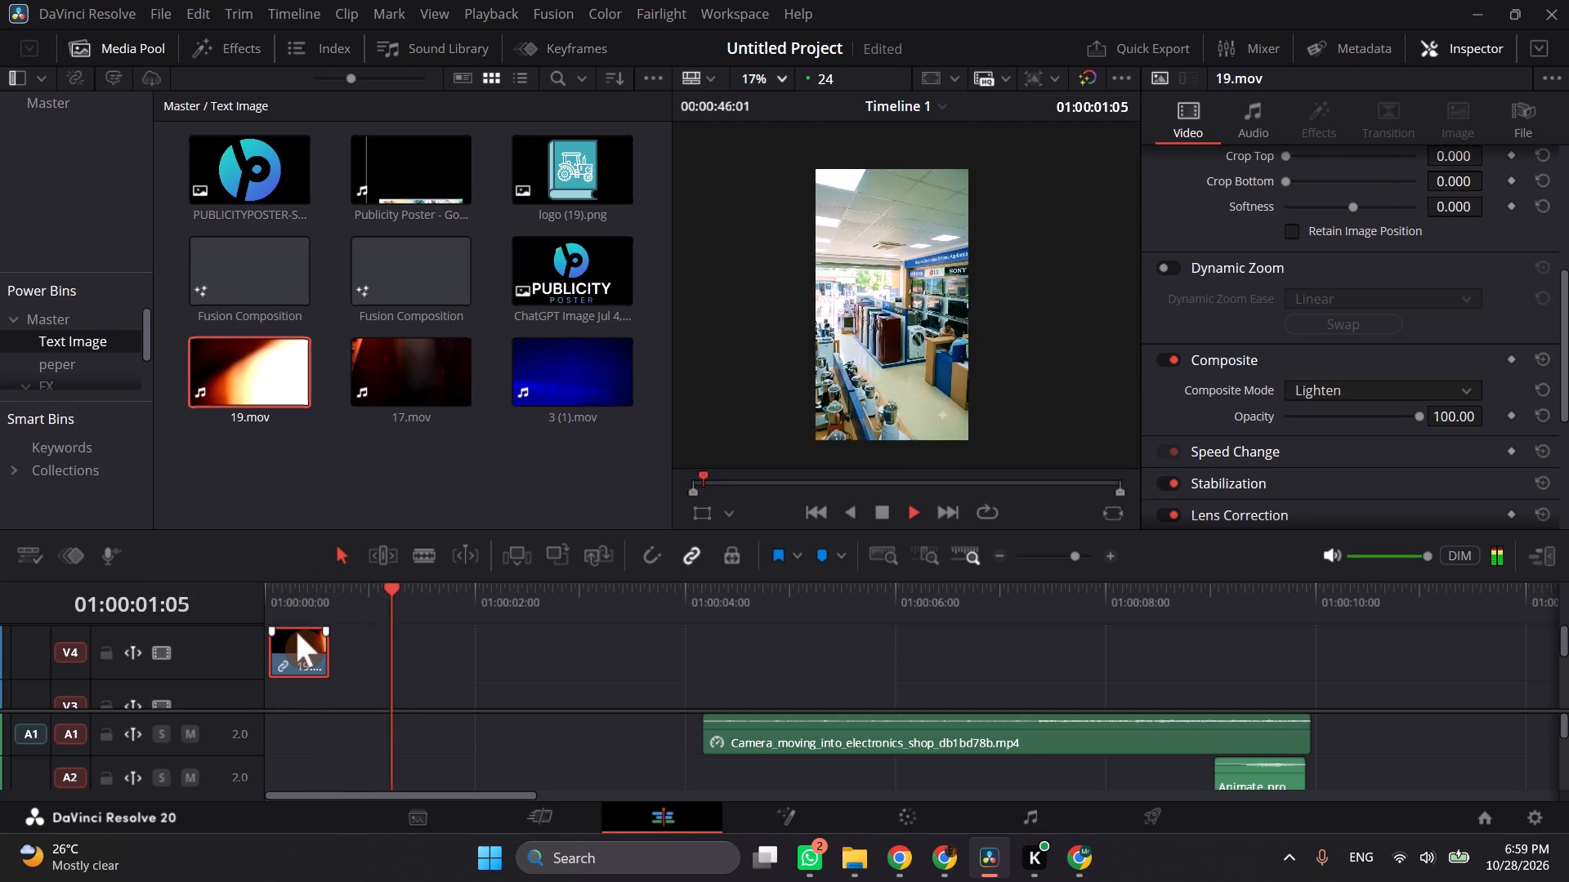
pyautogui.press('space')
pyautogui.moveTo(327, 653); pyautogui.dragTo(335, 656)
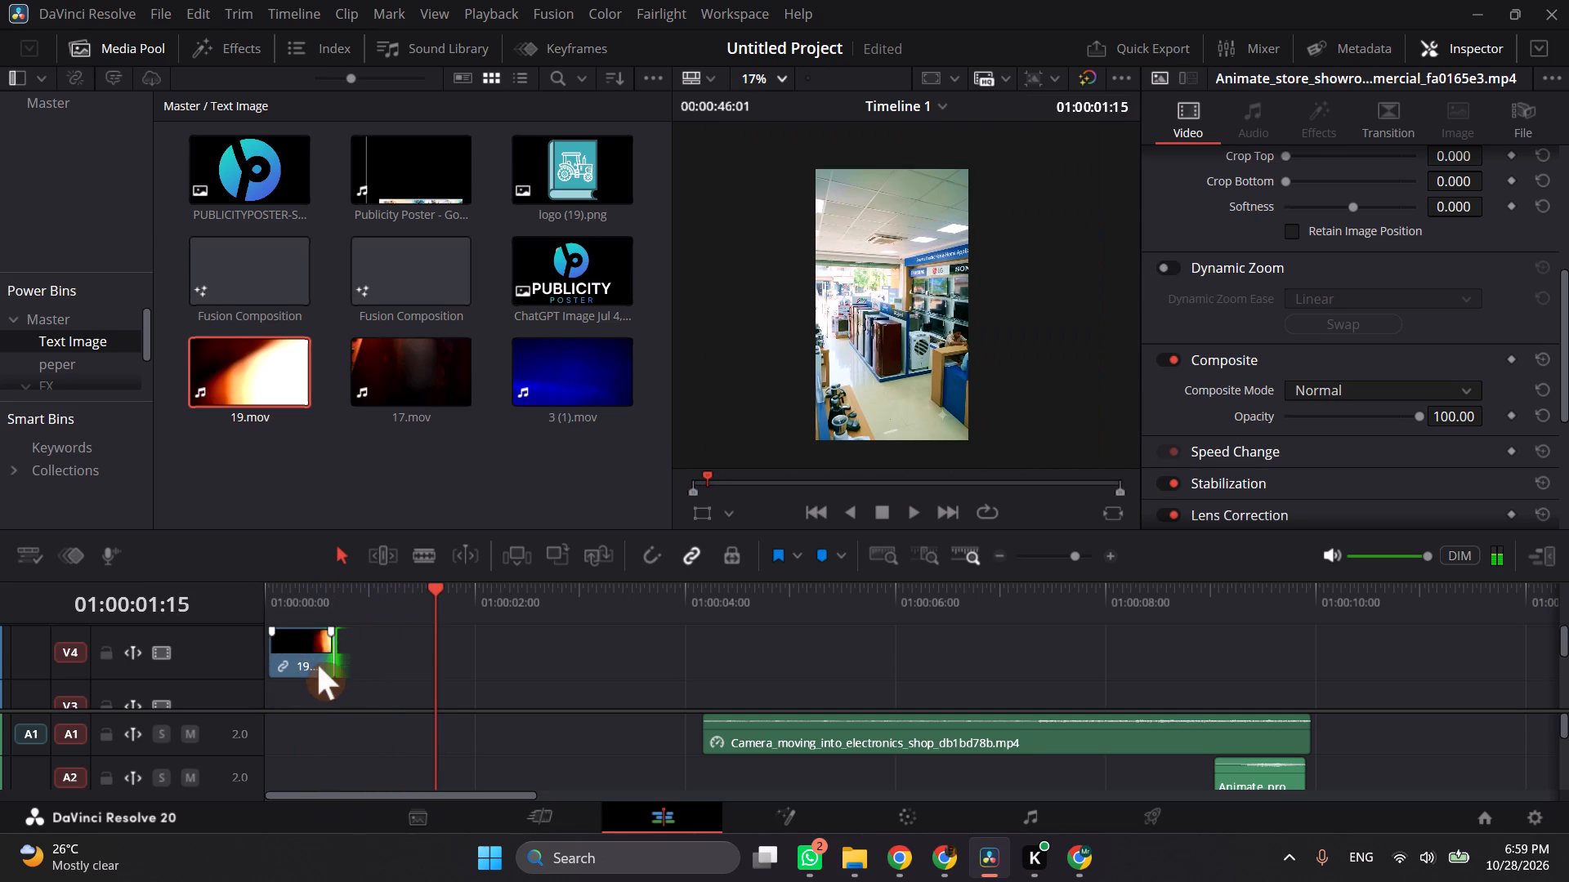
# Examine the audio tracks beneath the opening clips and replay the opening from the timeline start to 01:00:00:15.
pyautogui.scroll(-2, 318, 665)
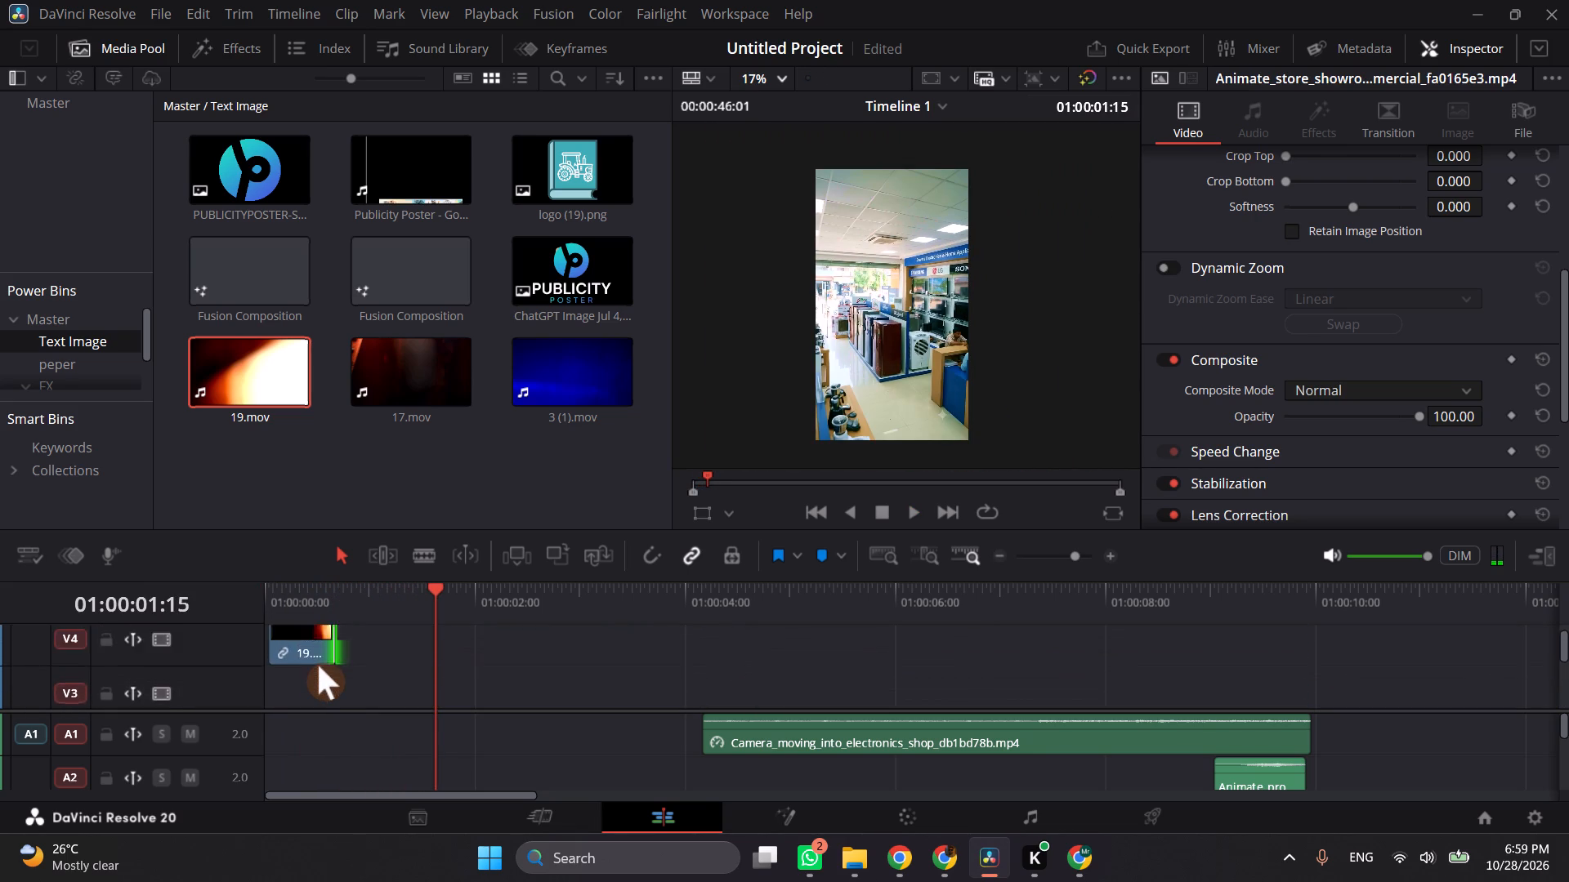
pyautogui.scroll(-1, 318, 665)
pyautogui.scroll(4, 359, 745)
pyautogui.scroll(-2, 359, 745)
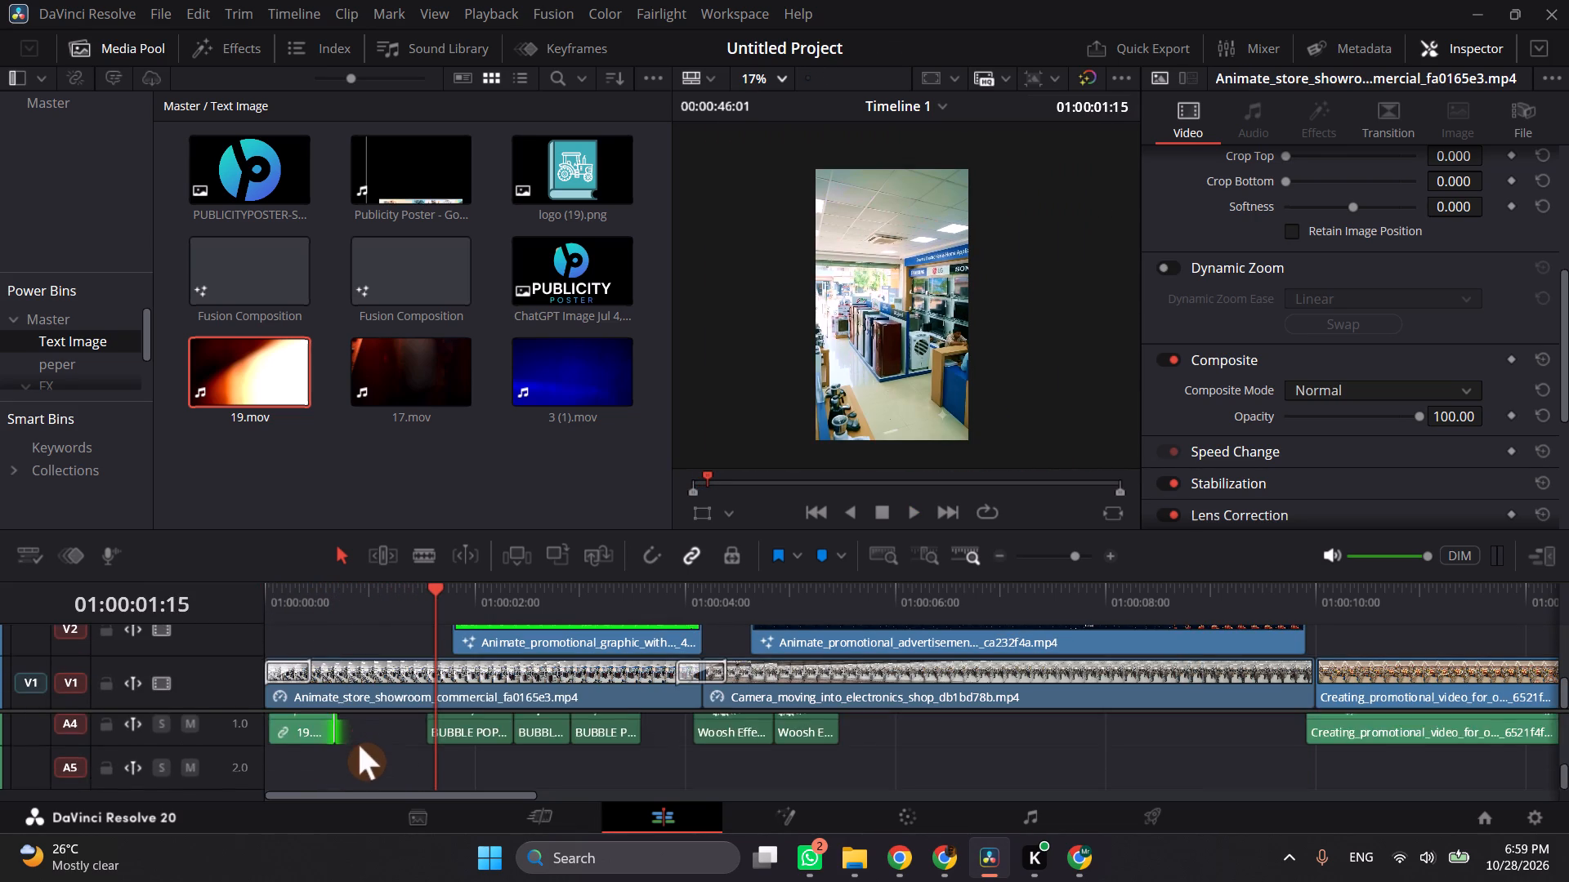
pyautogui.scroll(2, 359, 745)
pyautogui.scroll(-1, 359, 745)
pyautogui.scroll(3, 359, 745)
pyautogui.scroll(-1, 359, 745)
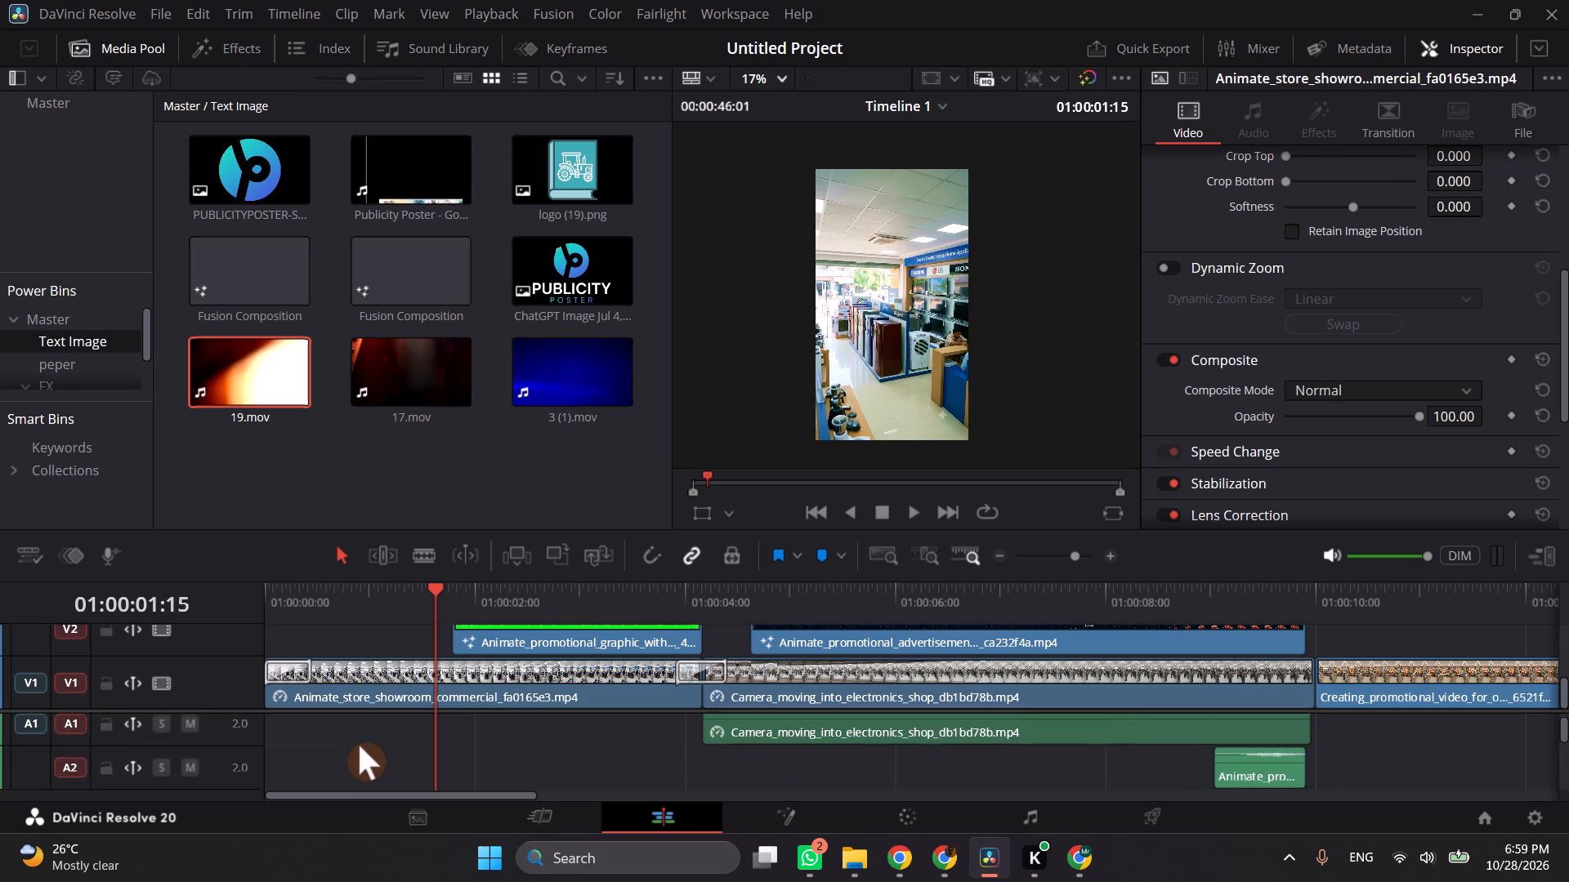
pyautogui.scroll(-1, 359, 745)
pyautogui.hscroll(-1, 339, 750)
pyautogui.hscroll(1, 337, 747)
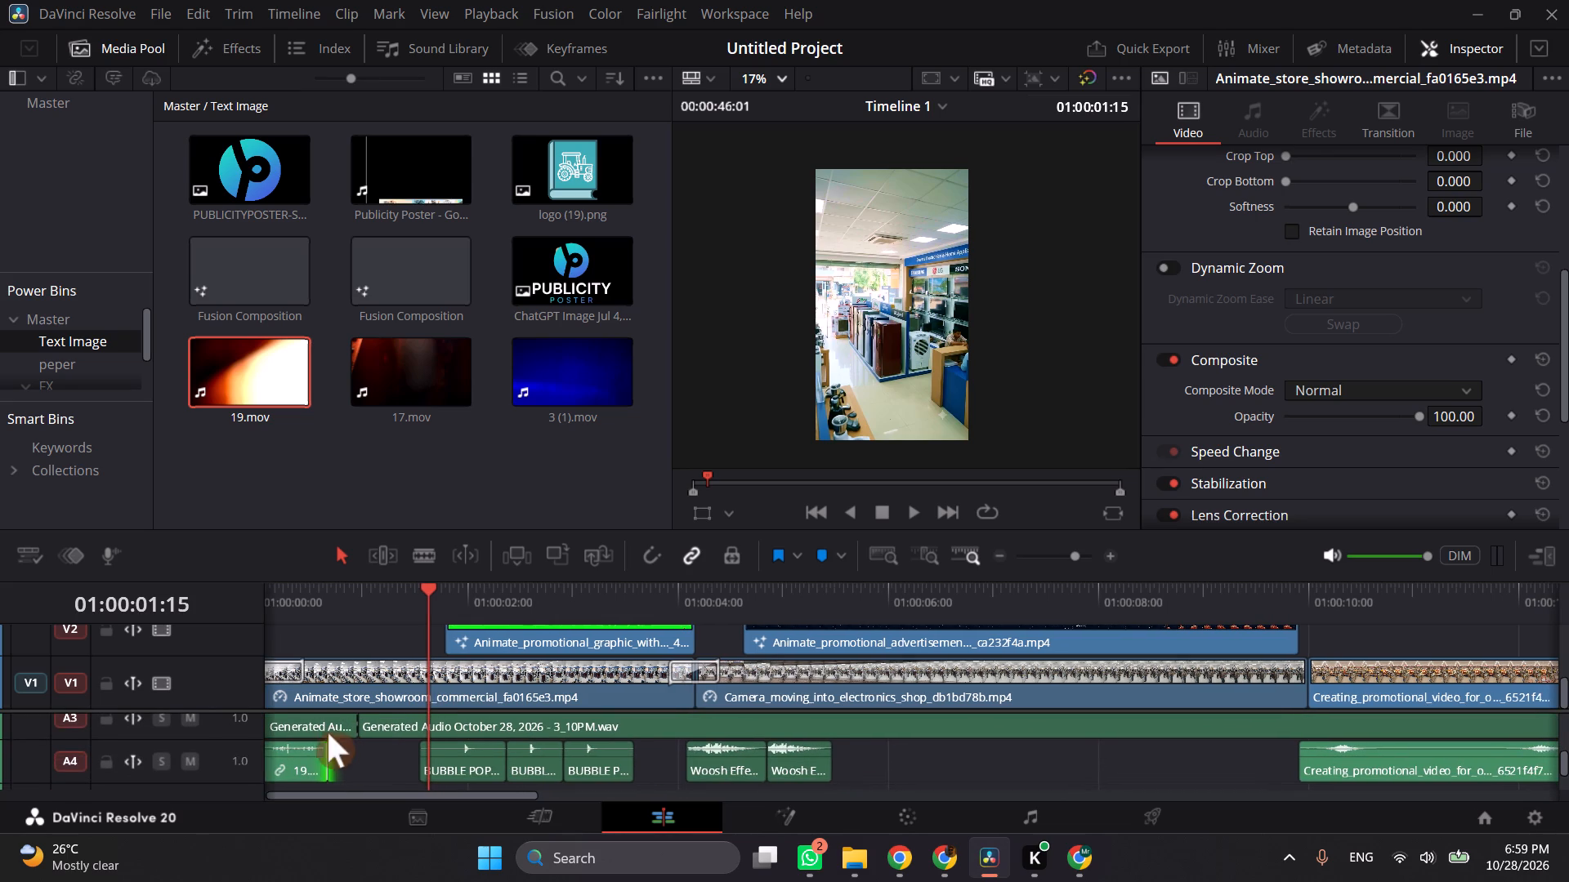
pyautogui.hscroll(2, 328, 733)
pyautogui.moveTo(278, 609); pyautogui.dragTo(221, 608)
pyautogui.press('space')
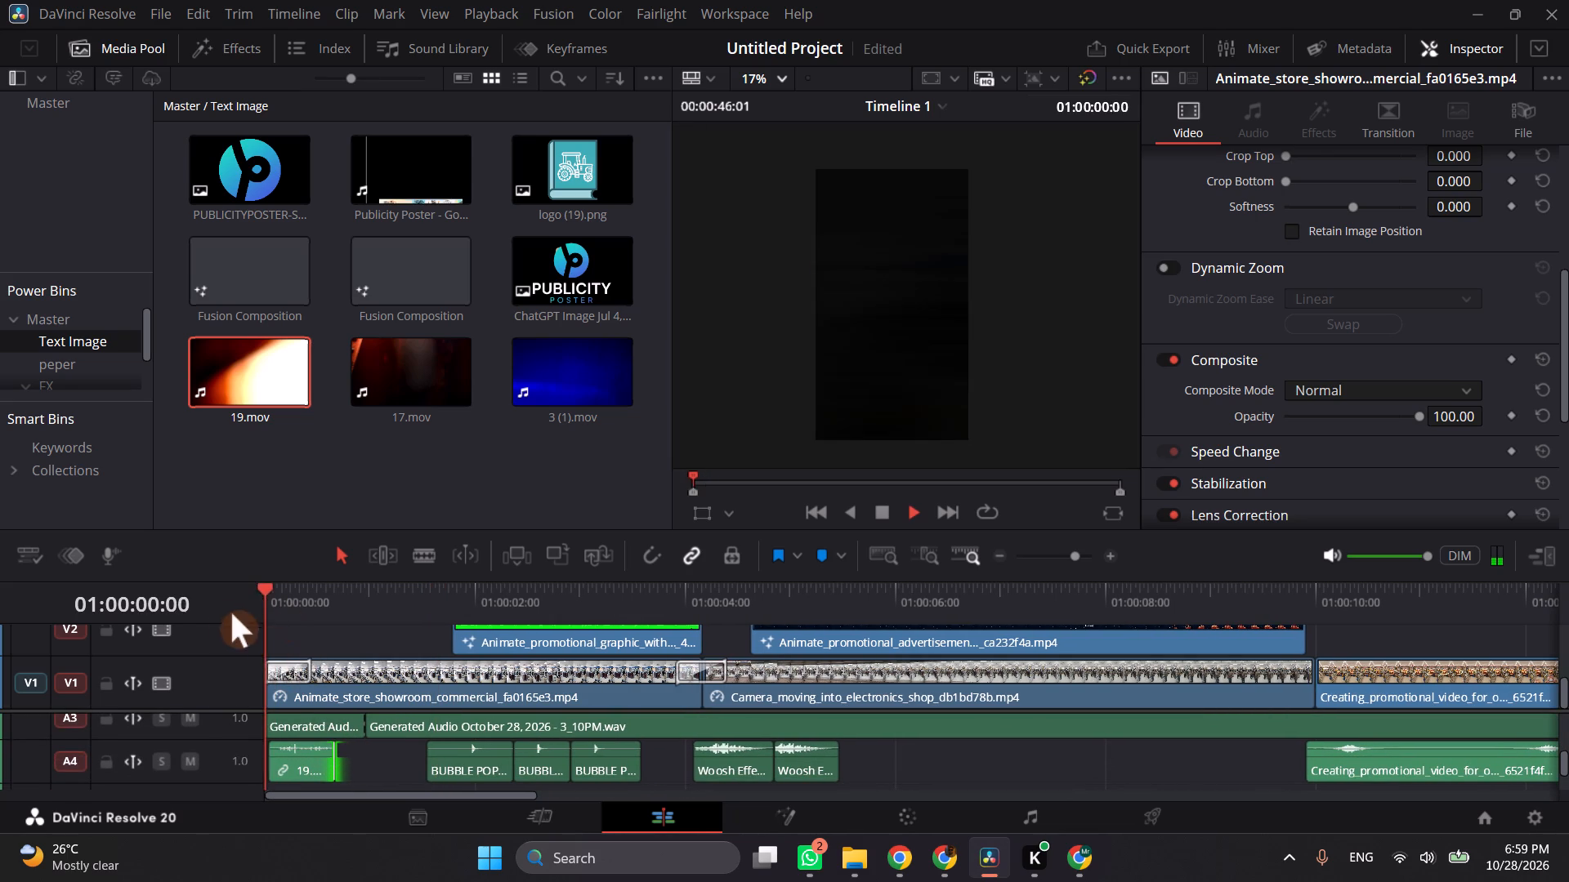
pyautogui.press('space')
# Duplicate the Woosh Effect 1.wav clip from A4 and place the copy on a new A5 track at the timeline start.
pyautogui.click(802, 769)
pyautogui.hotkey('ctrl', 'c')
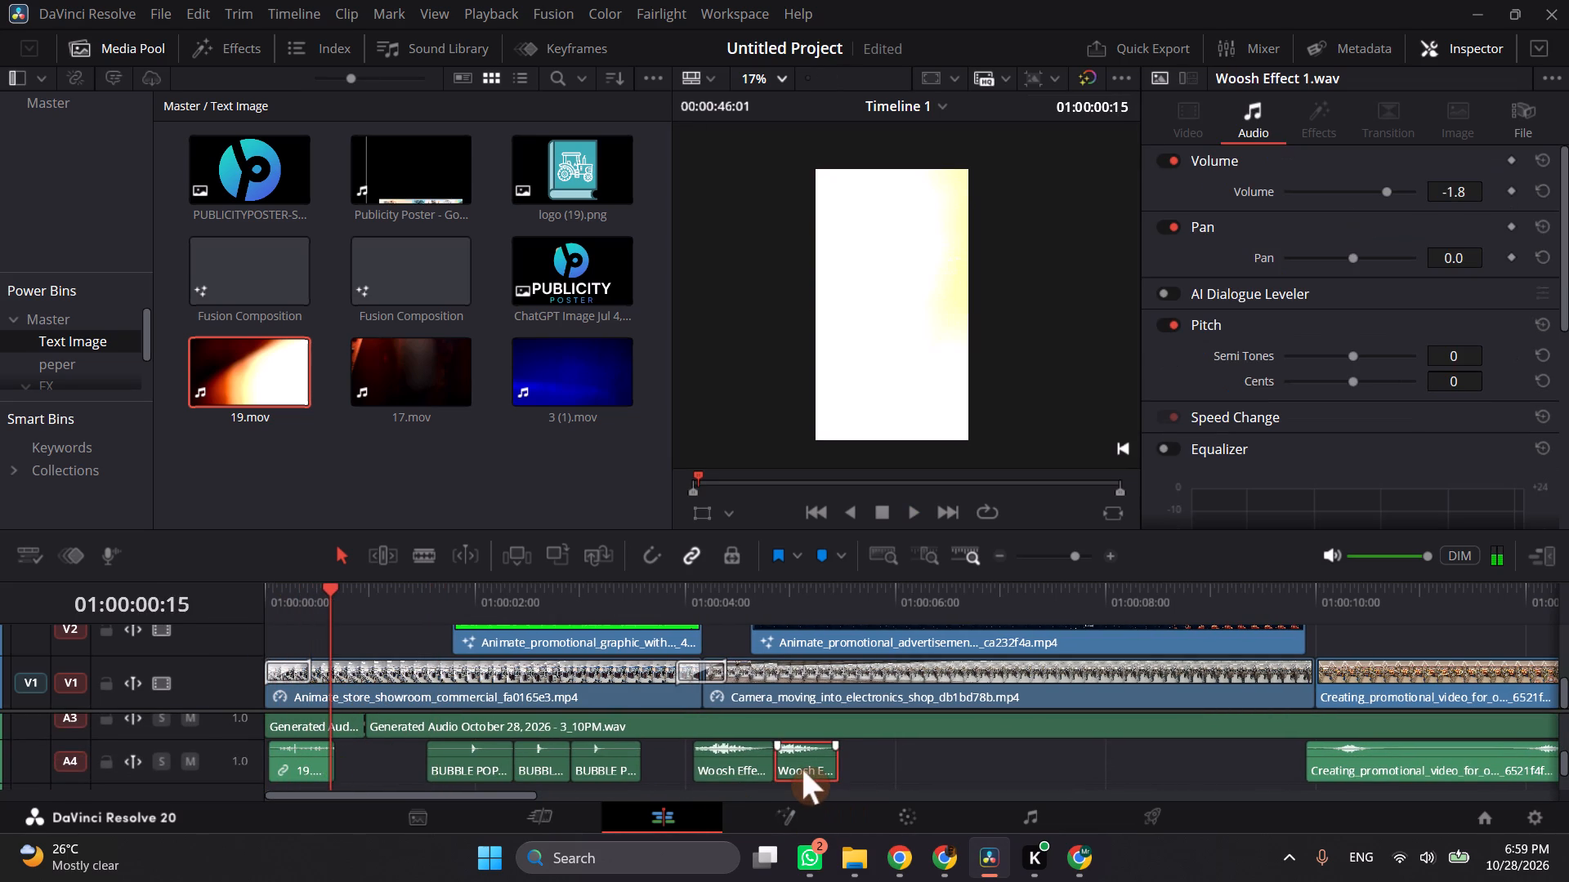
pyautogui.click(370, 611)
pyautogui.click(342, 604)
pyautogui.keyDown('ctrl'); pyautogui.click(342, 604); pyautogui.keyUp('ctrl')
pyautogui.hotkey('ctrl', 'v')
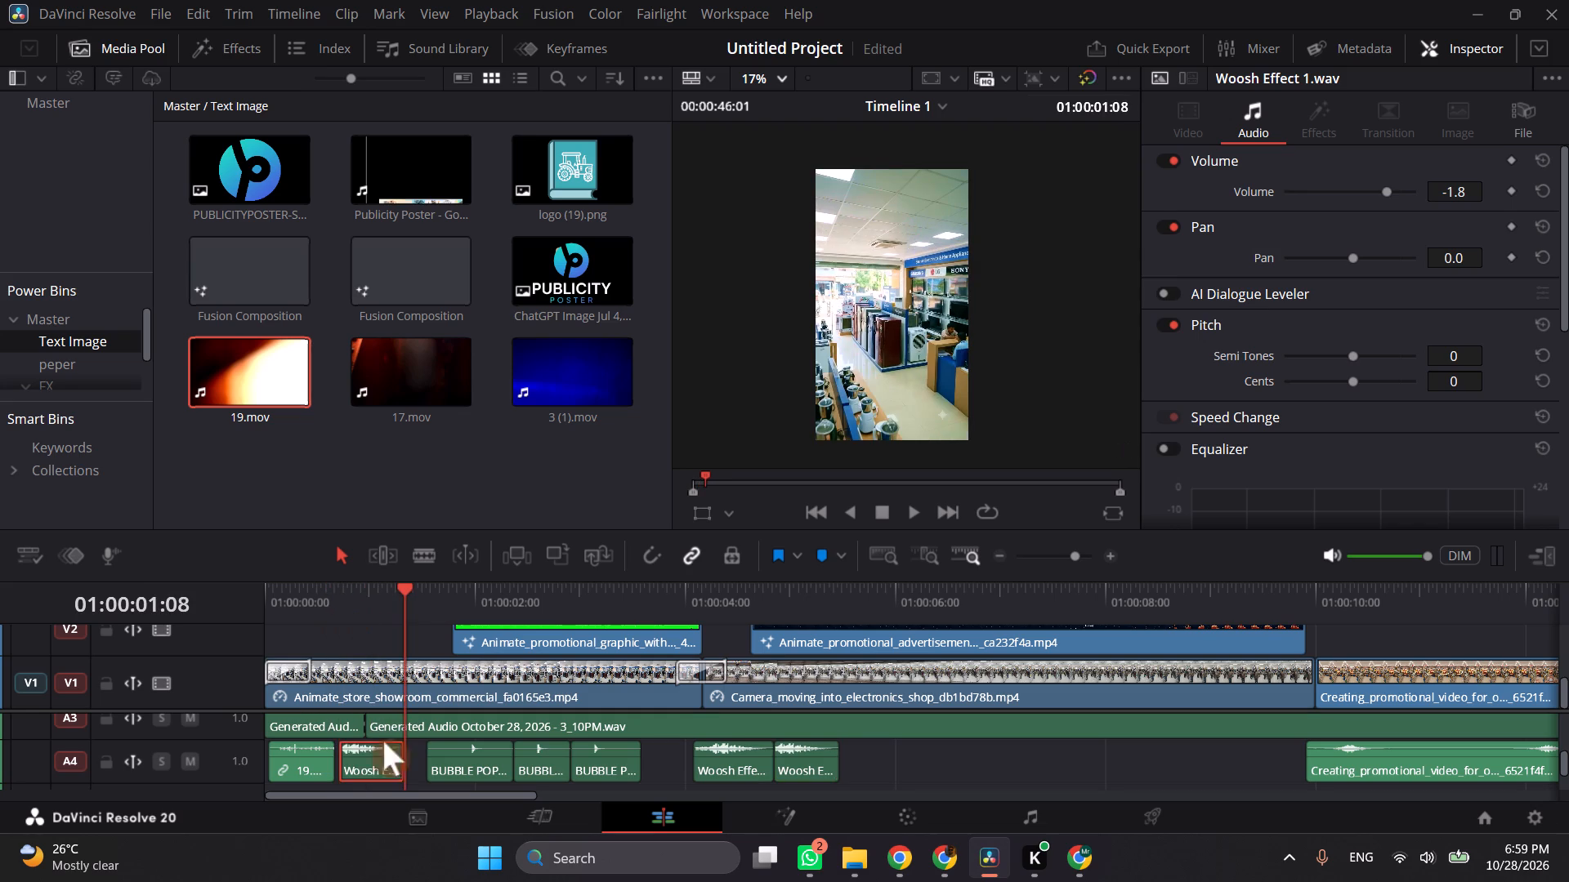
pyautogui.moveTo(365, 759); pyautogui.dragTo(331, 740)
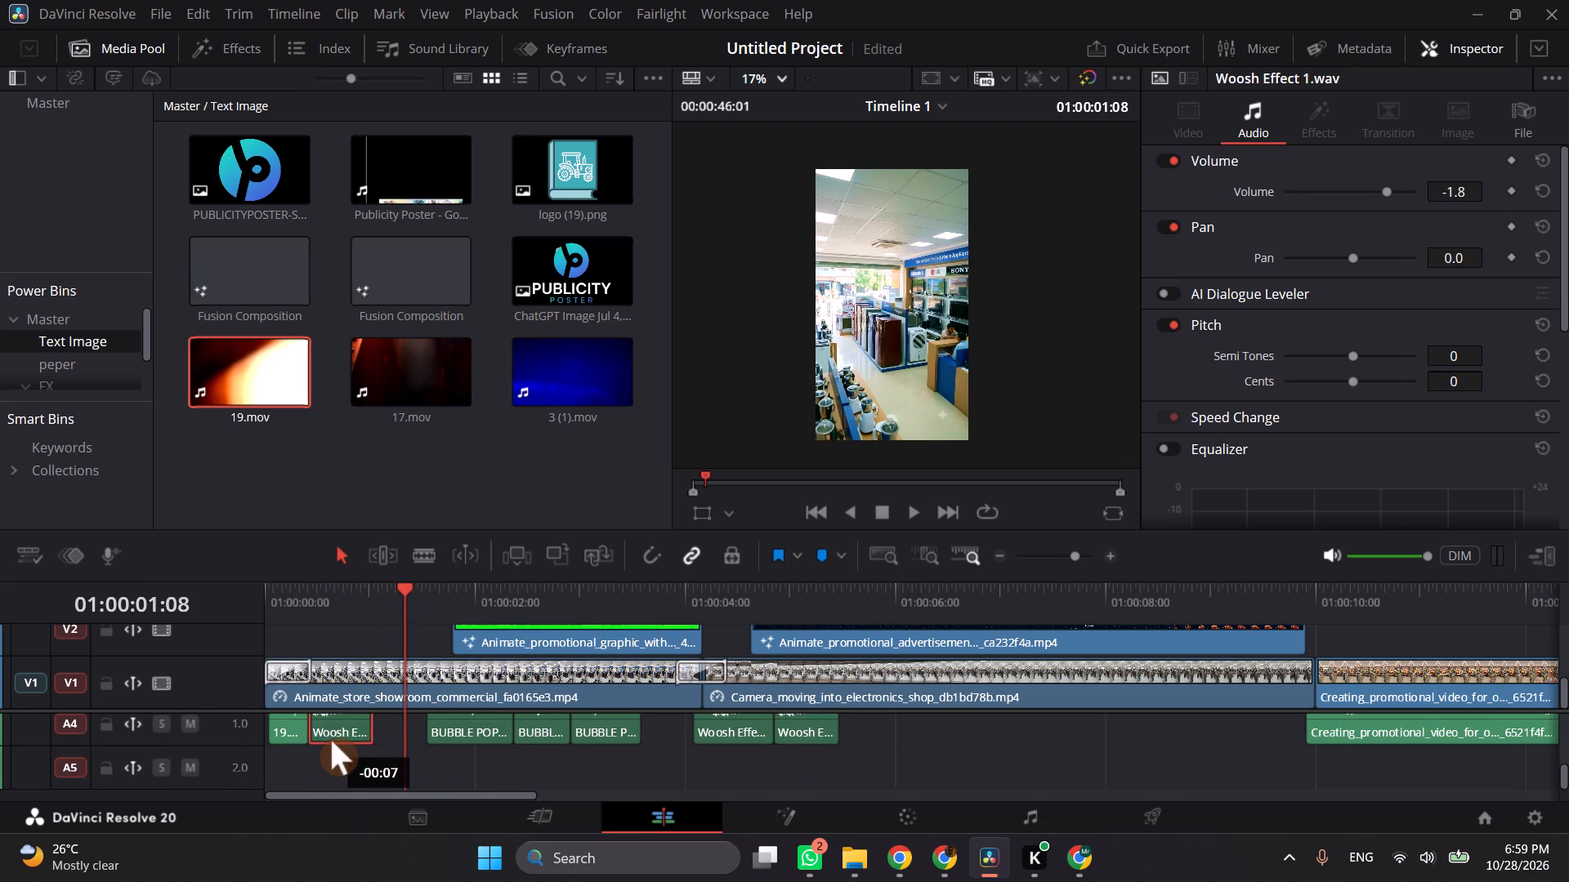
pyautogui.moveTo(331, 740); pyautogui.dragTo(277, 761)
# Change the track type of audio tracks A5, A2 and A1 to Mono.
pyautogui.rightClick(249, 763)
pyautogui.click(249, 763)
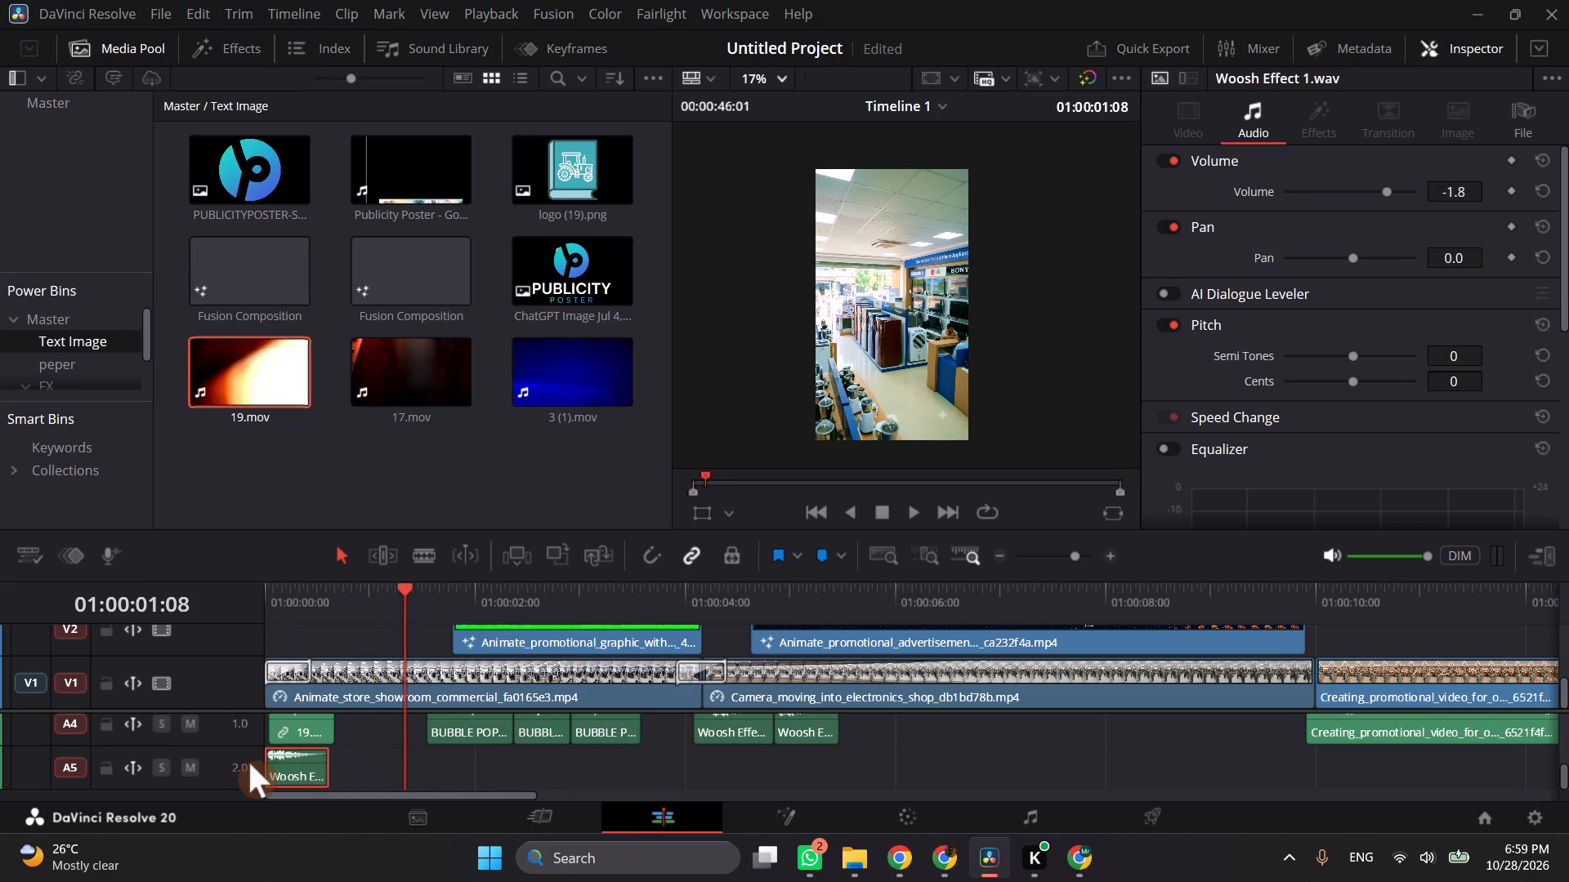
pyautogui.click(472, 694)
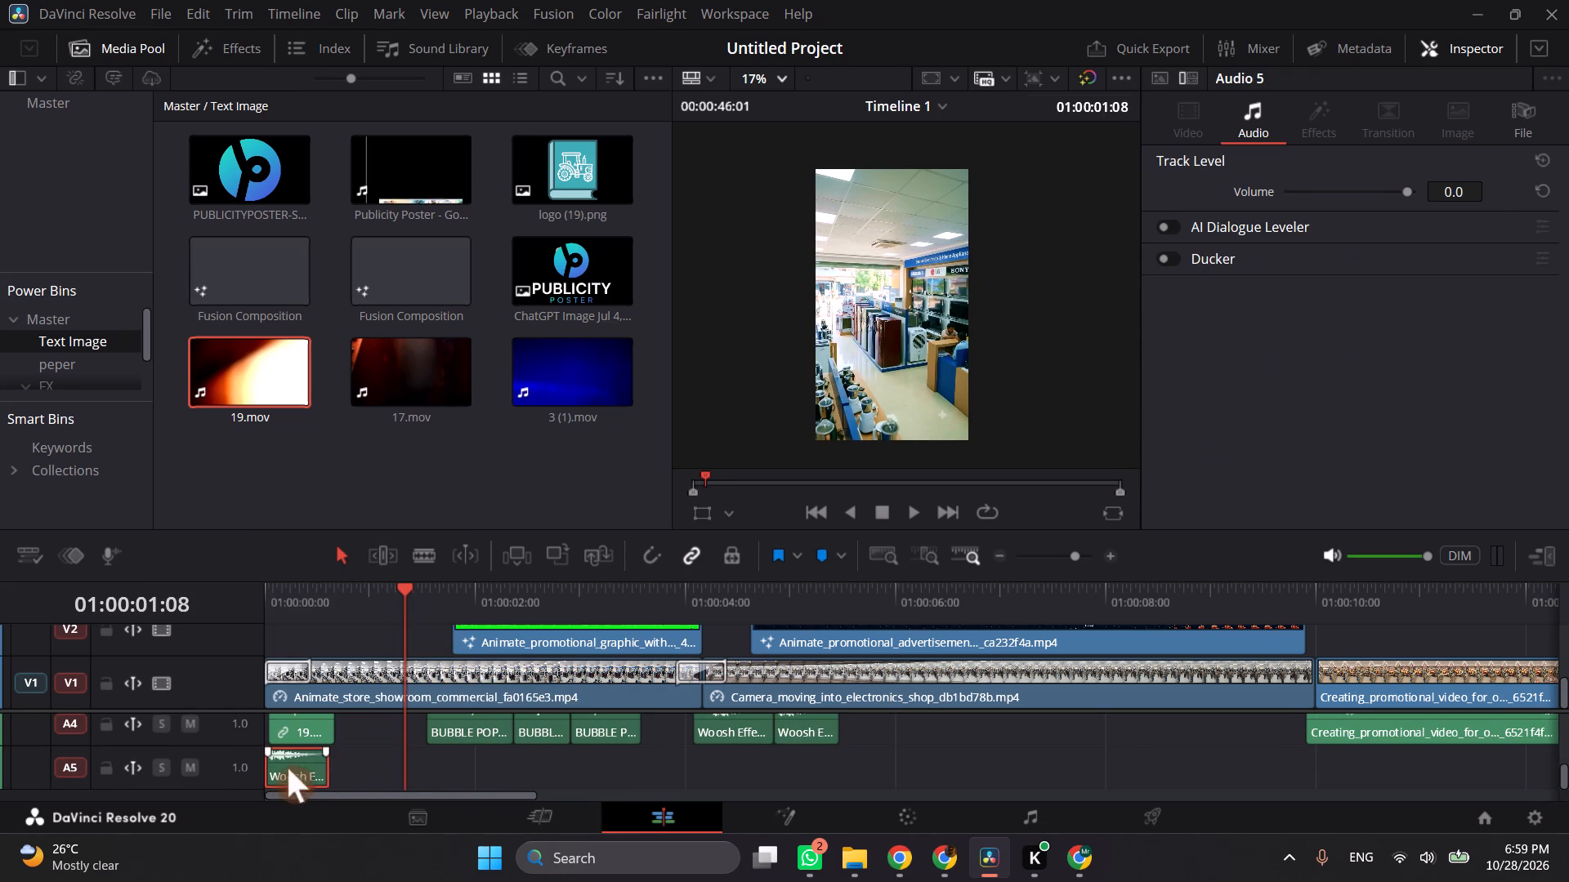
pyautogui.scroll(1, 258, 759)
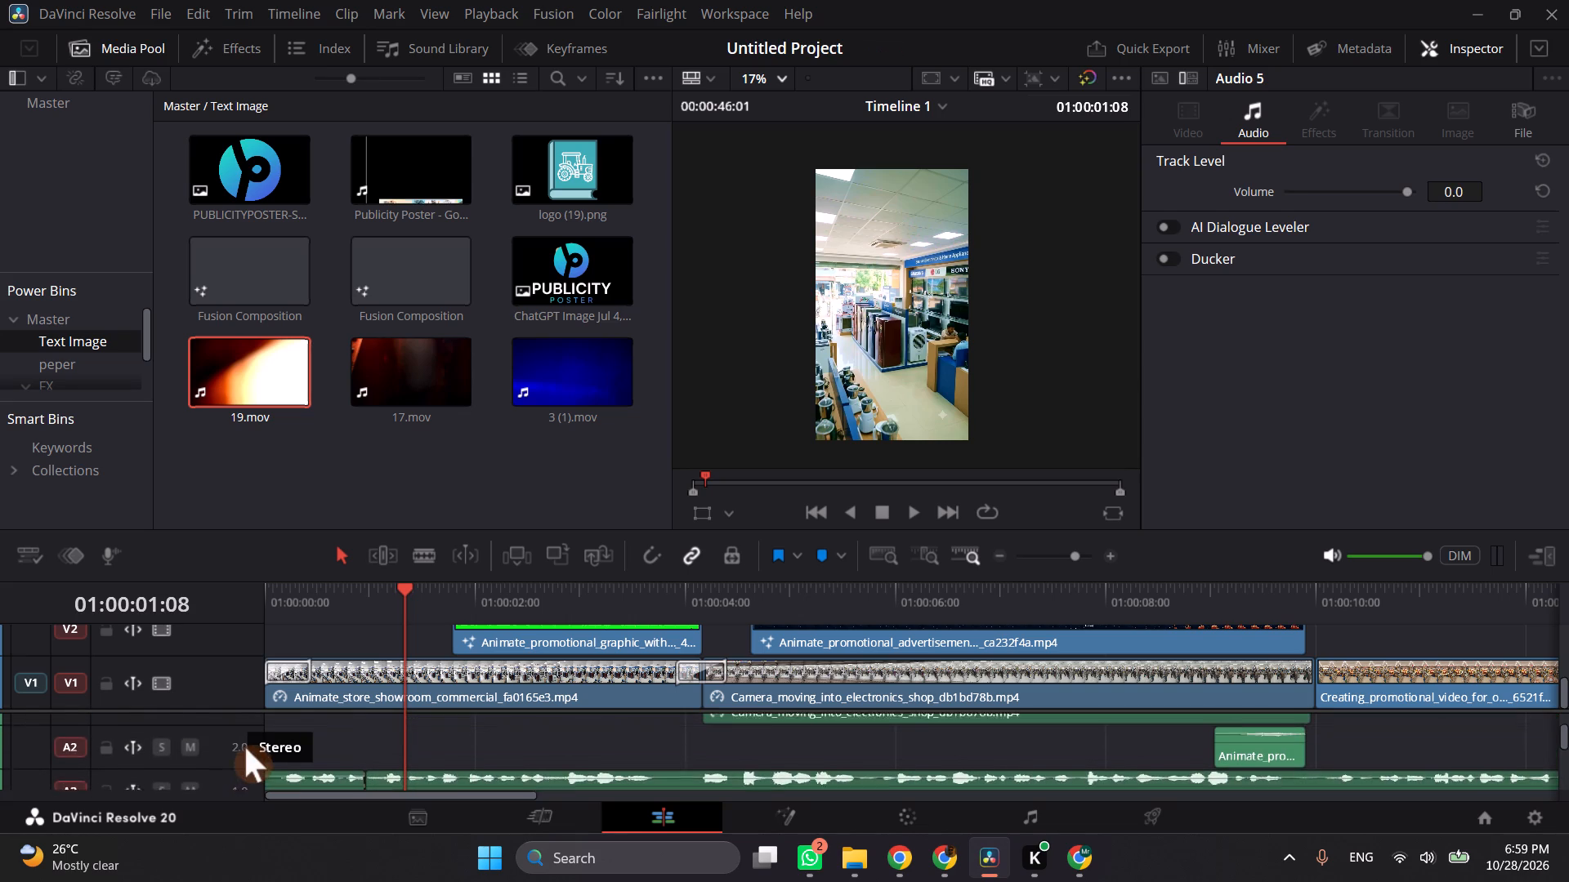
pyautogui.scroll(1, 245, 747)
pyautogui.rightClick(239, 755)
pyautogui.click(292, 685)
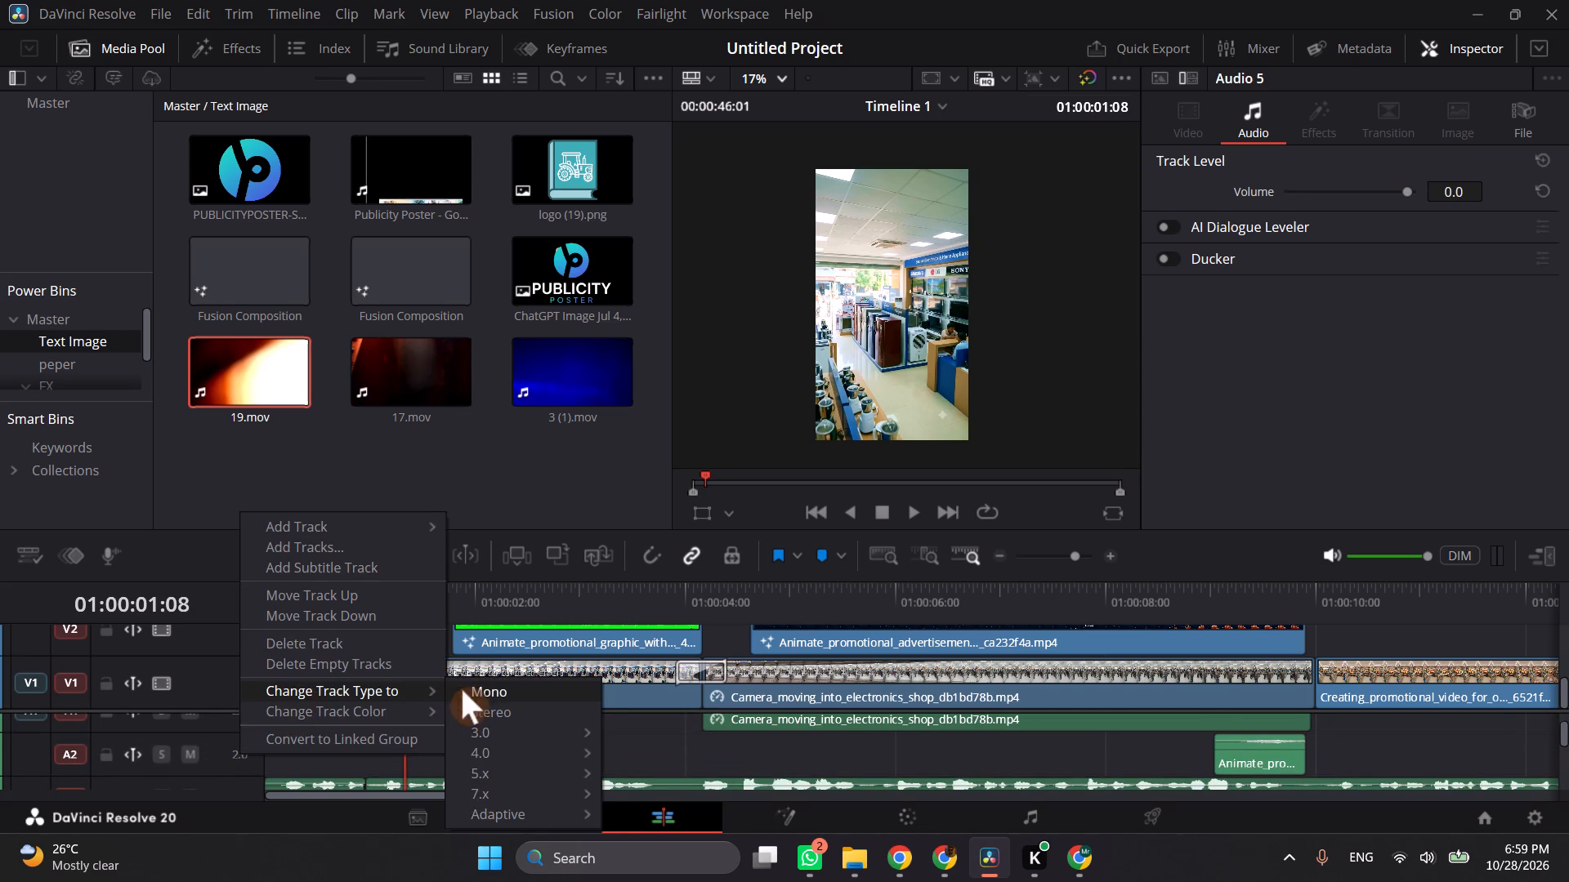
pyautogui.click(467, 690)
pyautogui.rightClick(231, 733)
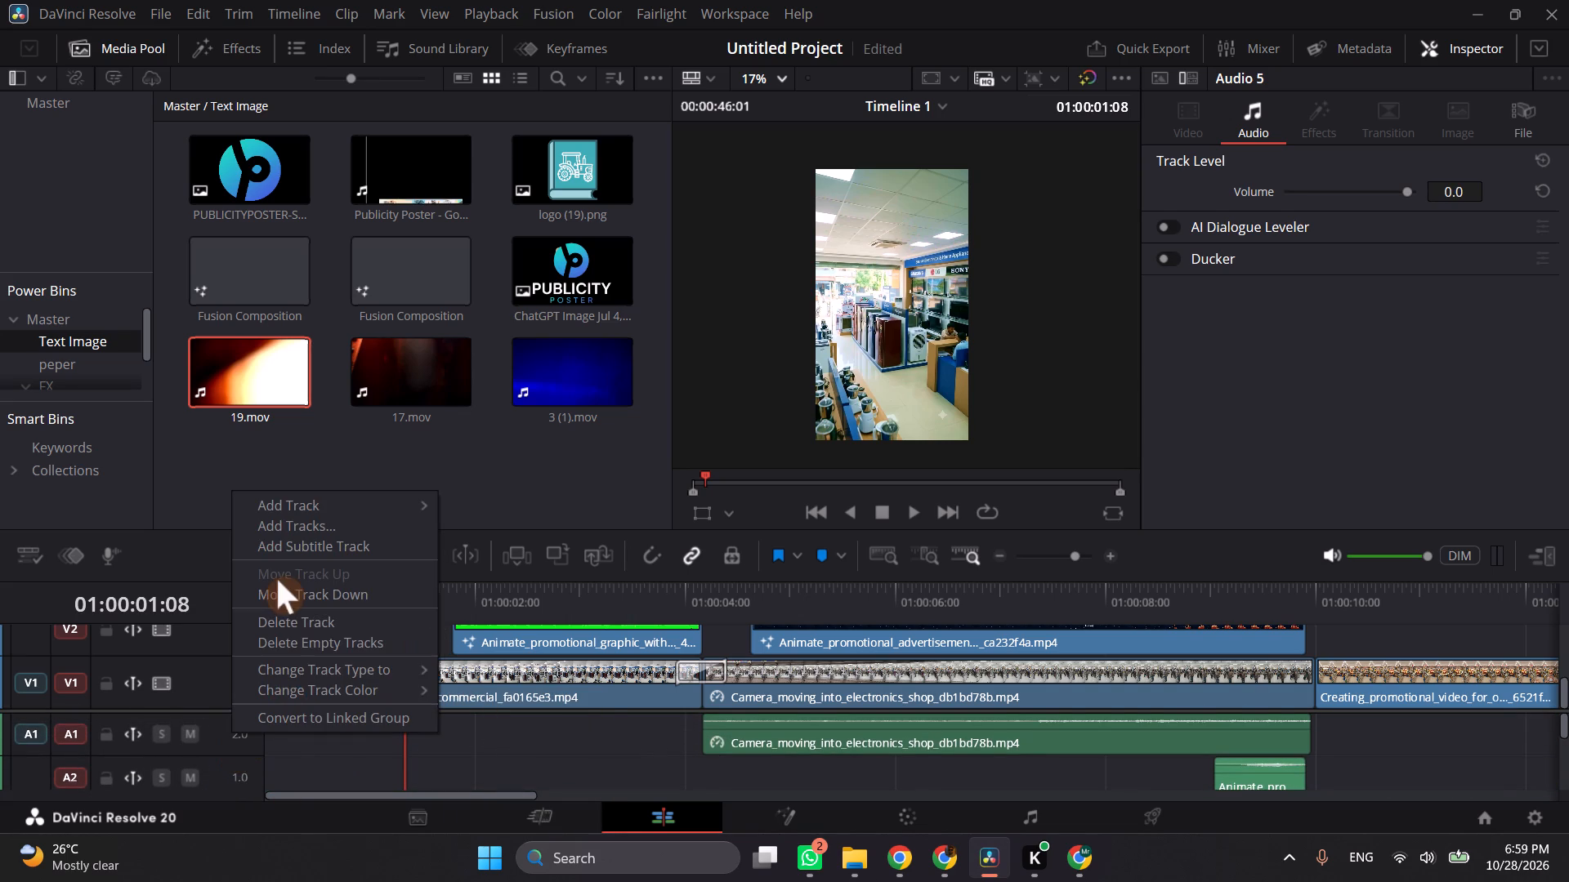
pyautogui.click(286, 663)
pyautogui.click(450, 672)
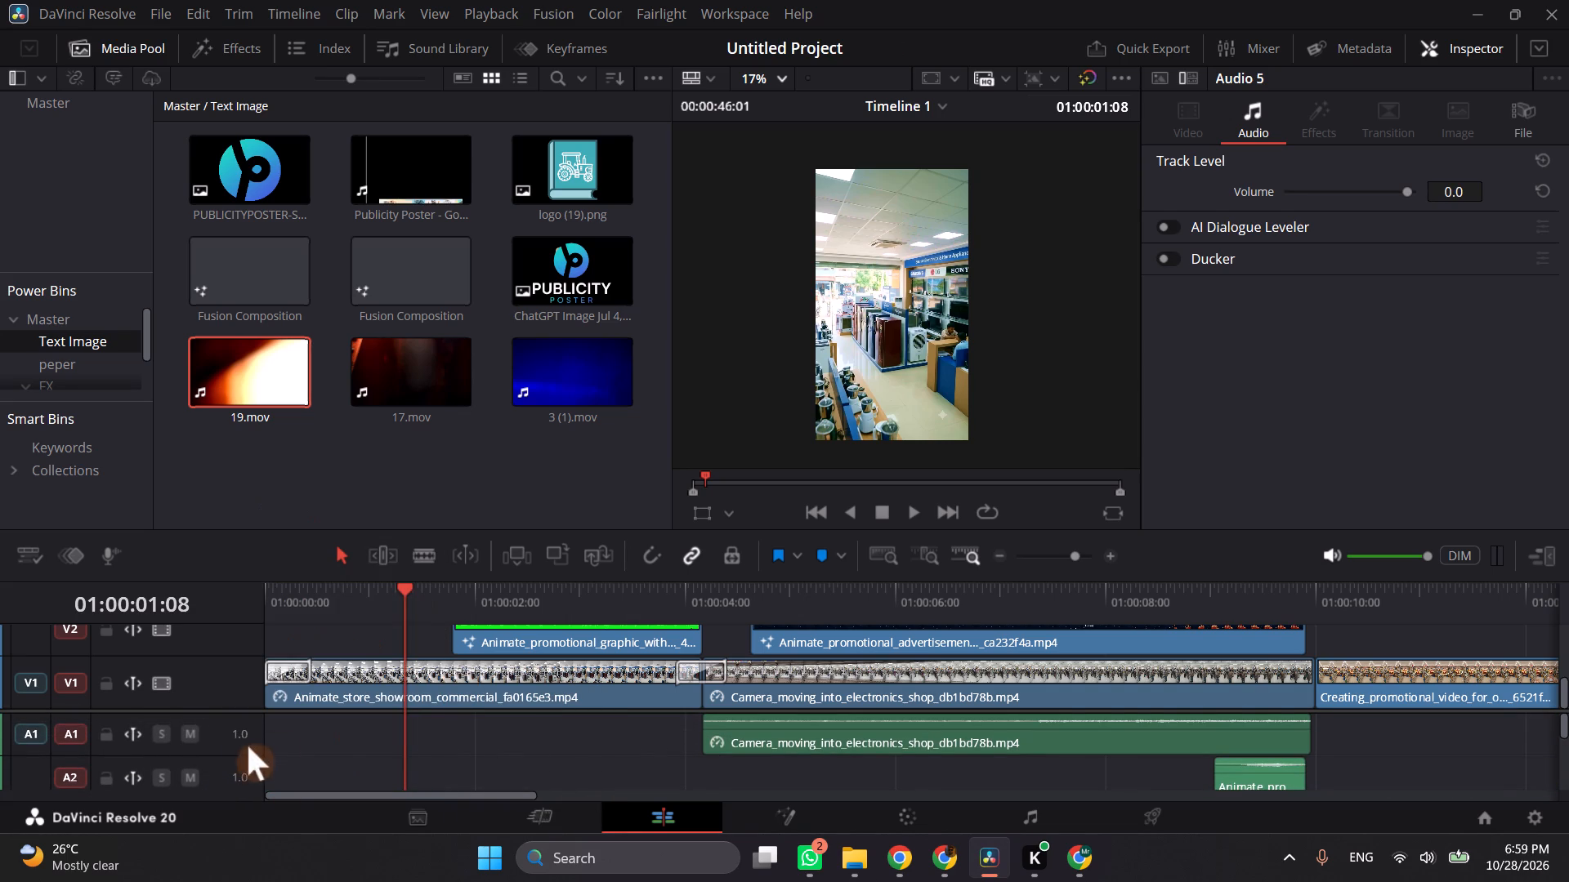
# Play the promo from the timeline start to 01:00:06:23 to check the overlay with its woosh sound.
pyautogui.scroll(1, 217, 751)
pyautogui.scroll(-1, 228, 747)
pyautogui.moveTo(297, 596); pyautogui.dragTo(236, 593)
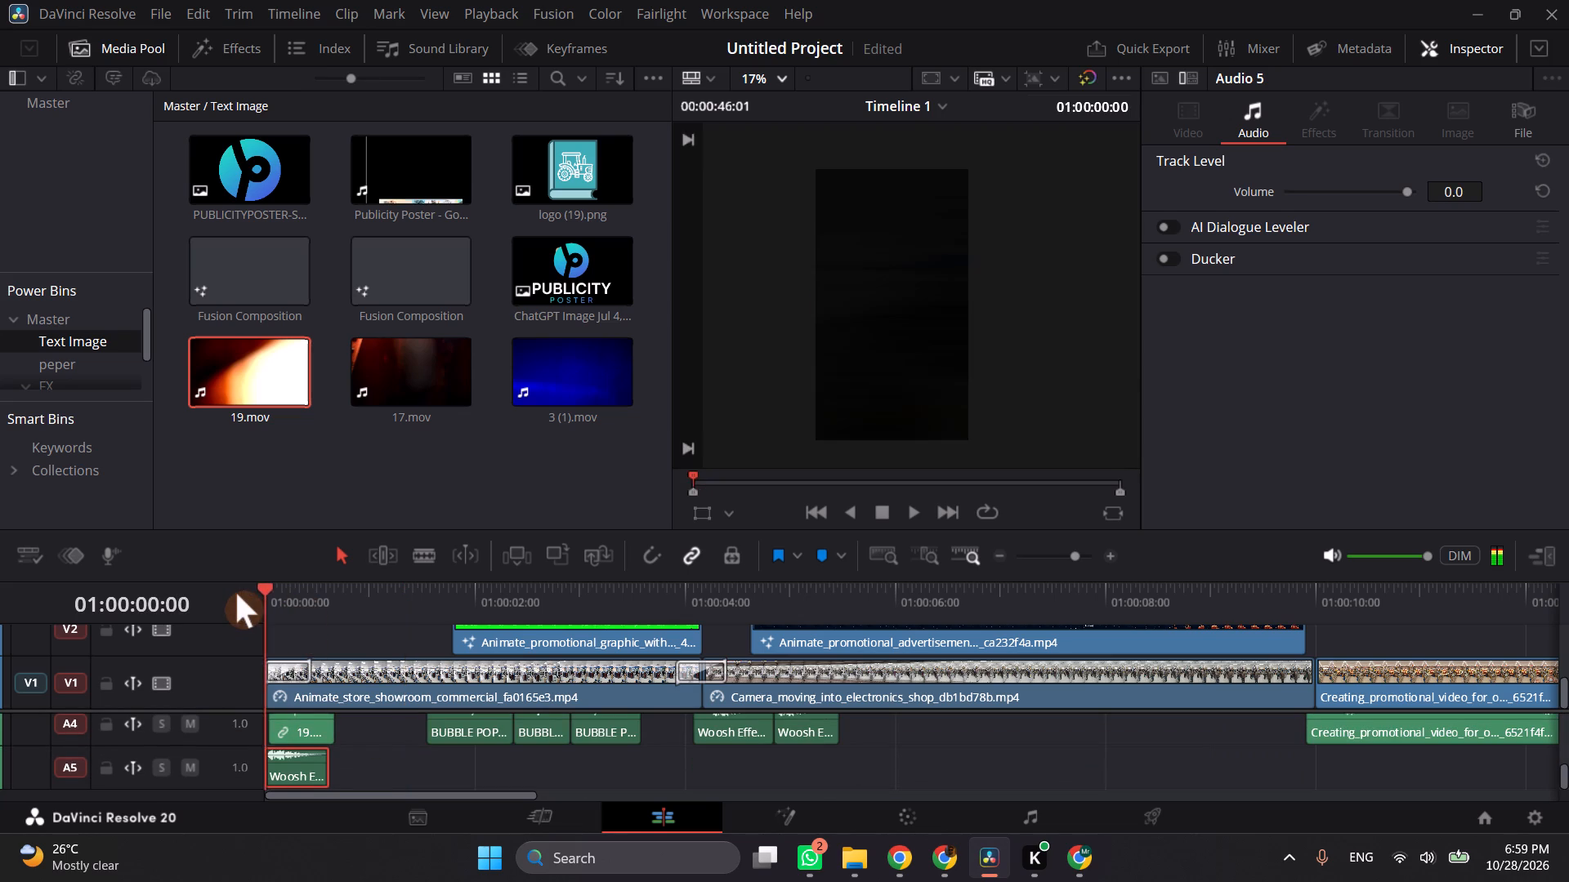
pyautogui.press('space')
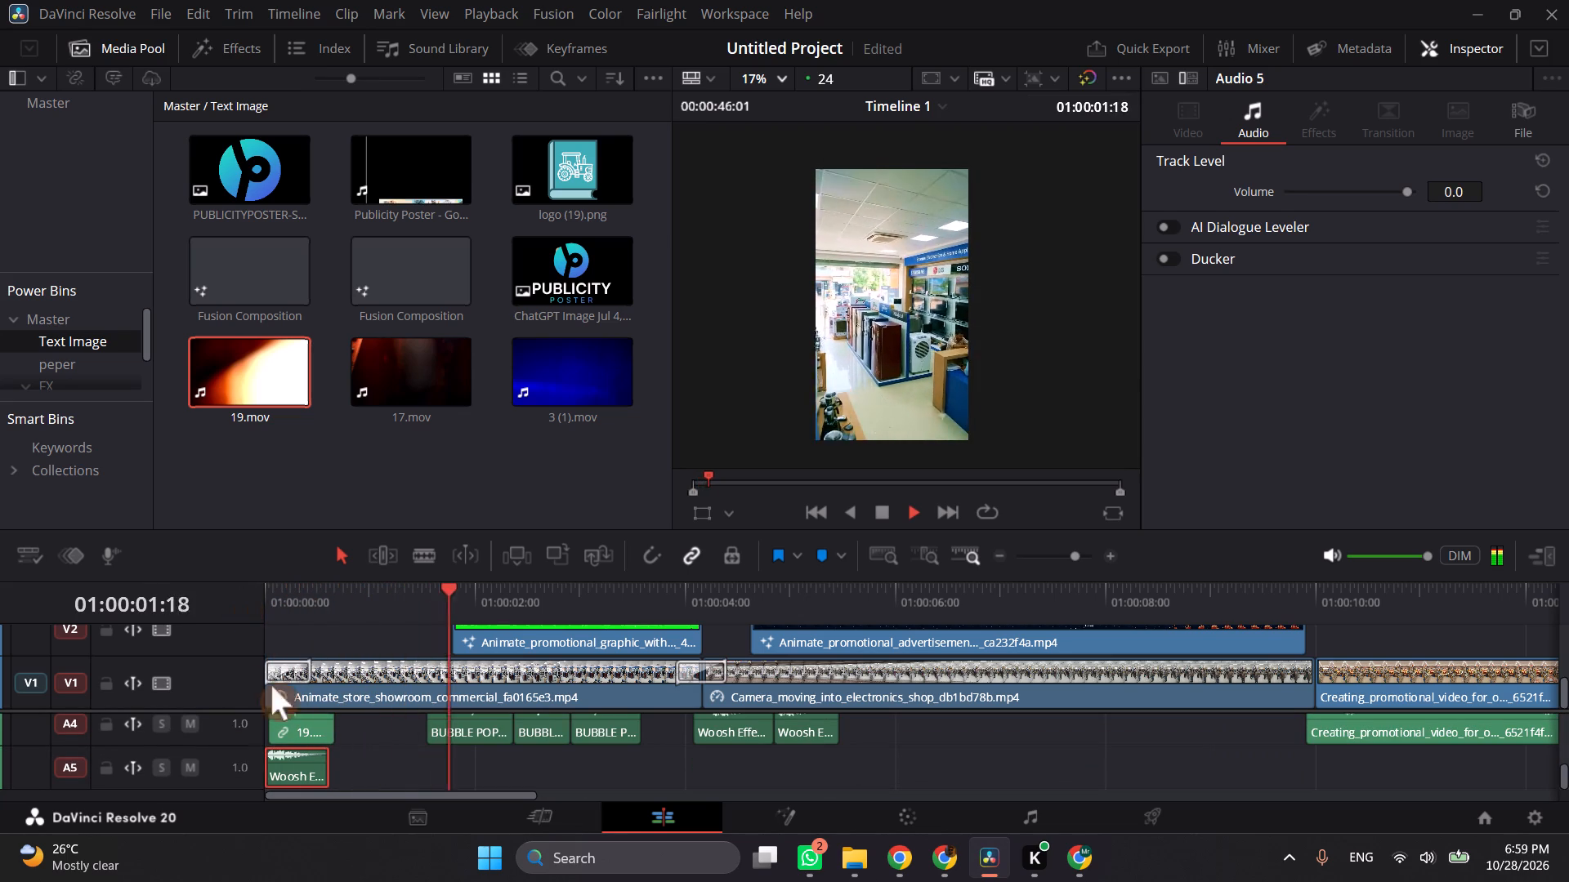
pyautogui.press('space')
pyautogui.press('space')
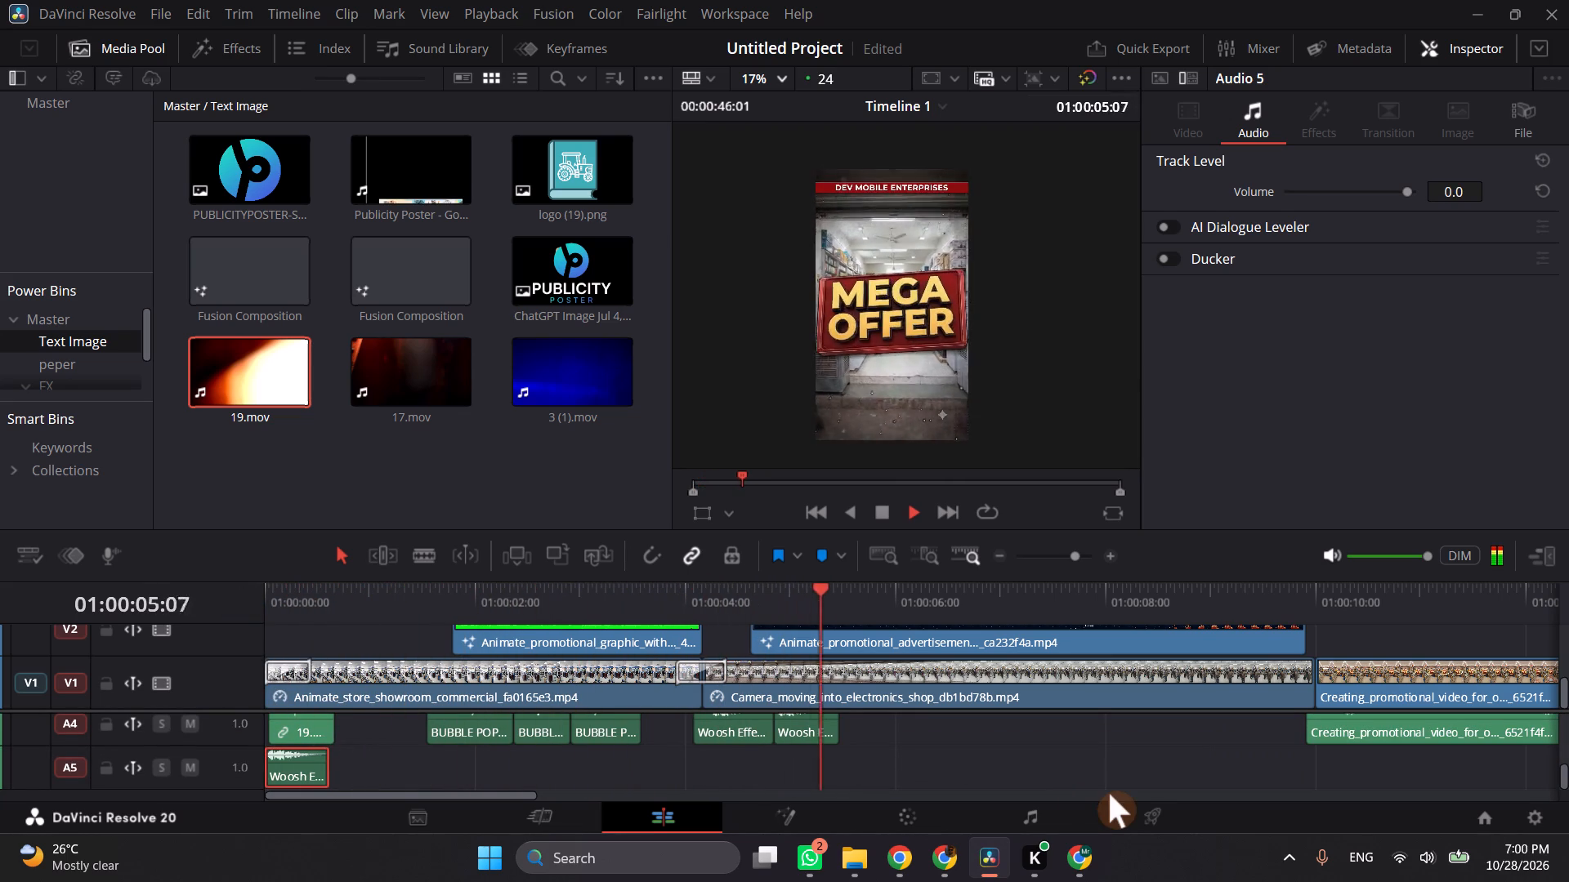
pyautogui.press('space')
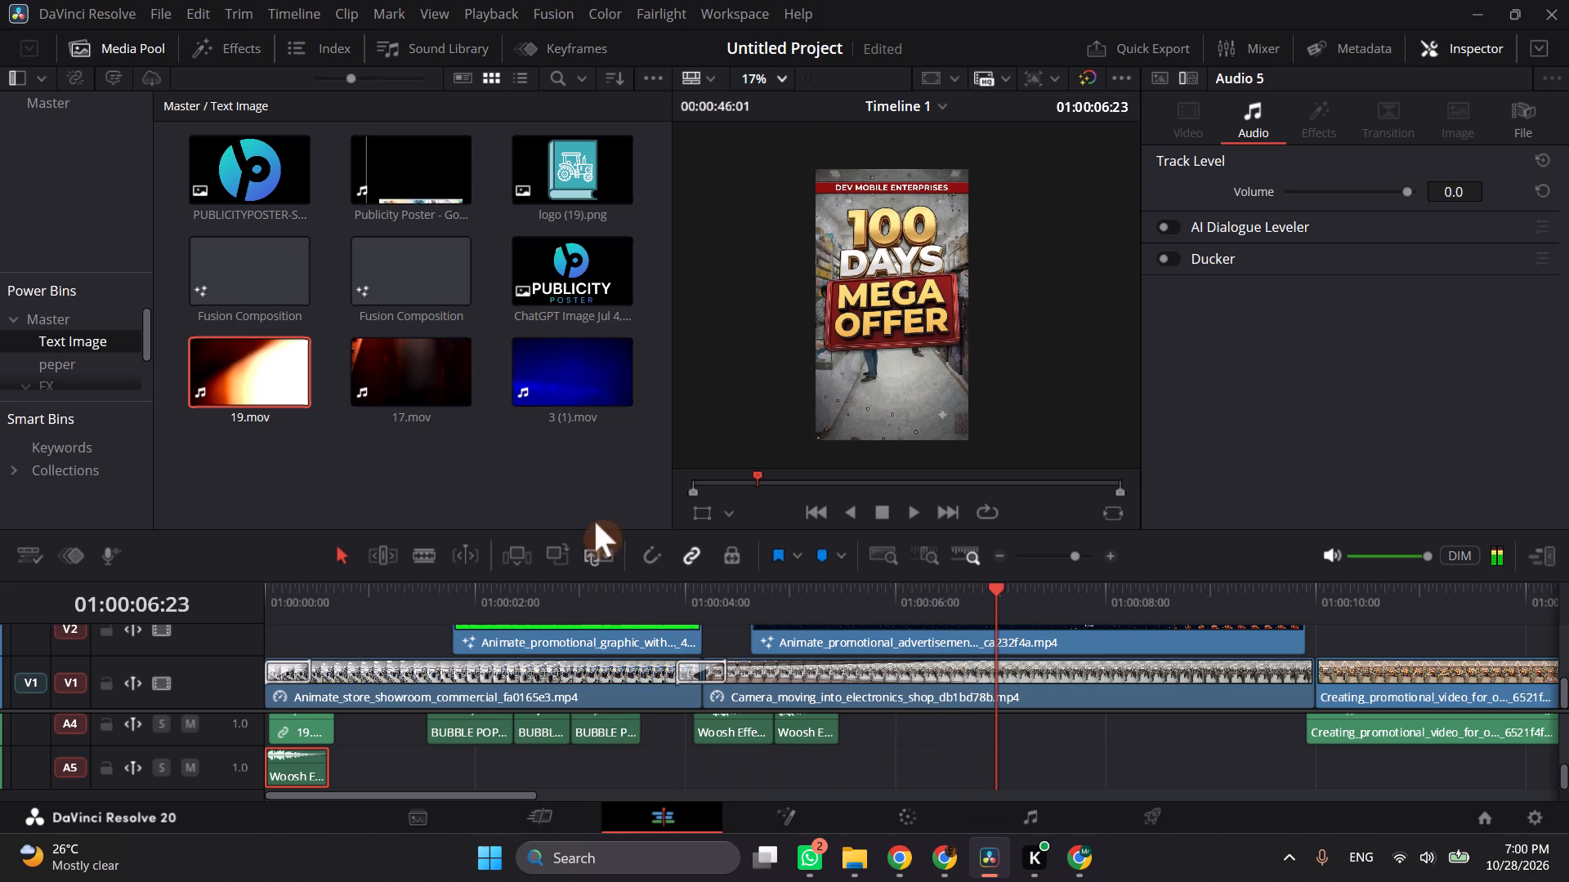
# Open the peper power bin and audition the nastelbom-advertising-490150.mp3 music track.
pyautogui.scroll(-1, 486, 521)
pyautogui.click(69, 376)
pyautogui.click(83, 353)
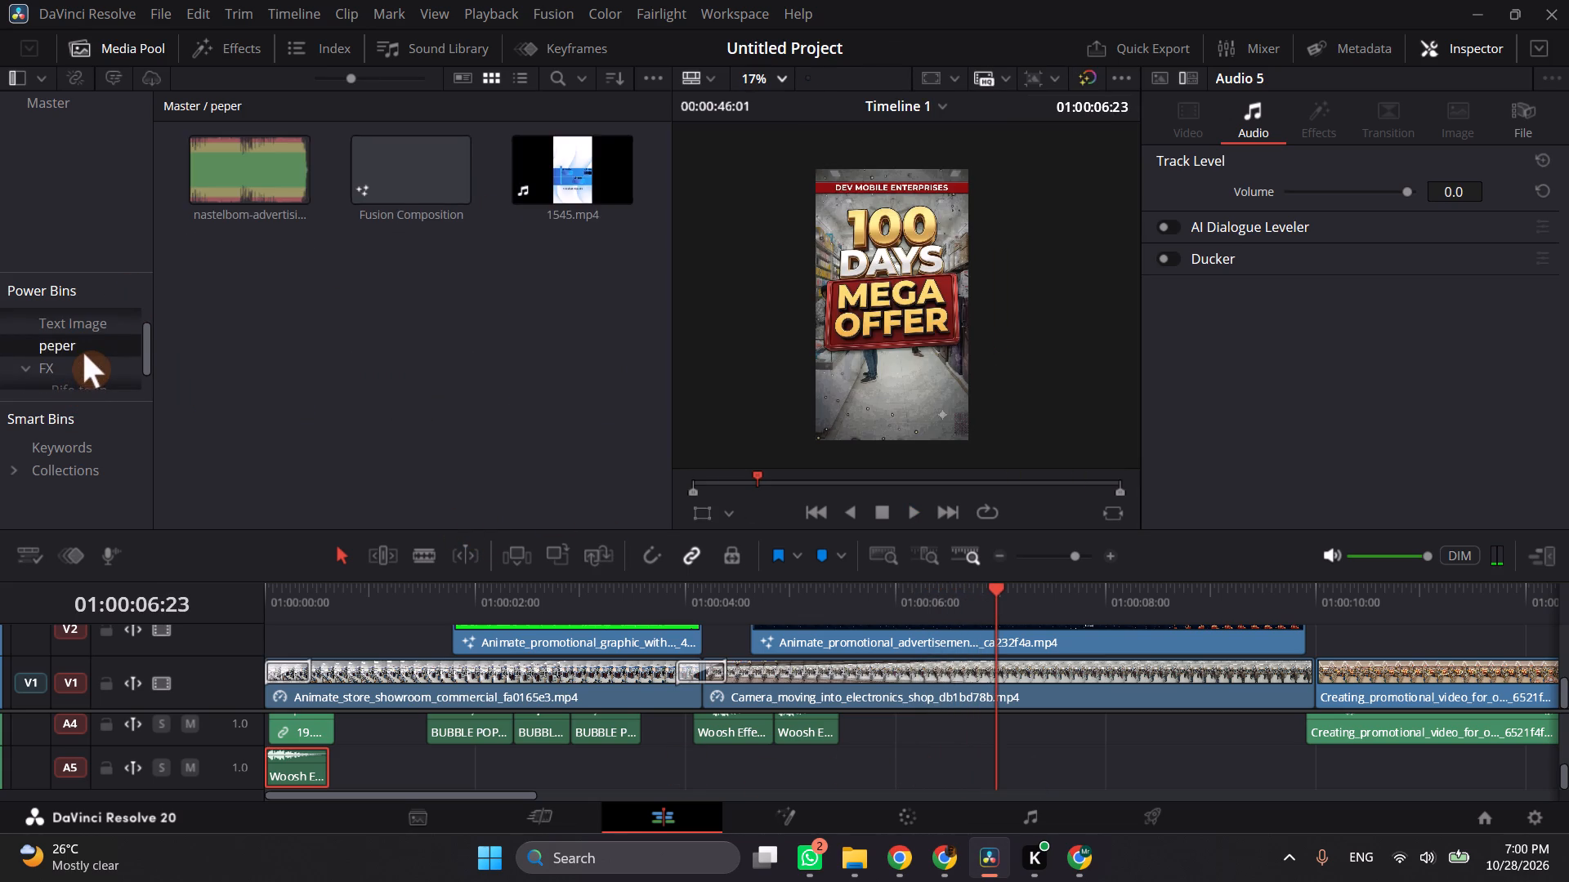
pyautogui.click(75, 368)
pyautogui.click(89, 355)
pyautogui.click(244, 191)
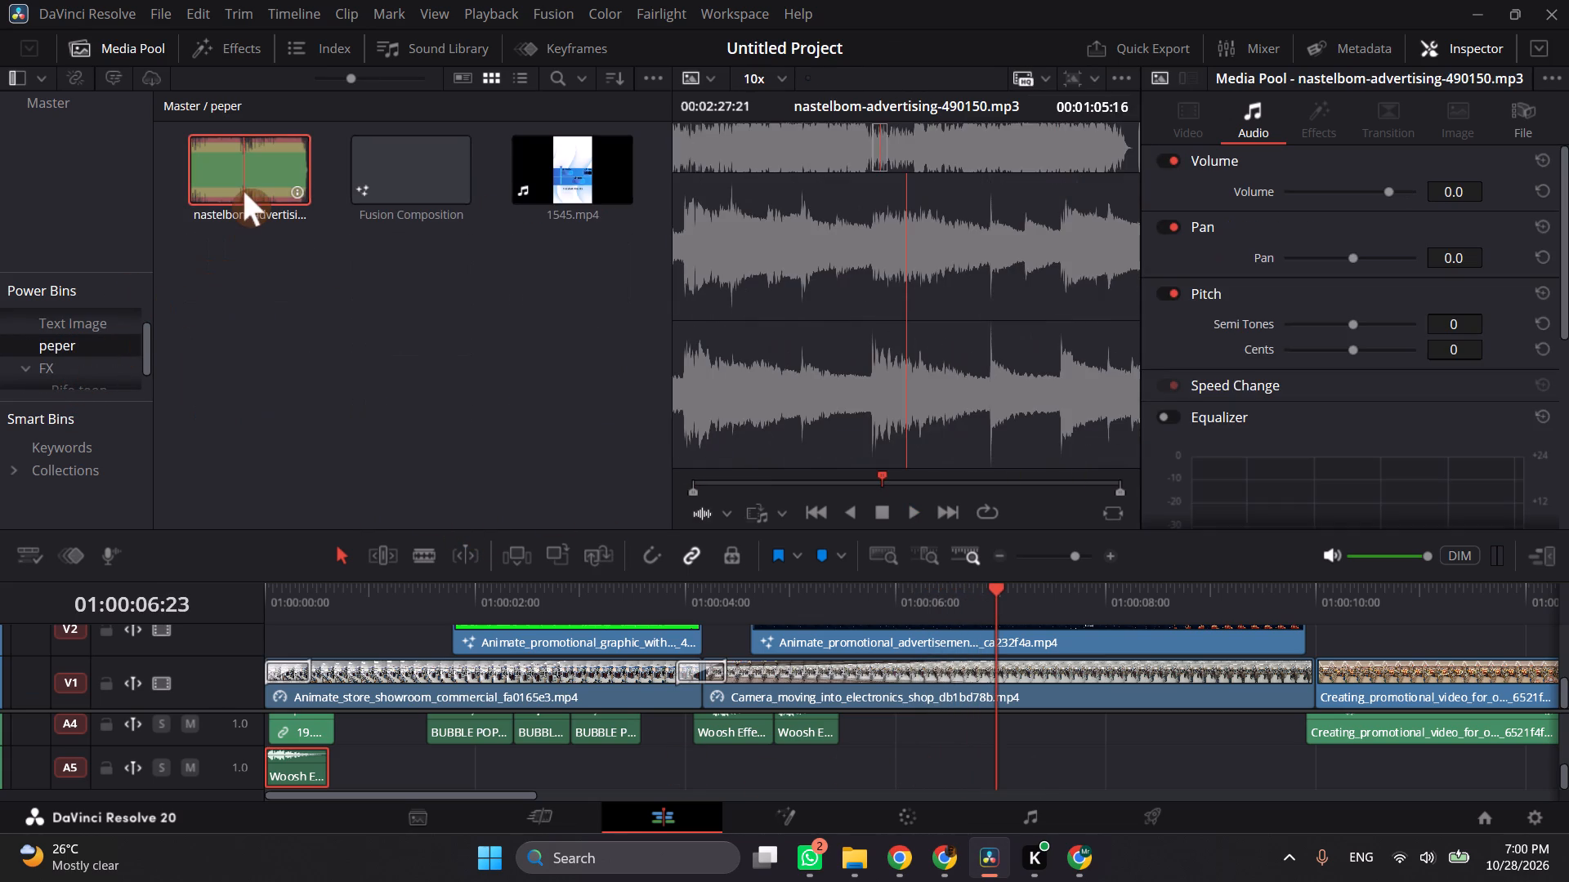
pyautogui.press('space')
pyautogui.press('space')
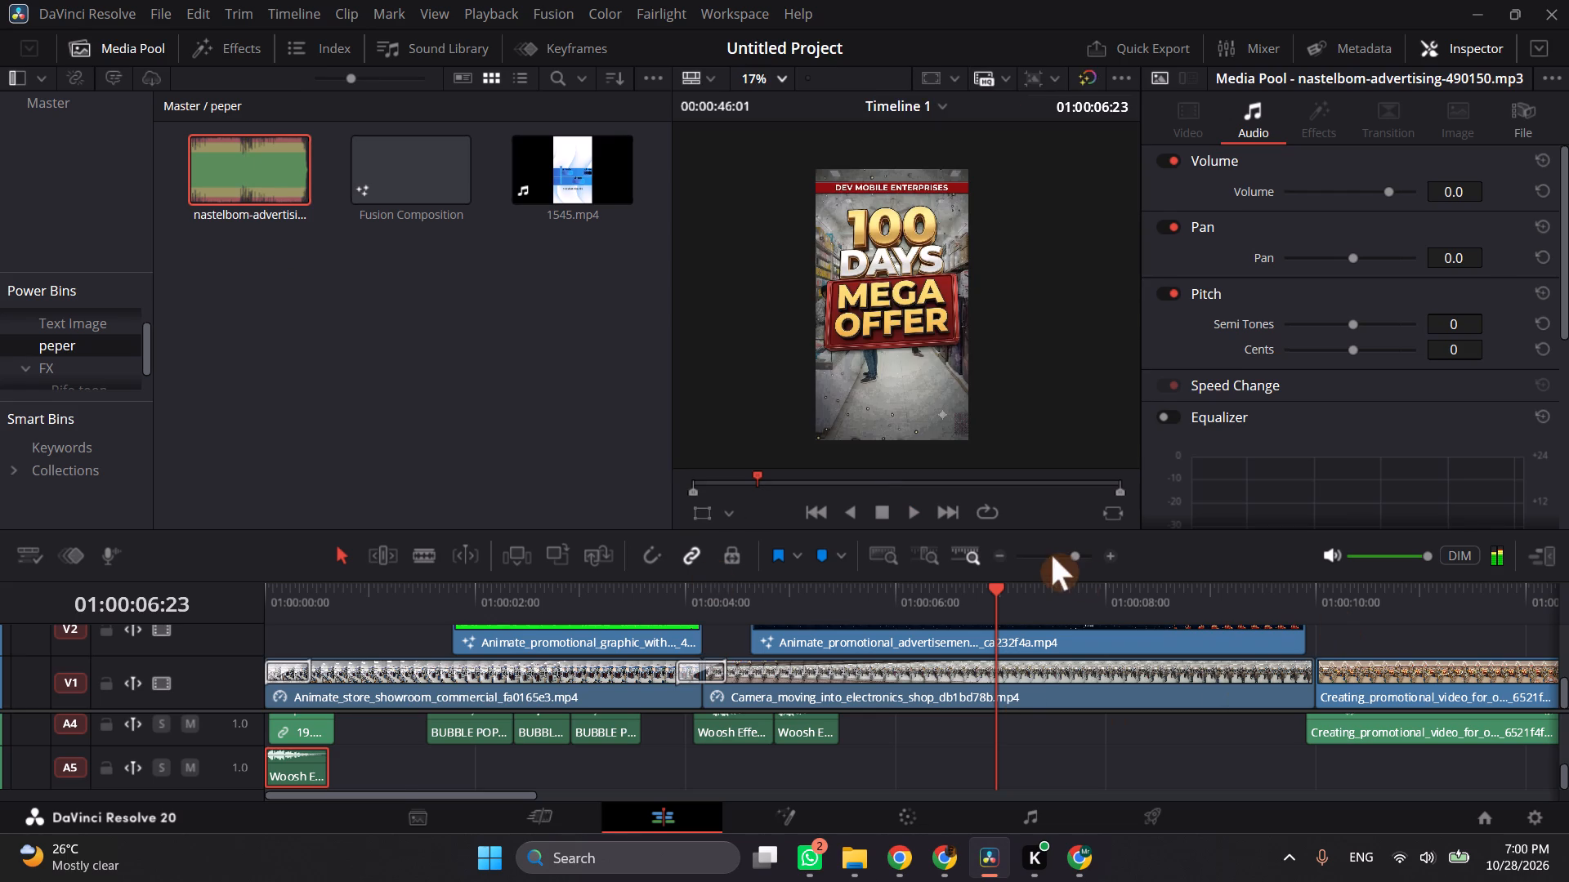
# Add nastelbom-advertising-490150.mp3 to the timeline on a new A6 audio track and align its beginning with the timeline start.
pyautogui.moveTo(1072, 558); pyautogui.dragTo(1057, 550)
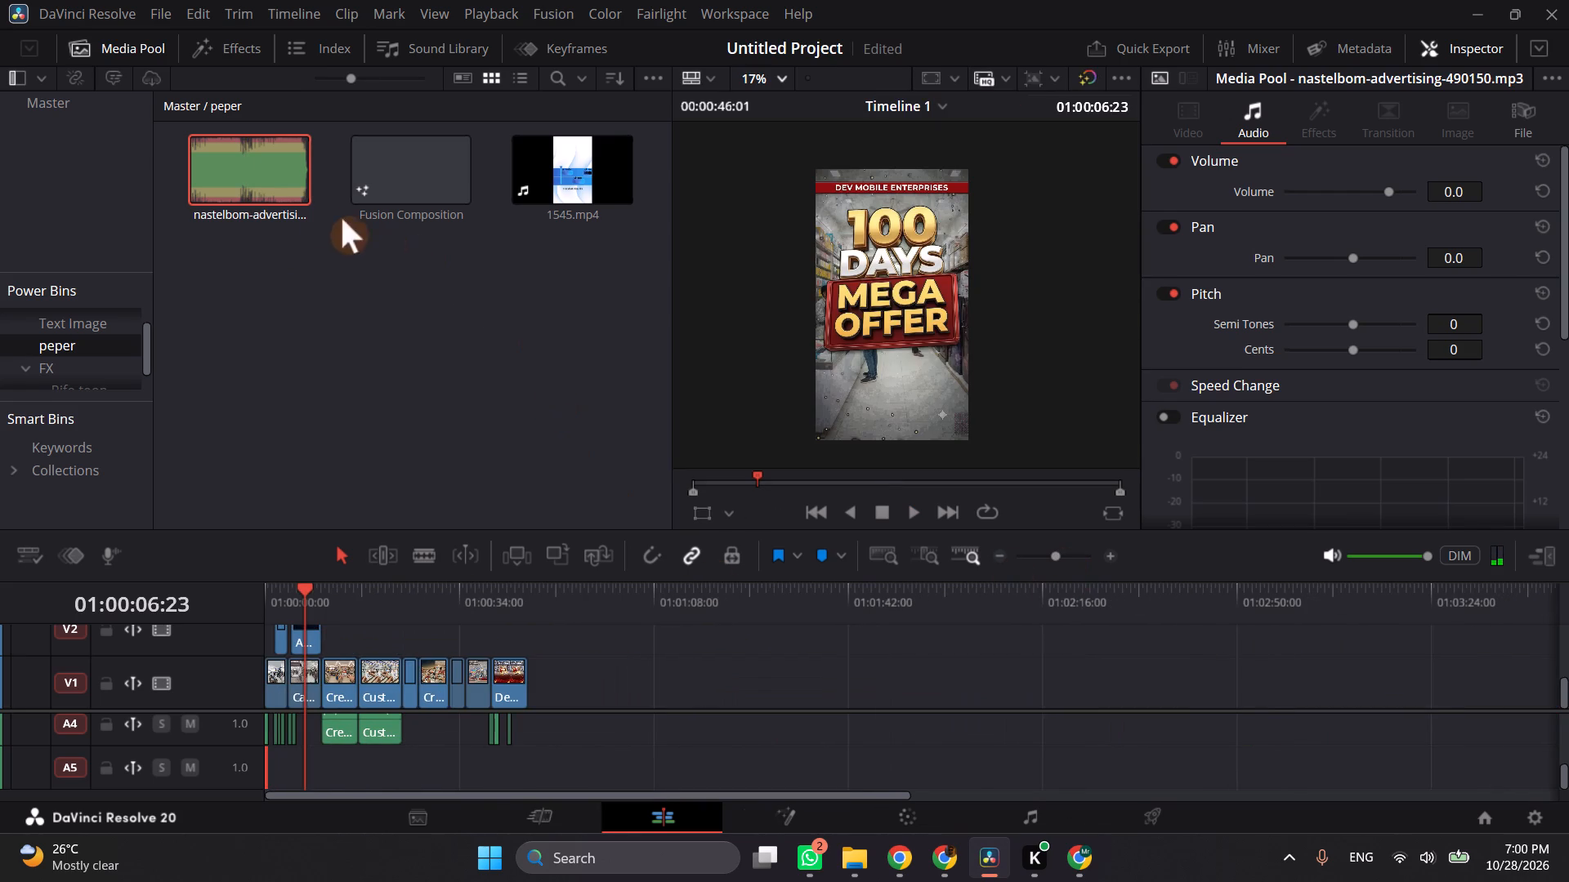
pyautogui.moveTo(256, 174); pyautogui.dragTo(656, 752)
pyautogui.click(691, 735)
pyautogui.moveTo(704, 729); pyautogui.dragTo(703, 730)
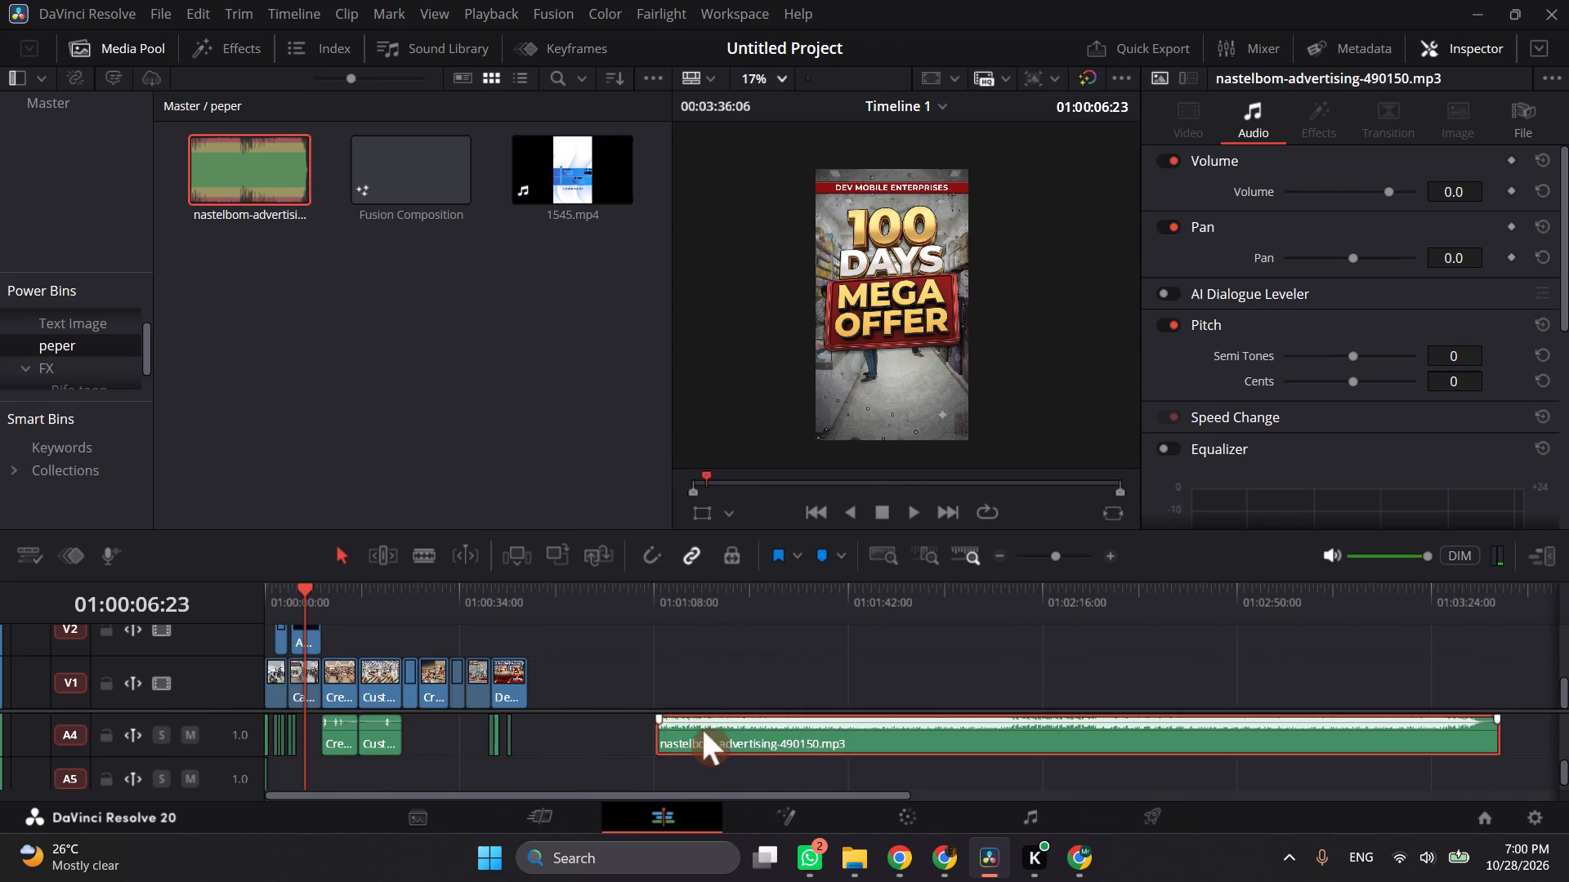
pyautogui.moveTo(703, 730); pyautogui.dragTo(678, 768)
pyautogui.scroll(-1, 677, 751)
pyautogui.moveTo(685, 780); pyautogui.dragTo(682, 793)
pyautogui.moveTo(718, 780); pyautogui.dragTo(610, 783)
pyautogui.hscroll(1, 617, 777)
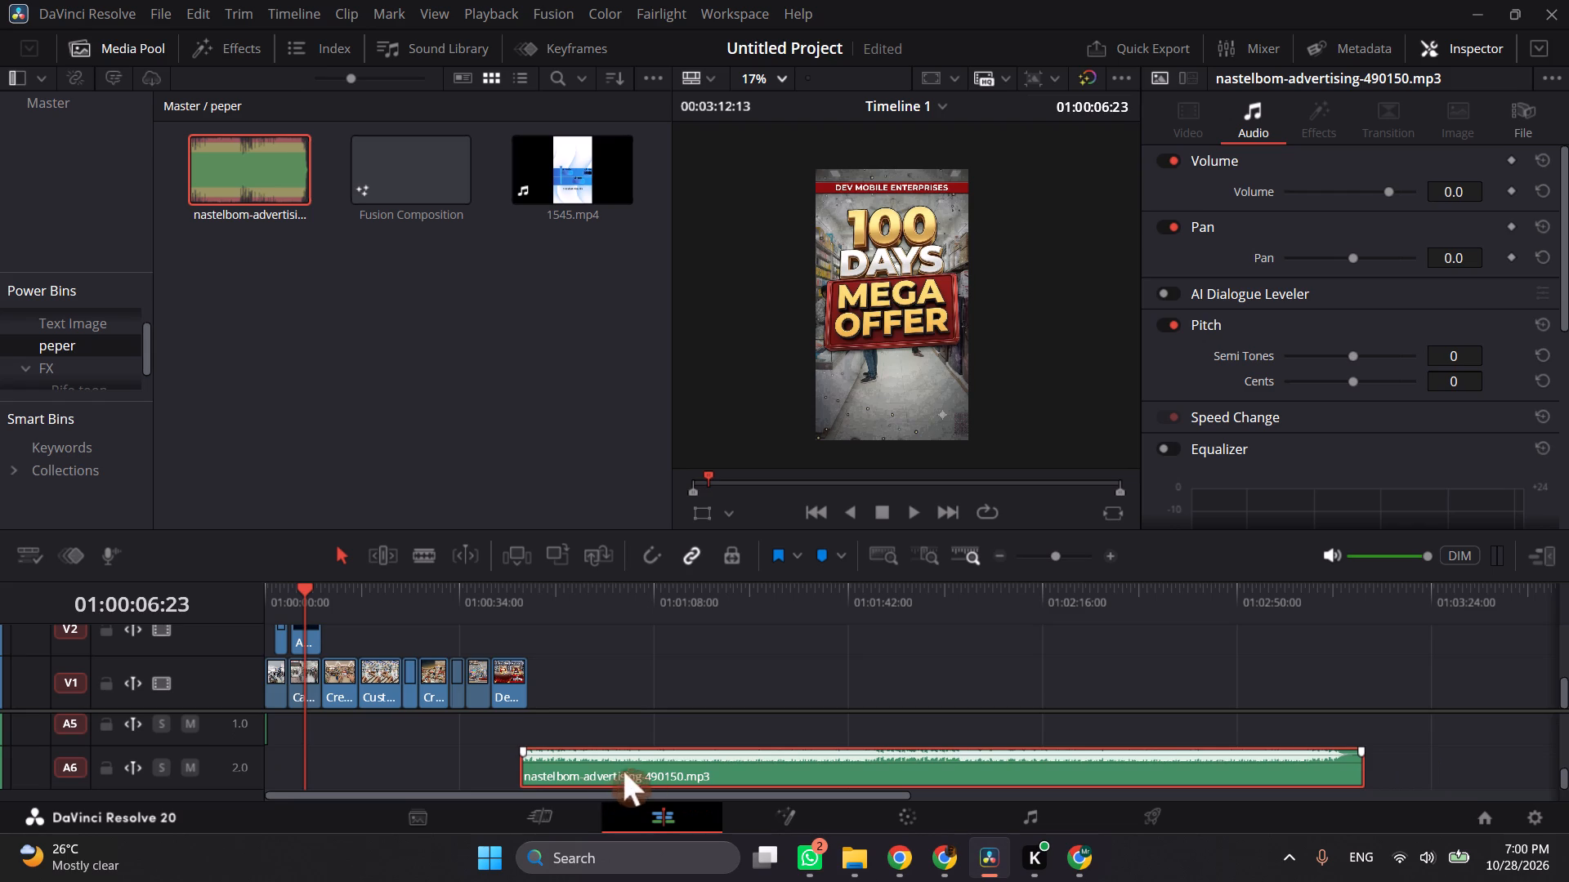
pyautogui.hscroll(1, 624, 771)
pyautogui.moveTo(682, 764); pyautogui.dragTo(514, 764)
pyautogui.hscroll(1, 517, 762)
pyautogui.moveTo(535, 755); pyautogui.dragTo(444, 755)
pyautogui.moveTo(503, 767); pyautogui.dragTo(410, 770)
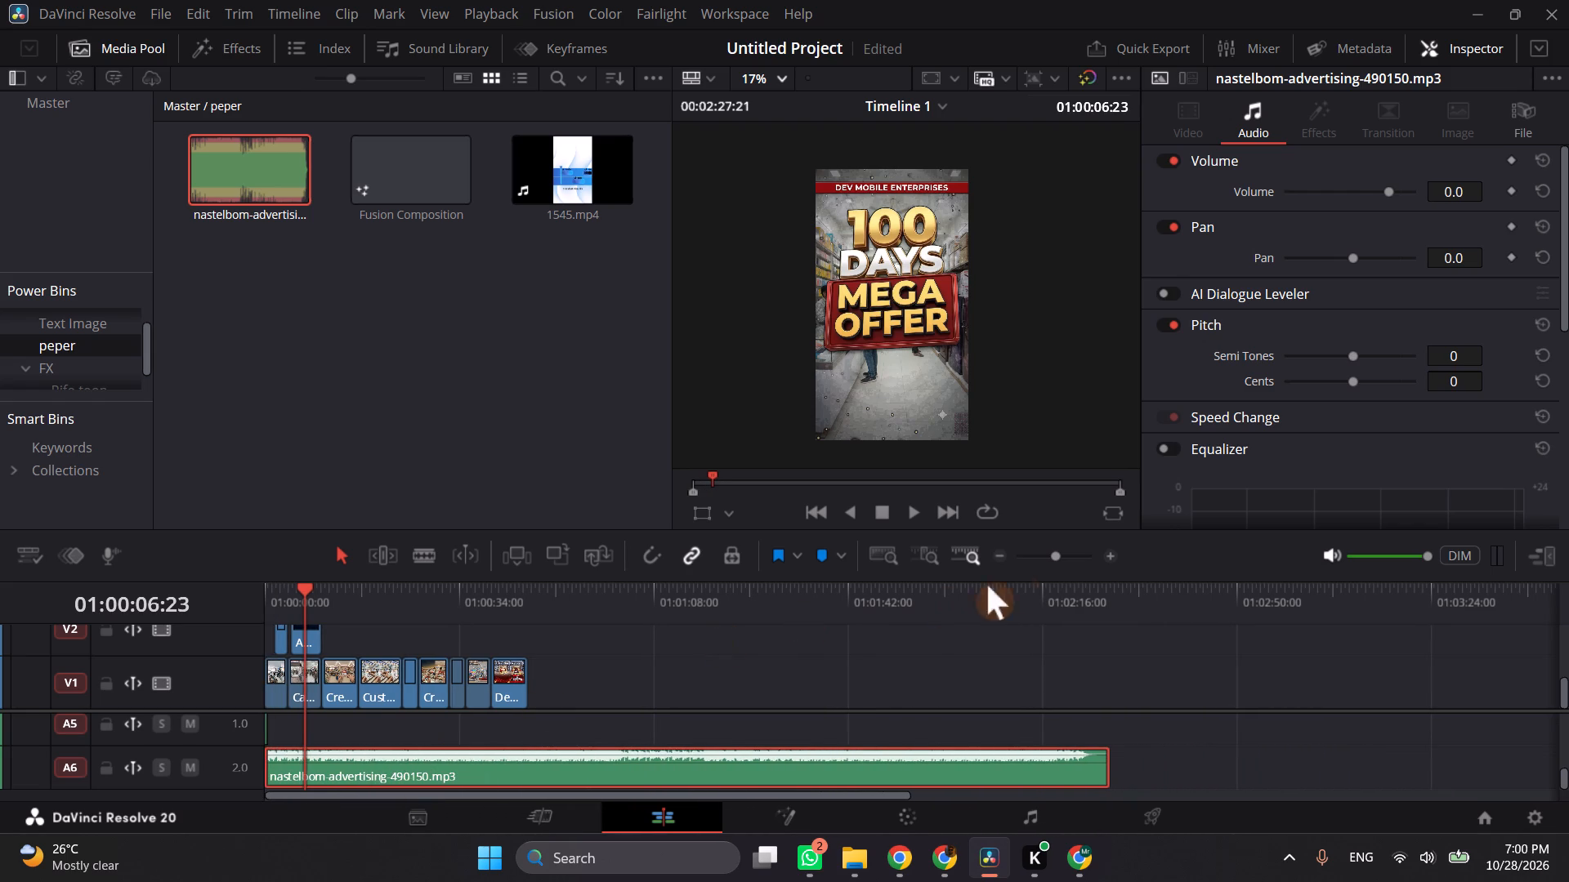
# Change the track type of the A6 music track to Mono.
pyautogui.tripleClick(1107, 551)
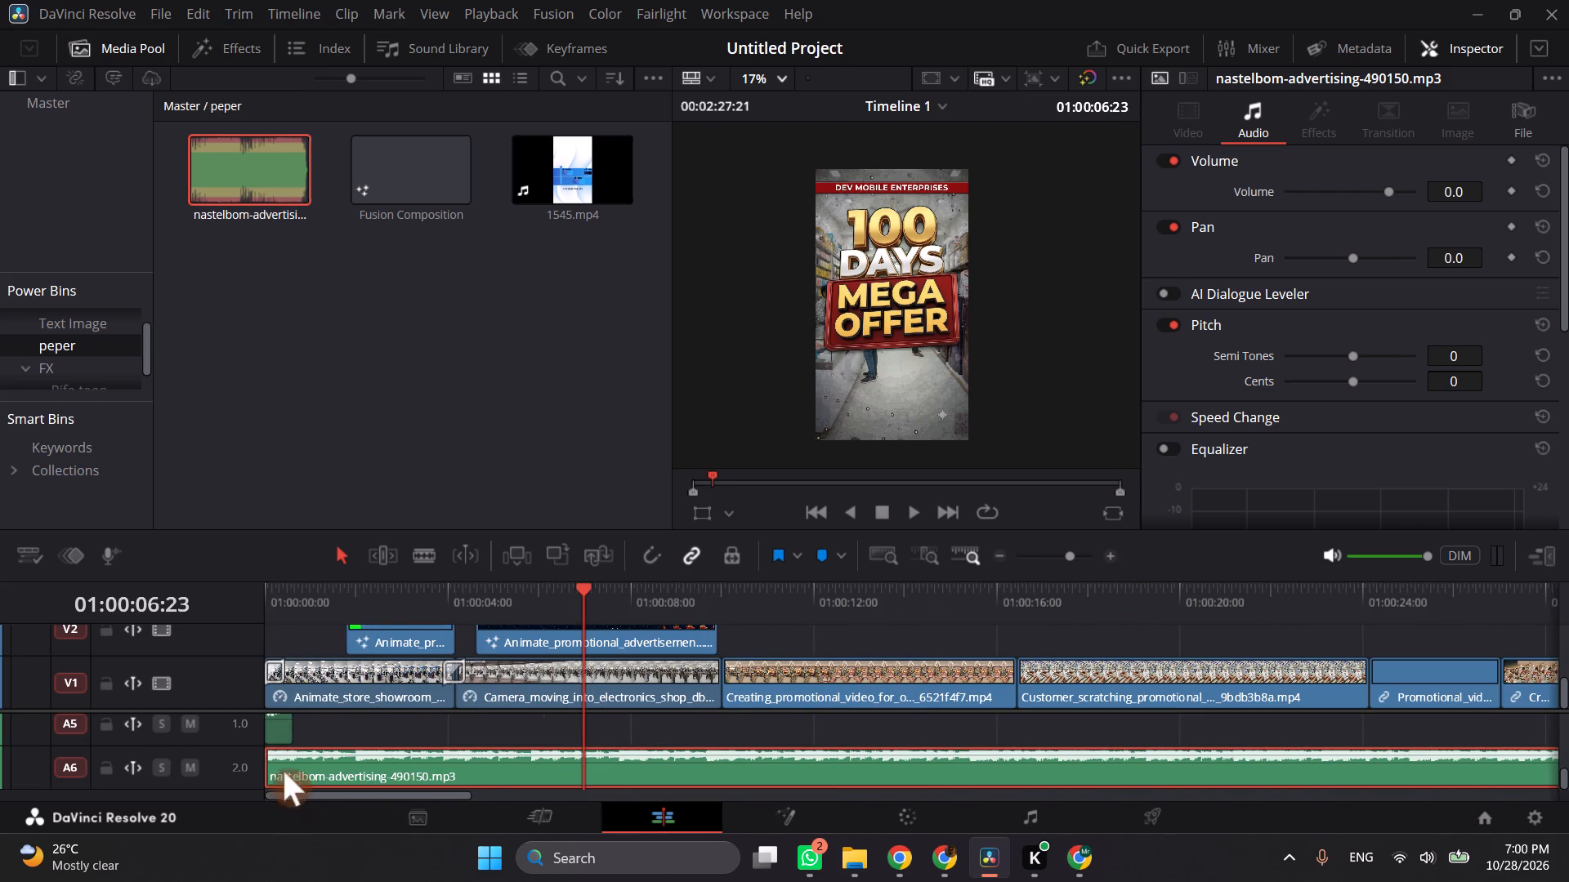
pyautogui.rightClick(254, 765)
pyautogui.click(313, 706)
pyautogui.click(516, 702)
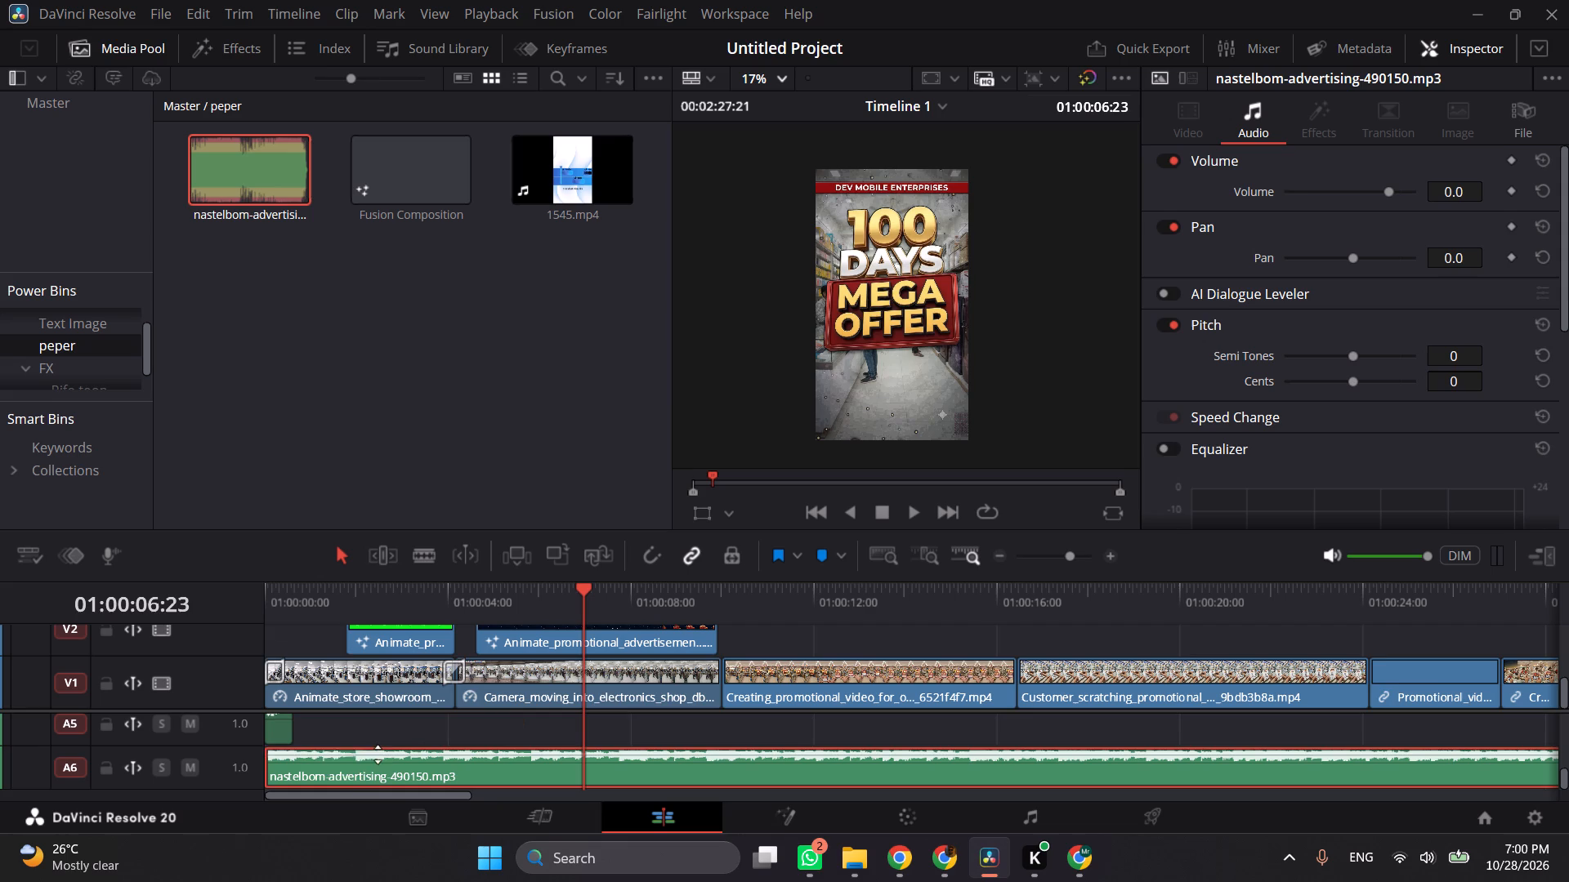
# Listen to the opening with the background music and lower the nastelbom-advertising-490150.mp3 clip's volume to -10.0.
pyautogui.moveTo(306, 614); pyautogui.dragTo(205, 621)
pyautogui.press('space')
pyautogui.press('space')
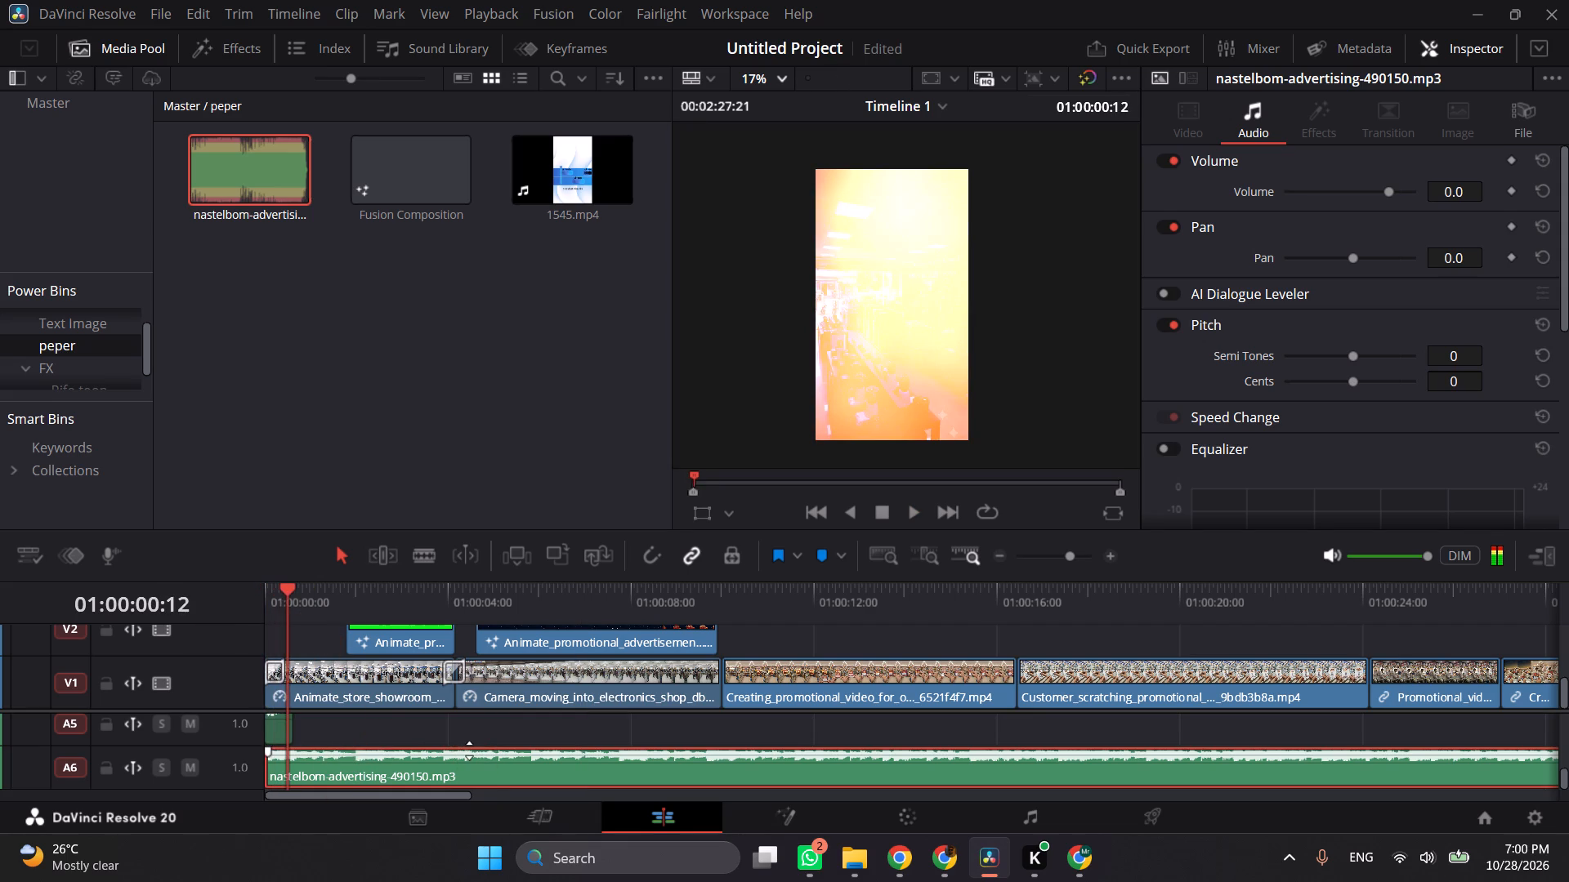
pyautogui.moveTo(1451, 189); pyautogui.dragTo(1431, 189)
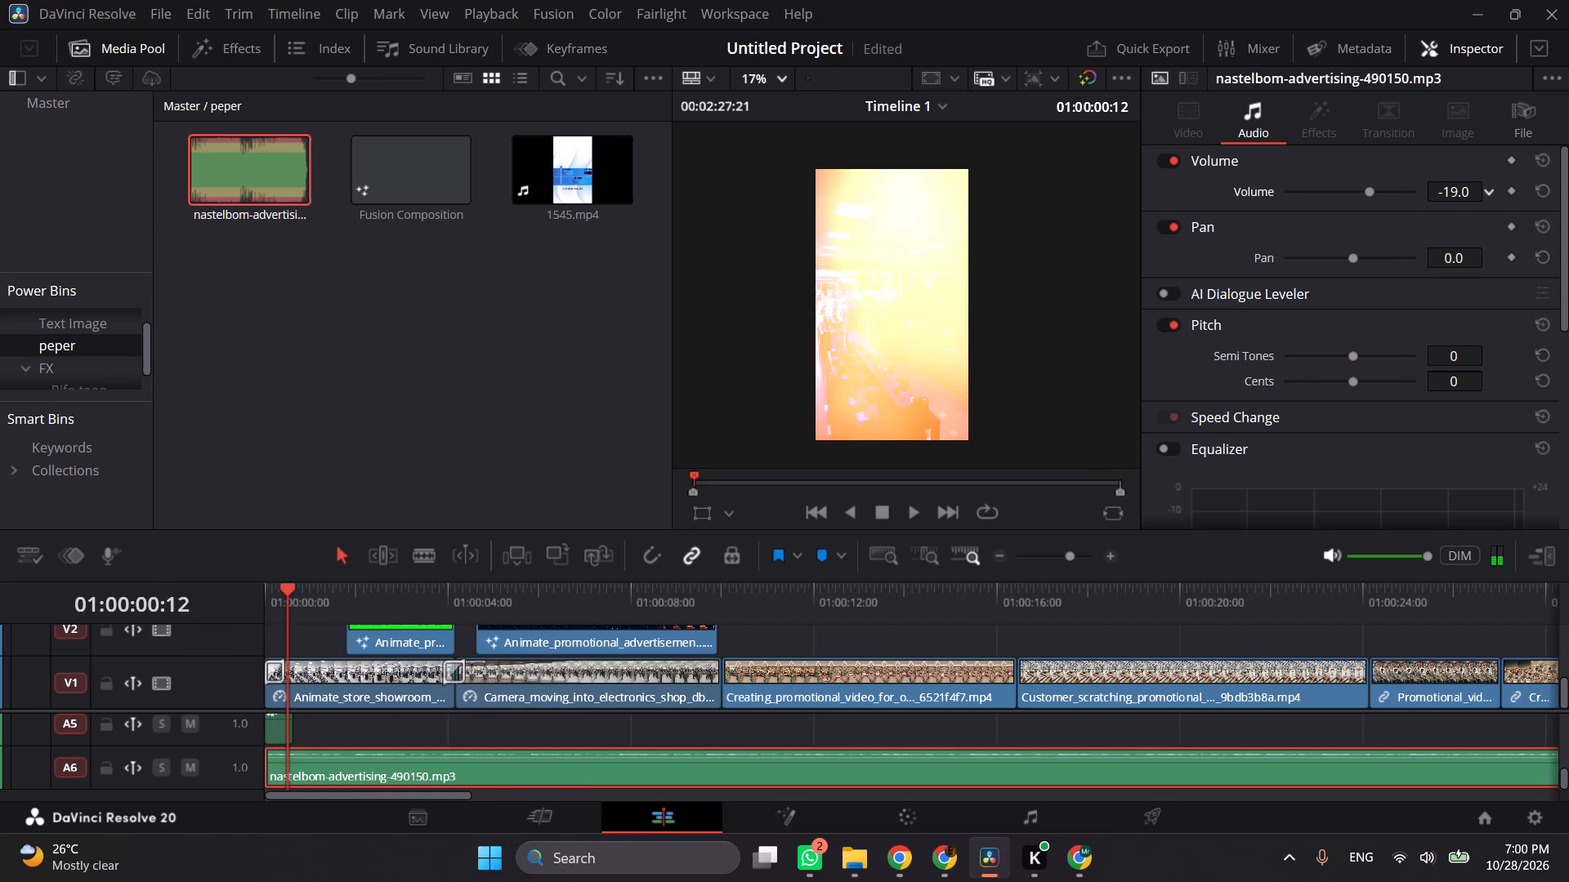
pyautogui.moveTo(1431, 189); pyautogui.dragTo(1441, 198)
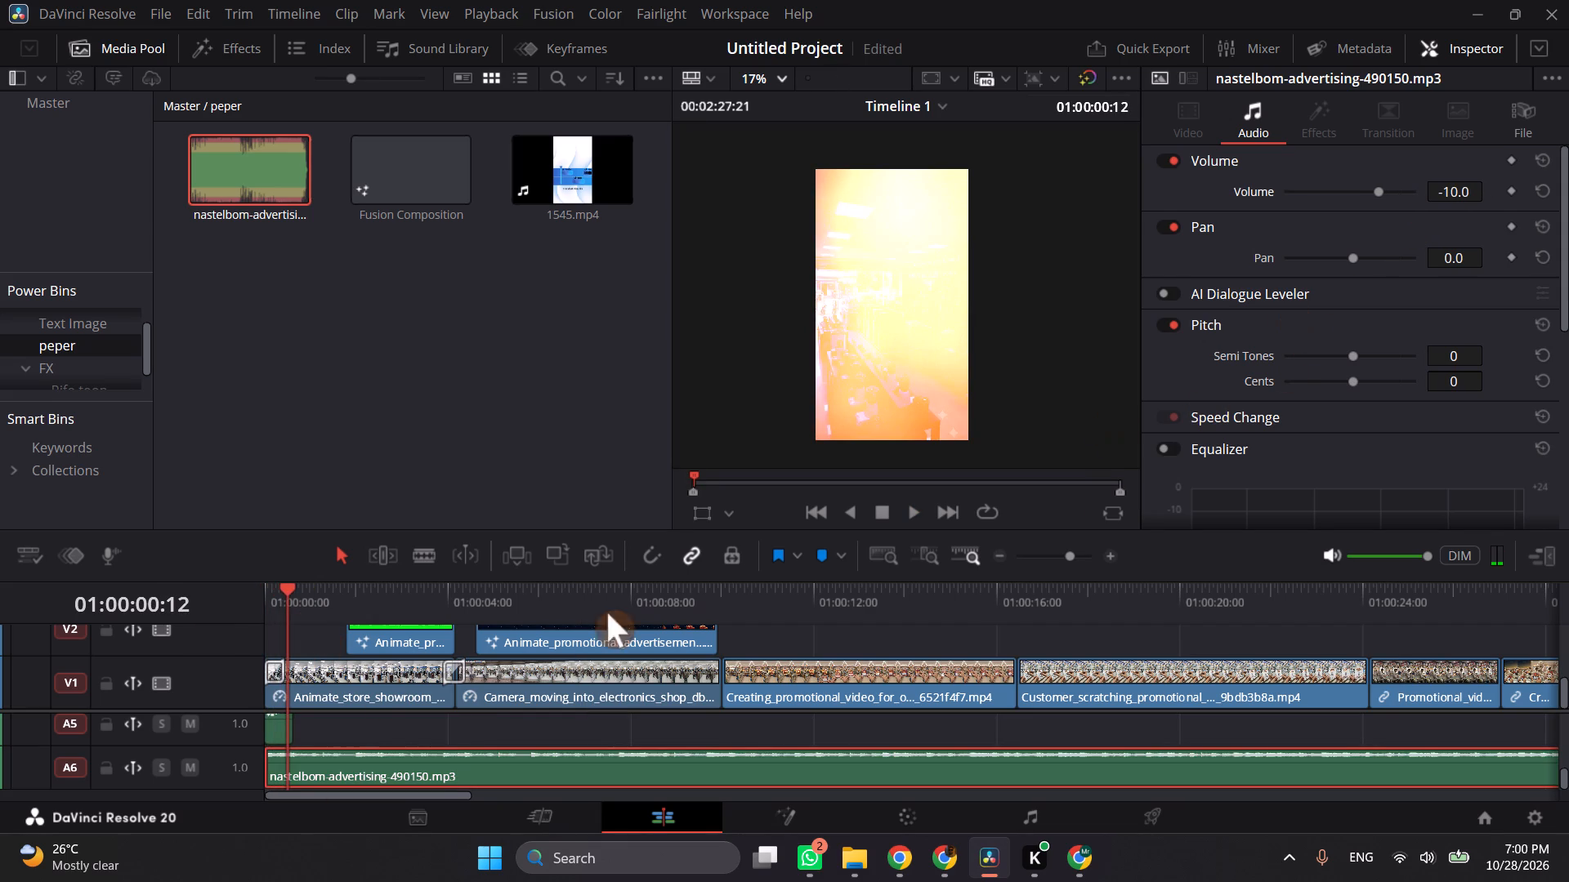
# Play the promo from the start and lower the nastelbom-advertising-490150.mp3 clip's volume to -14.0, and further to -15.0.
pyautogui.moveTo(268, 602); pyautogui.dragTo(219, 604)
pyautogui.press('space')
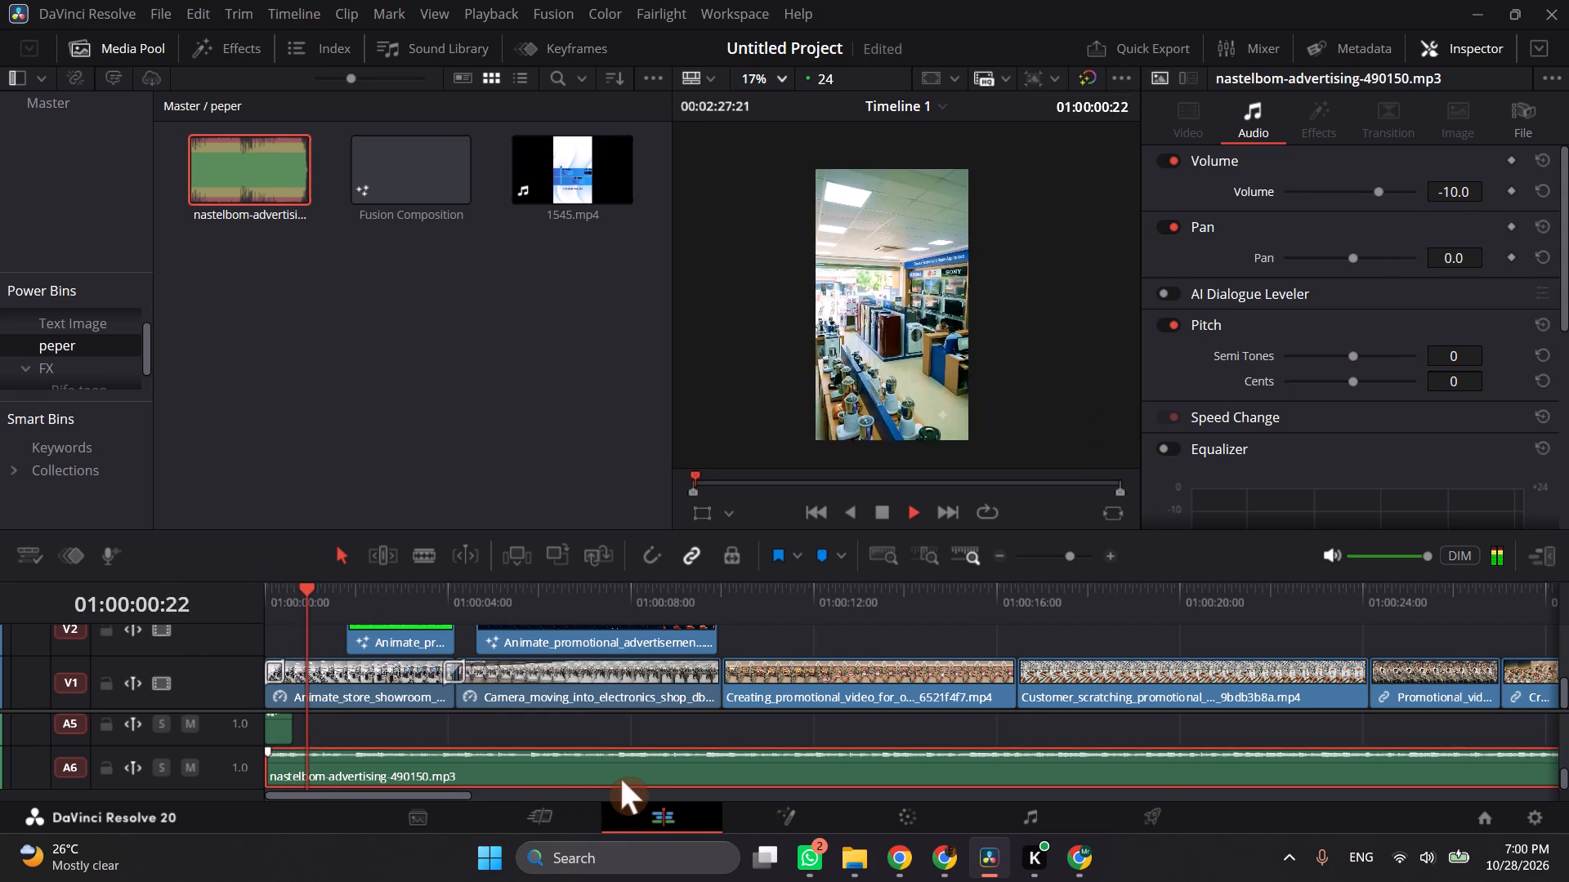
pyautogui.click(1455, 189)
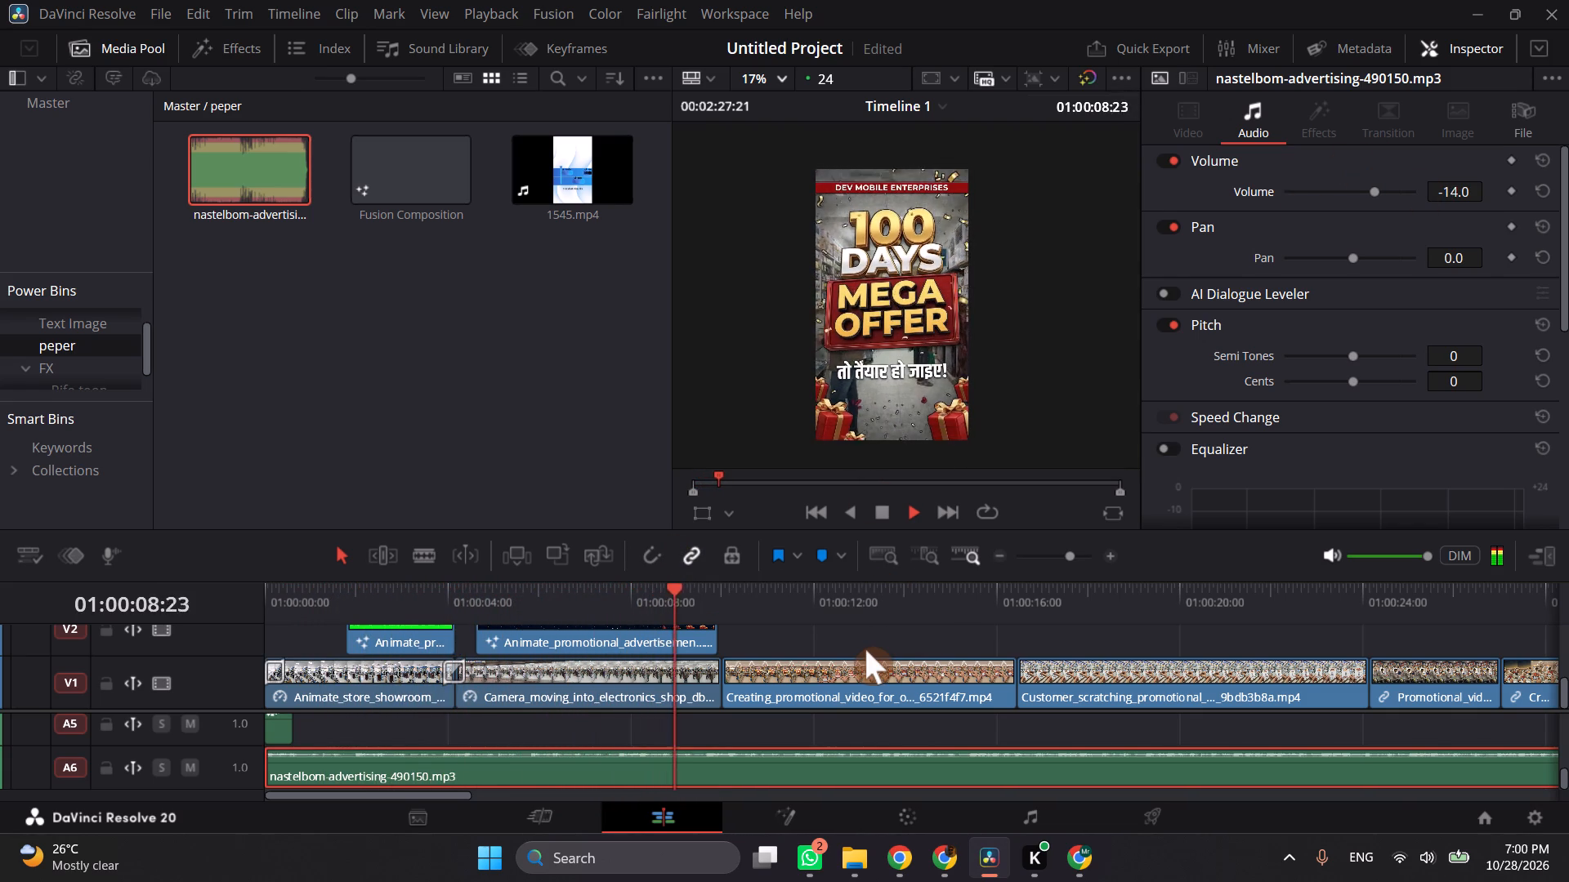
pyautogui.press('space')
pyautogui.press('space')
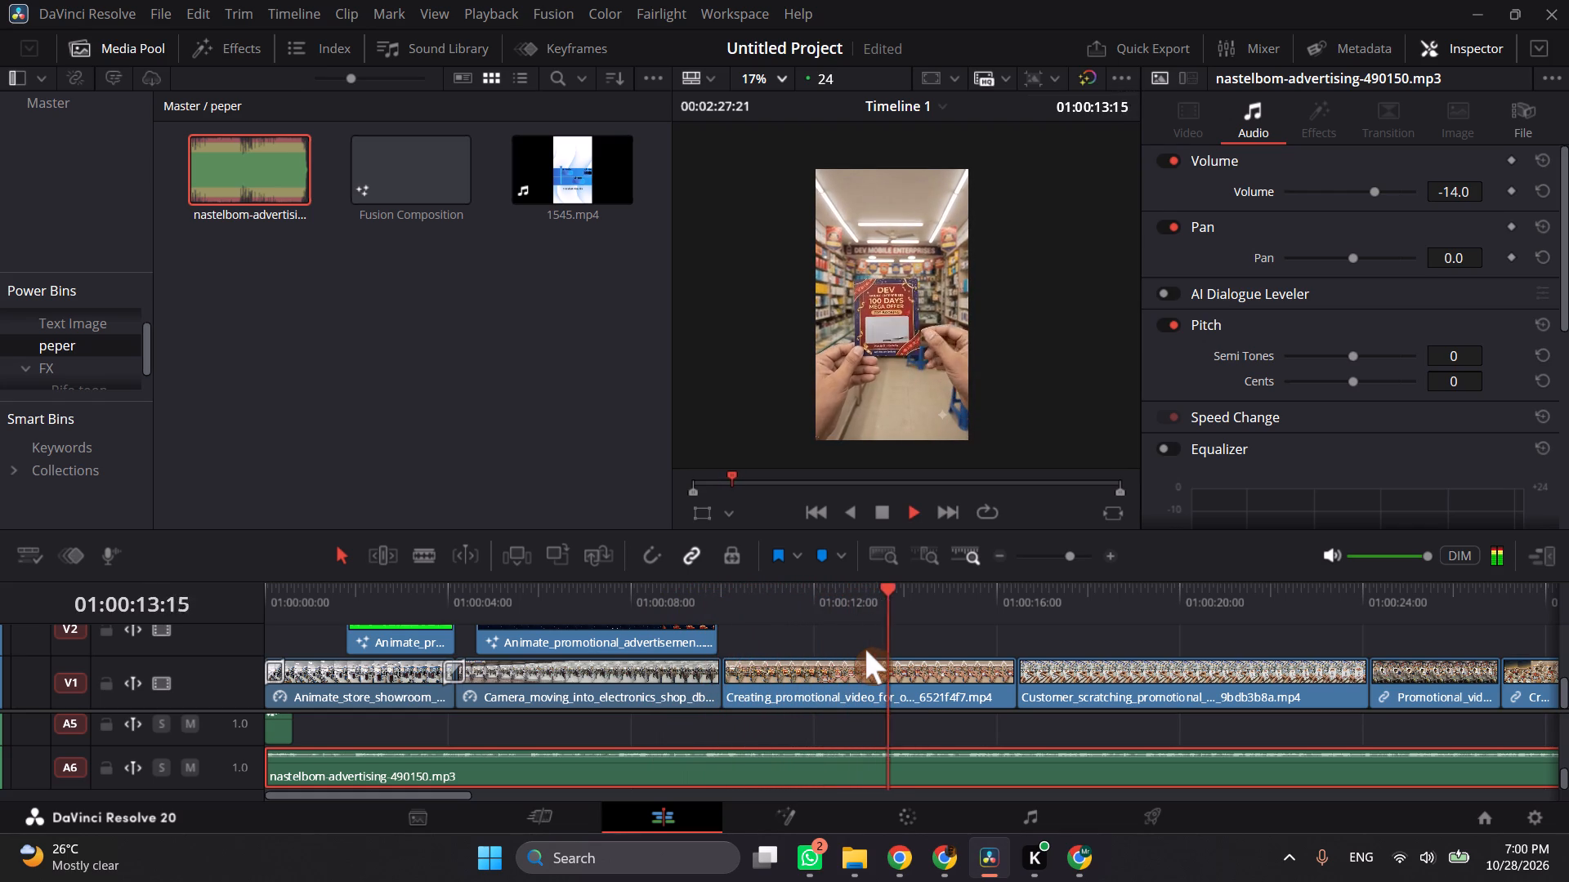
pyautogui.click(1464, 197)
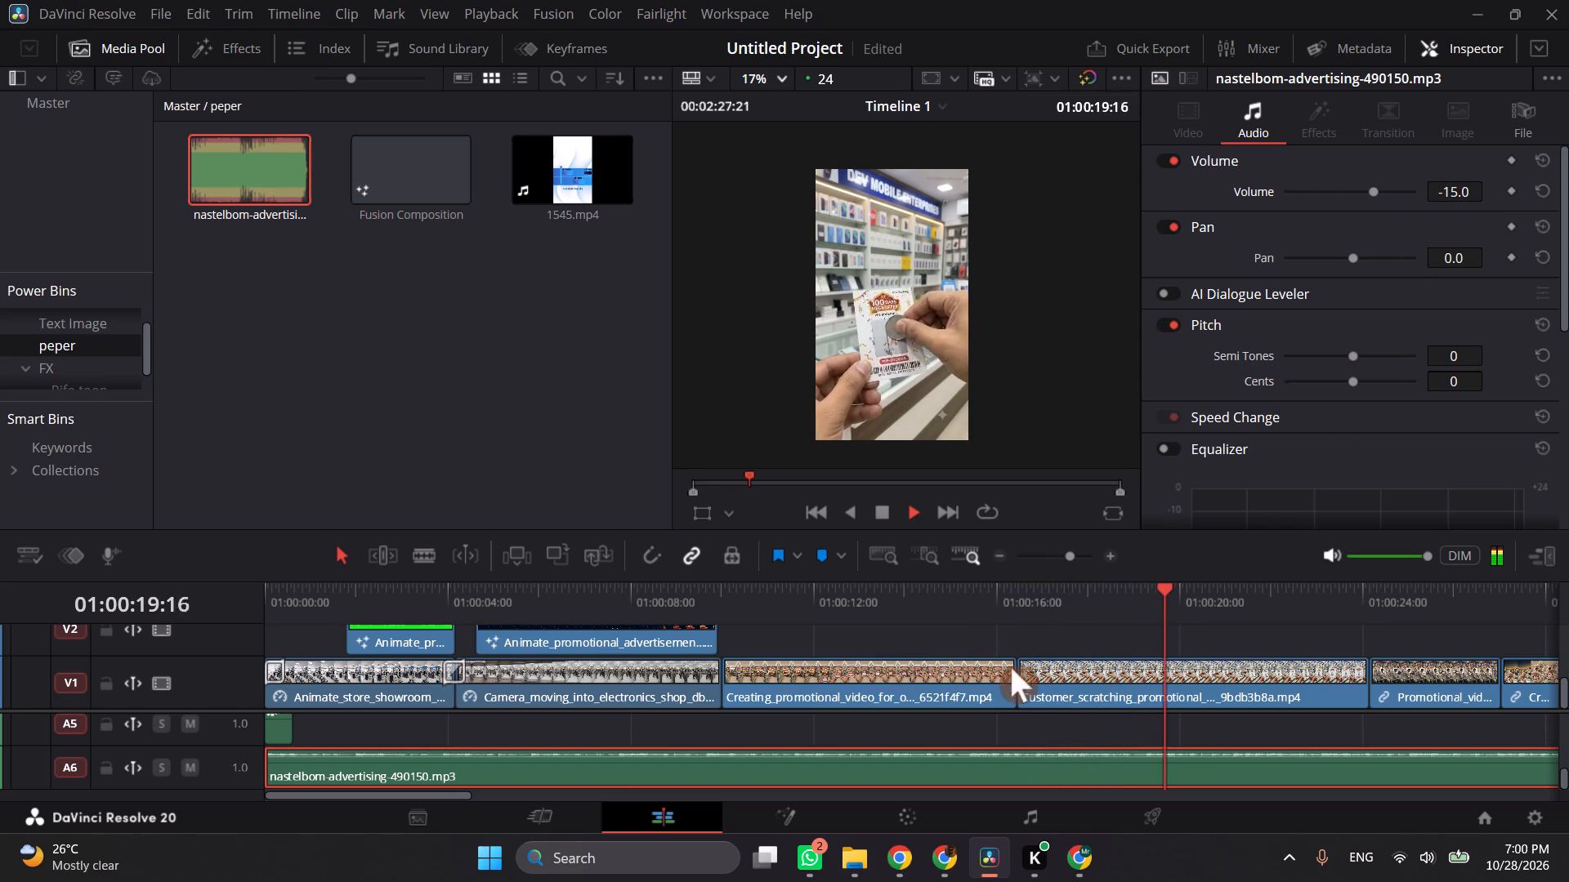
# Listen to the rest of the promo against the music, adjusting the computer's output volume along the way.
pyautogui.hscroll(-1, 1011, 667)
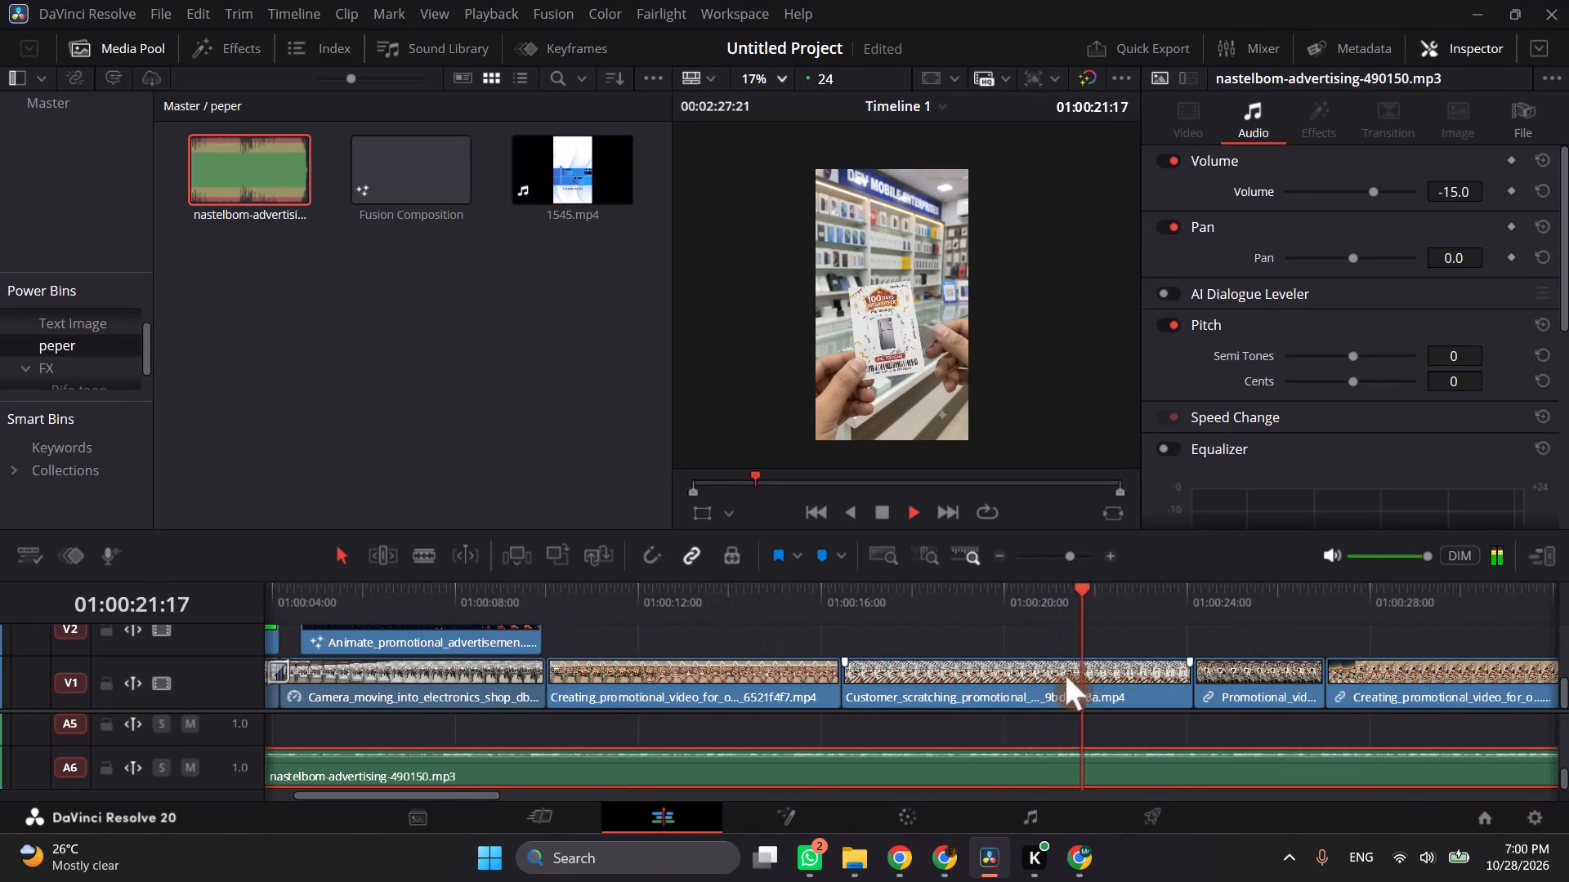
pyautogui.click(1402, 861)
pyautogui.click(1367, 735)
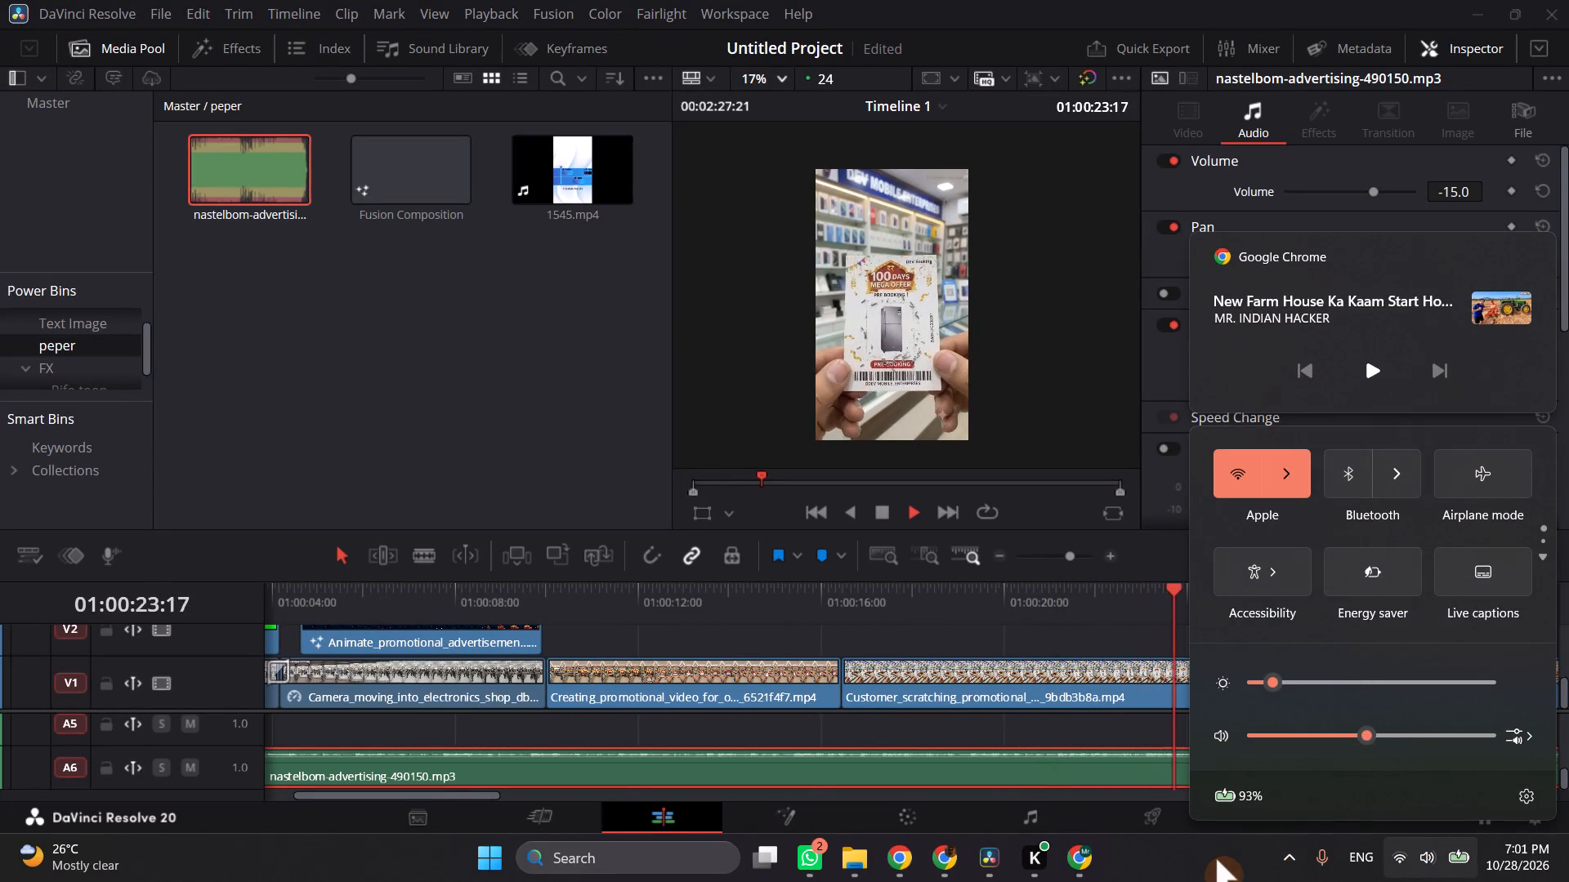
pyautogui.click(1205, 860)
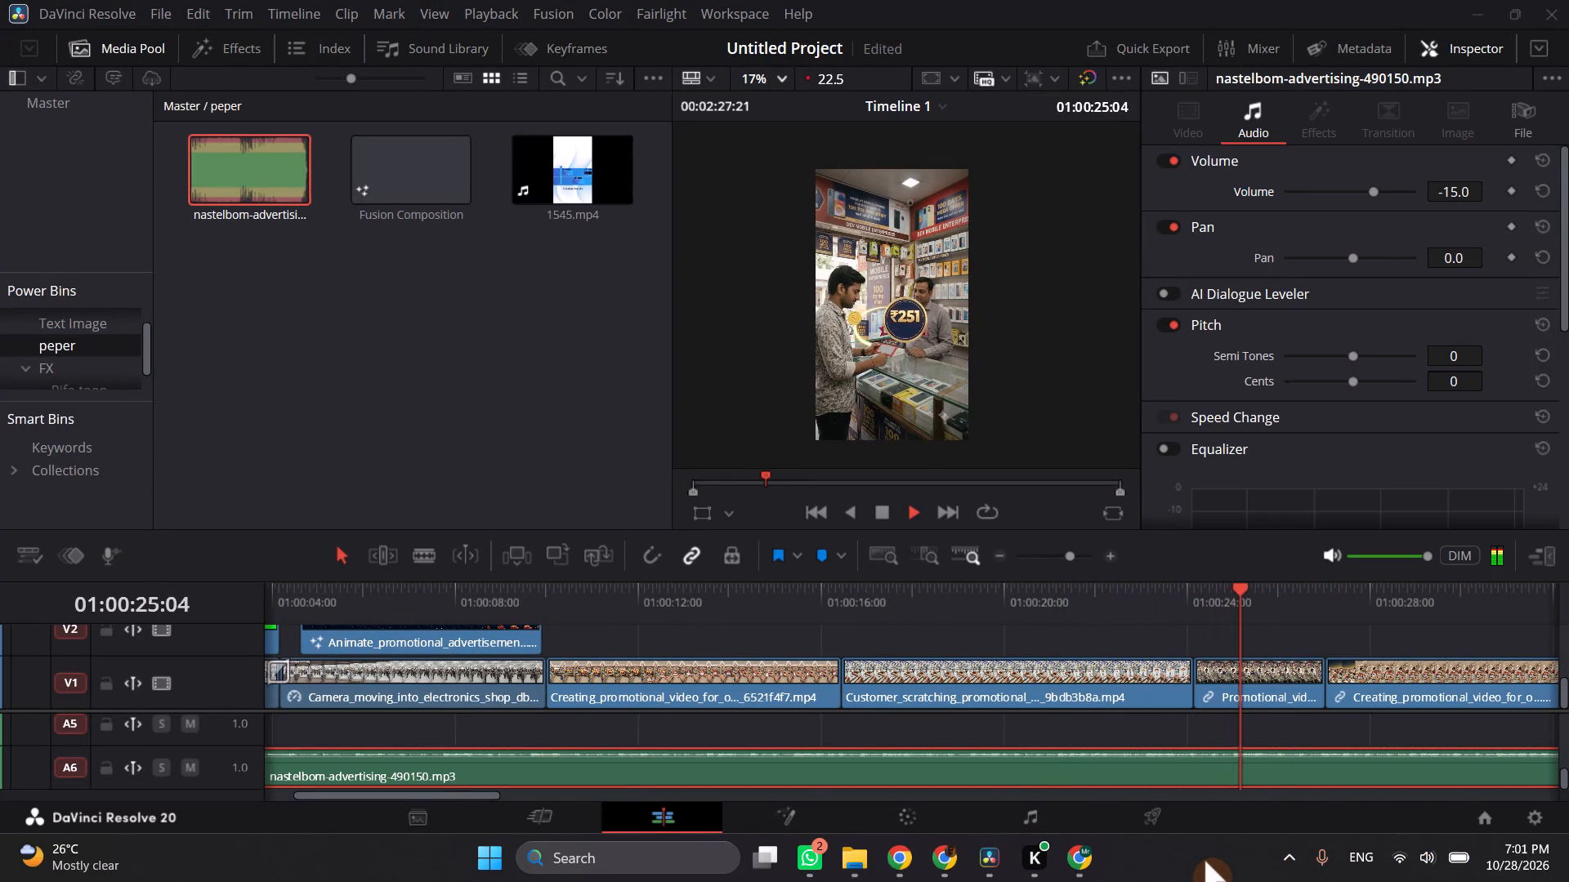
pyautogui.press('space')
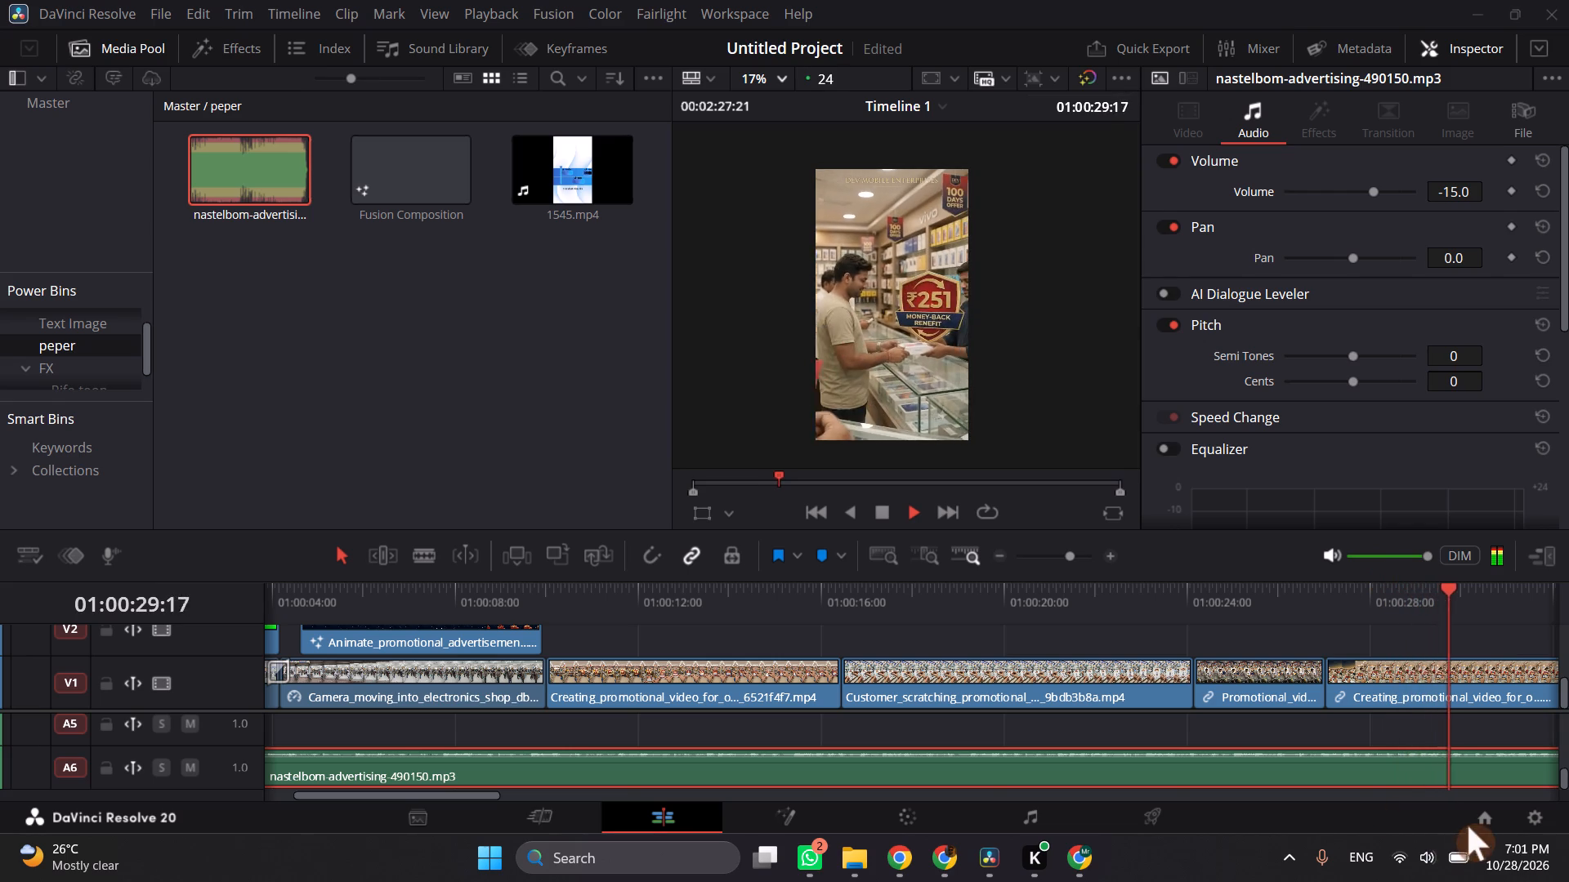
pyautogui.click(1412, 859)
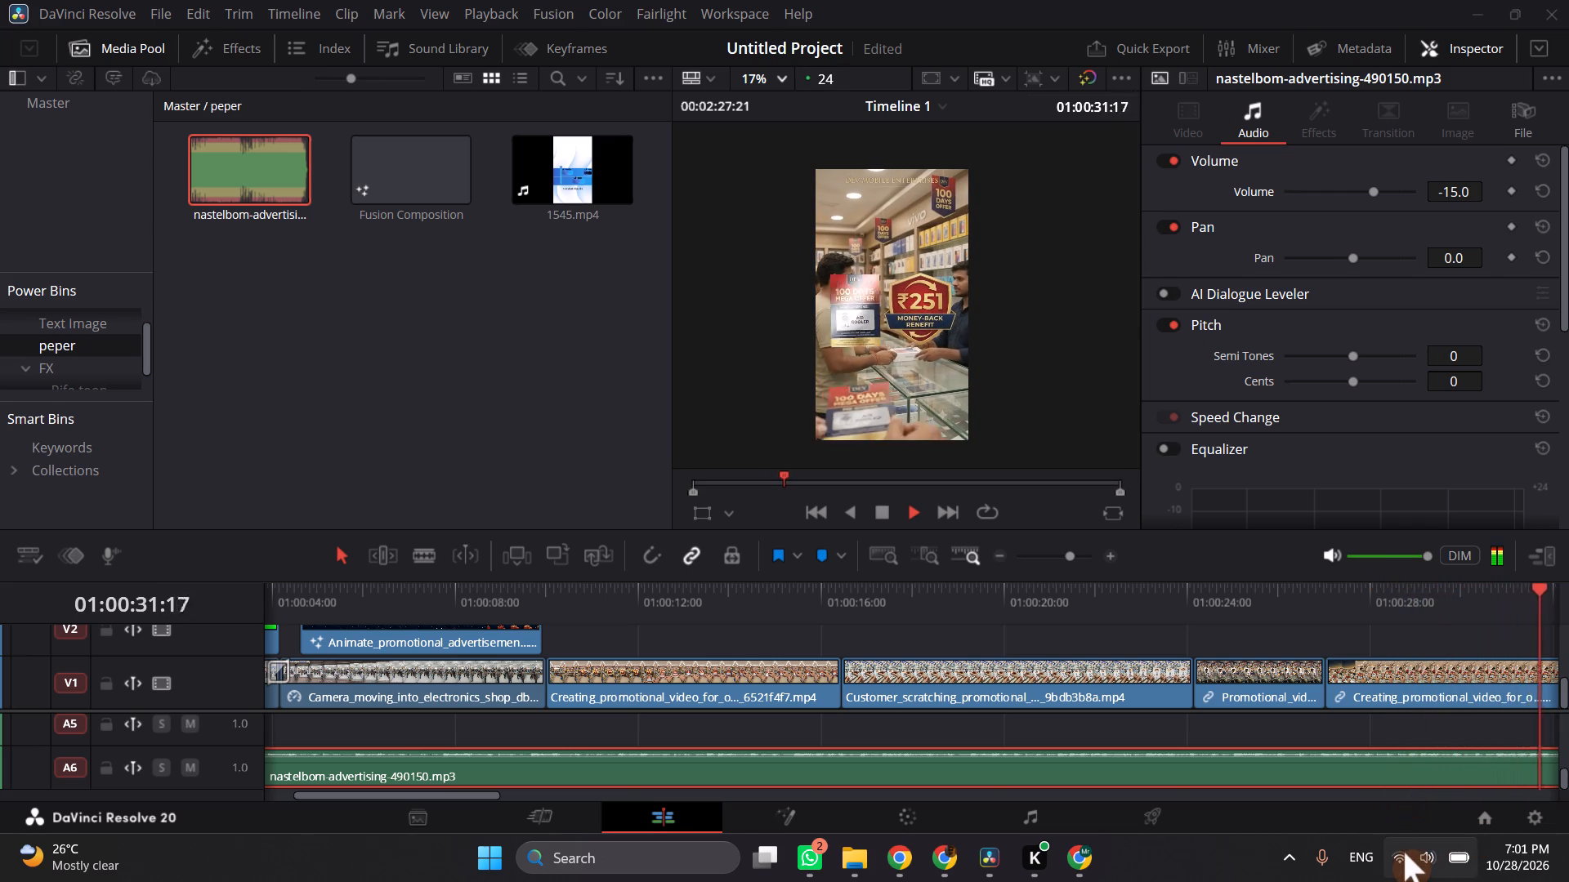
pyautogui.click(1404, 852)
pyautogui.click(1362, 735)
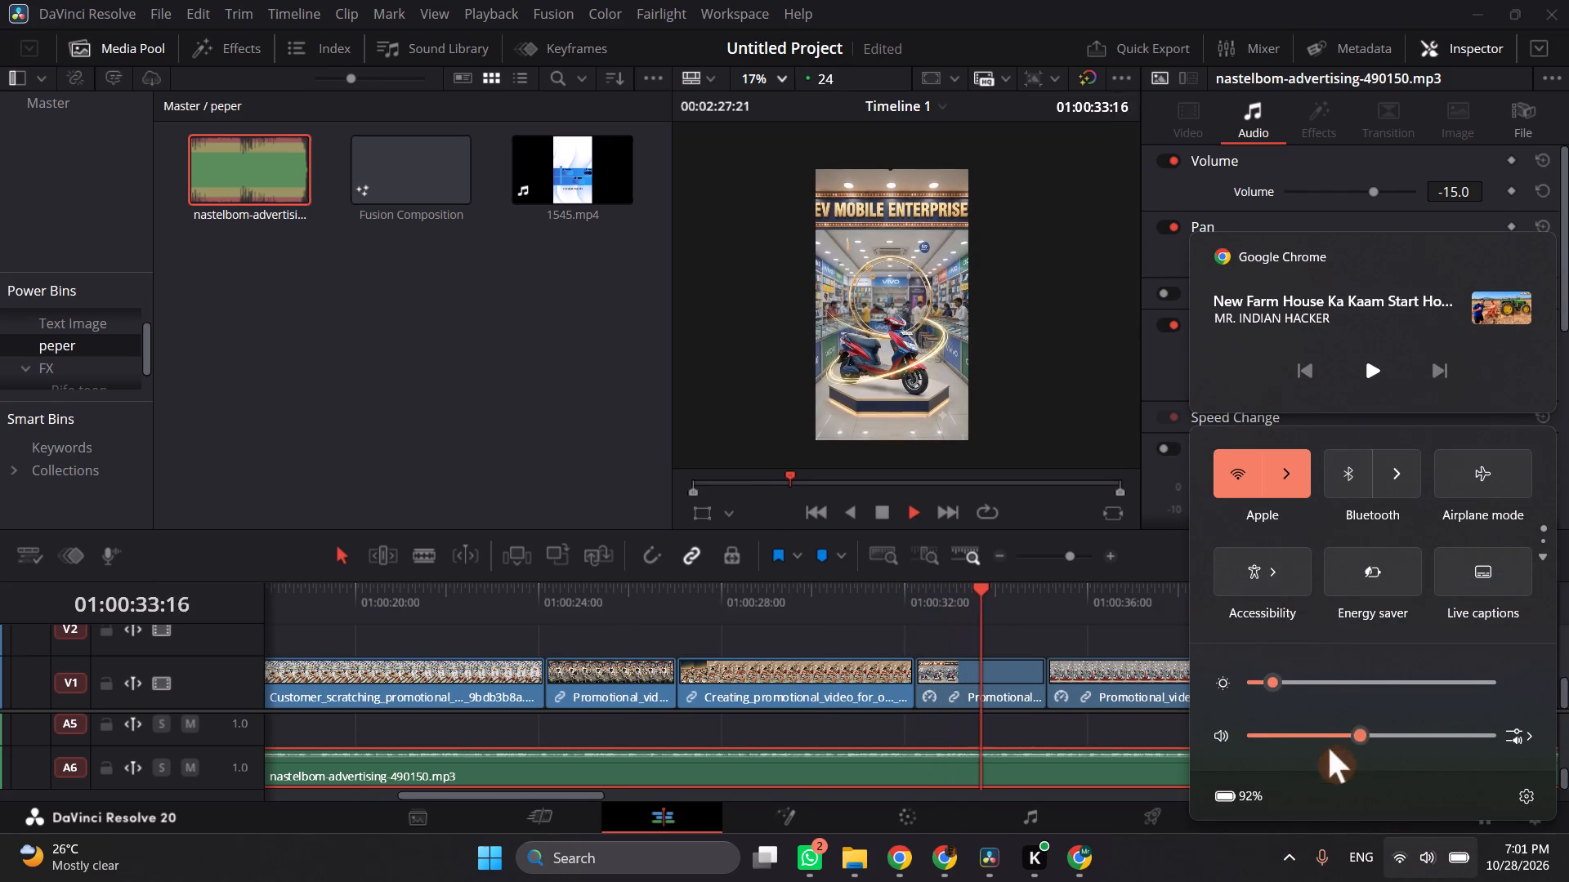
pyautogui.click(1207, 881)
pyautogui.hscroll(-1, 1162, 694)
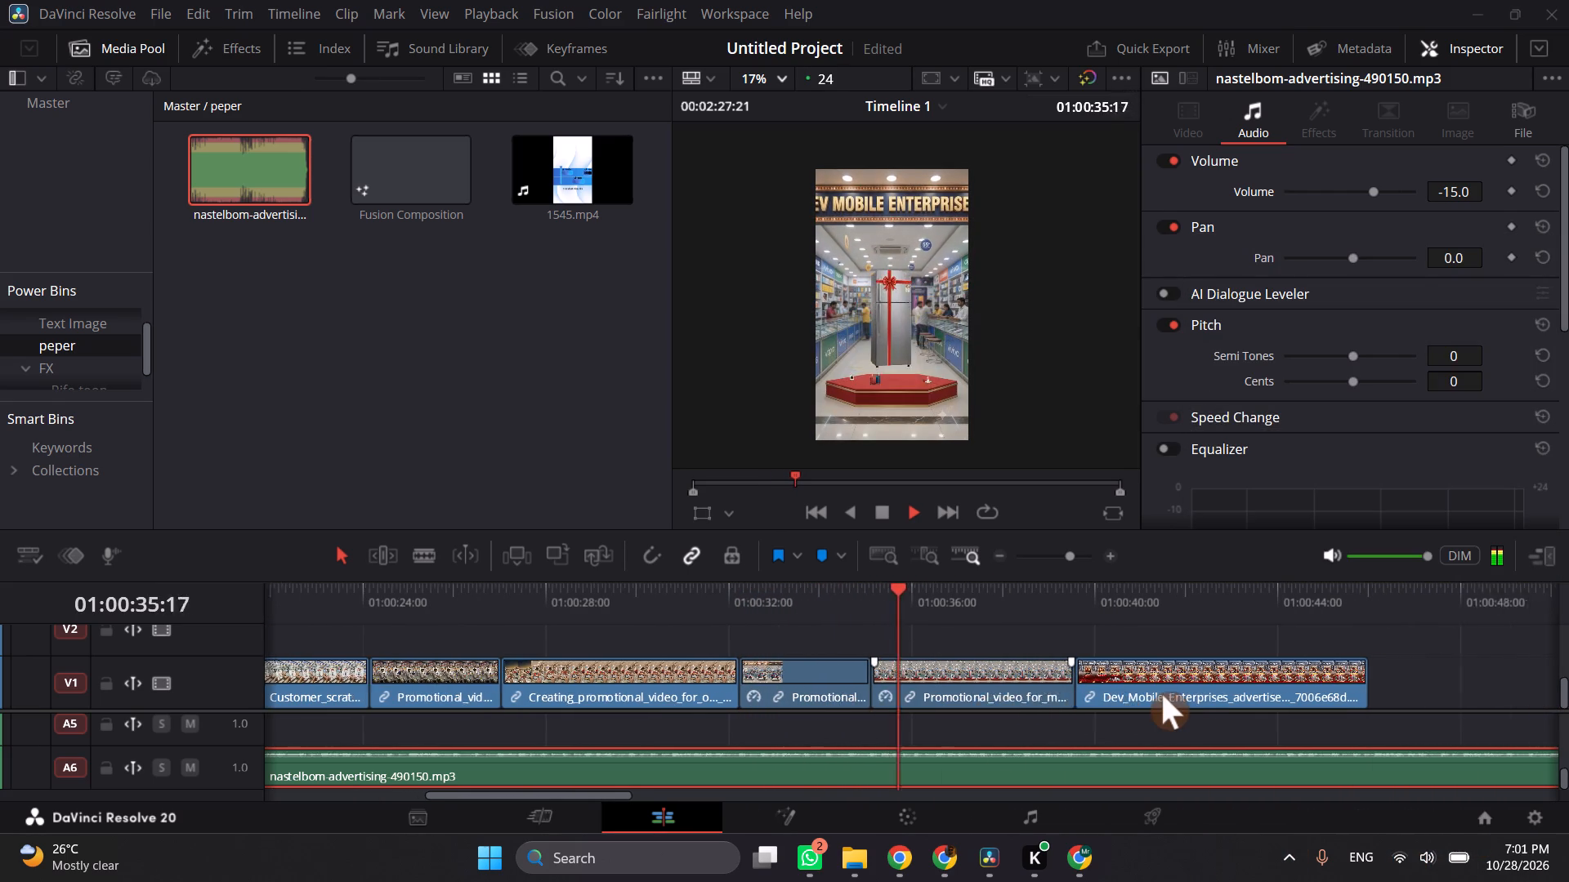
pyautogui.hscroll(-1, 1162, 694)
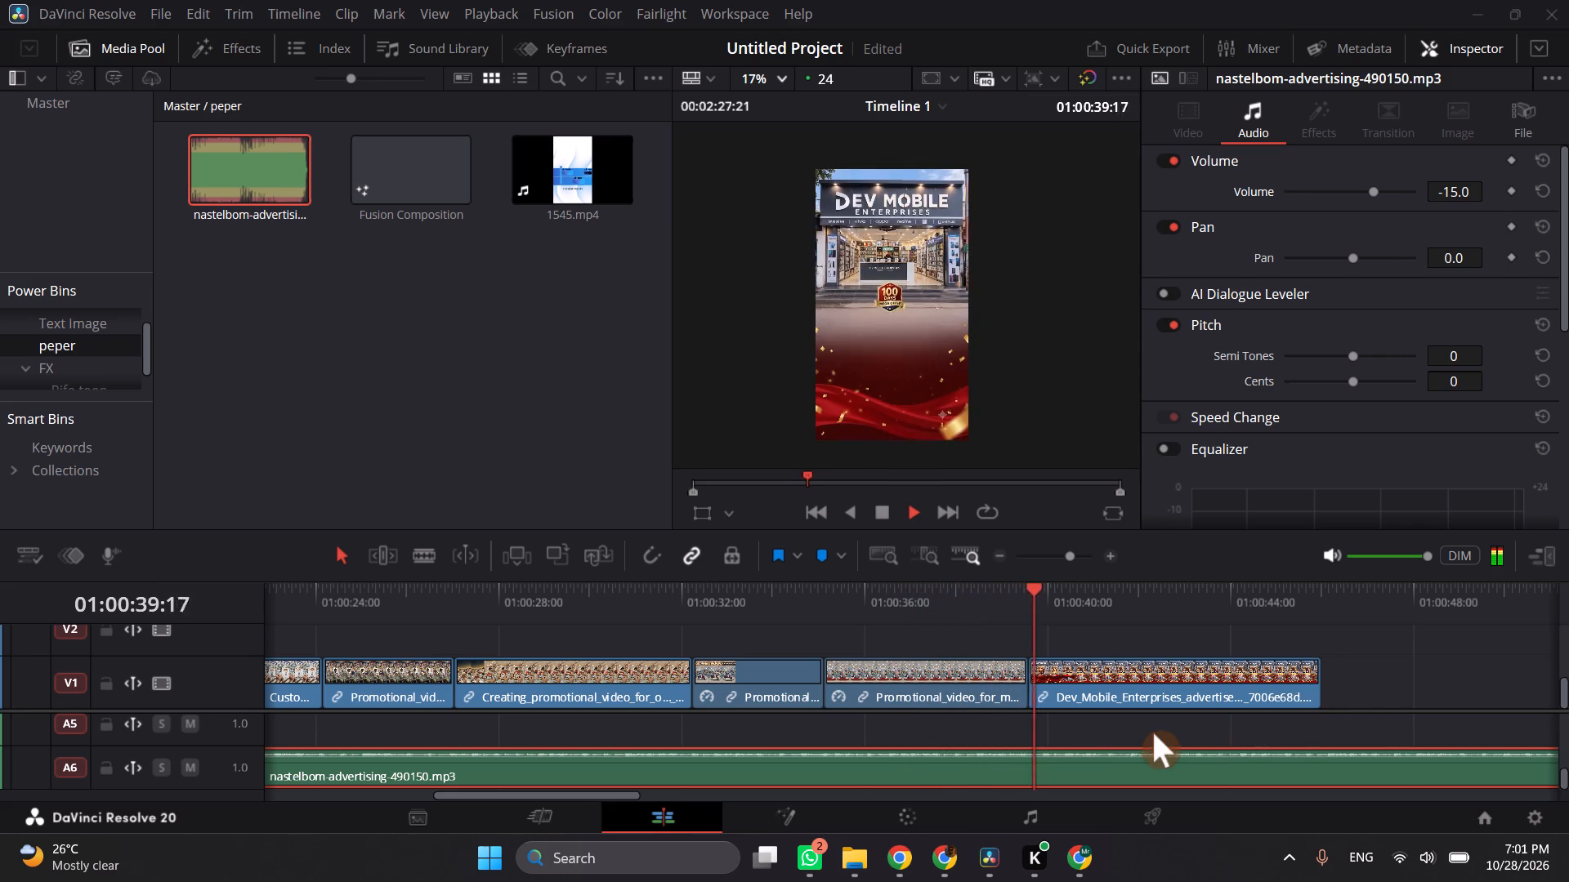
pyautogui.press('space')
pyautogui.press('space')
# Raise the A1 audio of Promotional_video_for...ile_shop_64e49188.mp4 to -4.0, refine it through -5.0 to -6.0, and listen through to the end.
pyautogui.click(1003, 612)
pyautogui.press('space')
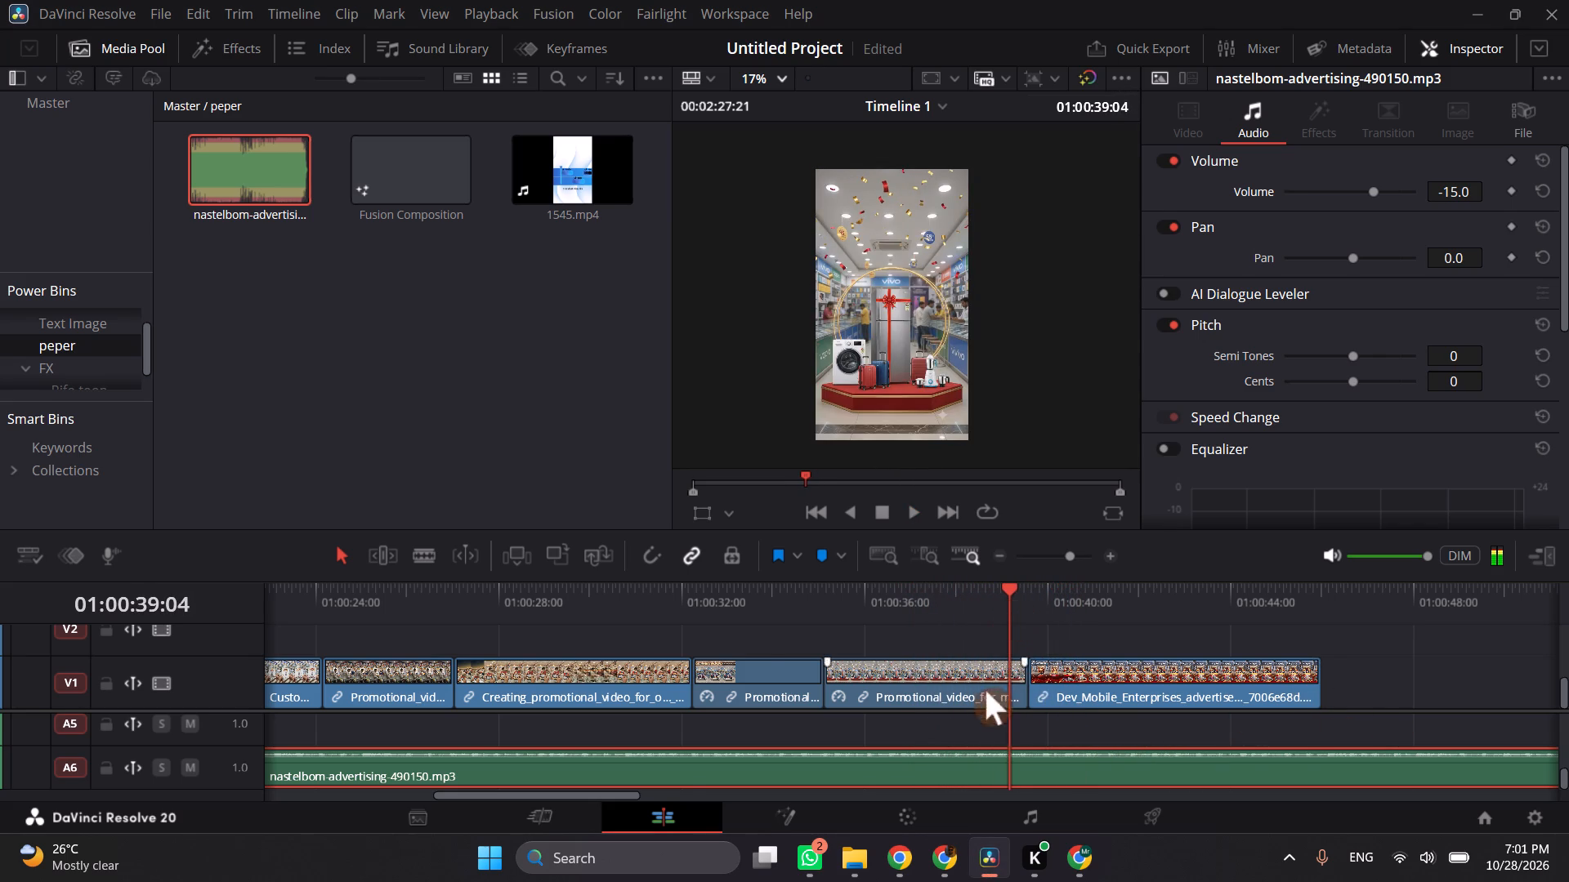
pyautogui.scroll(3, 986, 754)
pyautogui.click(982, 737)
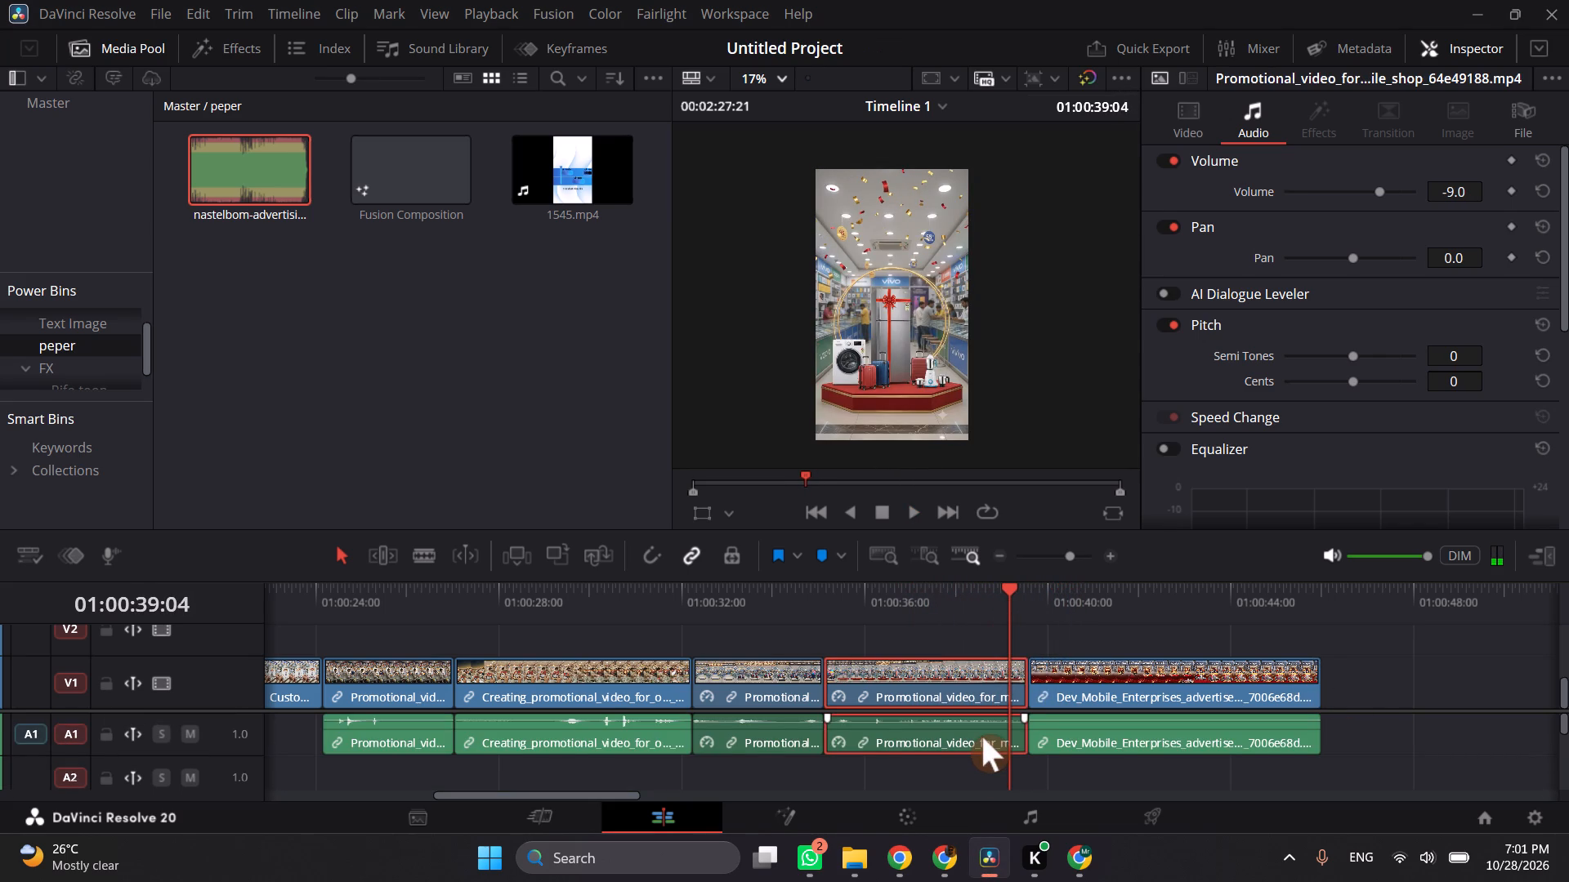
pyautogui.click(1450, 198)
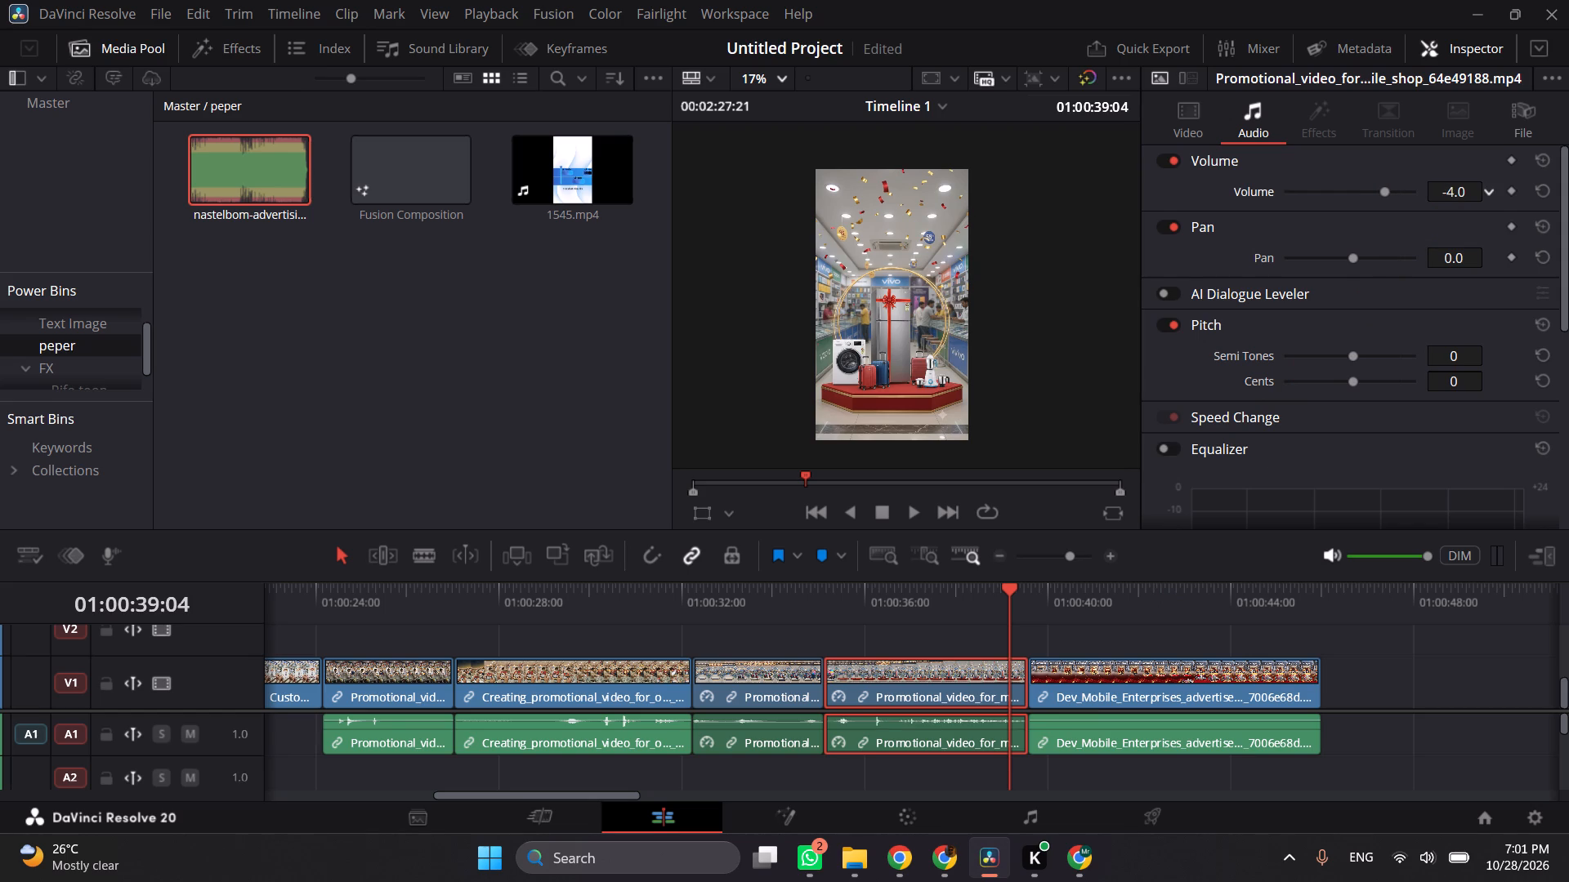
pyautogui.click(905, 602)
pyautogui.press('space')
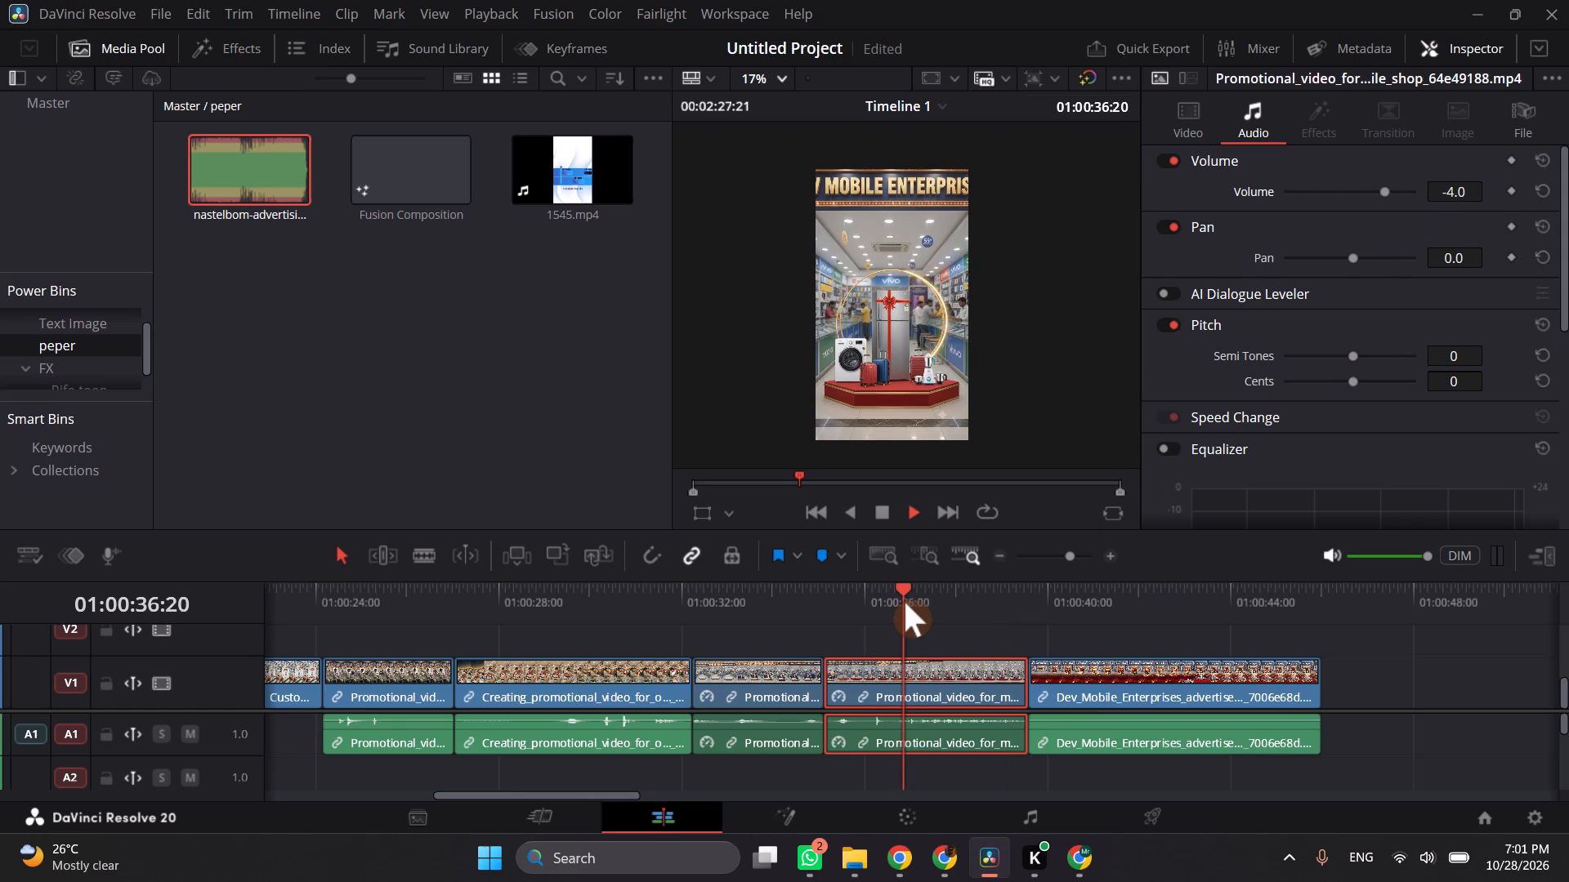
pyautogui.press('space')
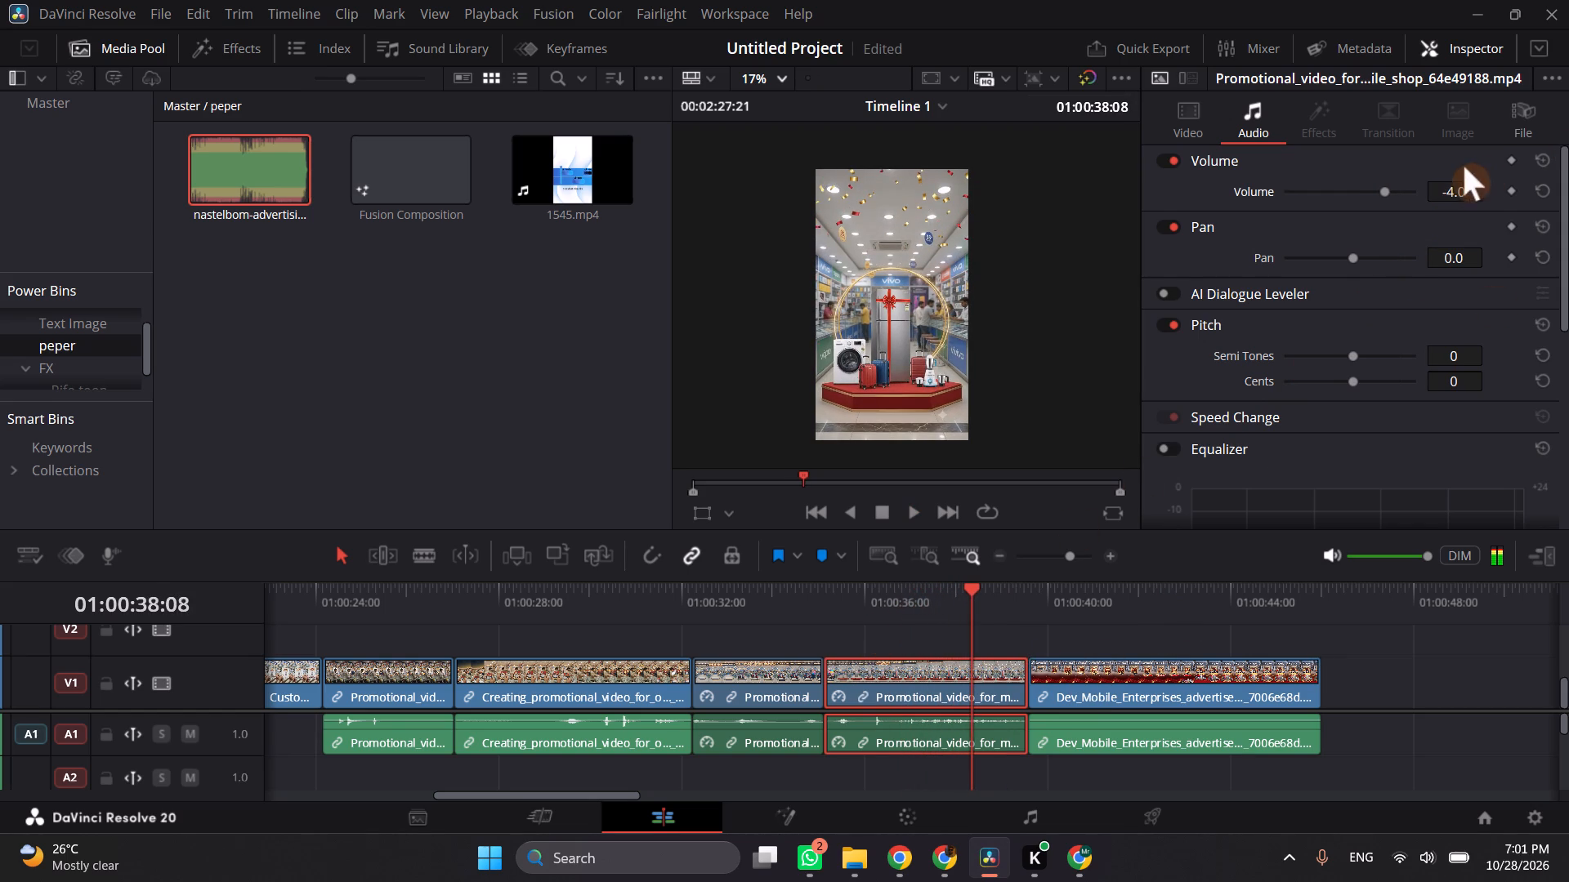
pyautogui.click(1461, 197)
pyautogui.click(930, 608)
pyautogui.press('space')
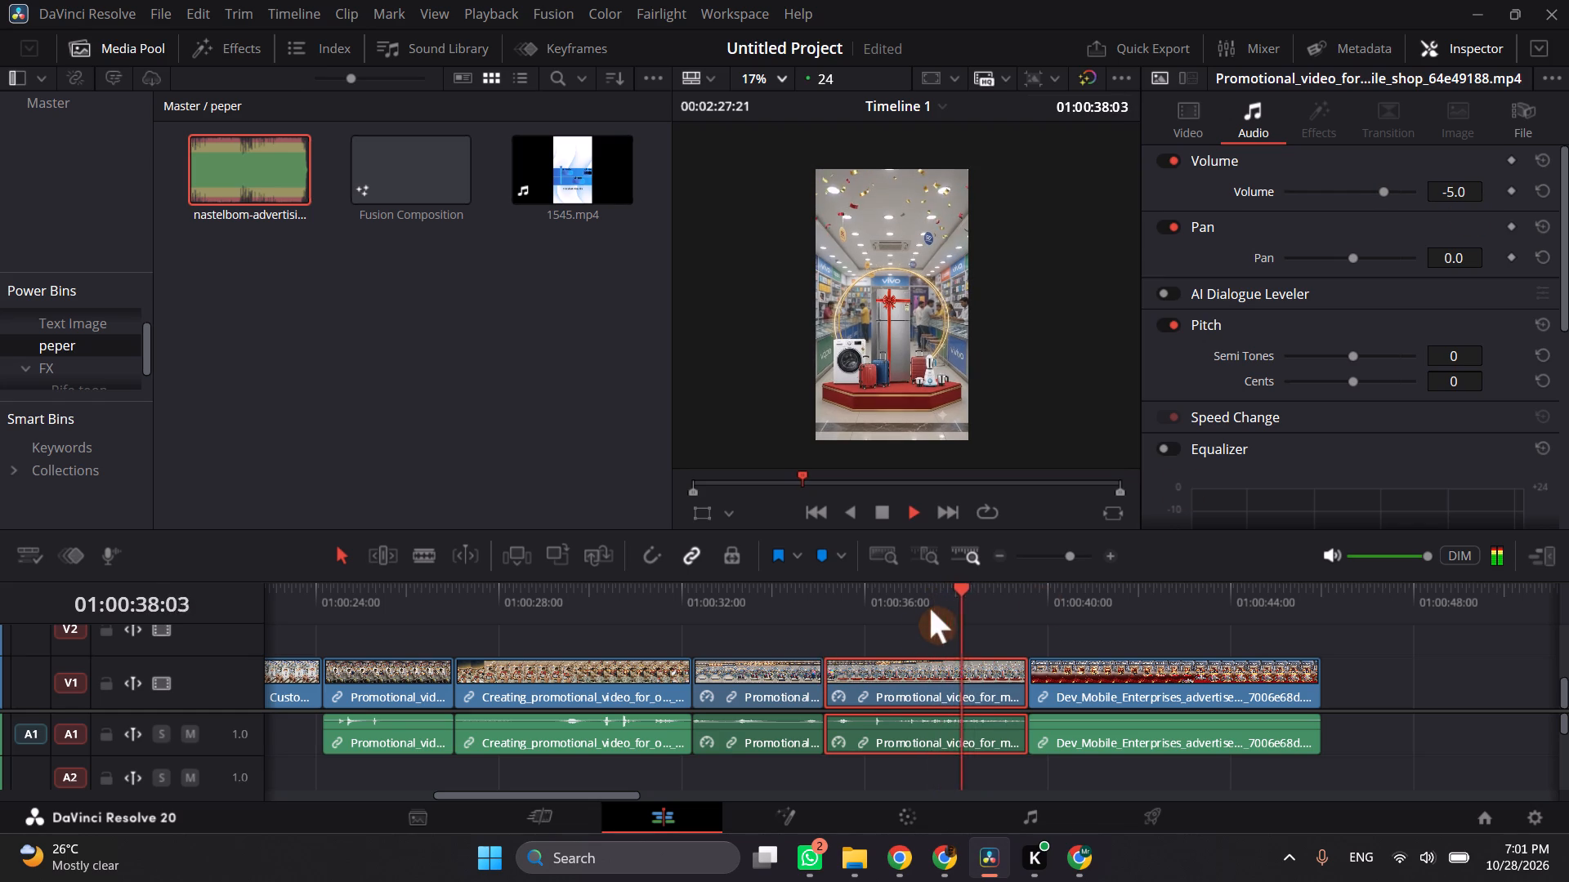
pyautogui.press('space')
pyautogui.click(1449, 198)
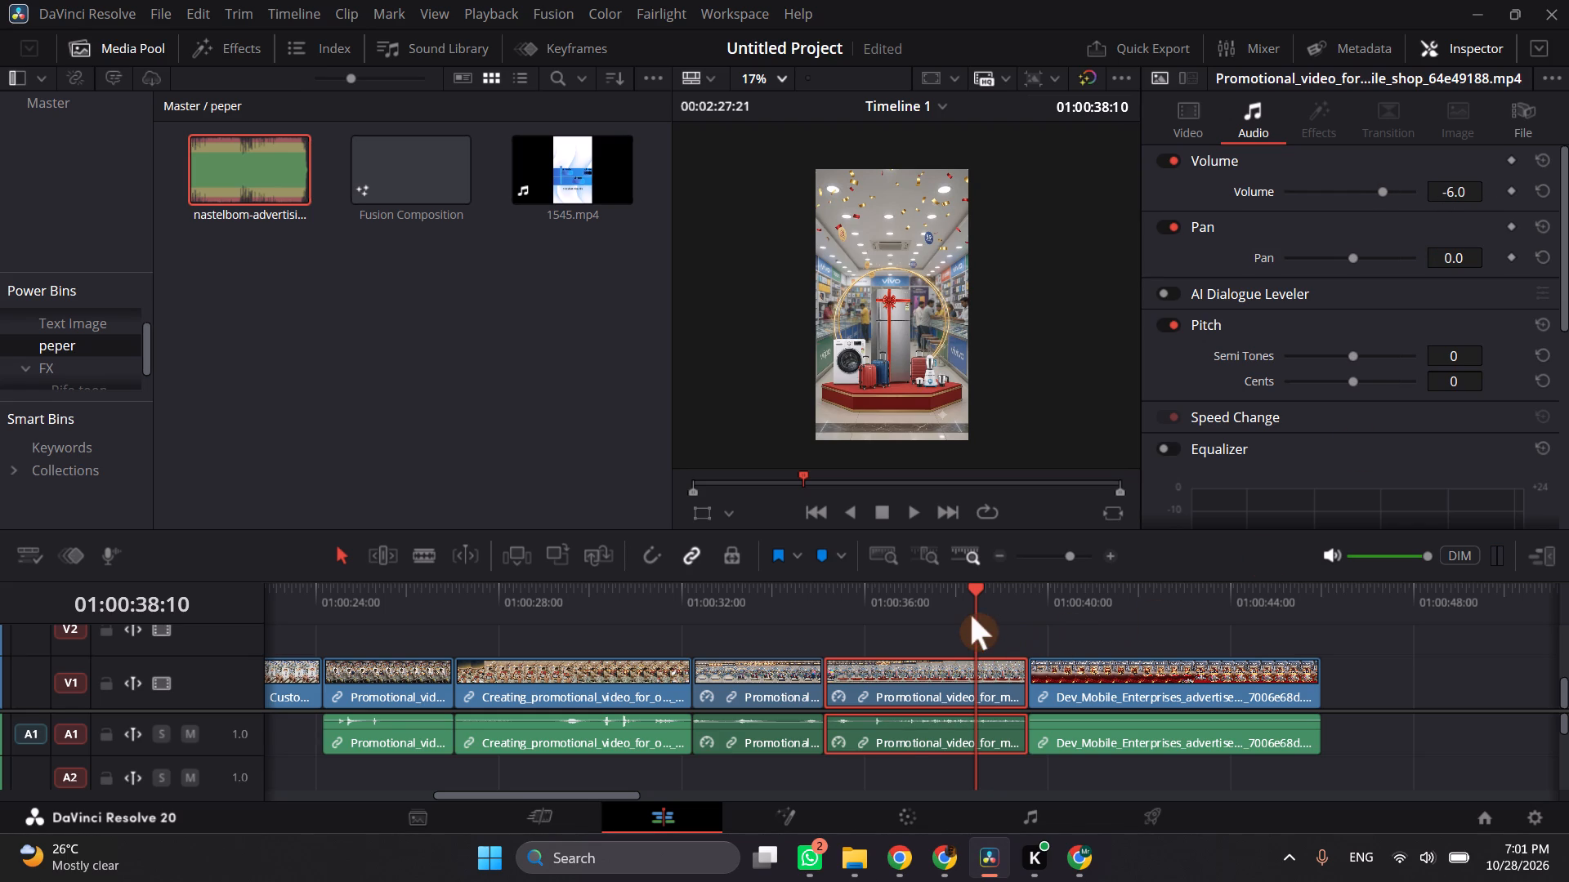
pyautogui.click(948, 607)
pyautogui.press('space')
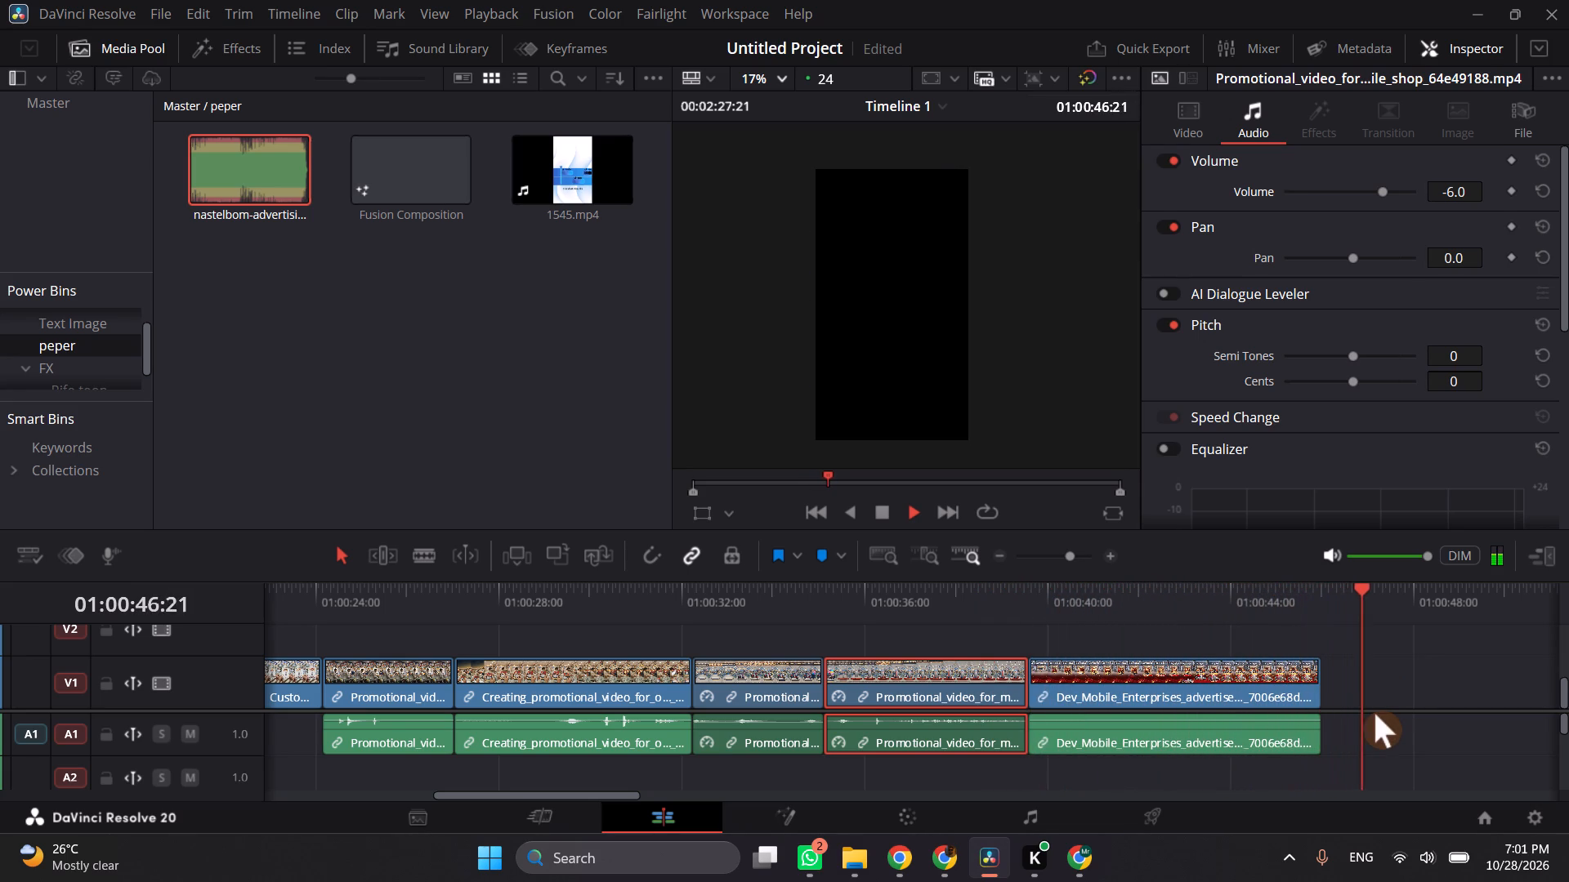
pyautogui.press('space')
# Split the A6 music clip at 01:00:46:00, where the last video clip ends, and delete the remaining music.
pyautogui.scroll(-2, 1334, 635)
pyautogui.scroll(1, 1359, 747)
pyautogui.scroll(-5, 1359, 747)
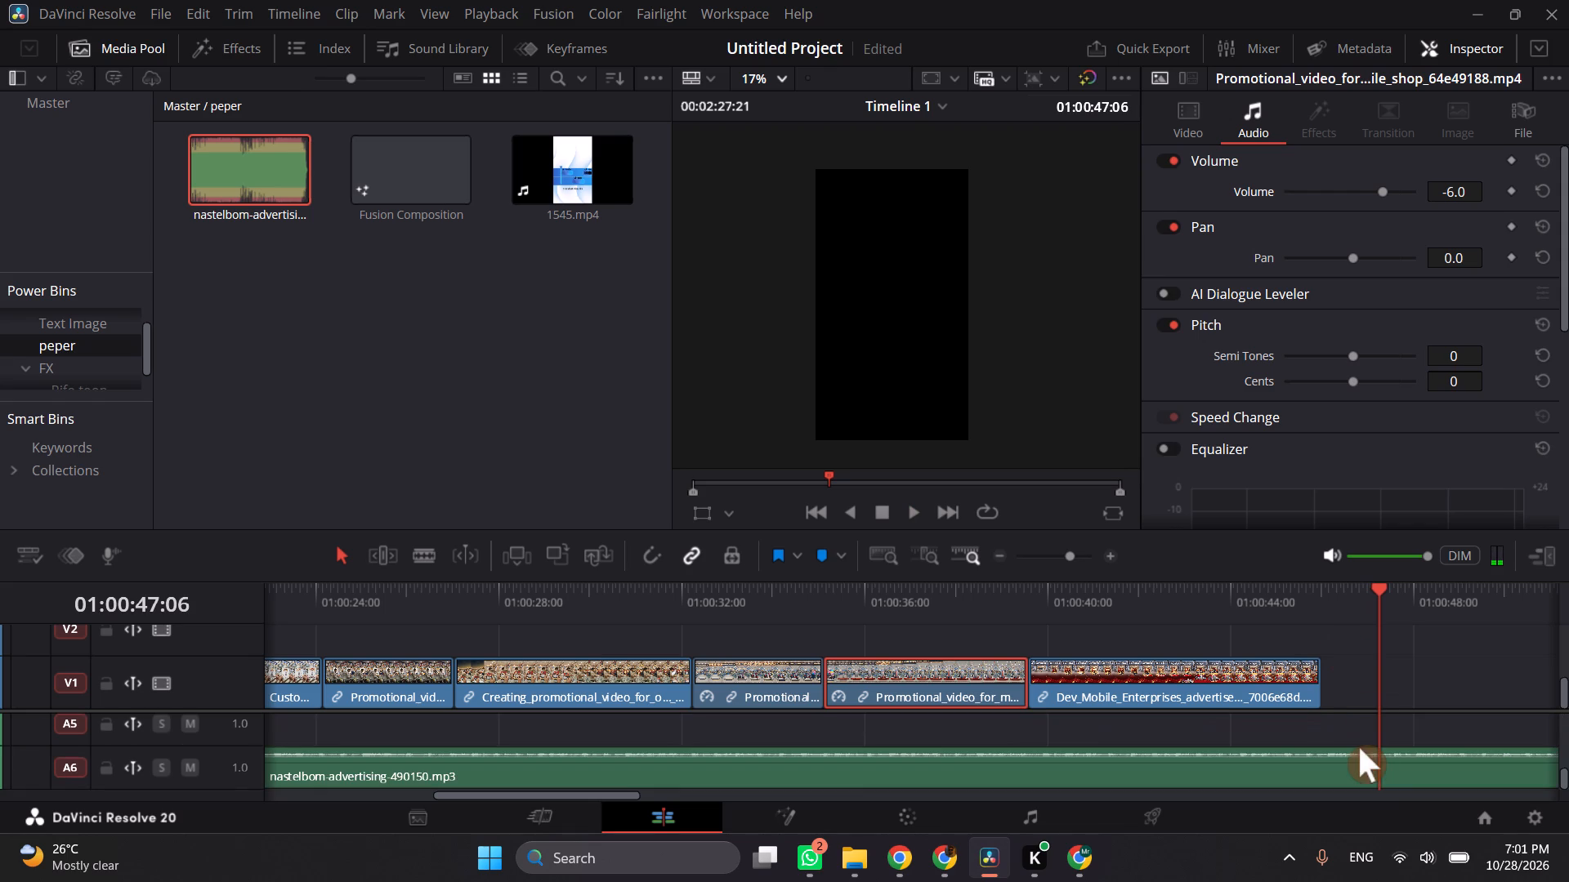
pyautogui.click(1324, 605)
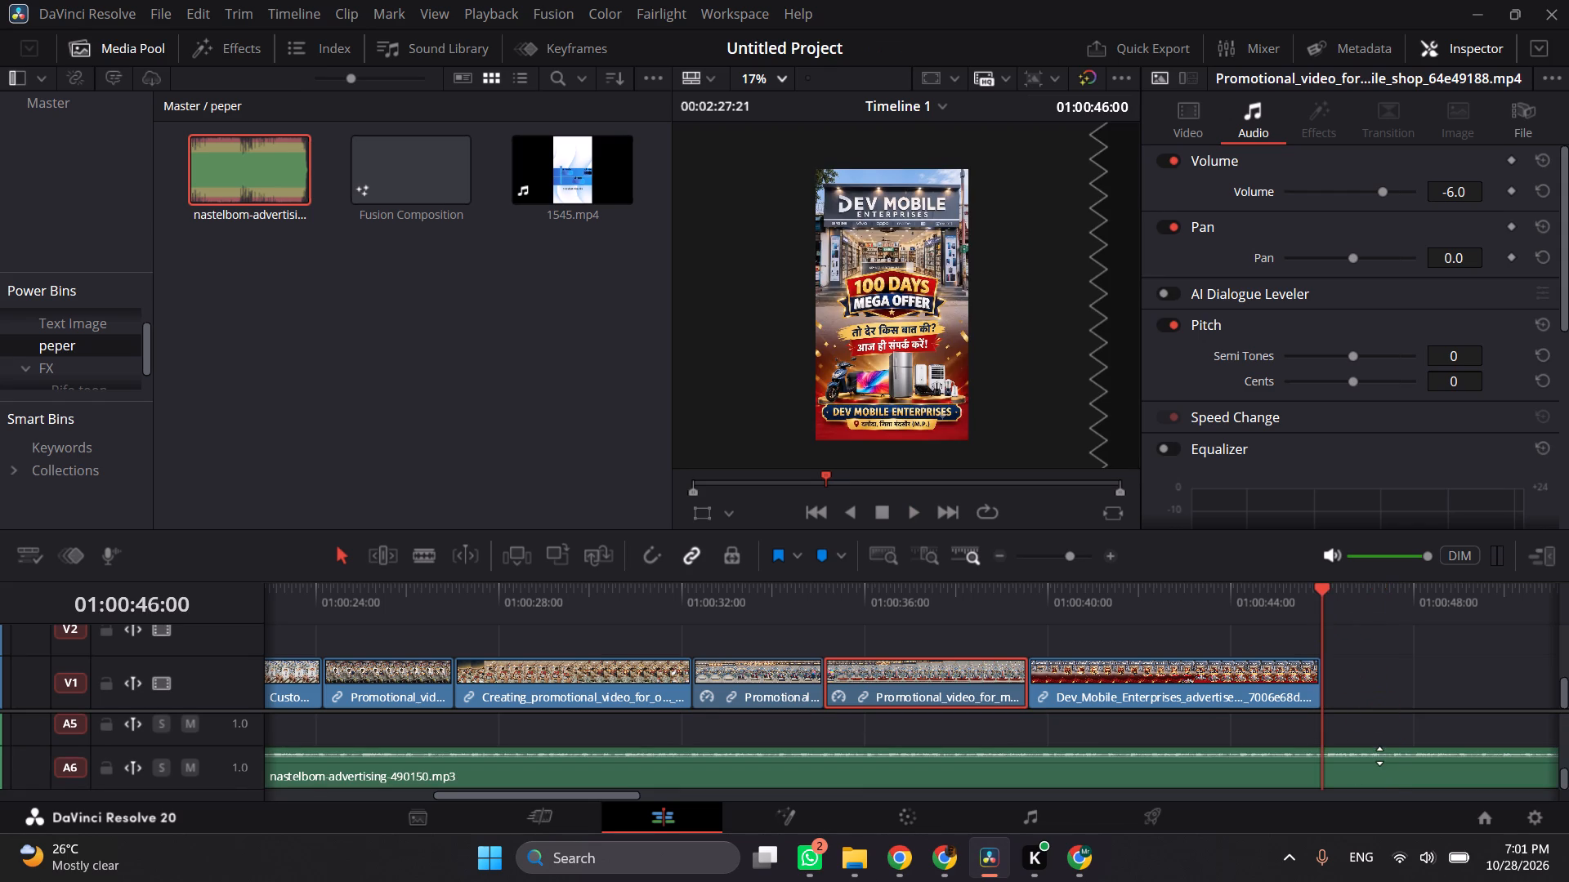
pyautogui.click(1382, 773)
pyautogui.keyDown('ctrl'); pyautogui.scroll(-1, 1382, 773); pyautogui.keyUp('ctrl')
pyautogui.hscroll(1, 1382, 773)
pyautogui.hscroll(-2, 1382, 773)
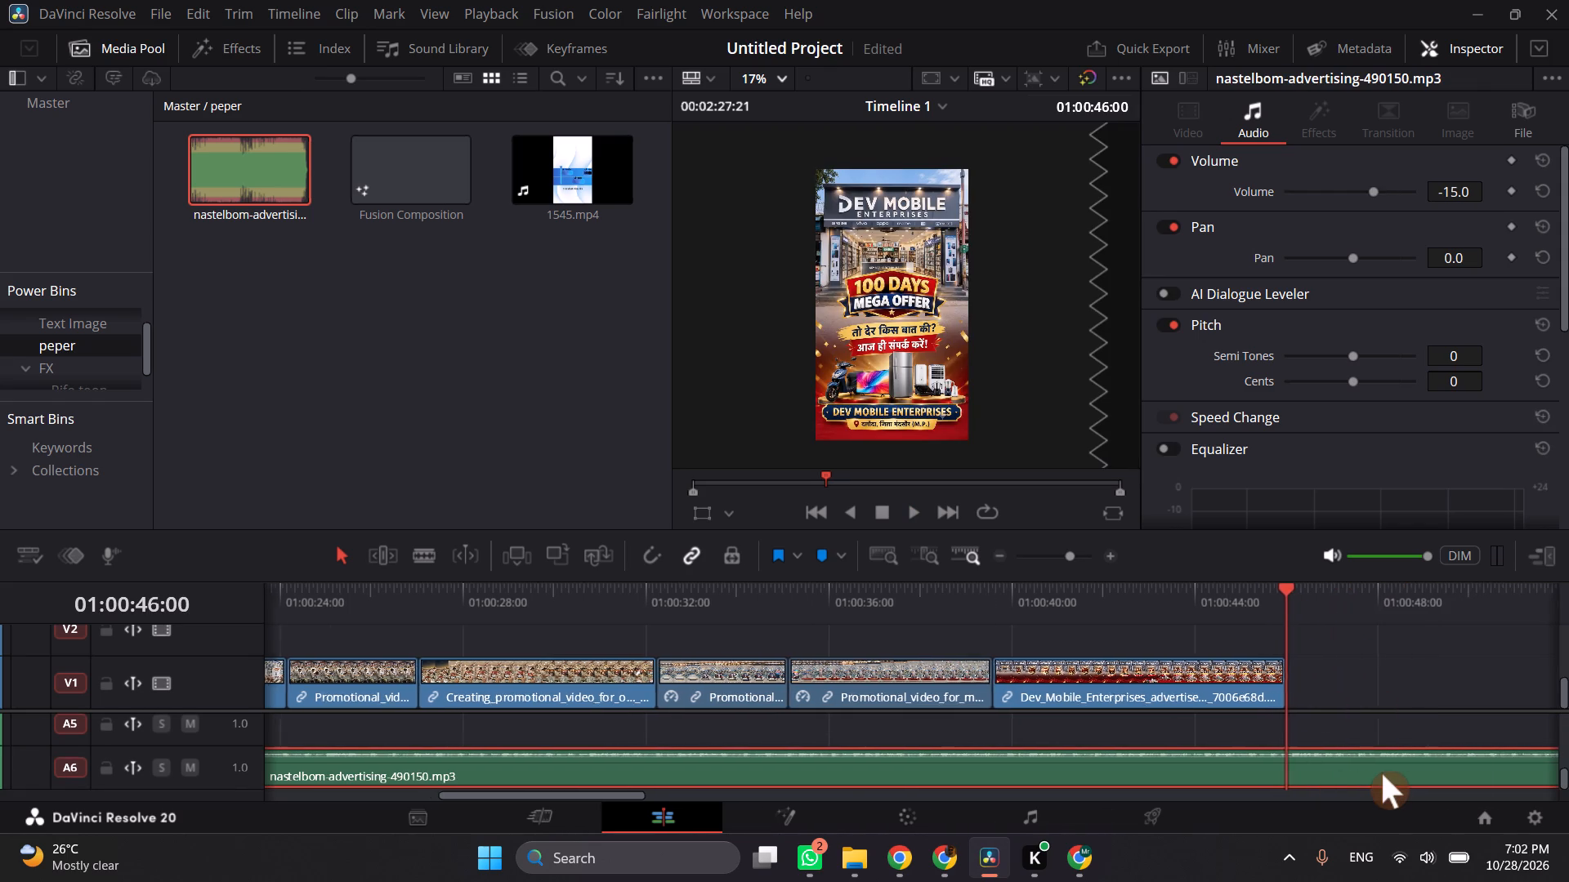
pyautogui.hscroll(-12, 1382, 773)
pyautogui.hscroll(3, 1379, 772)
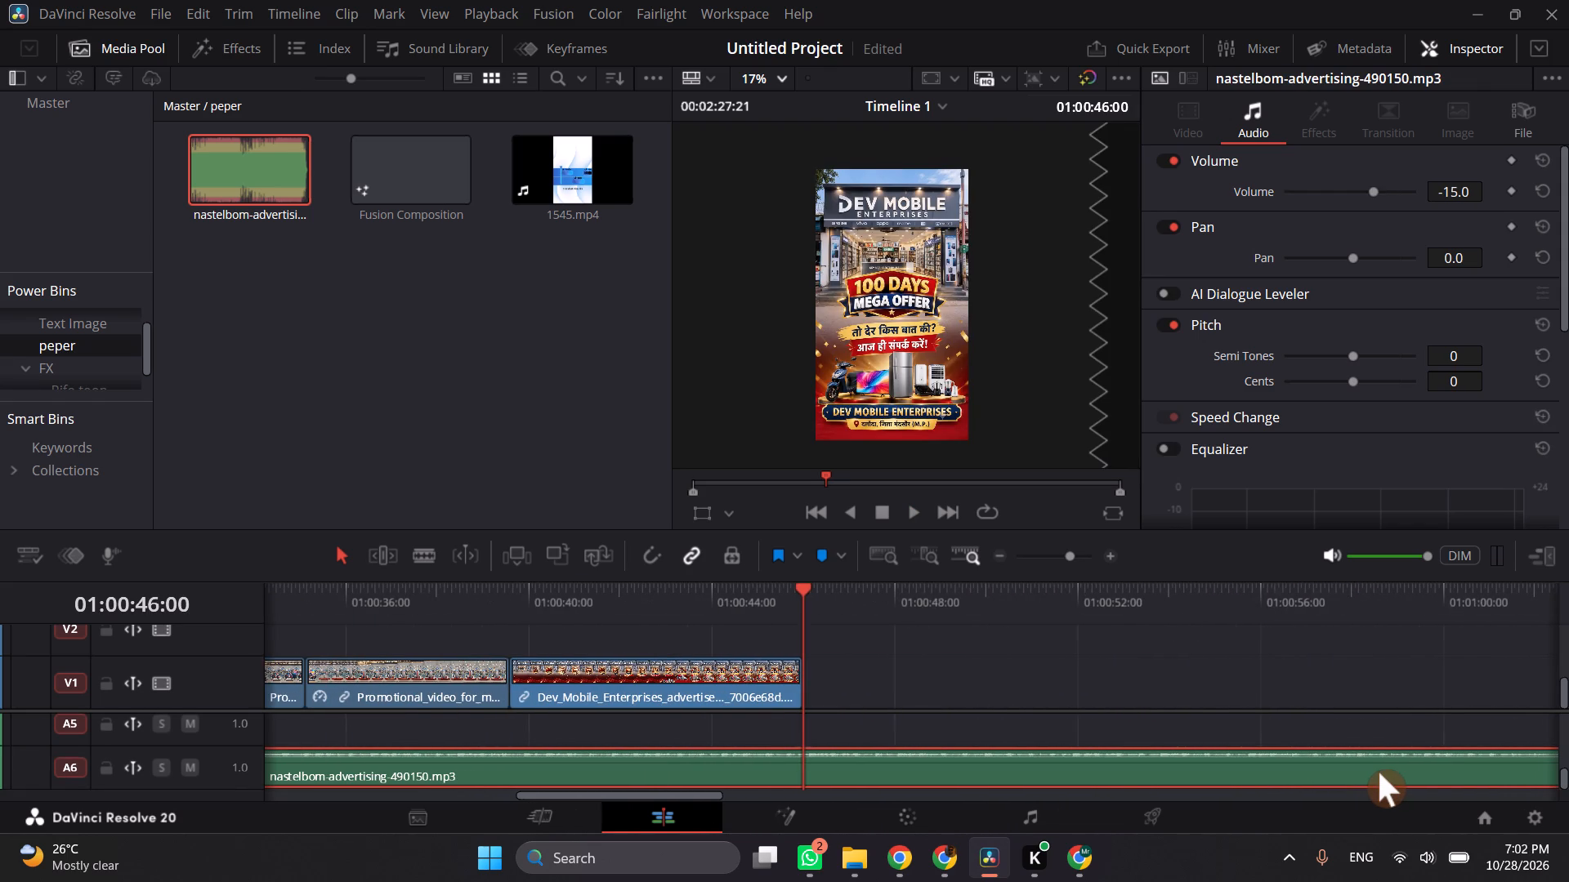
pyautogui.hotkey('ctrl', 'b')
pyautogui.click(1379, 772)
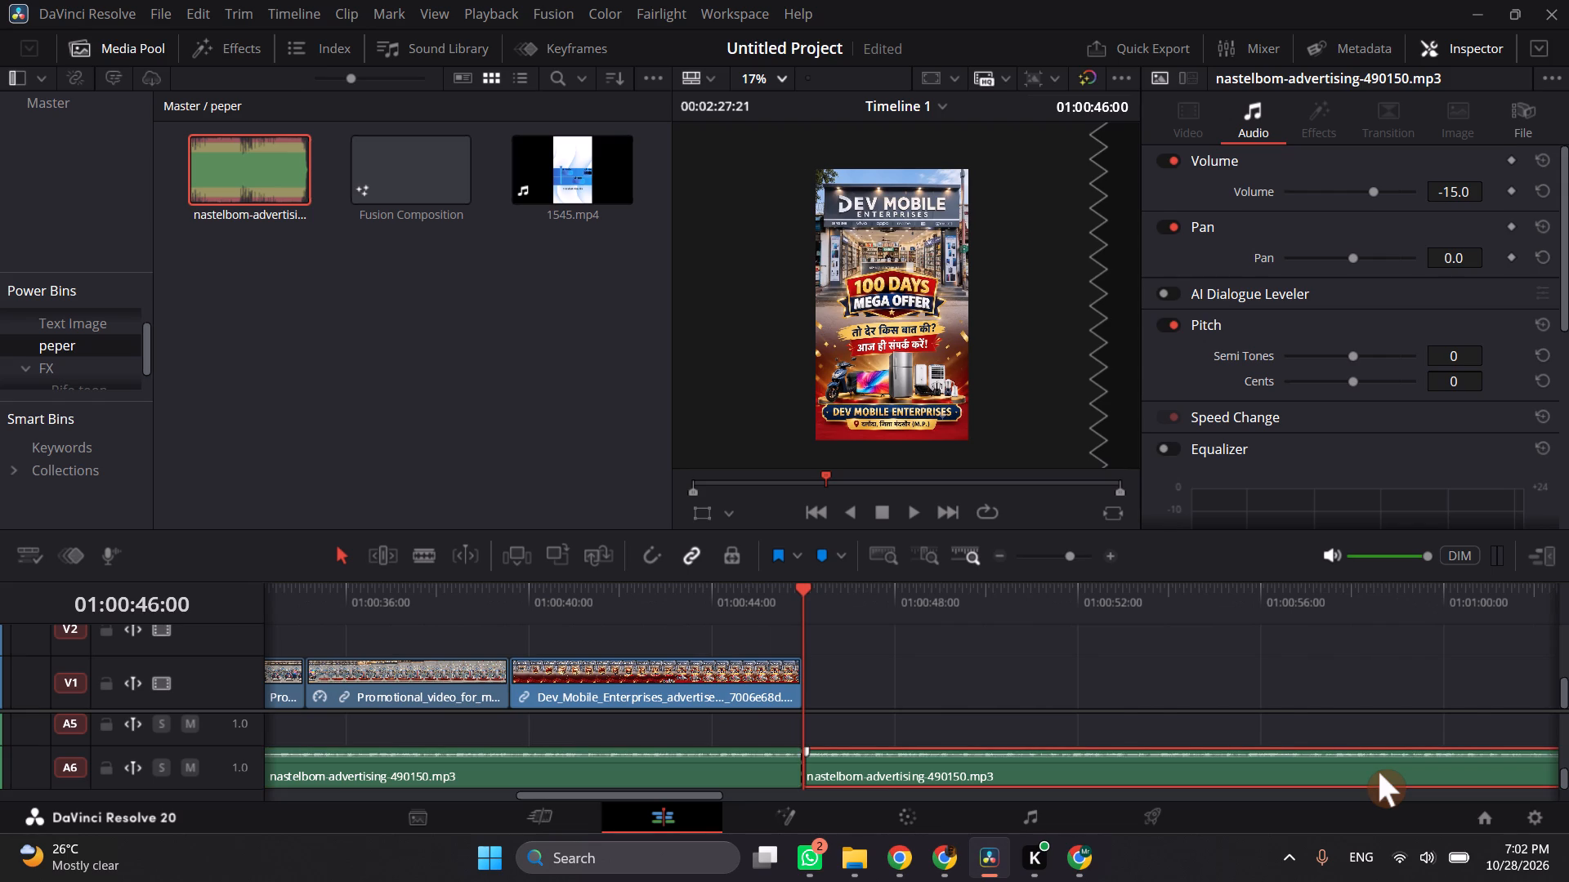
pyautogui.press('BackSpace')
# Play the ending and extend the last V1 clip, Dev_Mobile_Enterprises_advertise..._7006e68d.mp4, to end at about 01:00:47:15.
pyautogui.click(734, 604)
pyautogui.press('space')
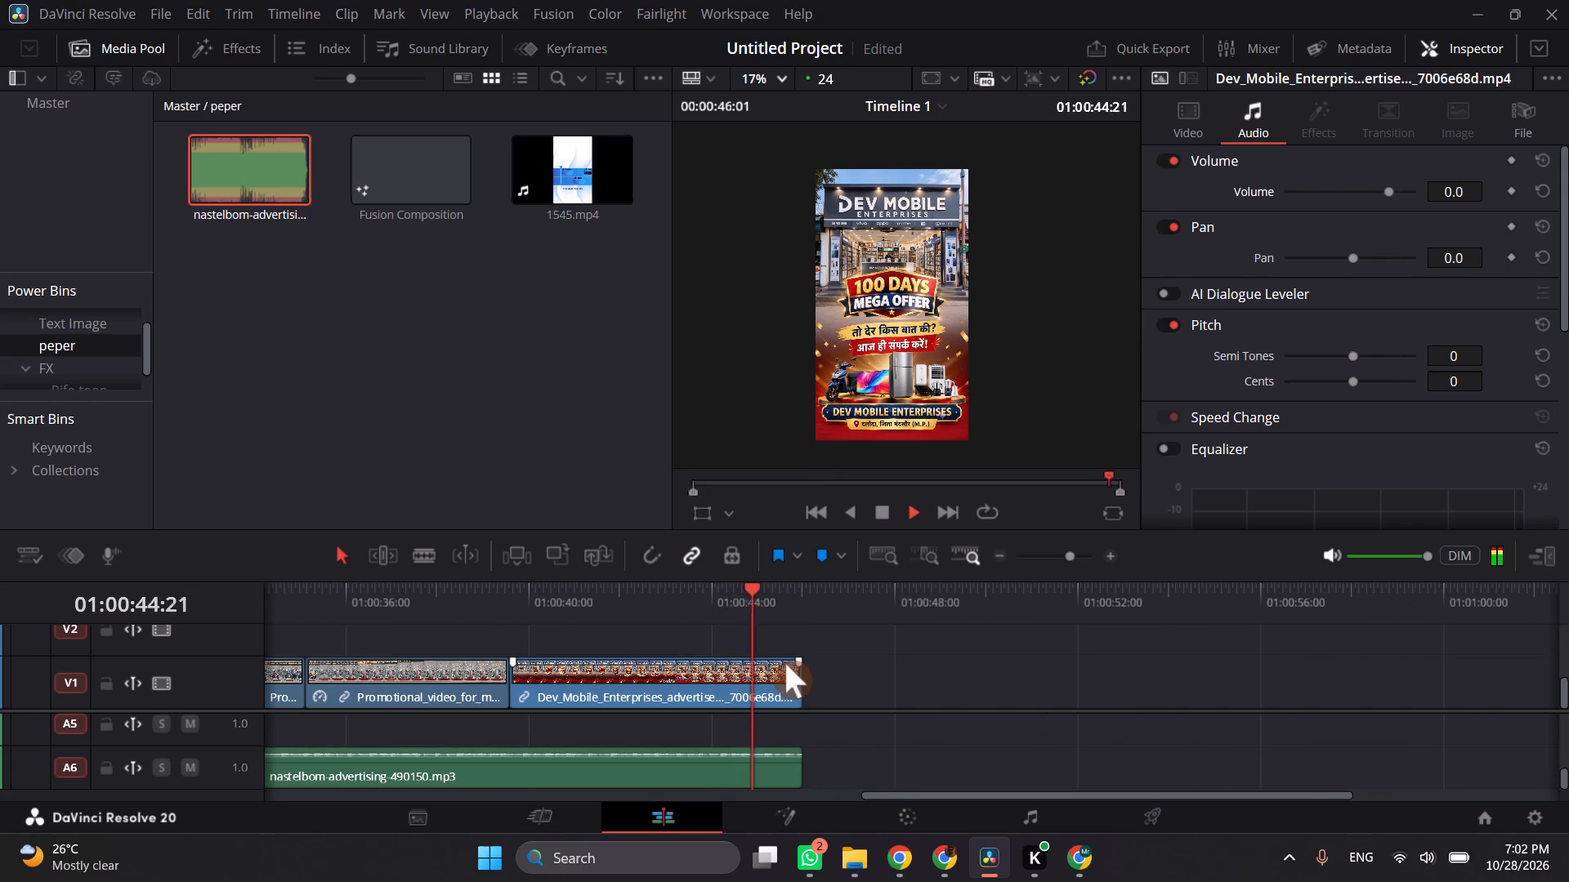
pyautogui.press('space')
pyautogui.click(775, 679)
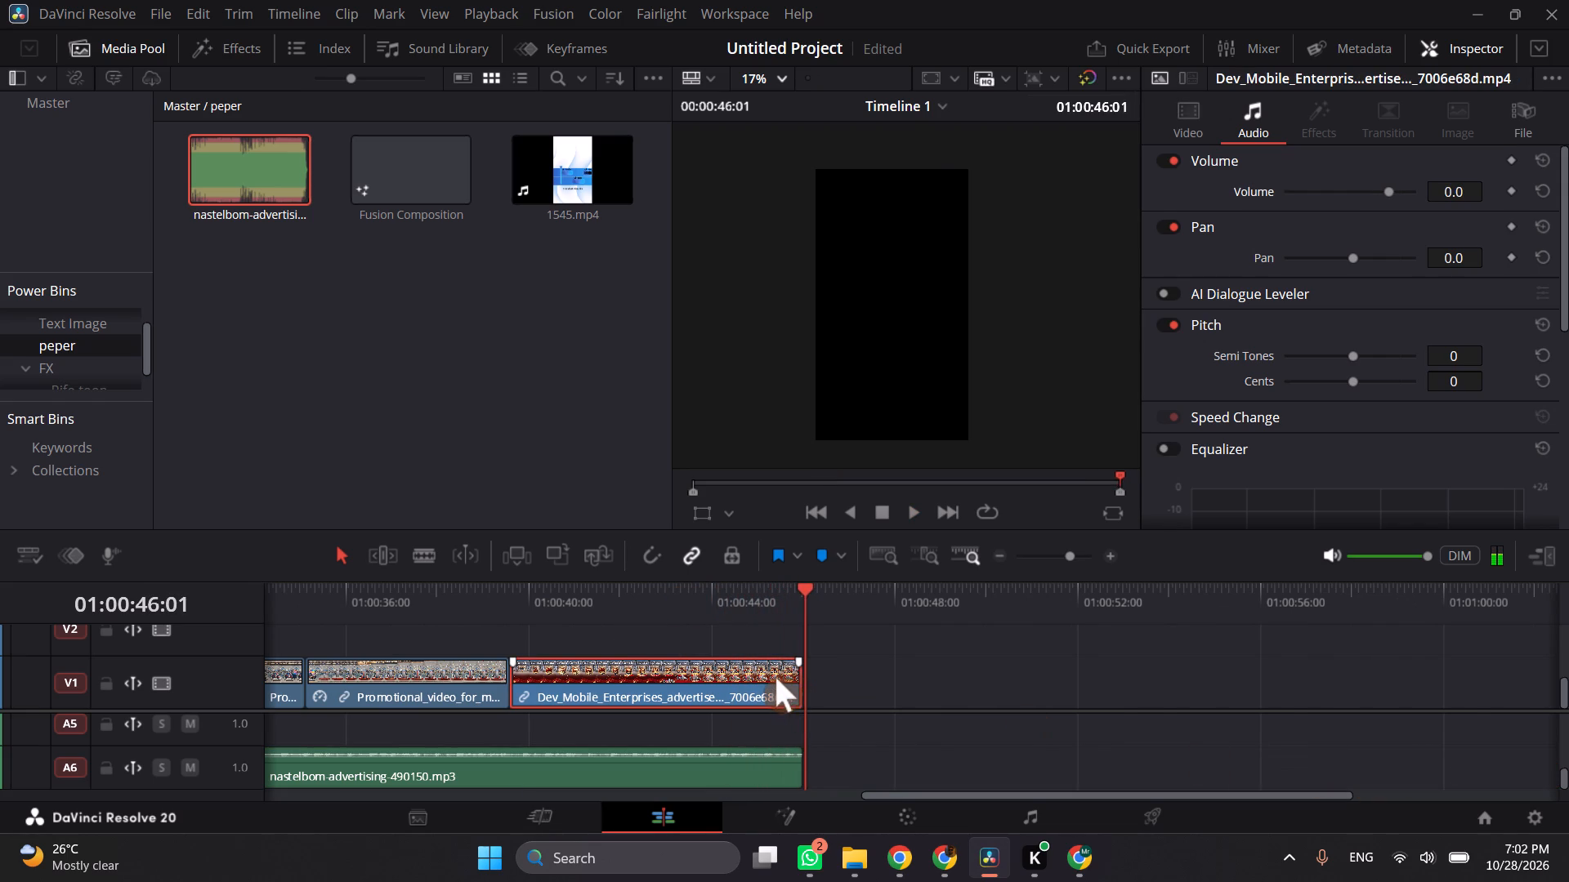
pyautogui.moveTo(802, 680); pyautogui.dragTo(811, 682)
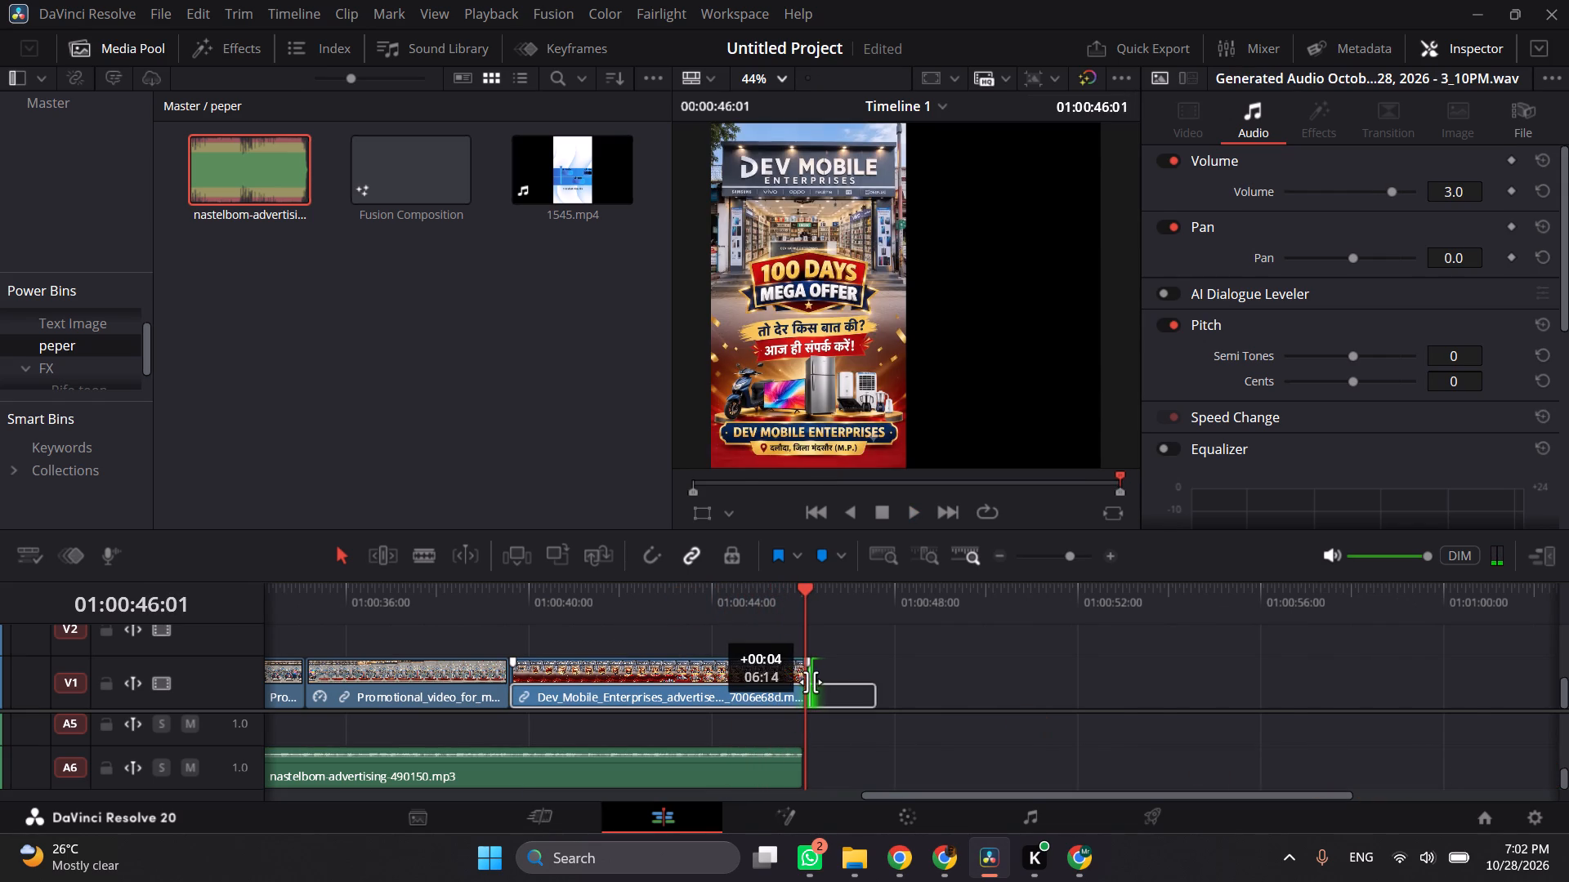
pyautogui.moveTo(811, 682); pyautogui.dragTo(977, 688)
# Play the extended ending and lengthen the A6 music clip to end at about 01:00:48:03.
pyautogui.click(766, 606)
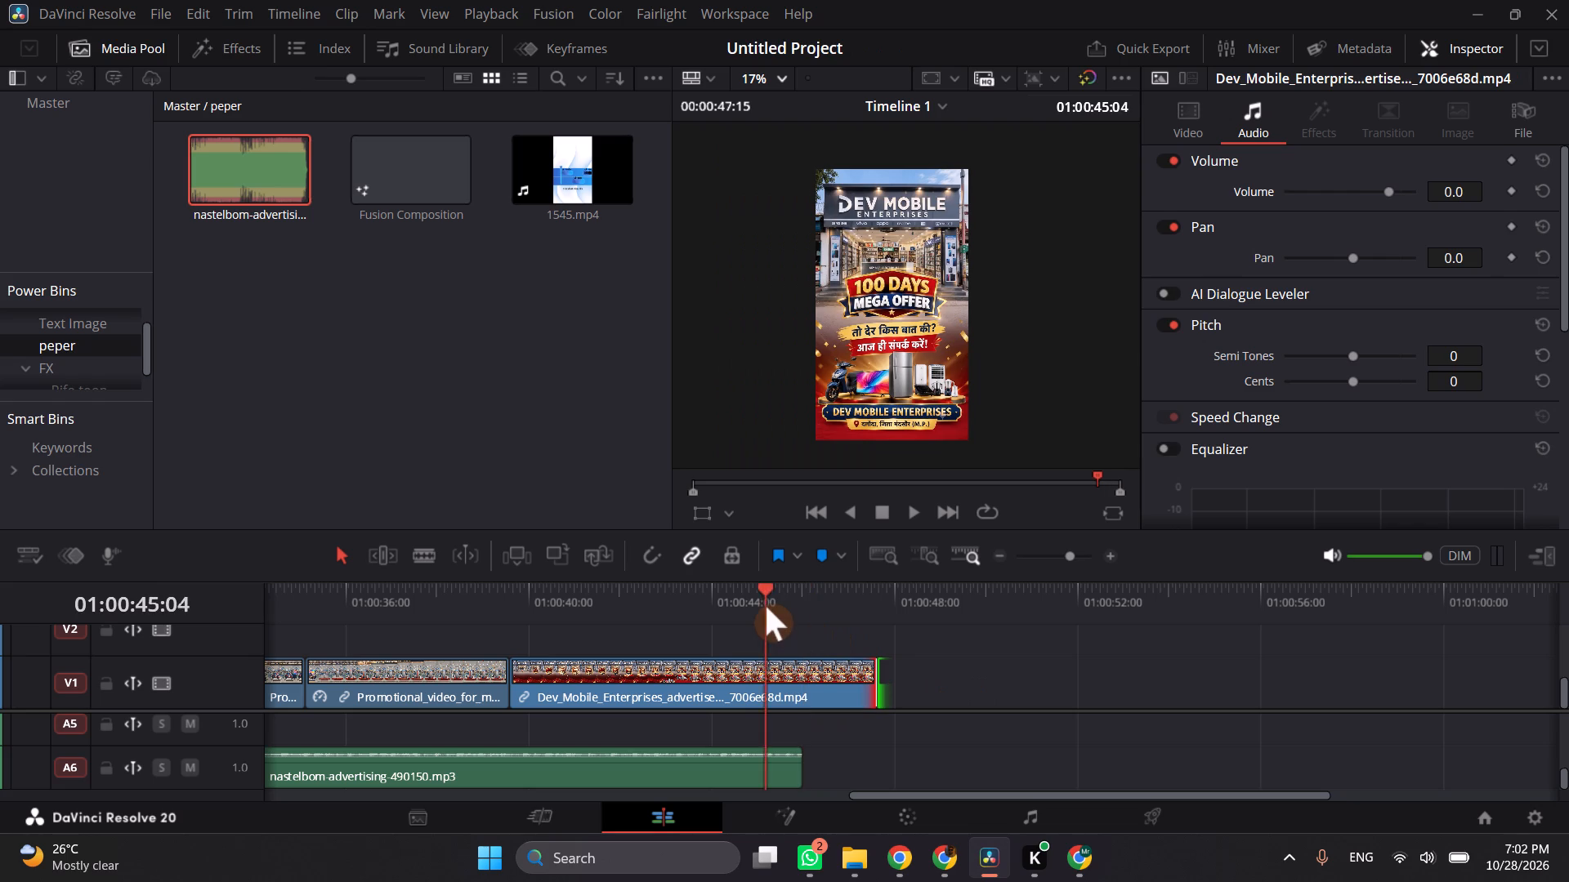
pyautogui.press('space')
pyautogui.press('space')
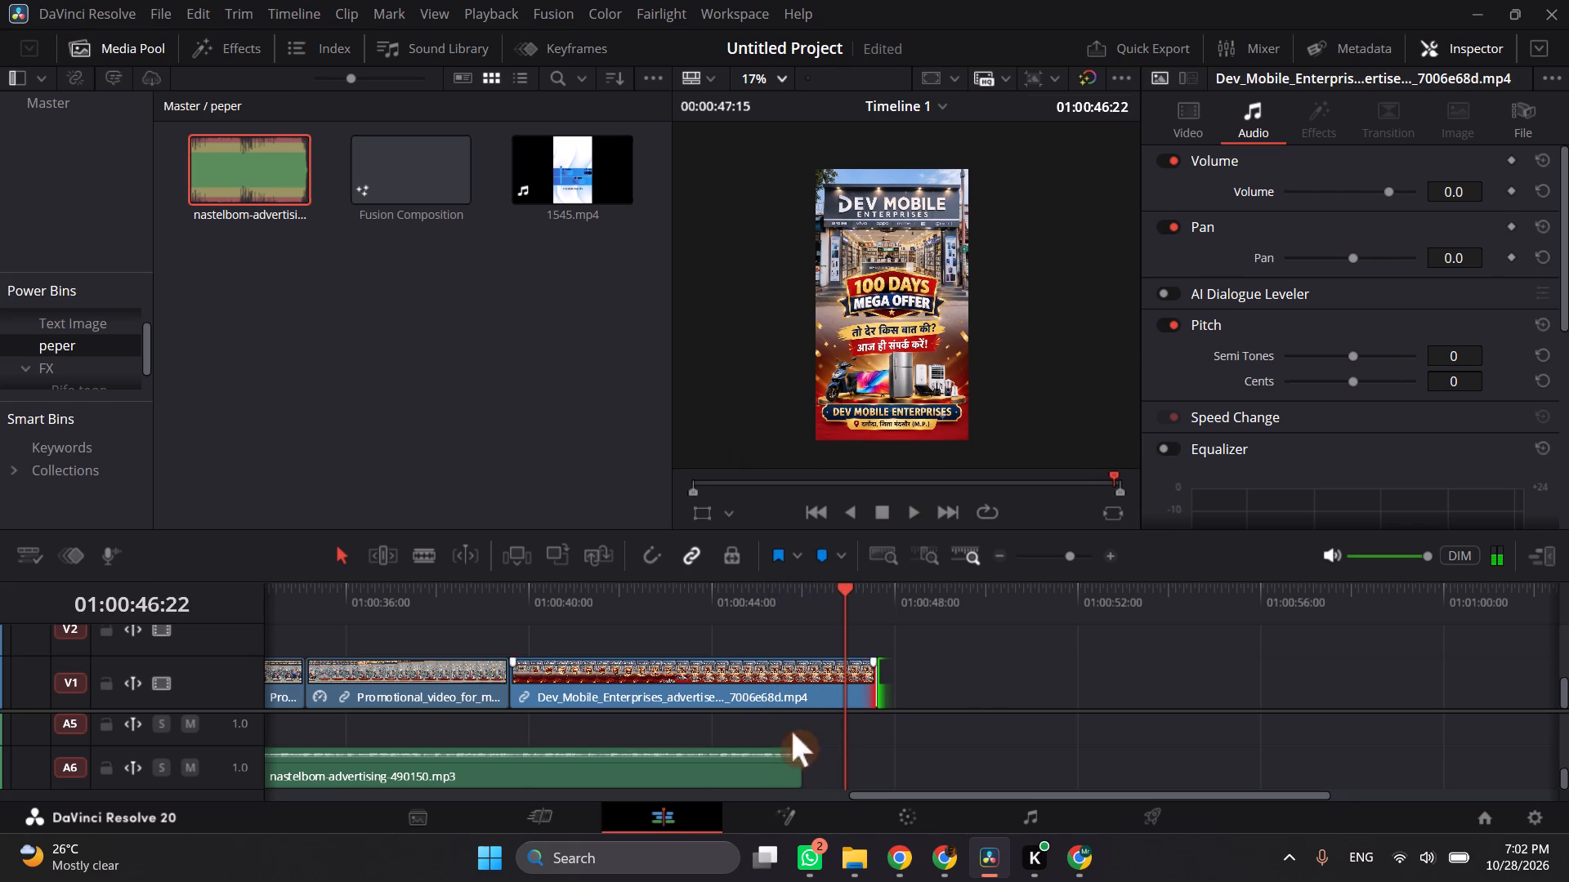
pyautogui.click(780, 759)
pyautogui.moveTo(801, 768); pyautogui.dragTo(900, 768)
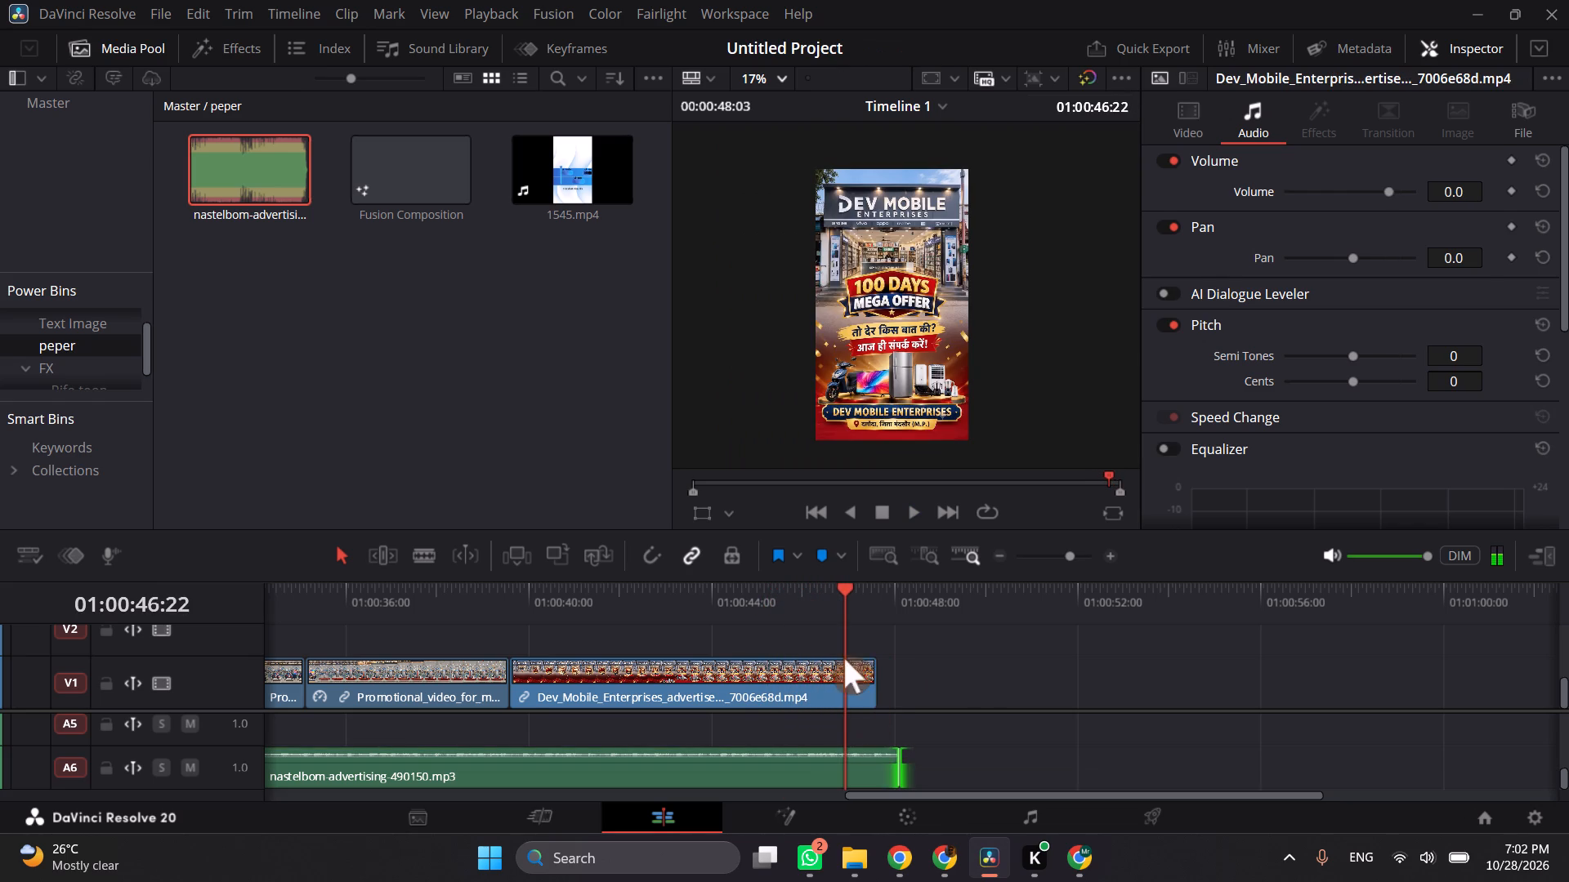
# Play the ending and split the A6 music clip at 01:00:46:00, where the A3 voice audio ends.
pyautogui.click(725, 602)
pyautogui.press('space')
pyautogui.press('space')
pyautogui.scroll(-3, 818, 707)
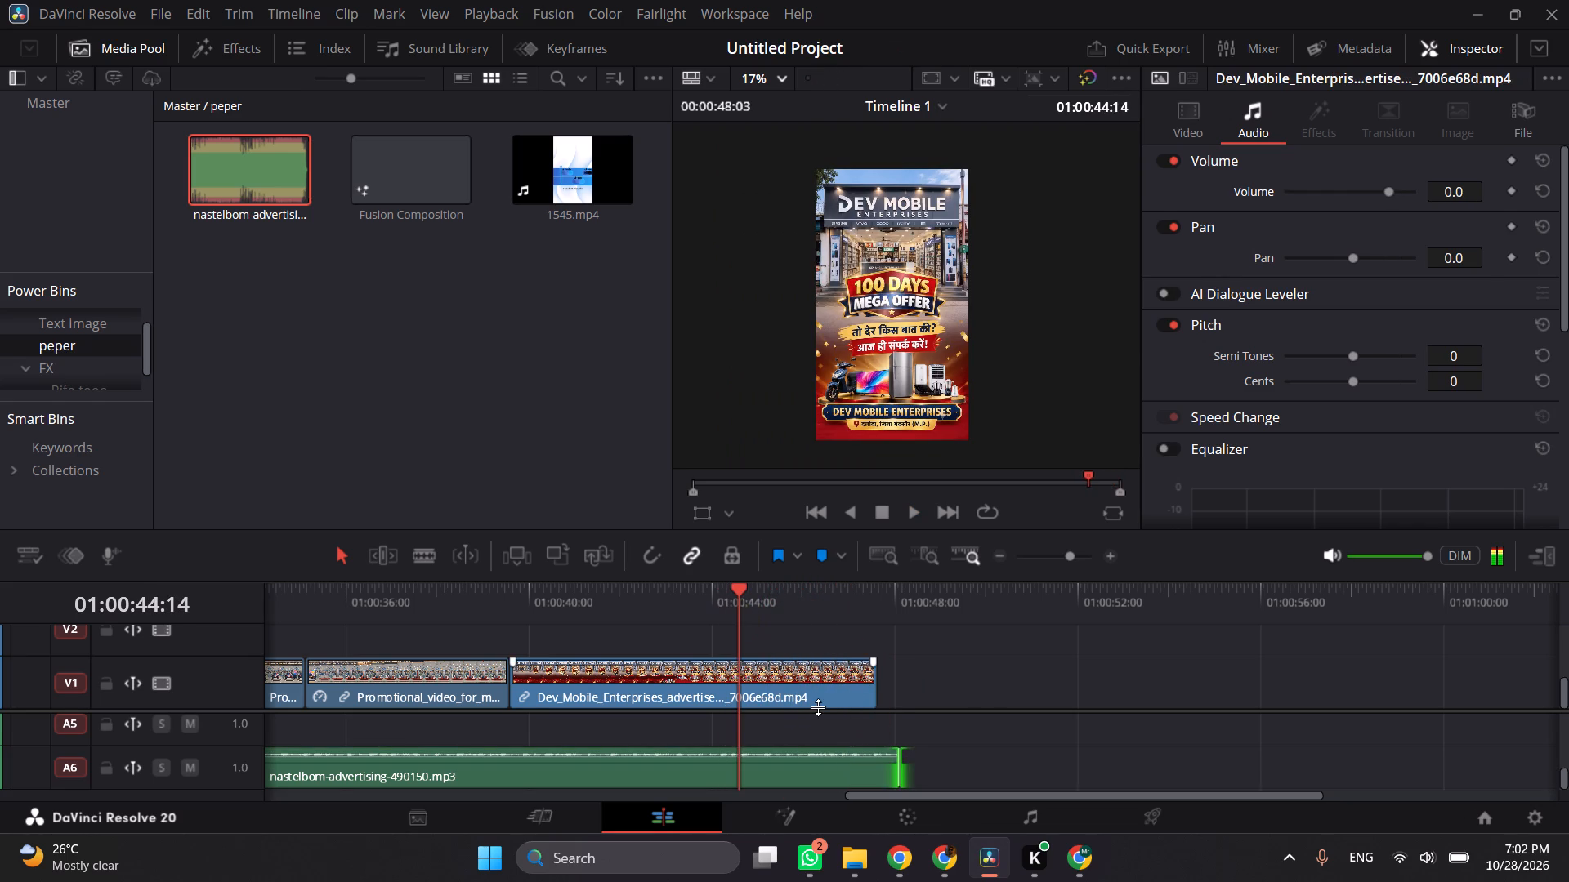
pyautogui.scroll(4, 800, 736)
pyautogui.scroll(-1, 800, 724)
pyautogui.click(803, 635)
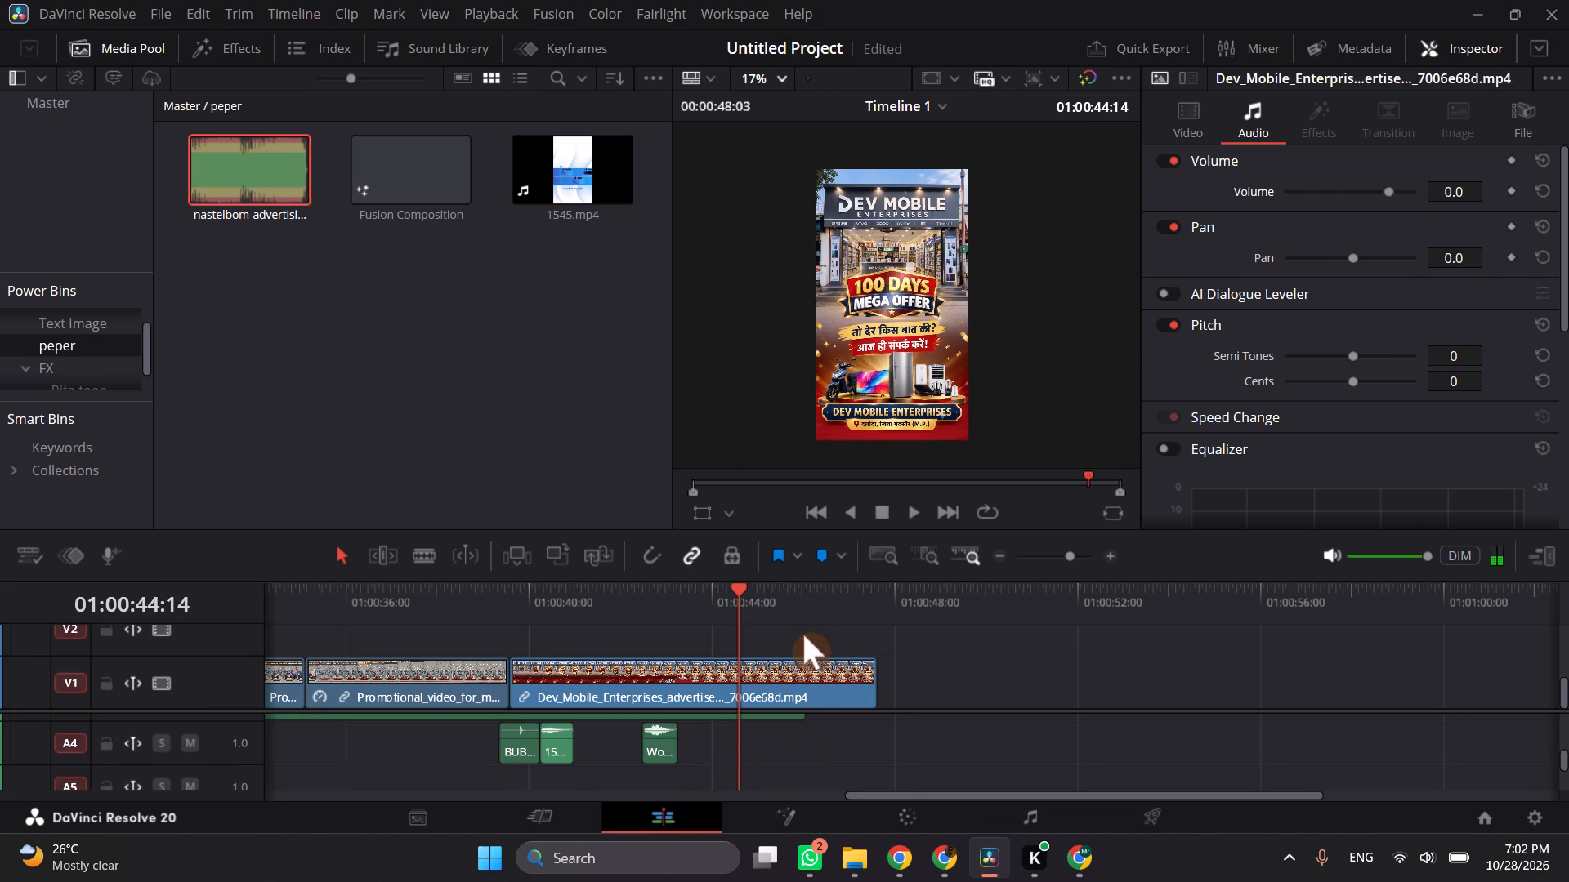
pyautogui.click(796, 609)
pyautogui.click(801, 595)
pyautogui.scroll(1, 820, 692)
pyautogui.scroll(-1, 820, 692)
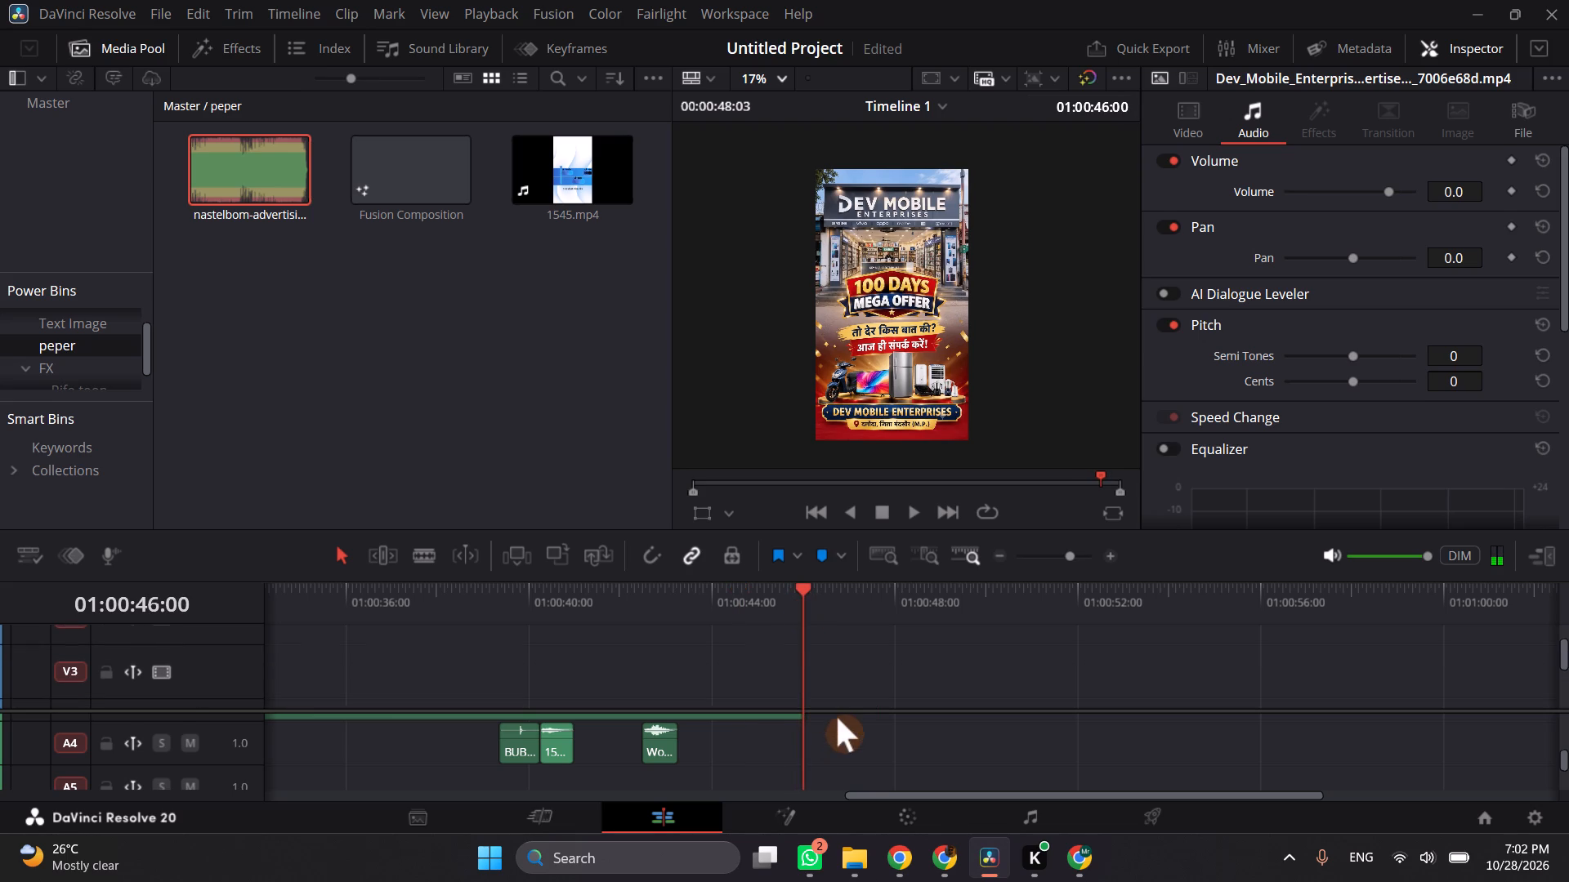
pyautogui.scroll(-1, 837, 717)
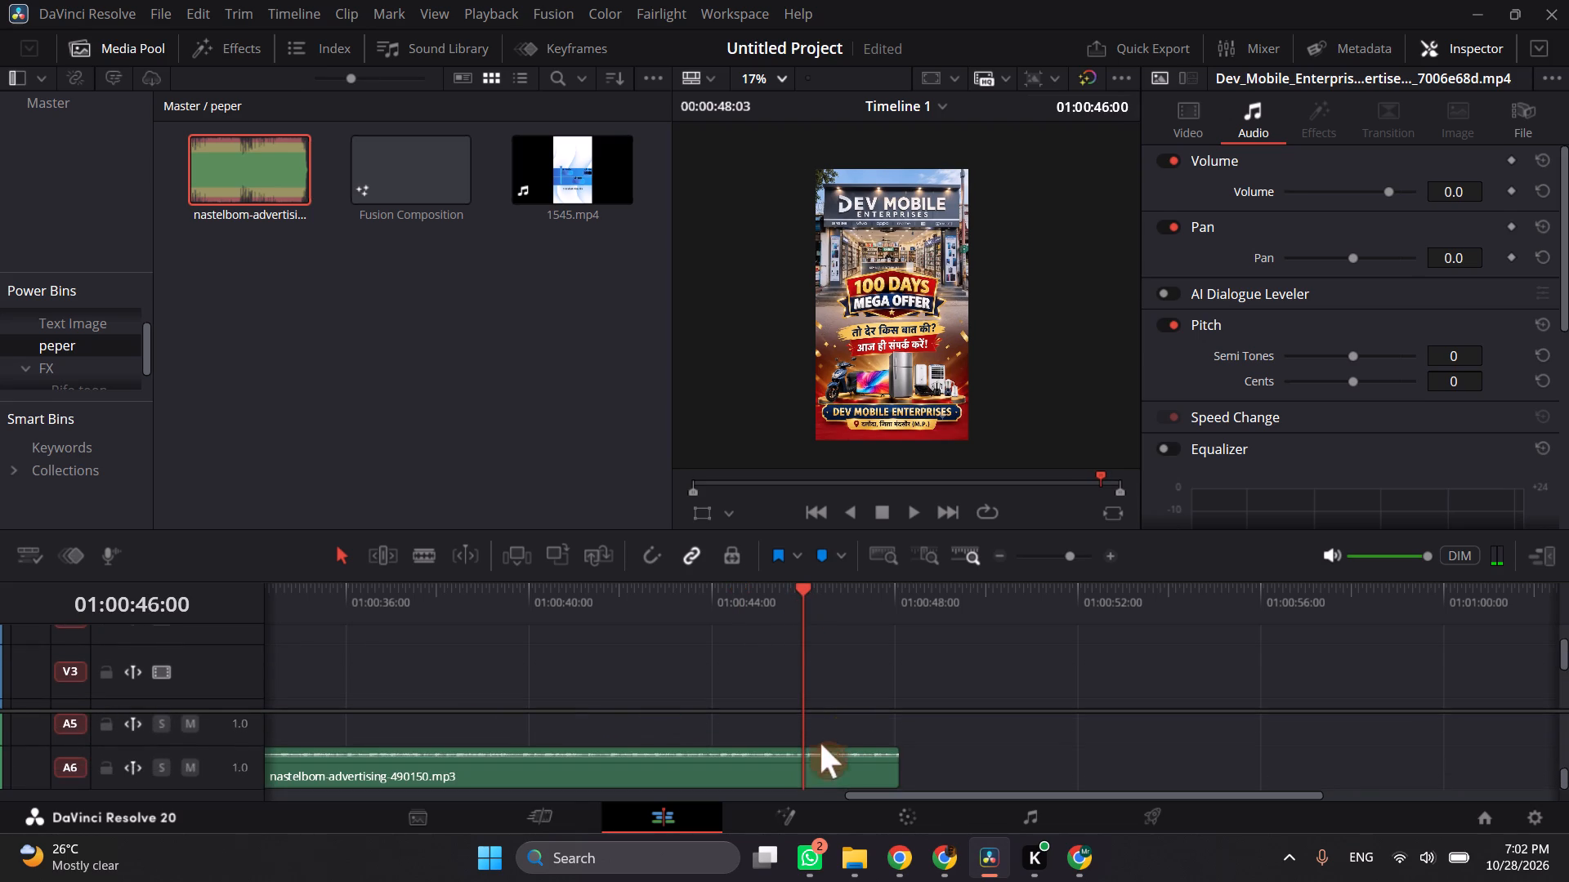
pyautogui.click(824, 760)
pyautogui.hotkey('ctrl', 'b')
# Set the volume of the short A6 music piece after the split to -10.0 and play the ending.
pyautogui.scroll(1, 827, 758)
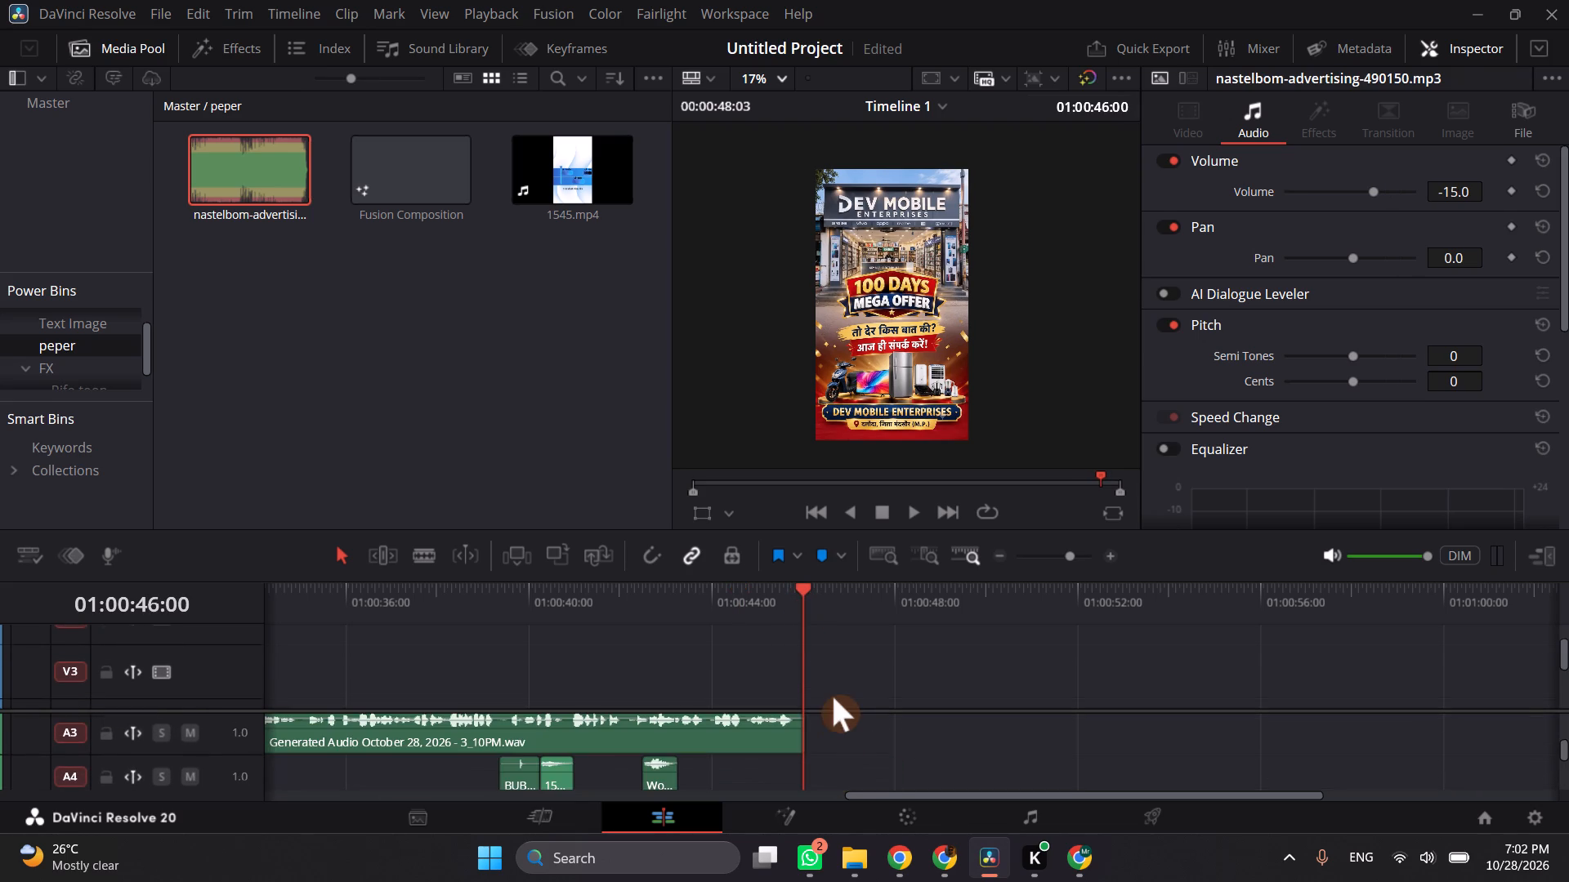
pyautogui.scroll(4, 833, 697)
pyautogui.scroll(-4, 842, 653)
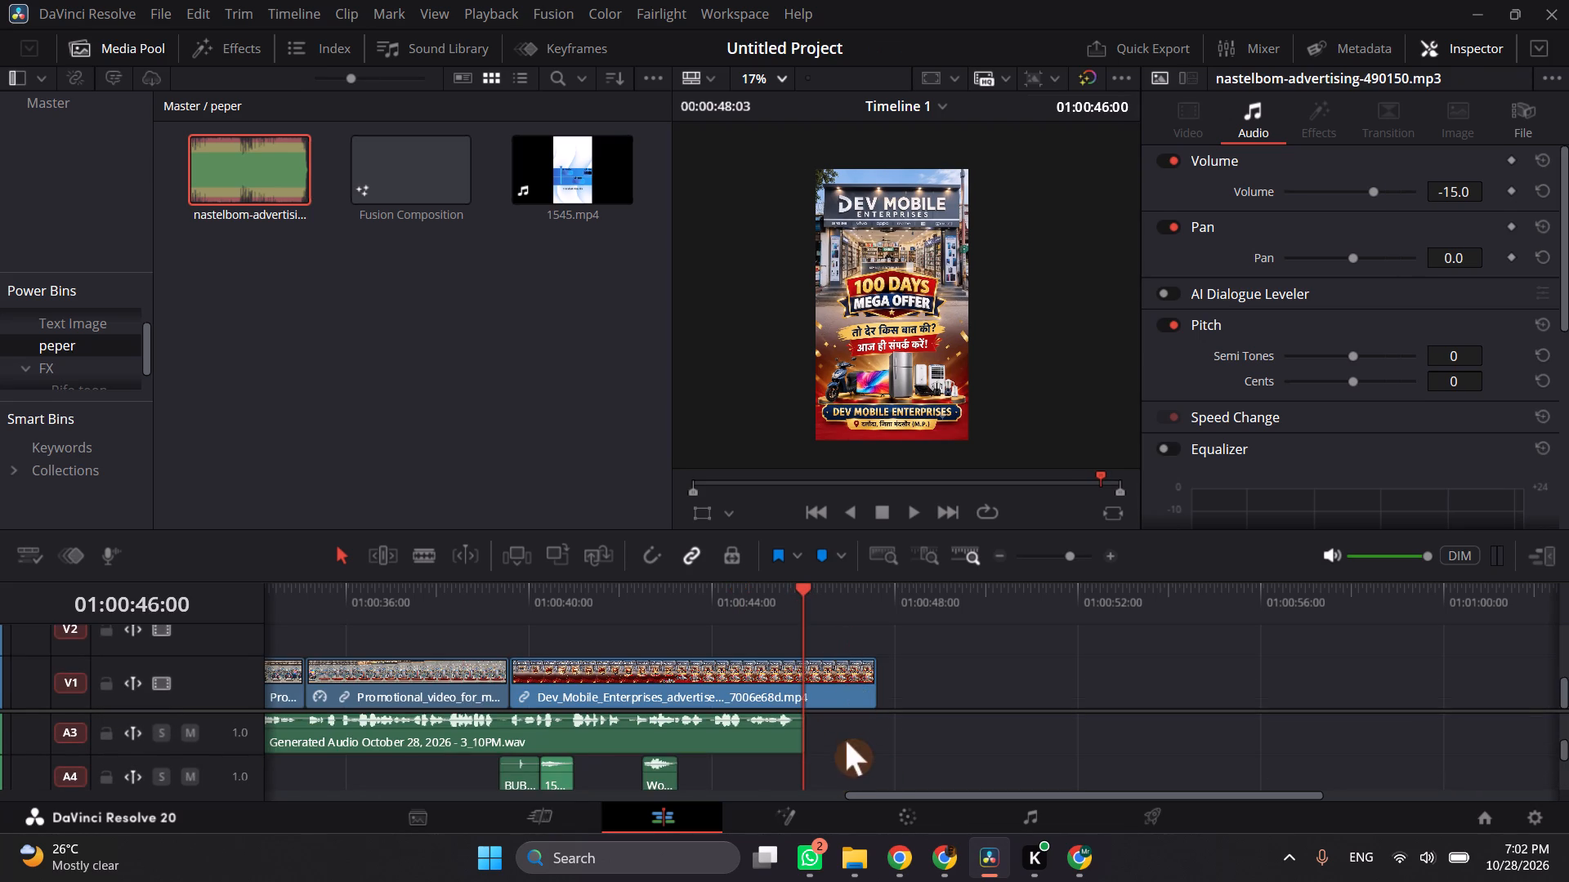
pyautogui.scroll(-3, 843, 753)
pyautogui.click(847, 766)
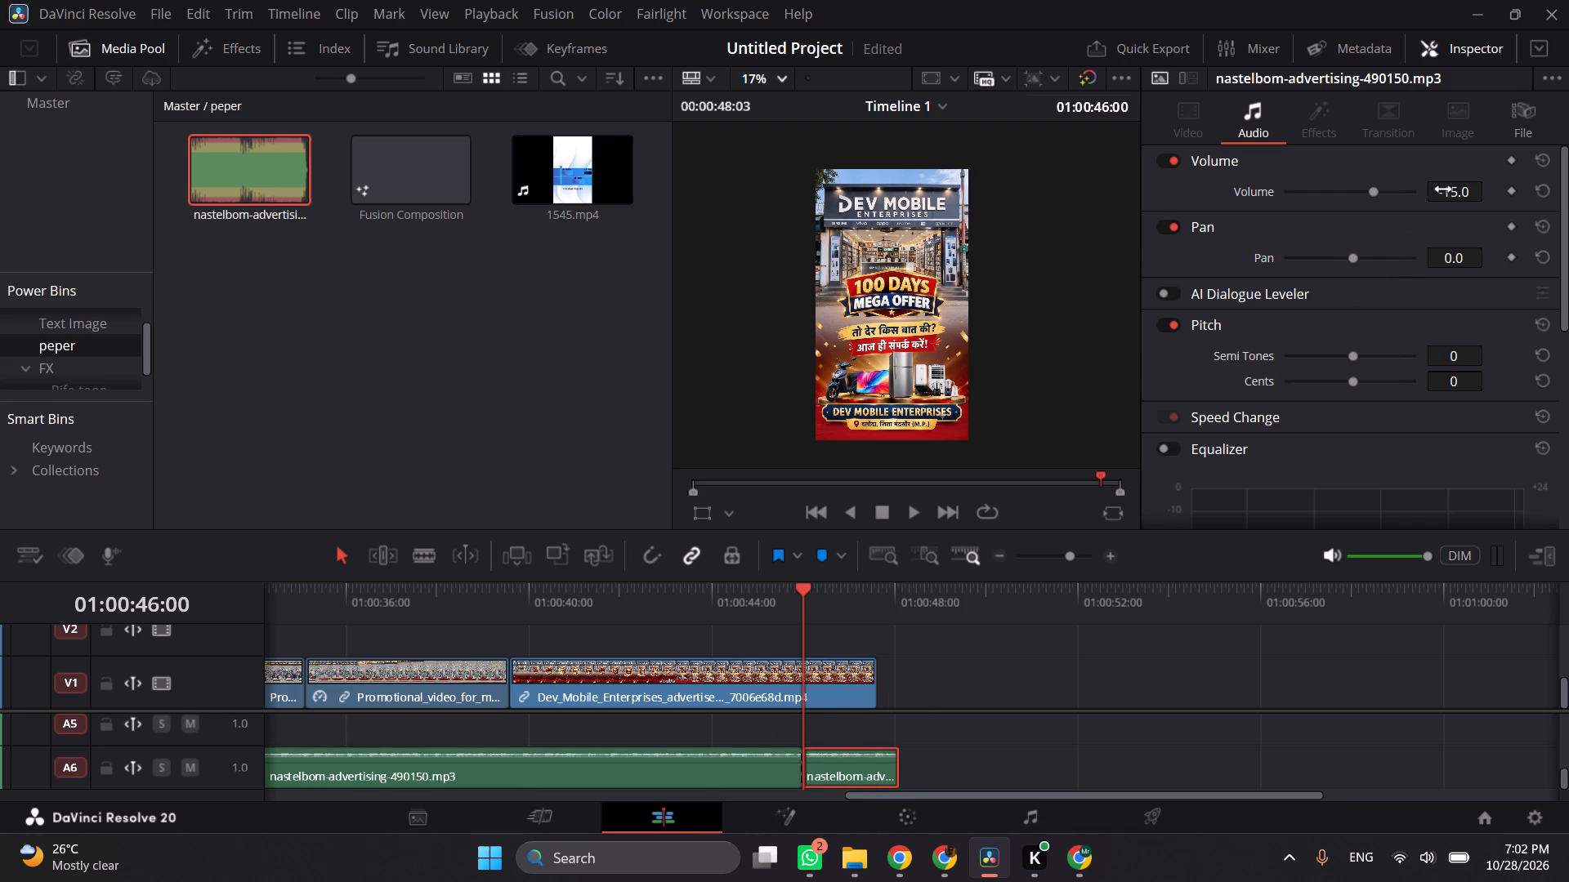
pyautogui.click(1456, 184)
pyautogui.click(771, 590)
pyautogui.press('space')
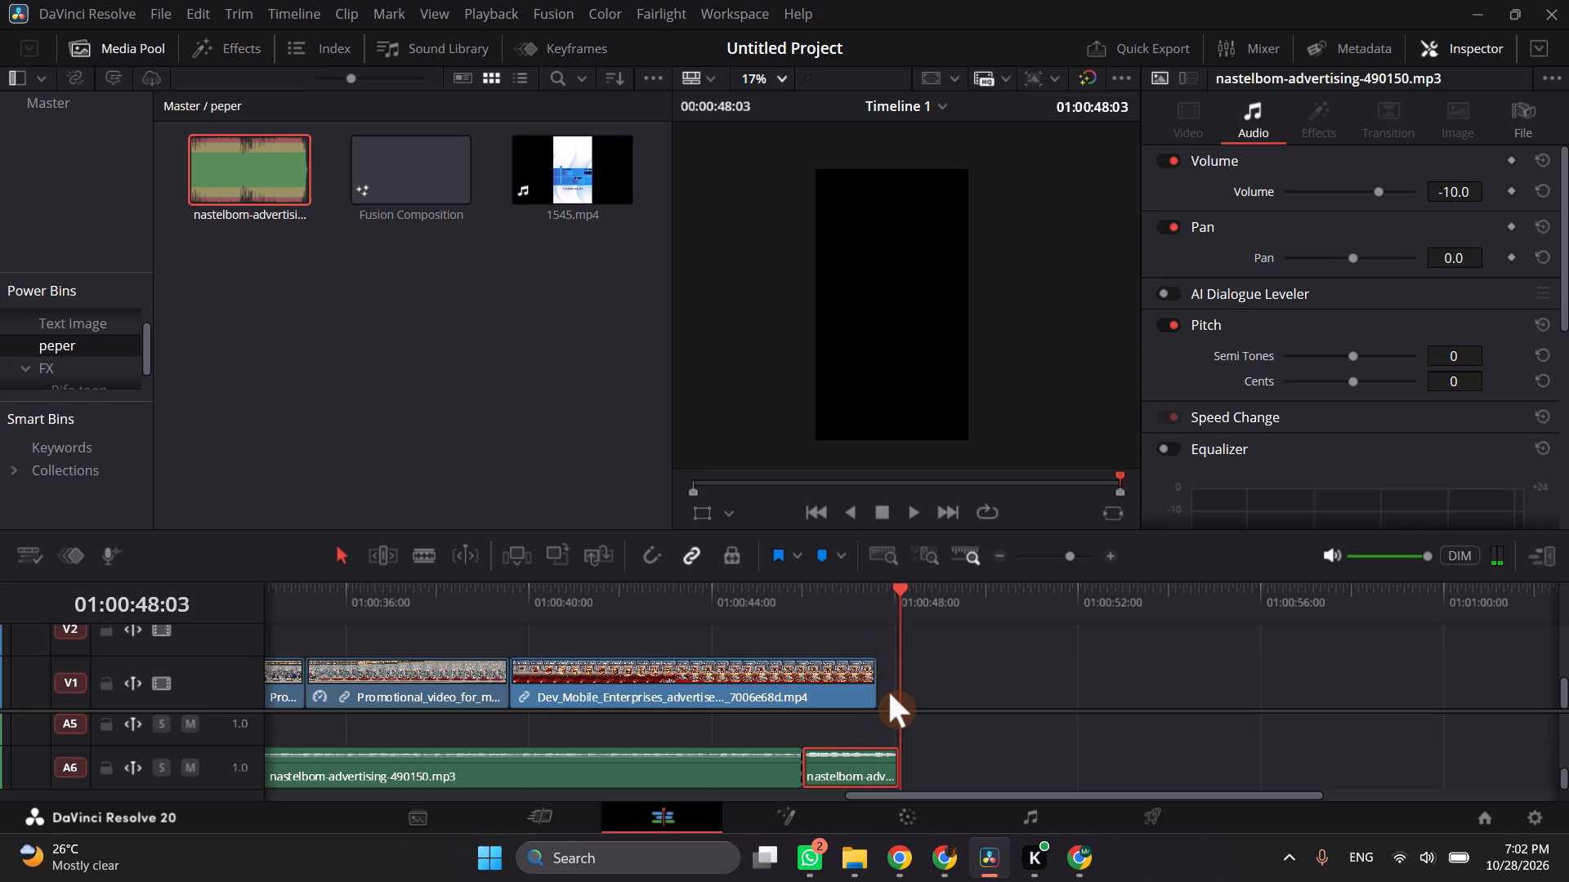
# Try to extend the last V1 clip's end, then split that clip at 01:00:45:23.
pyautogui.click(836, 681)
pyautogui.moveTo(867, 684); pyautogui.dragTo(876, 686)
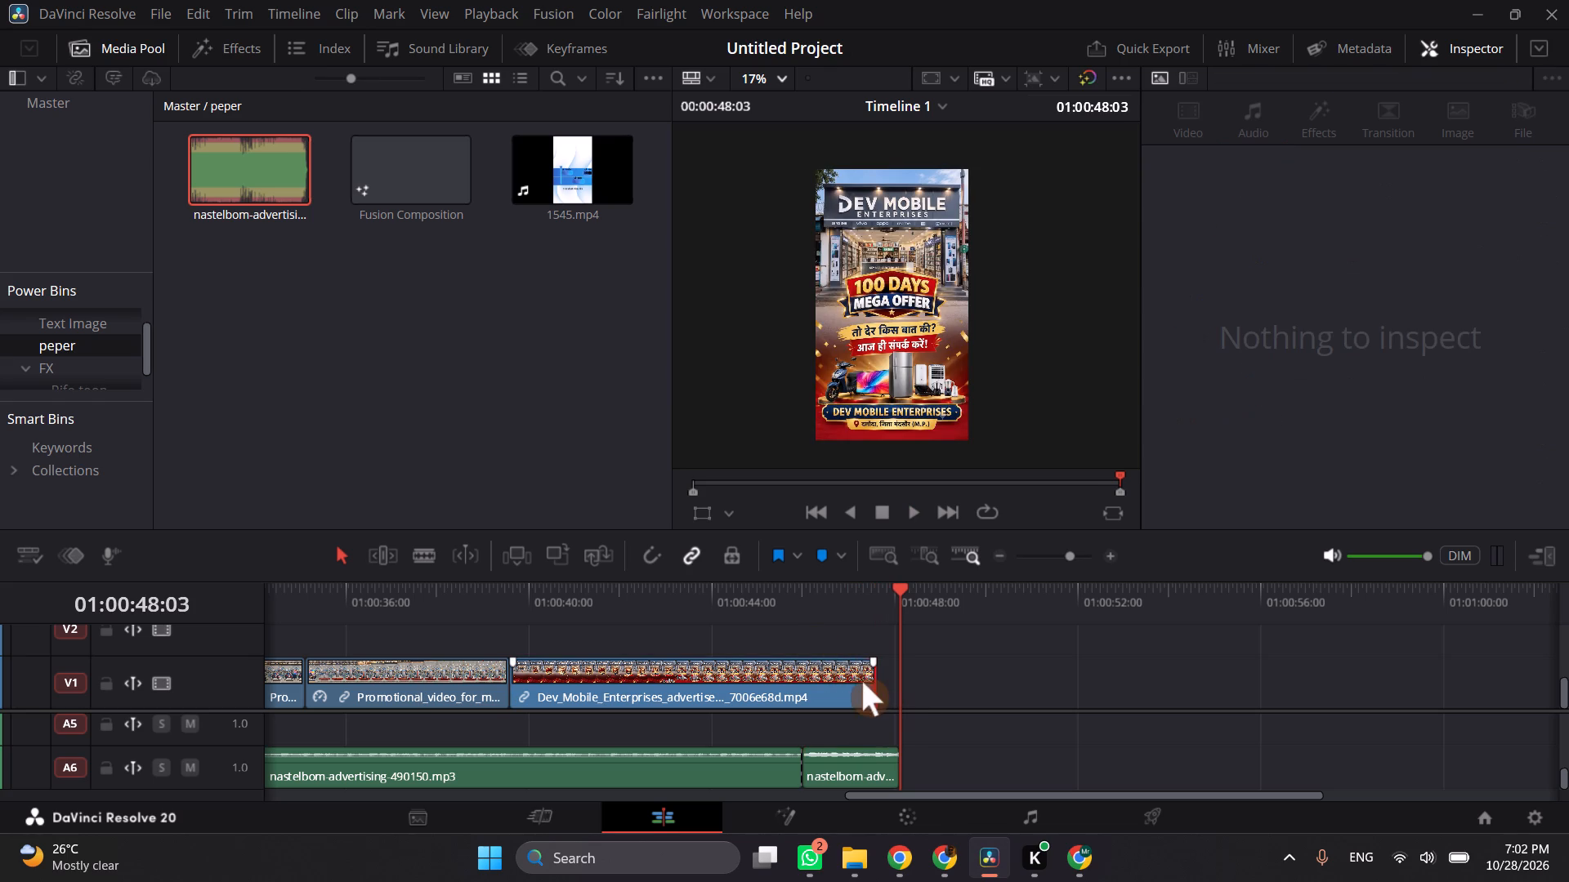
pyautogui.click(810, 602)
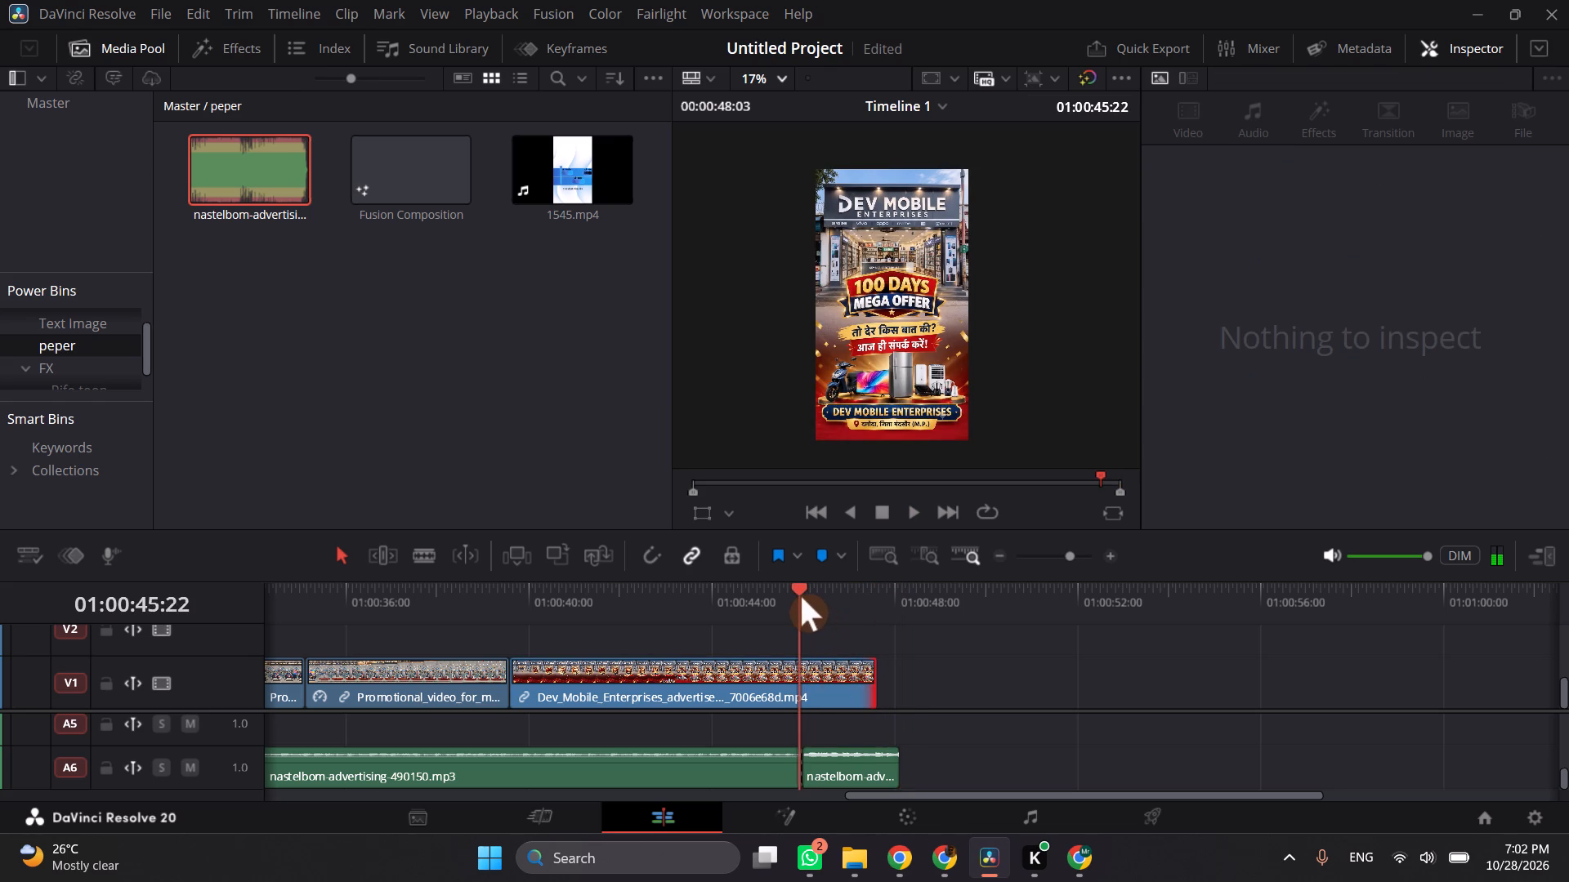
pyautogui.click(839, 686)
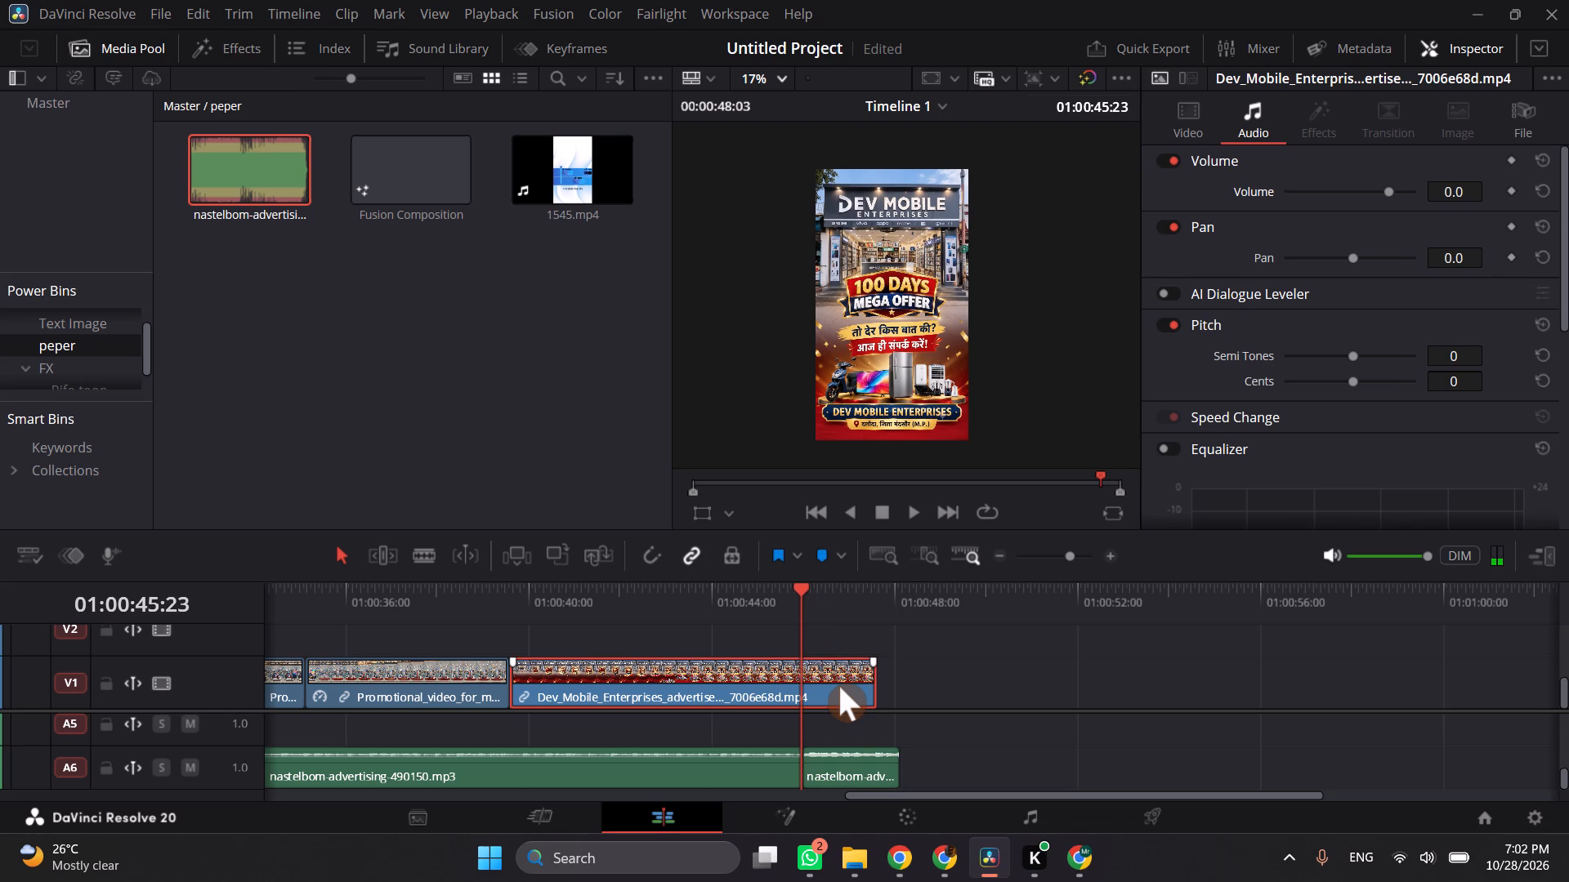
pyautogui.hotkey('ctrl', 'b')
# Slow the last V1 piece to 75% speed so it ends with the A6 music, and play the ending.
pyautogui.click(831, 688)
pyautogui.hotkey('ctrl', 'r')
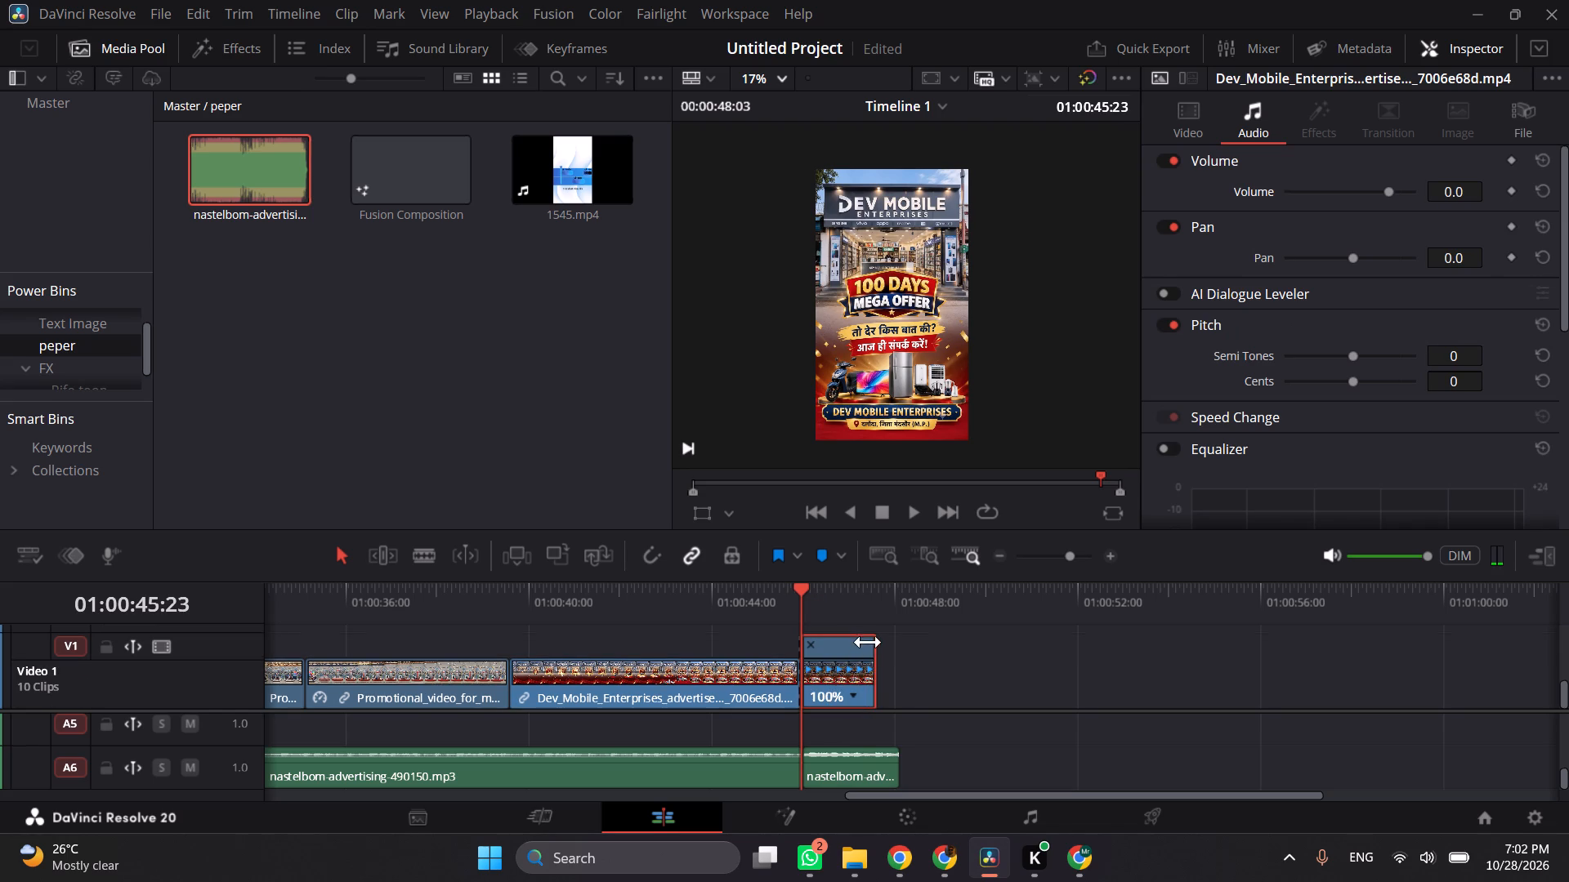
pyautogui.moveTo(868, 640); pyautogui.dragTo(895, 637)
pyautogui.click(899, 598)
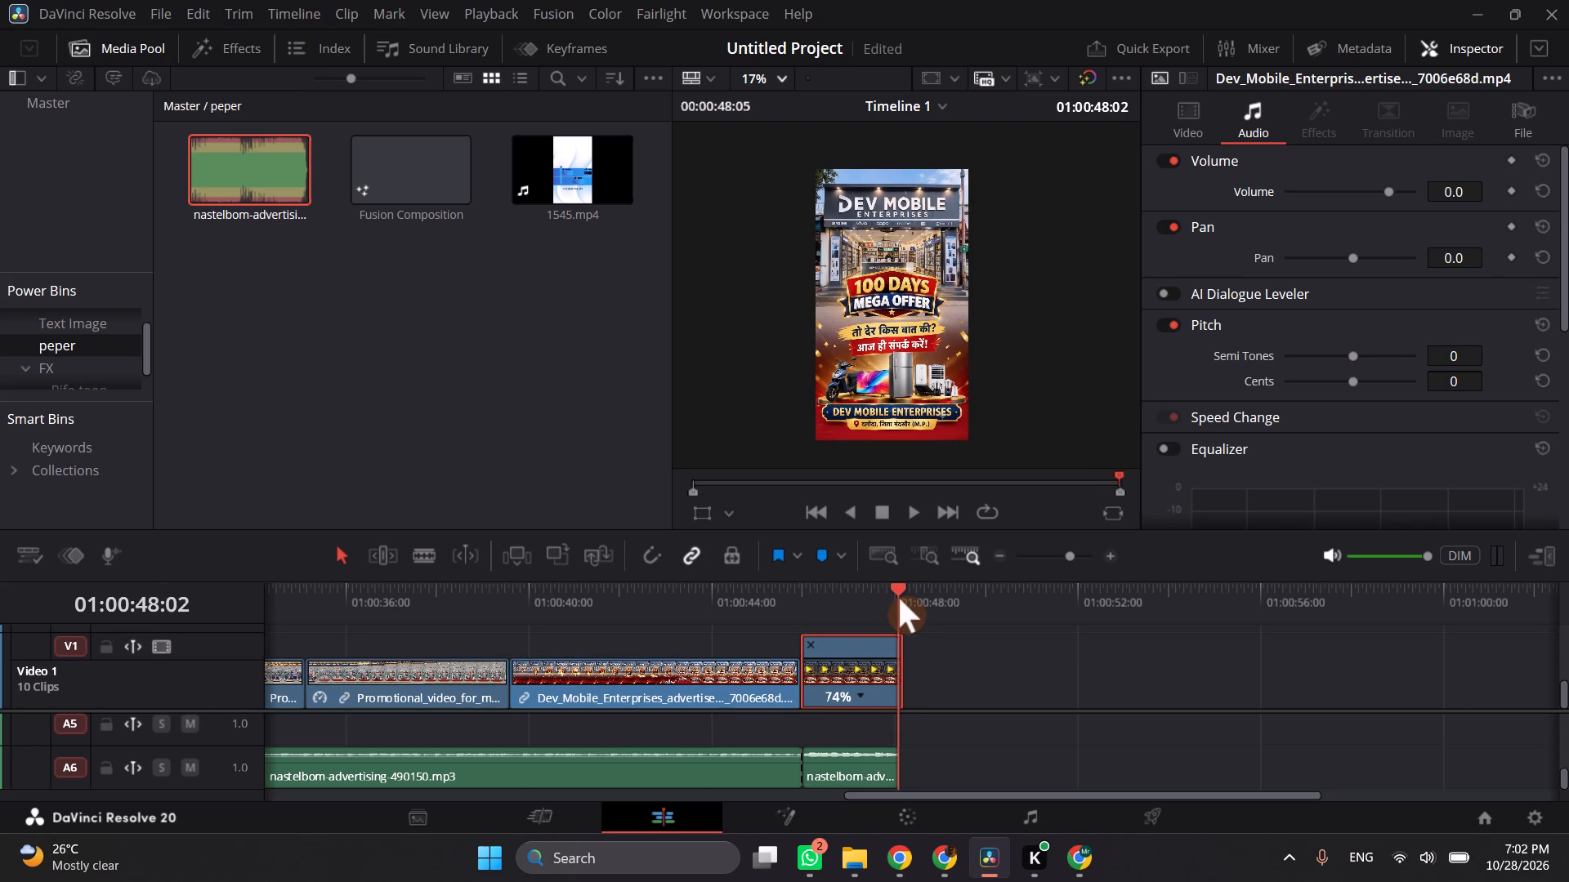
pyautogui.click(896, 636)
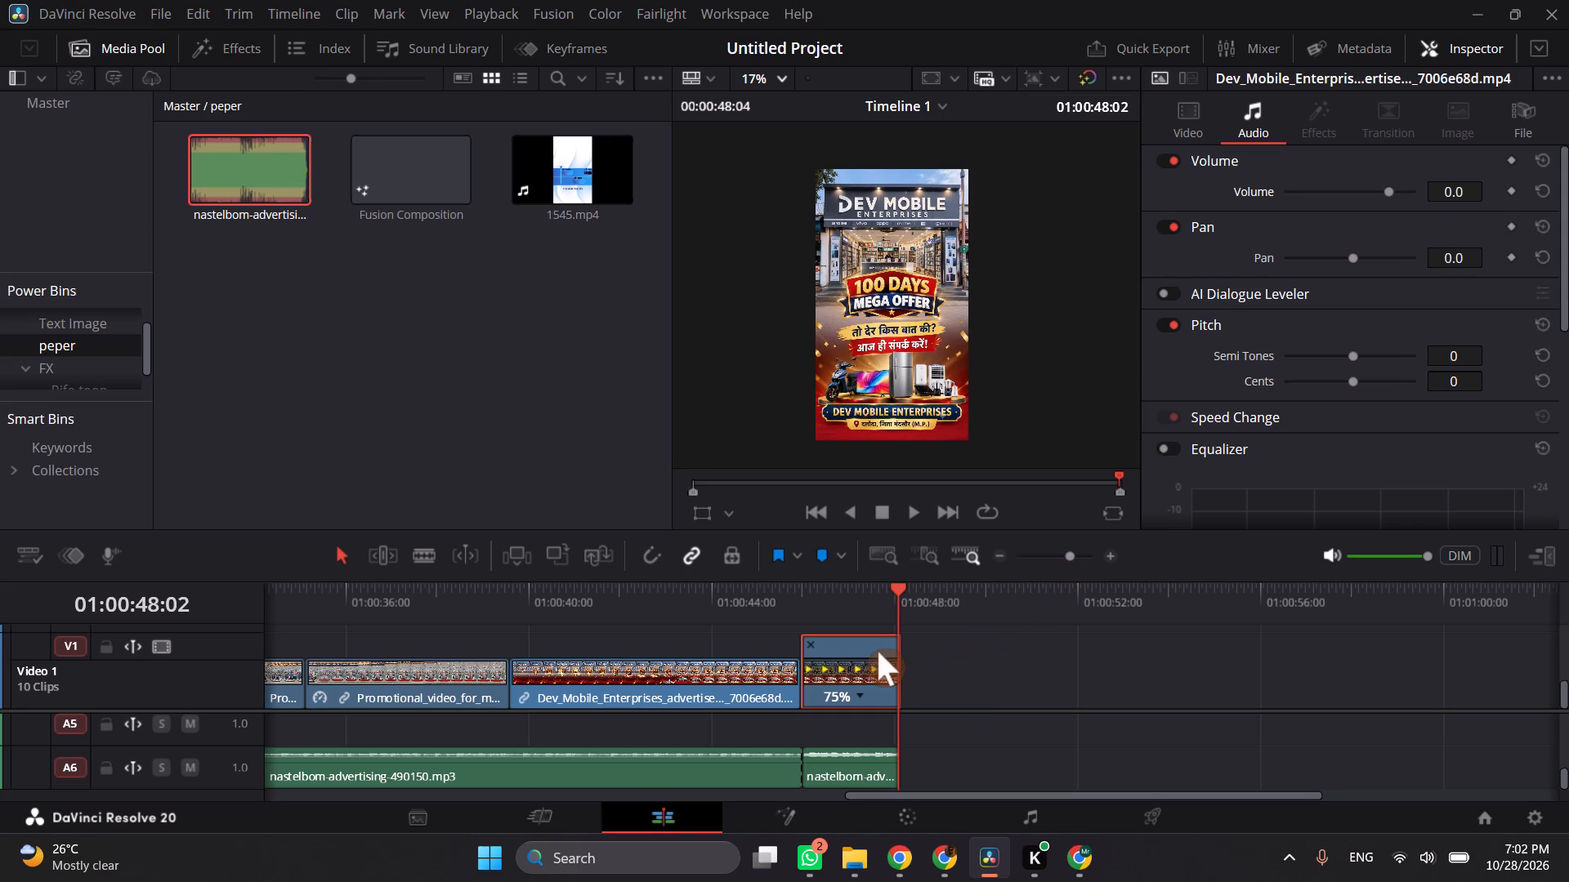
pyautogui.hotkey('ctrl', 'r')
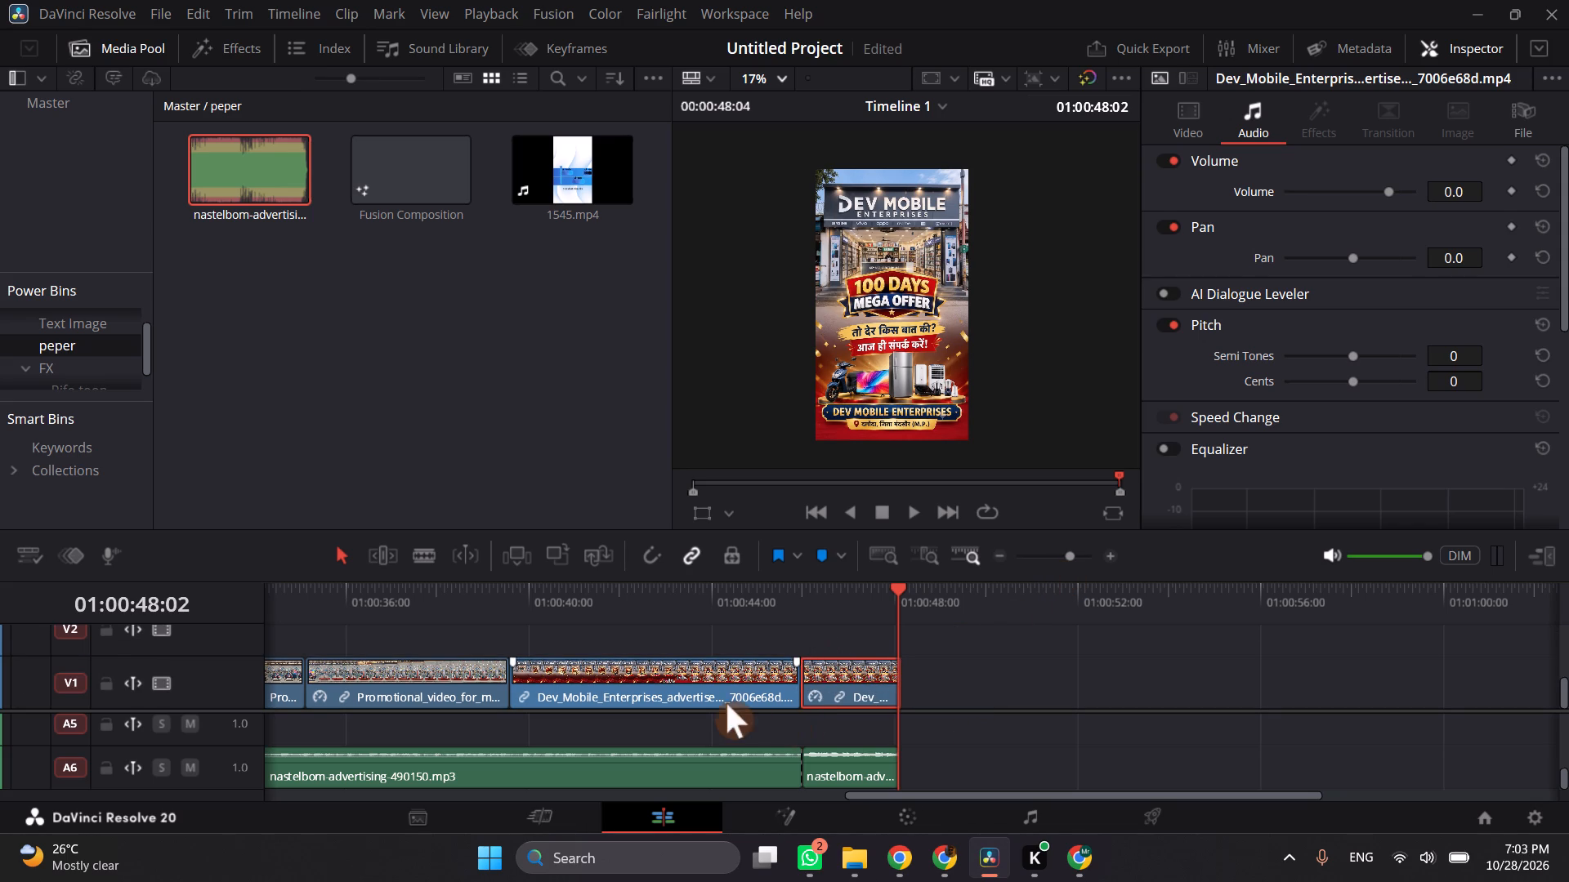
pyautogui.click(769, 626)
pyautogui.press('space')
pyautogui.click(771, 609)
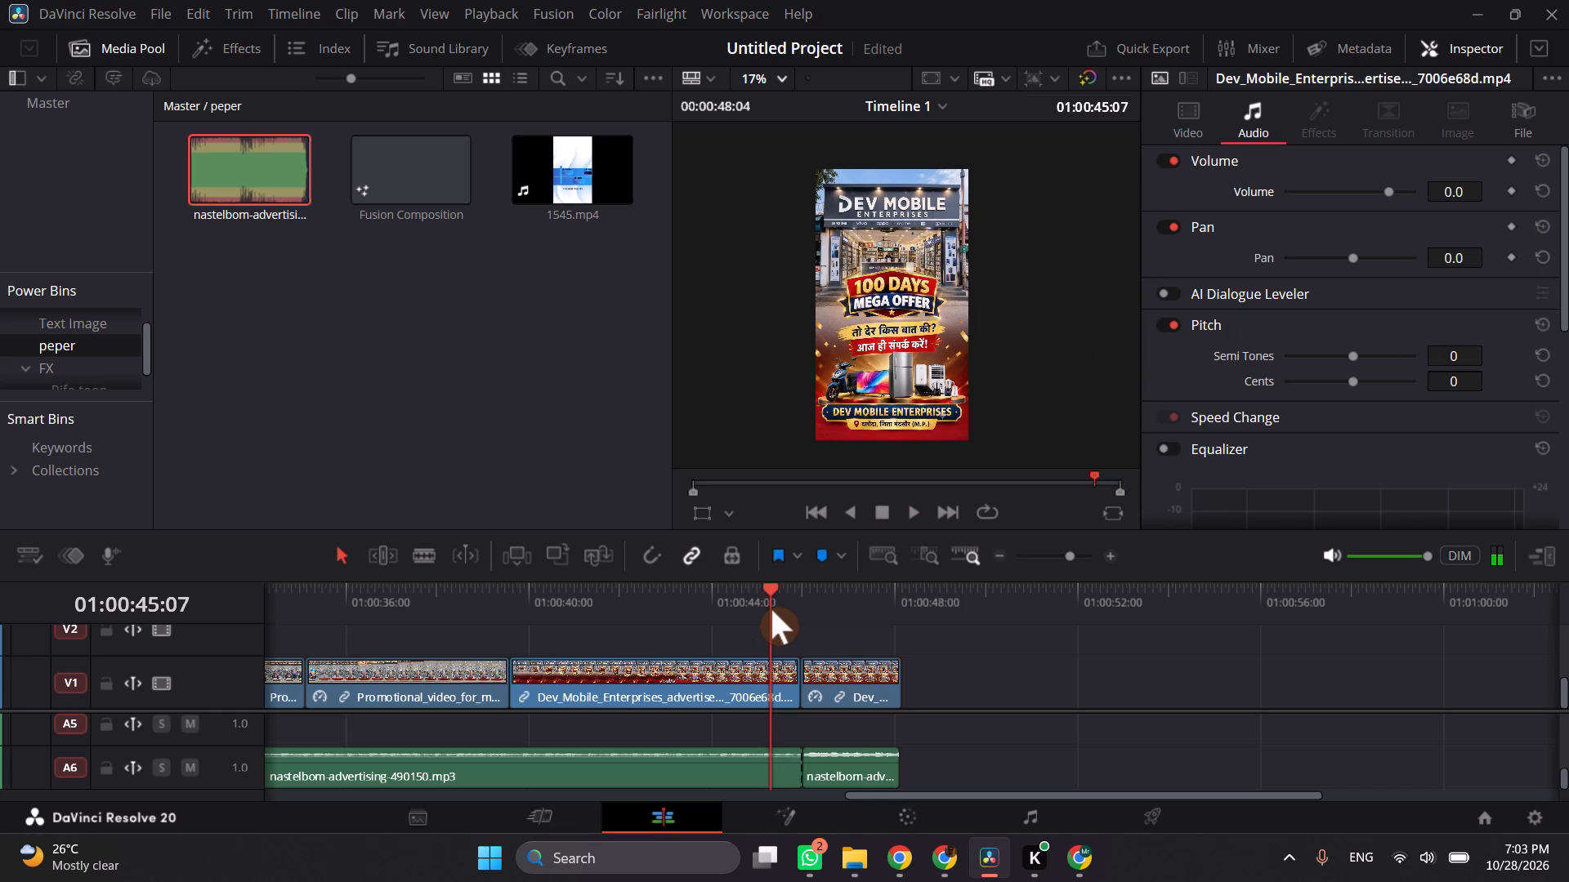
pyautogui.press('space')
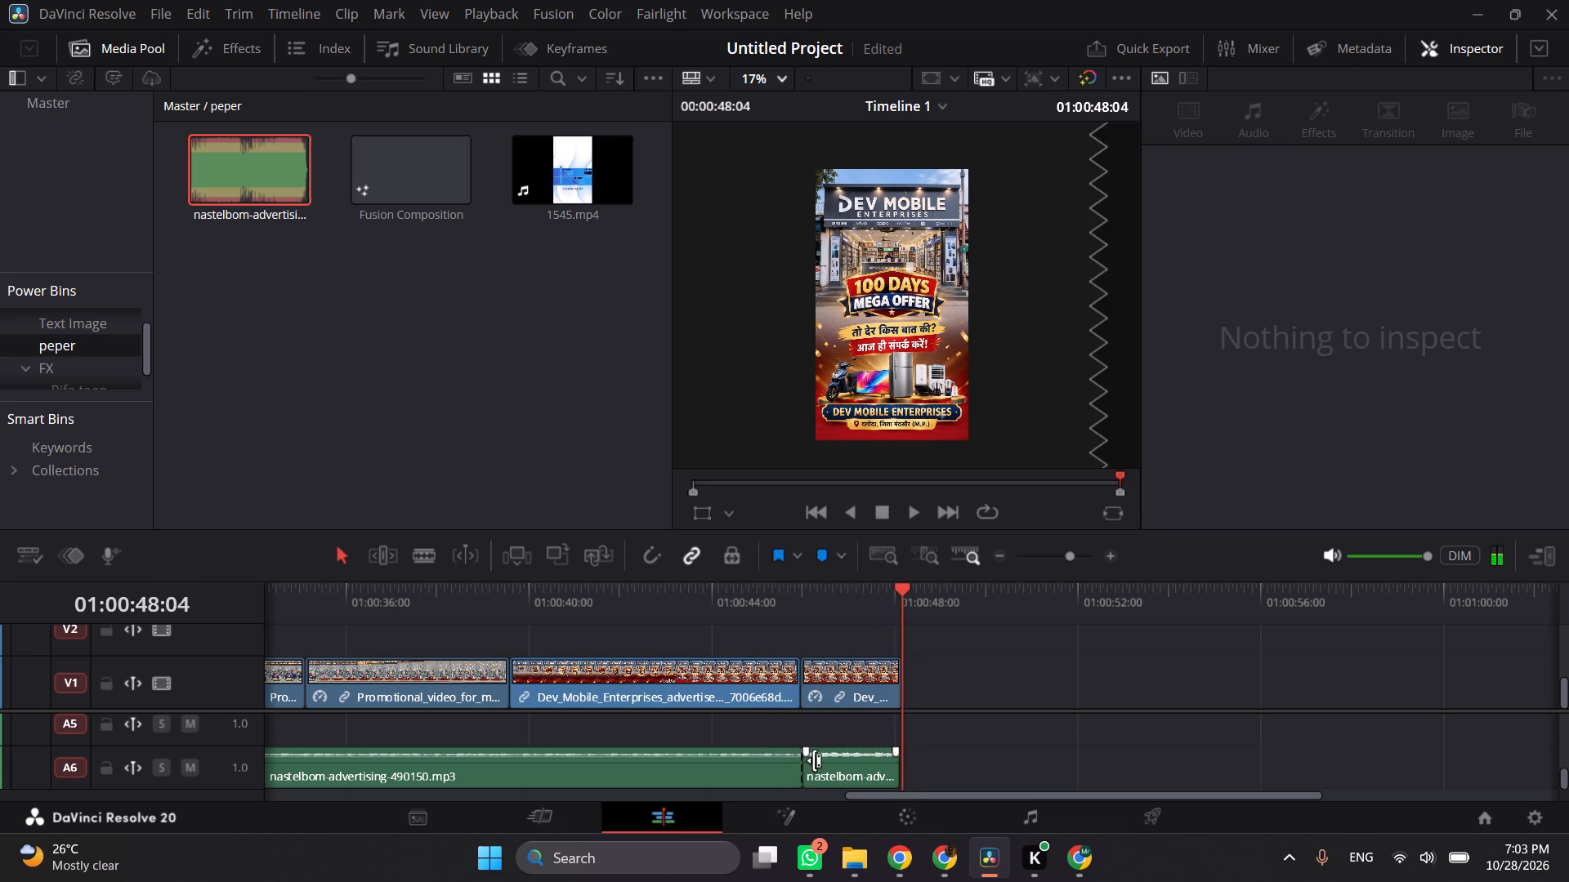
# Add a fade-out of about 14 frames to the final A6 music piece, adjust its curve, and play the ending.
pyautogui.moveTo(897, 751); pyautogui.dragTo(874, 755)
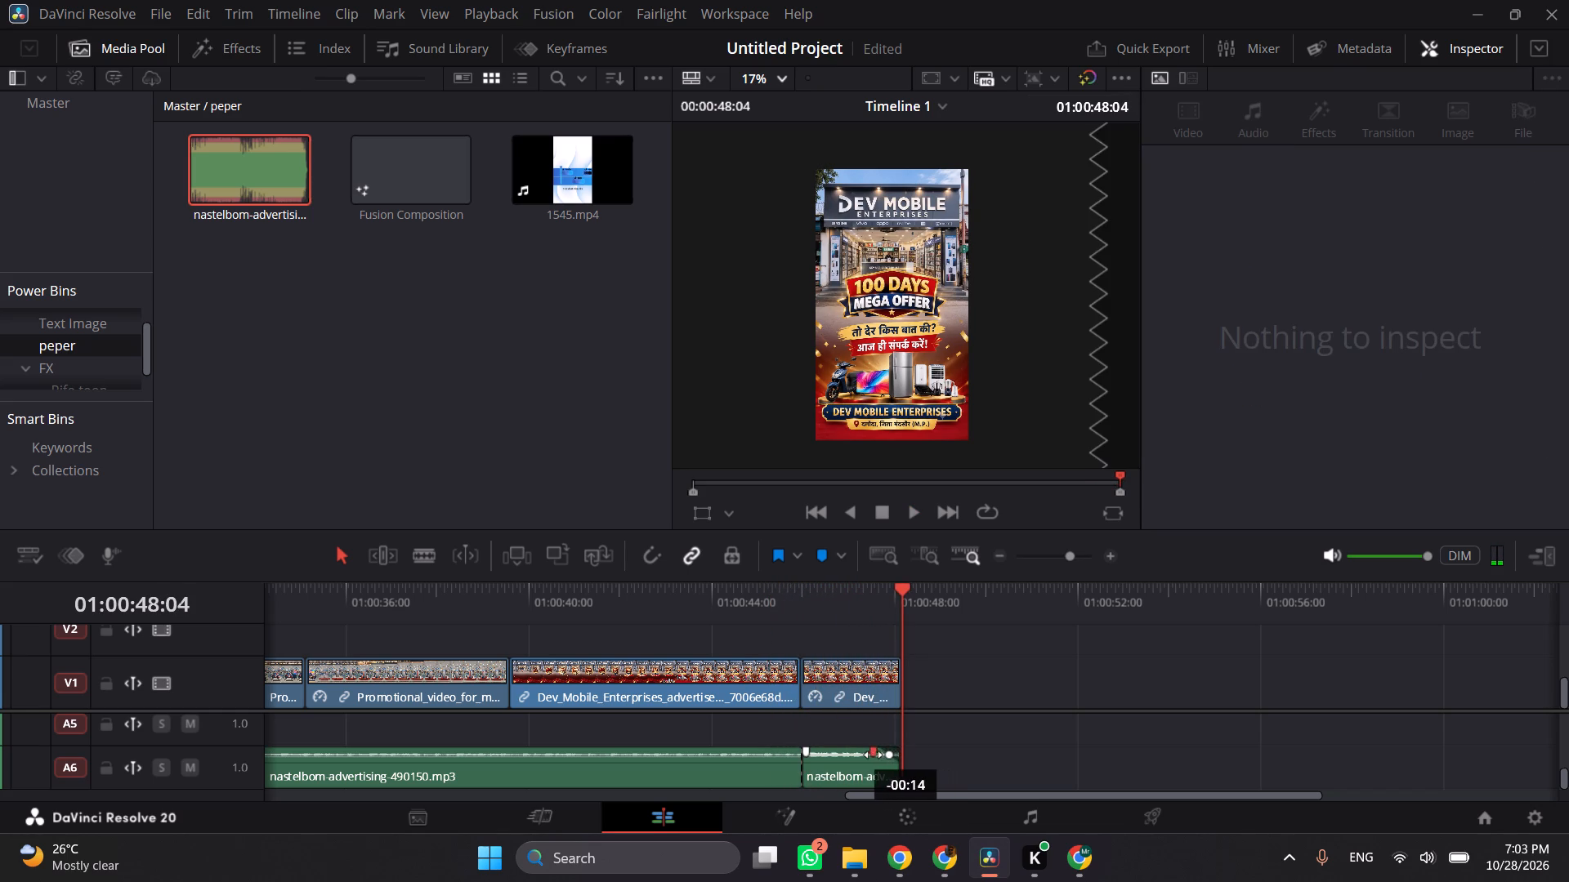
pyautogui.moveTo(874, 755); pyautogui.dragTo(869, 752)
pyautogui.click(889, 754)
pyautogui.moveTo(868, 746); pyautogui.dragTo(875, 750)
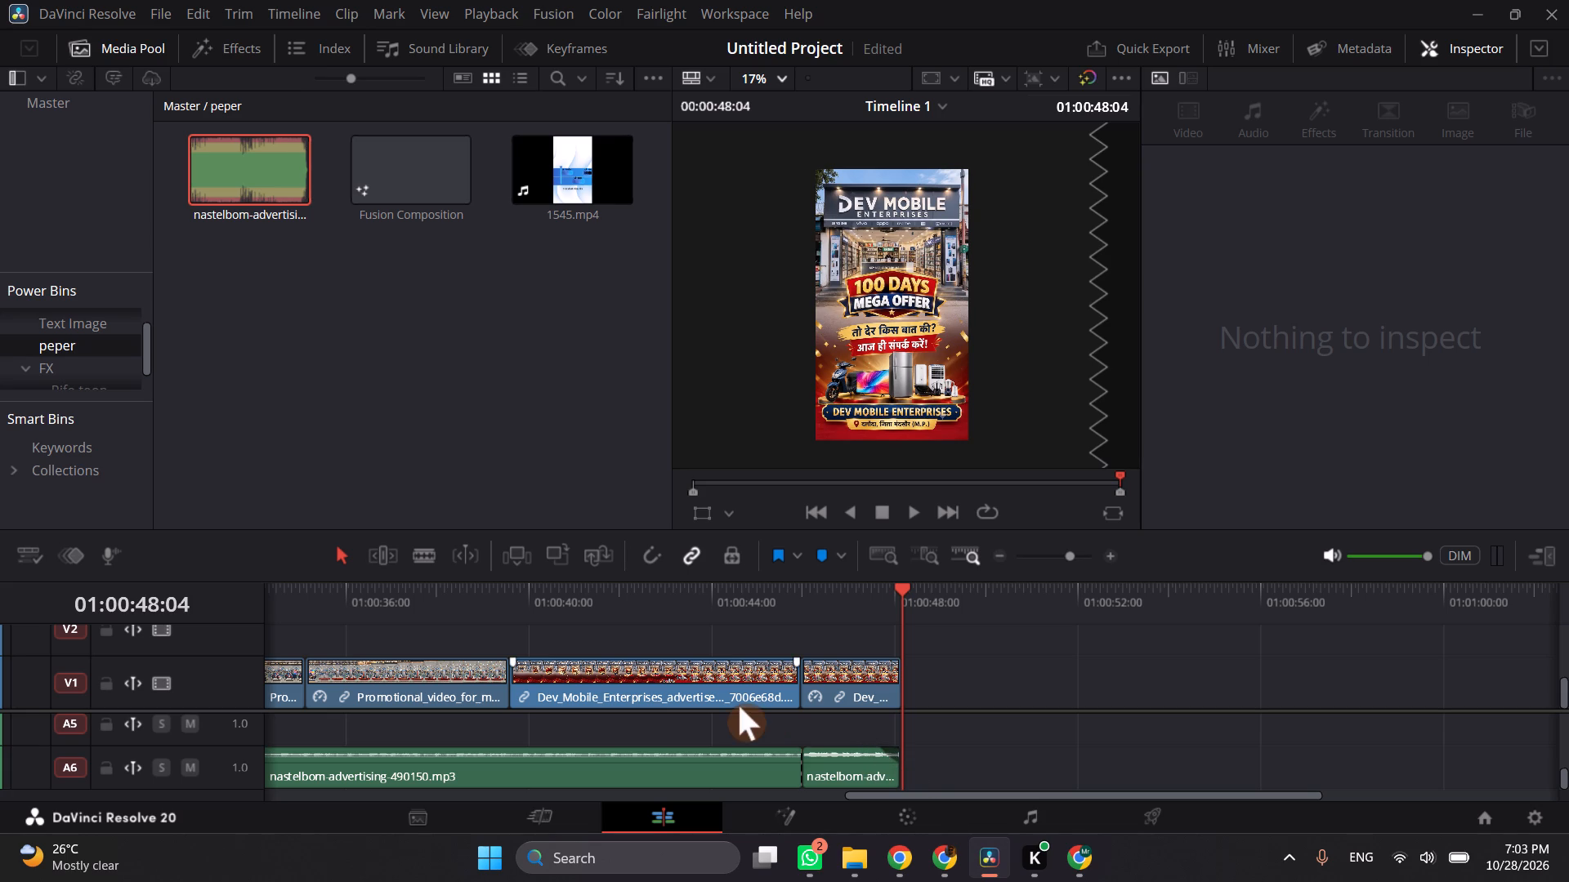
pyautogui.click(724, 609)
pyautogui.press('space')
# Lengthen the final A6 music piece's fade-out to start at about 01:00:47, adjust its curve, and play the ending.
pyautogui.press('space')
pyautogui.moveTo(877, 750); pyautogui.dragTo(855, 751)
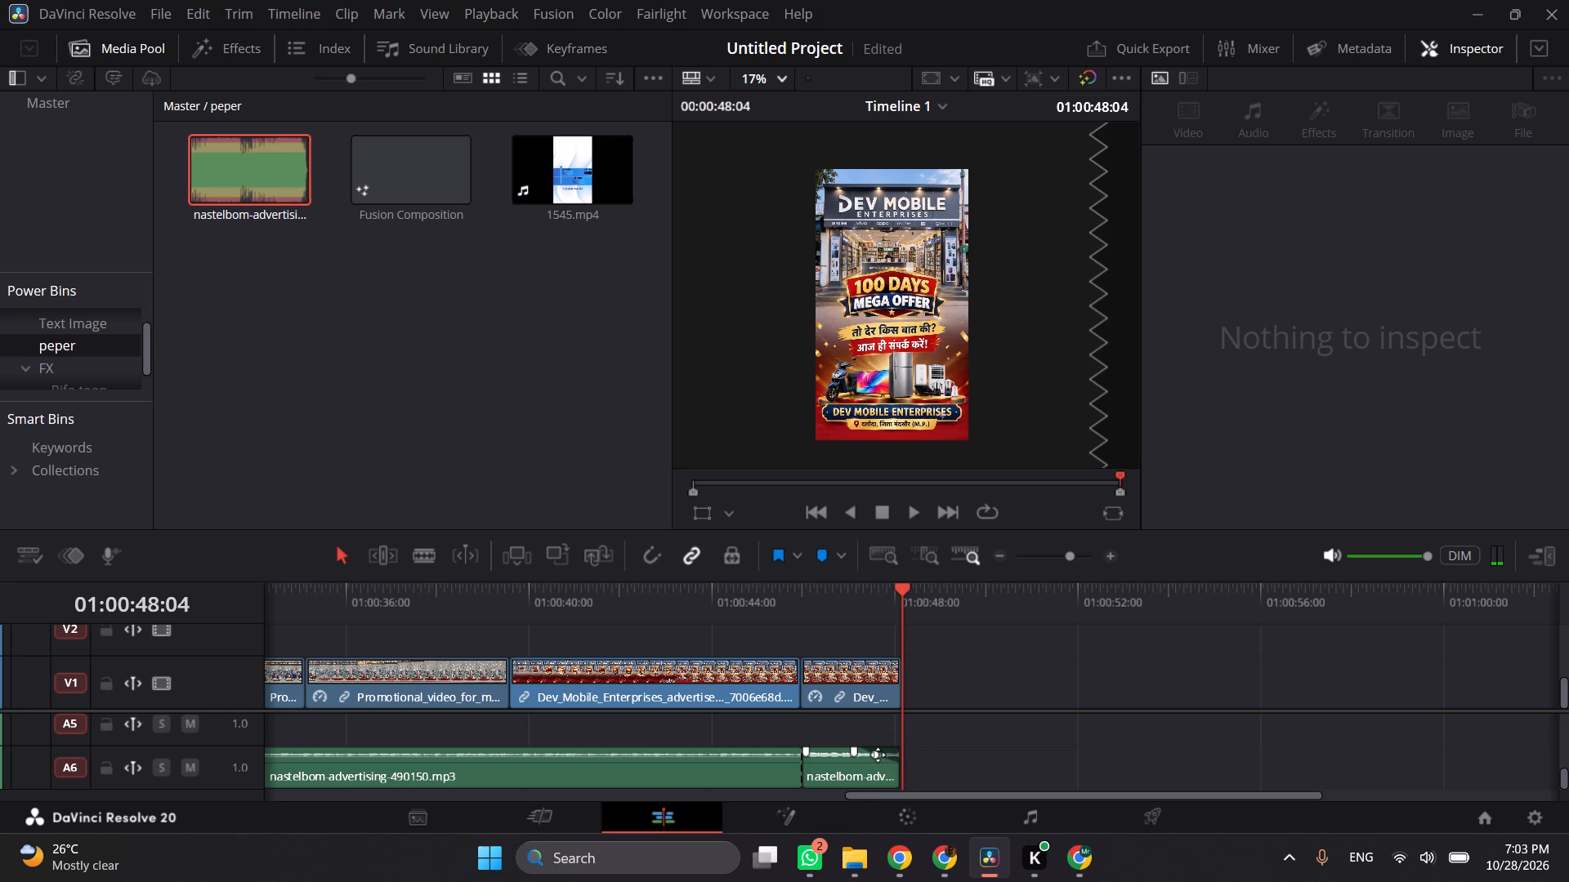
pyautogui.moveTo(878, 755); pyautogui.dragTo(886, 755)
pyautogui.click(771, 612)
pyautogui.press('space')
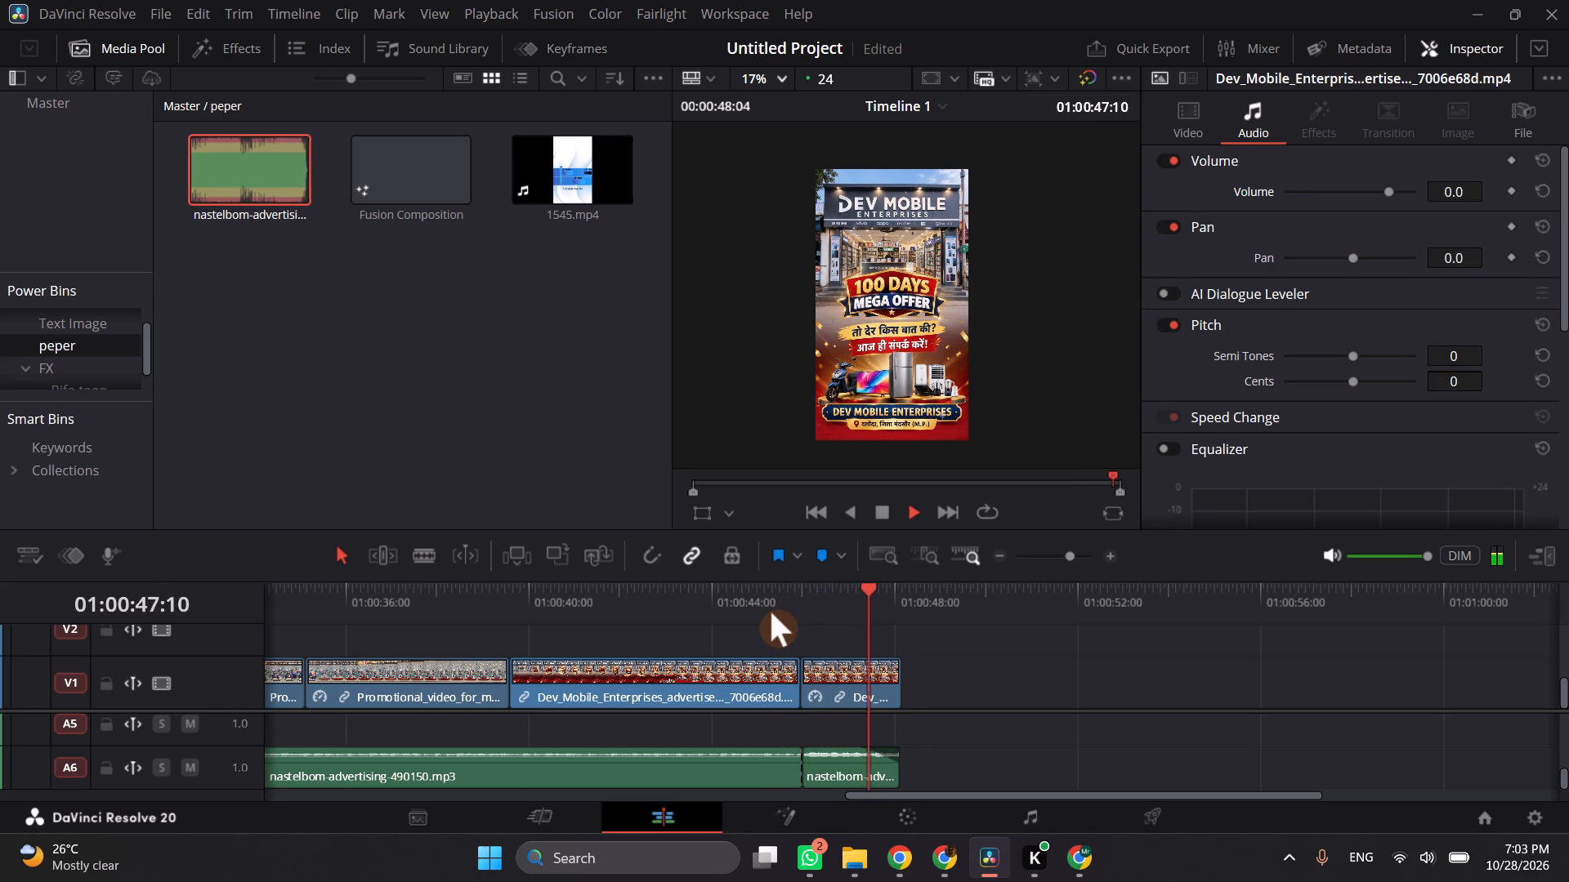
# Play the promo from the start and split the V1 clip Camera_moving_into_electronics_shop_db1bd78b.mp4 at 01:00:04:15, where the second V2 graphic begins.
pyautogui.moveTo(1070, 550); pyautogui.dragTo(1059, 555)
pyautogui.moveTo(332, 608); pyautogui.dragTo(193, 608)
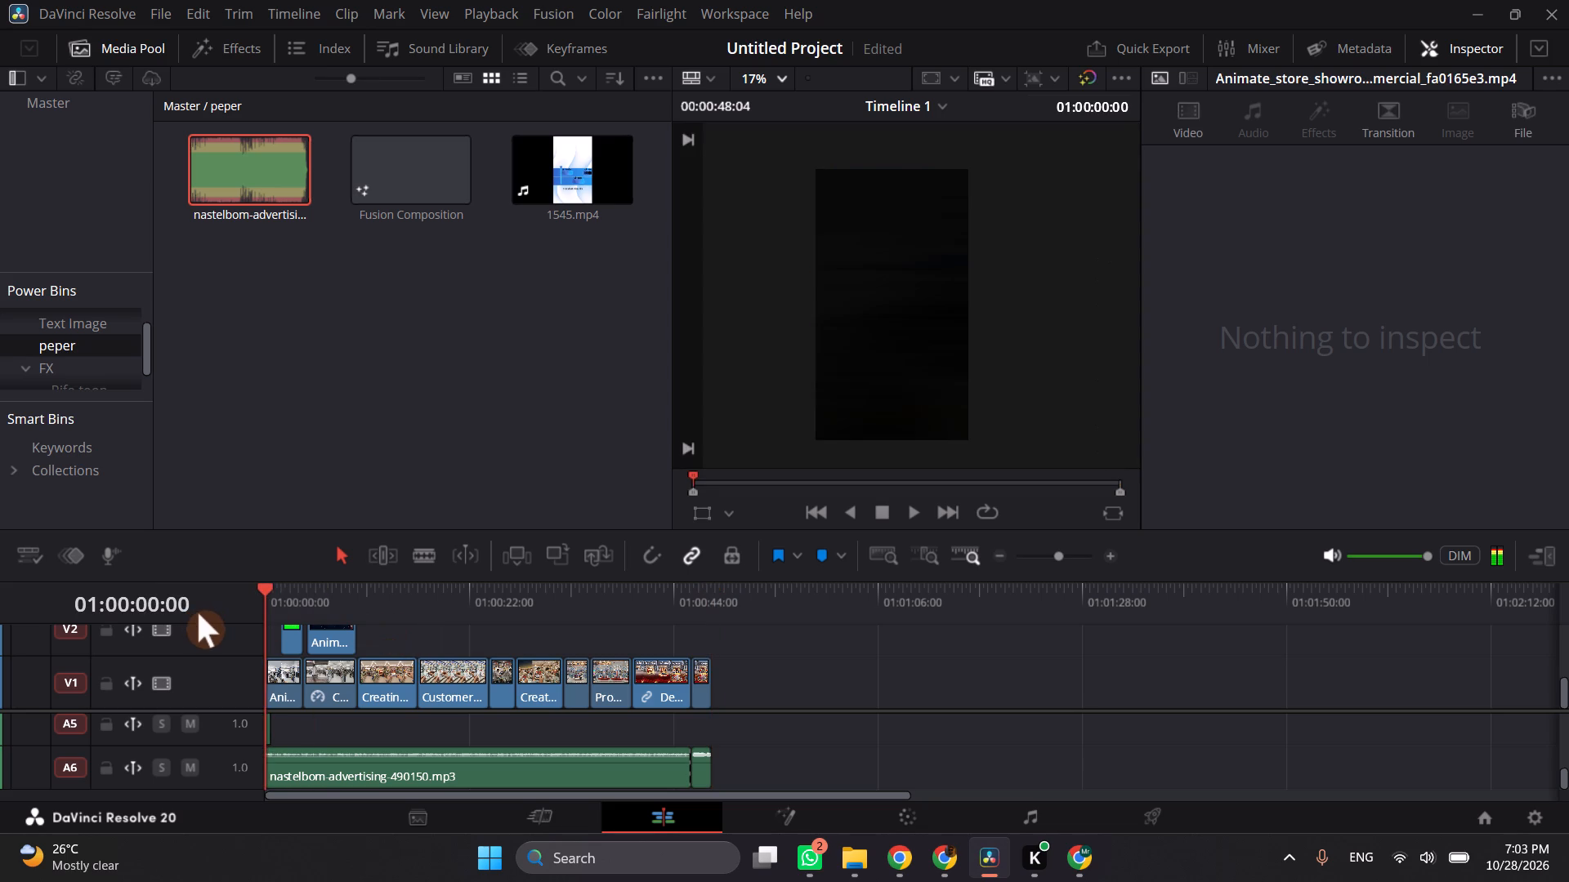
pyautogui.press('space')
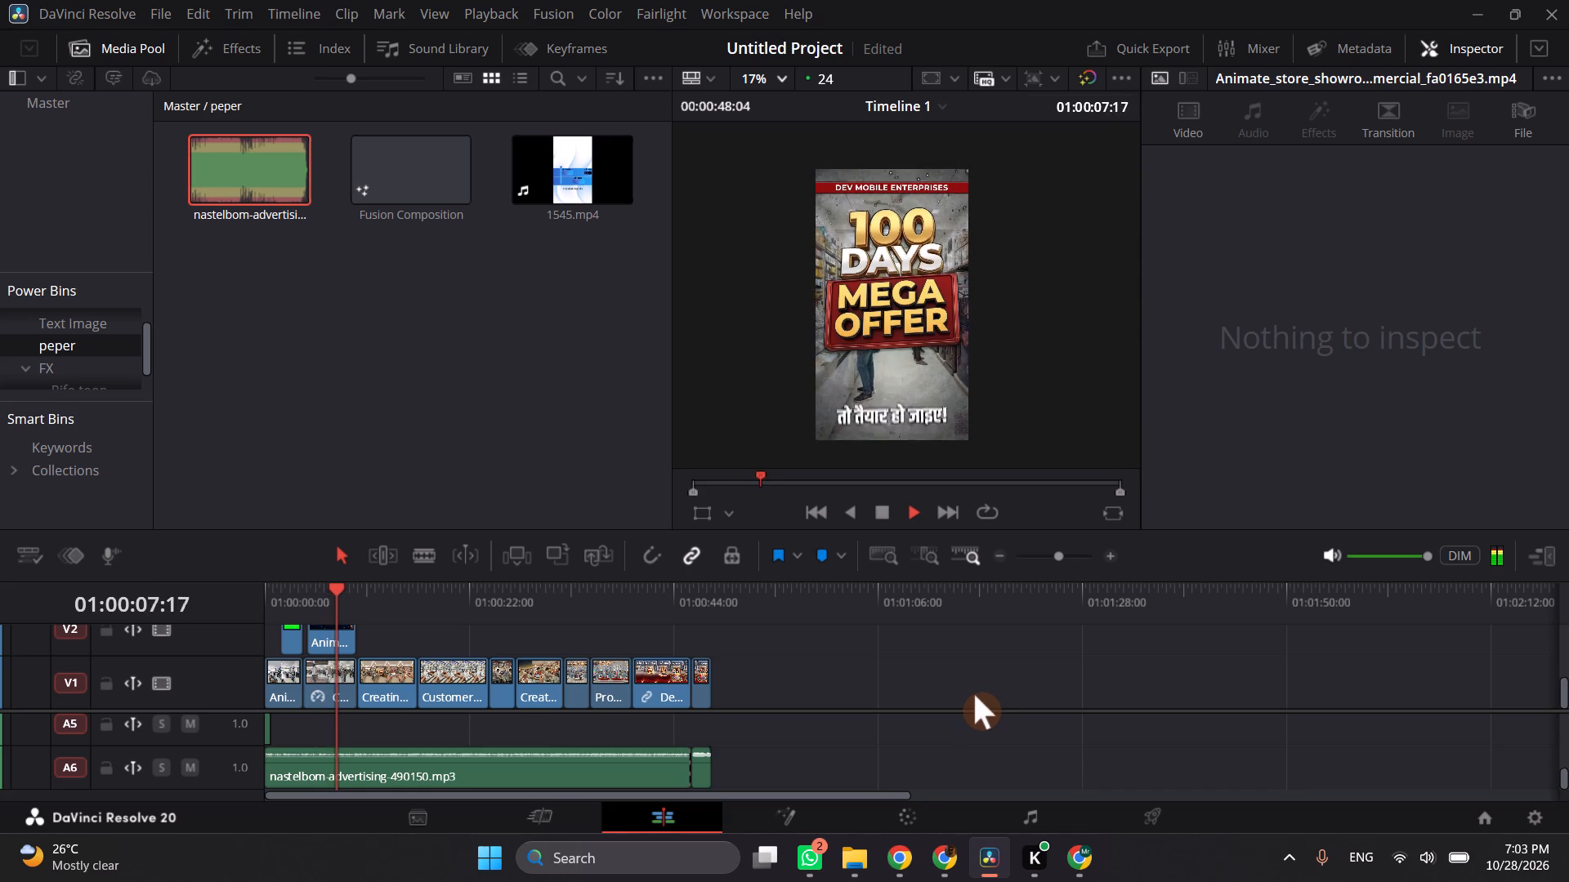
pyautogui.press('space')
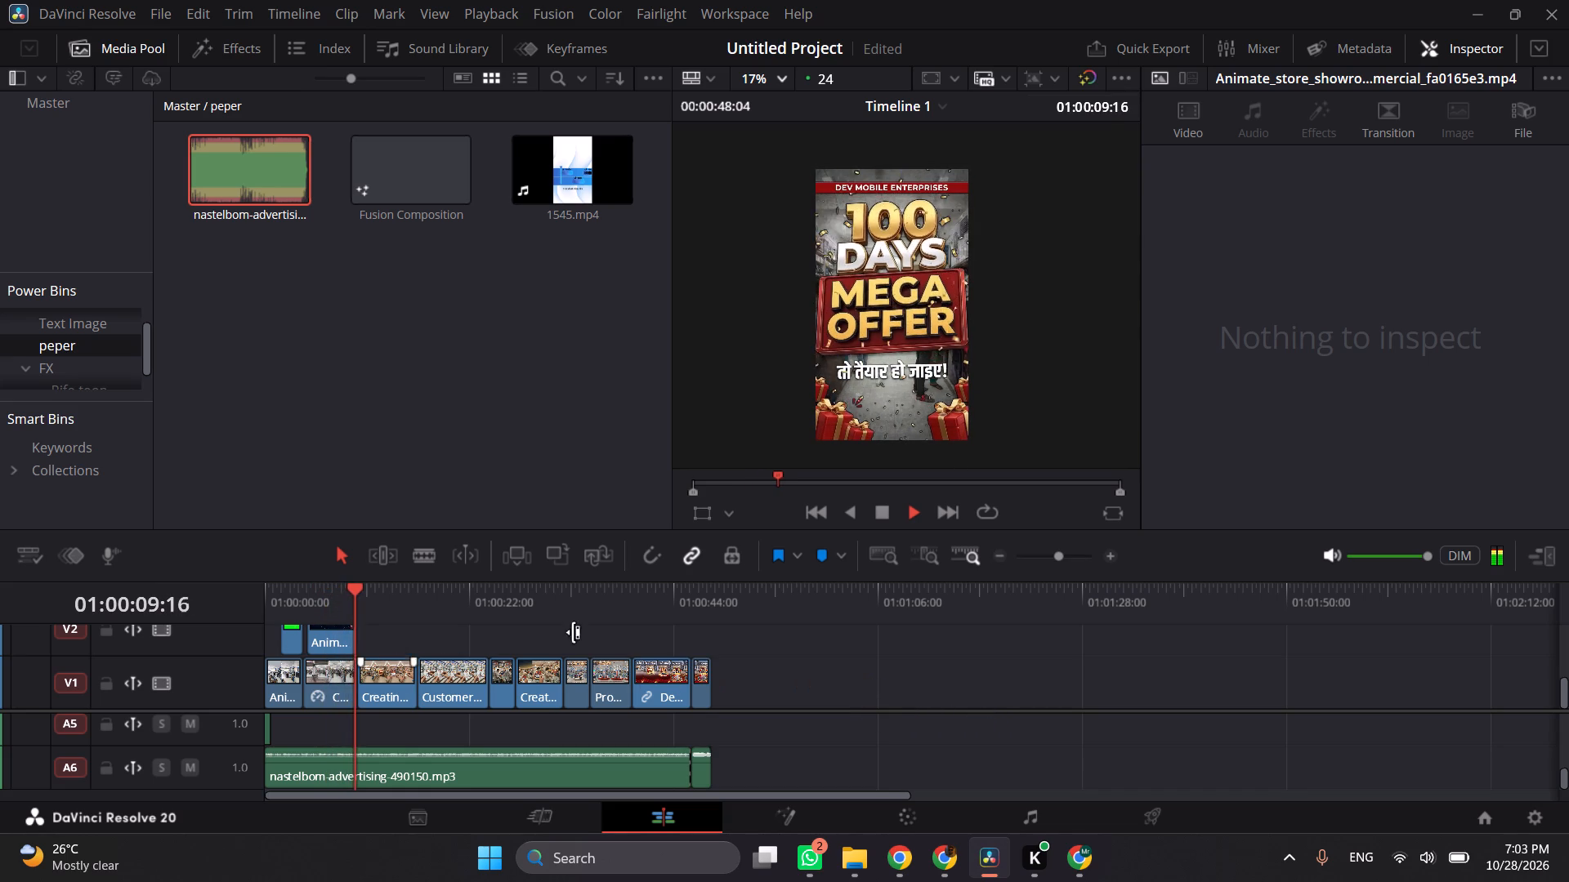
pyautogui.click(1066, 558)
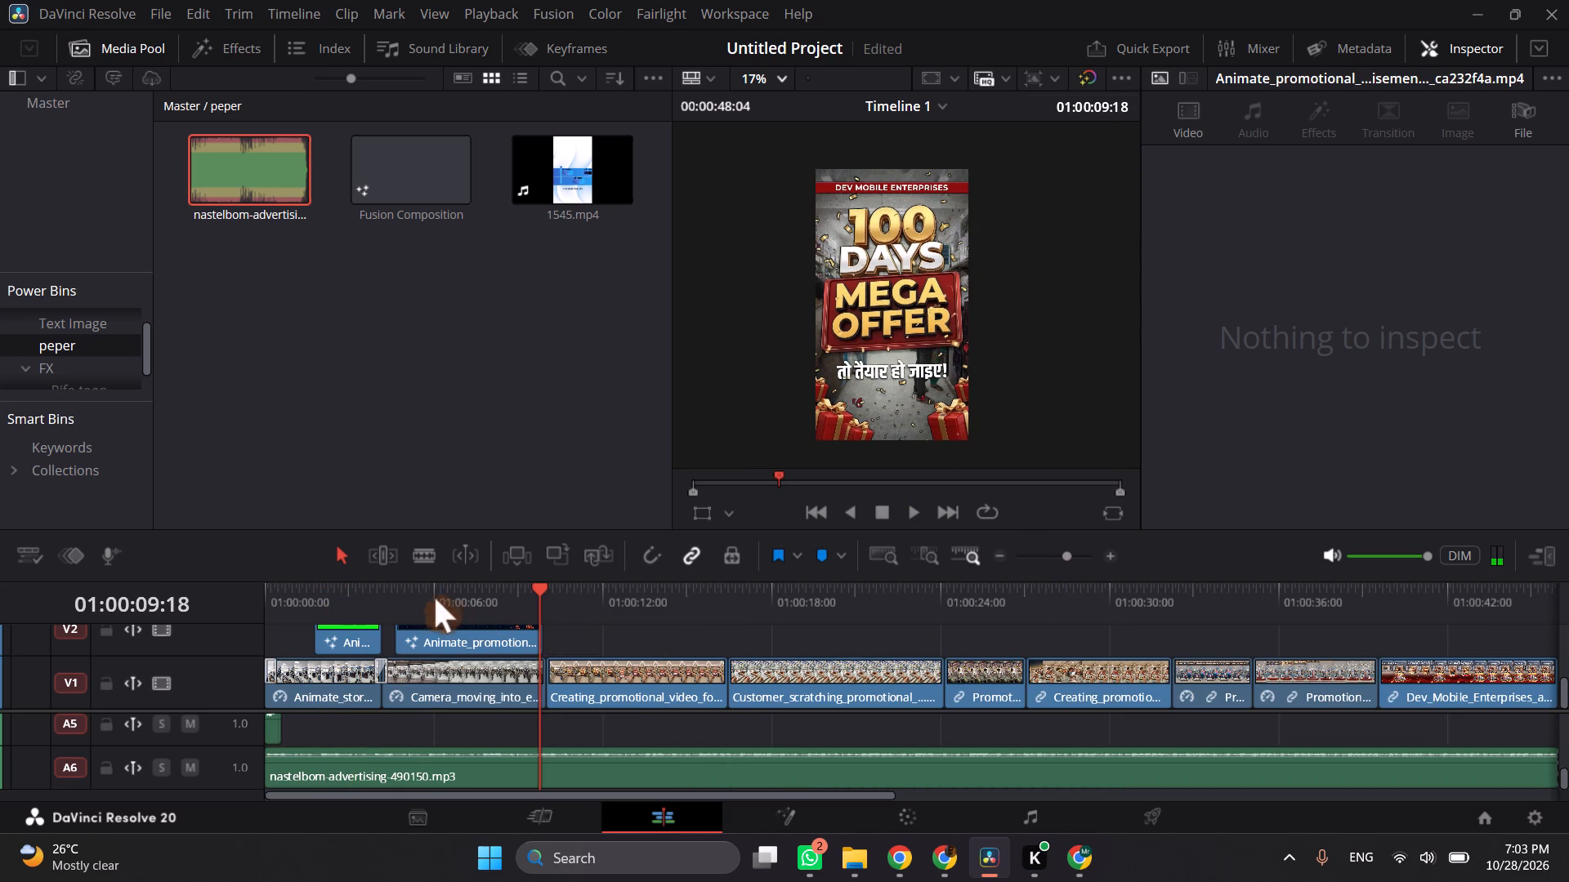
pyautogui.click(414, 599)
pyautogui.click(380, 600)
pyautogui.click(389, 613)
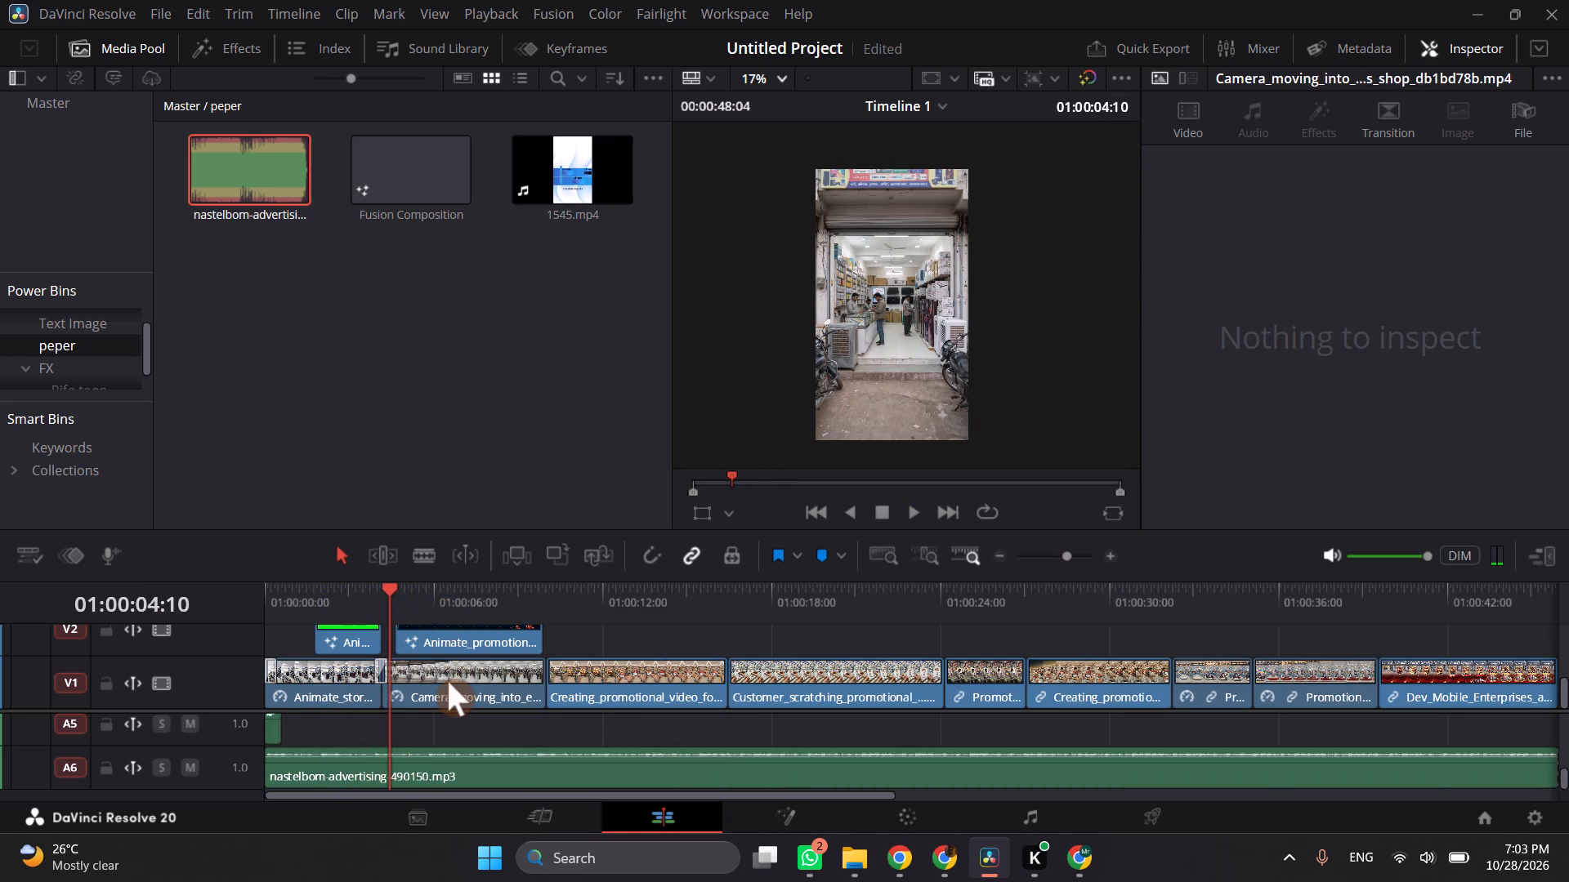
pyautogui.click(448, 681)
pyautogui.click(391, 605)
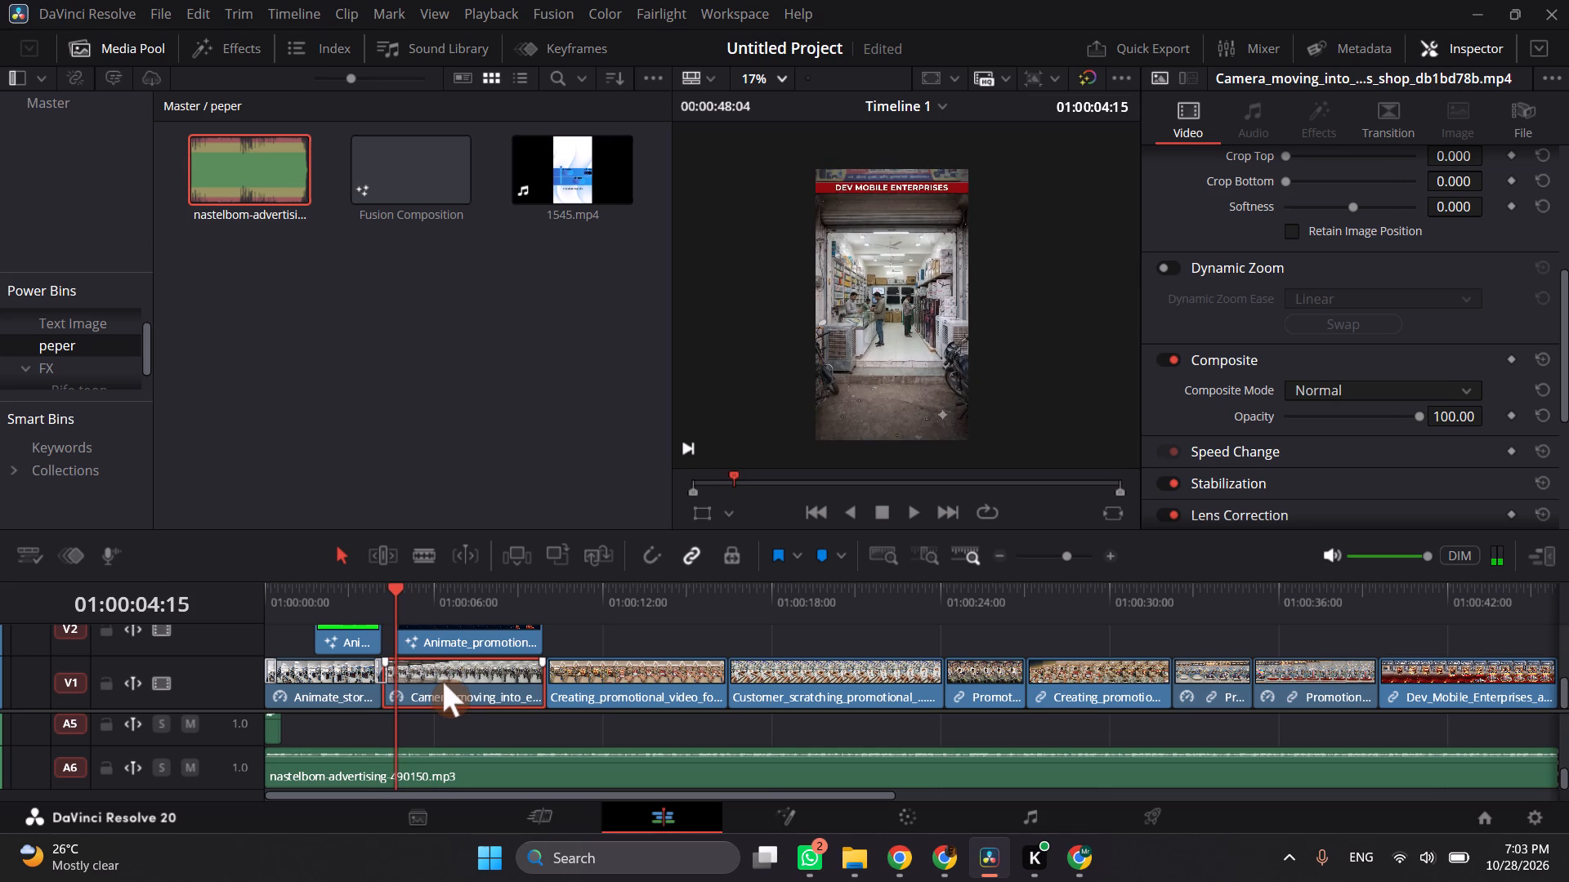
pyautogui.hotkey('ctrl', 'b')
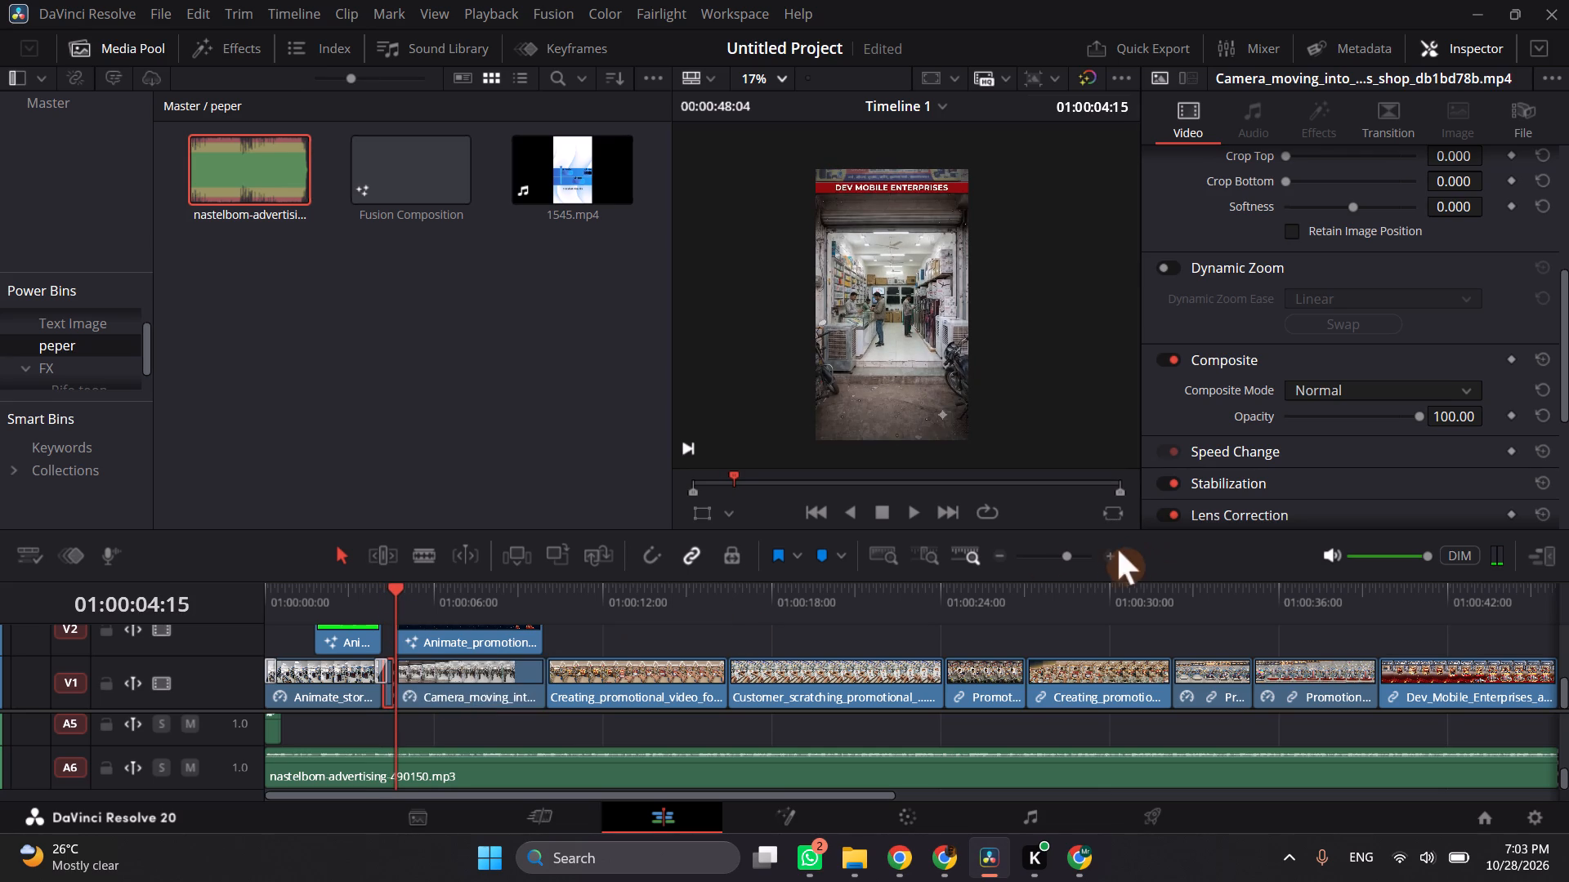
# Apply the Resolve FX Vignette filter to the short V1 shop piece just before the second V2 graphic.
pyautogui.click(1083, 557)
pyautogui.click(811, 602)
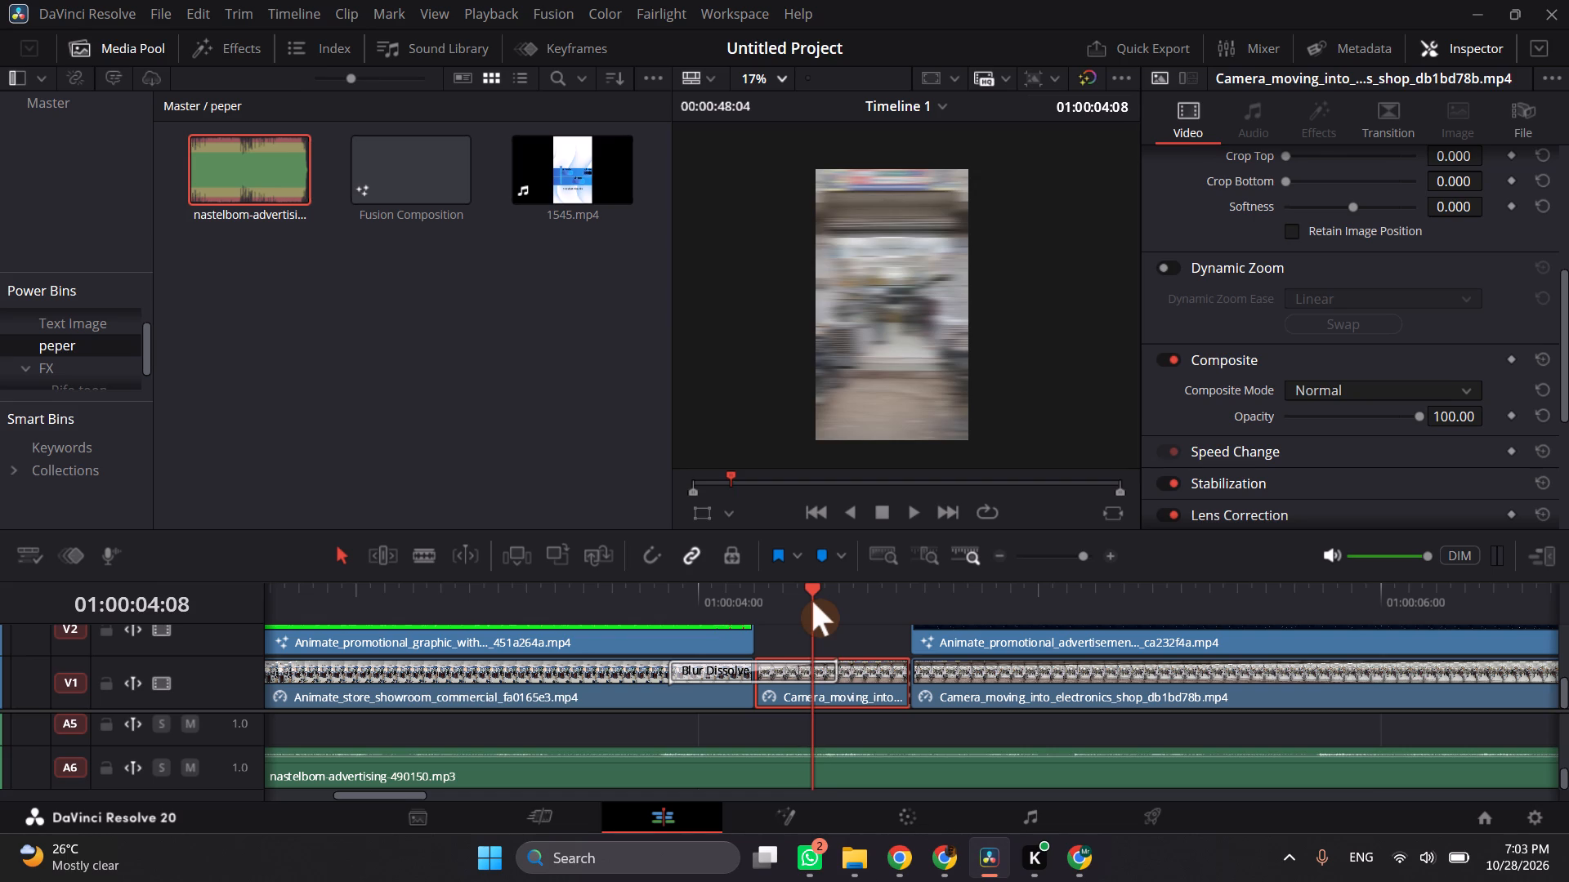
pyautogui.press('space')
pyautogui.press('space')
pyautogui.click(843, 589)
pyautogui.click(874, 670)
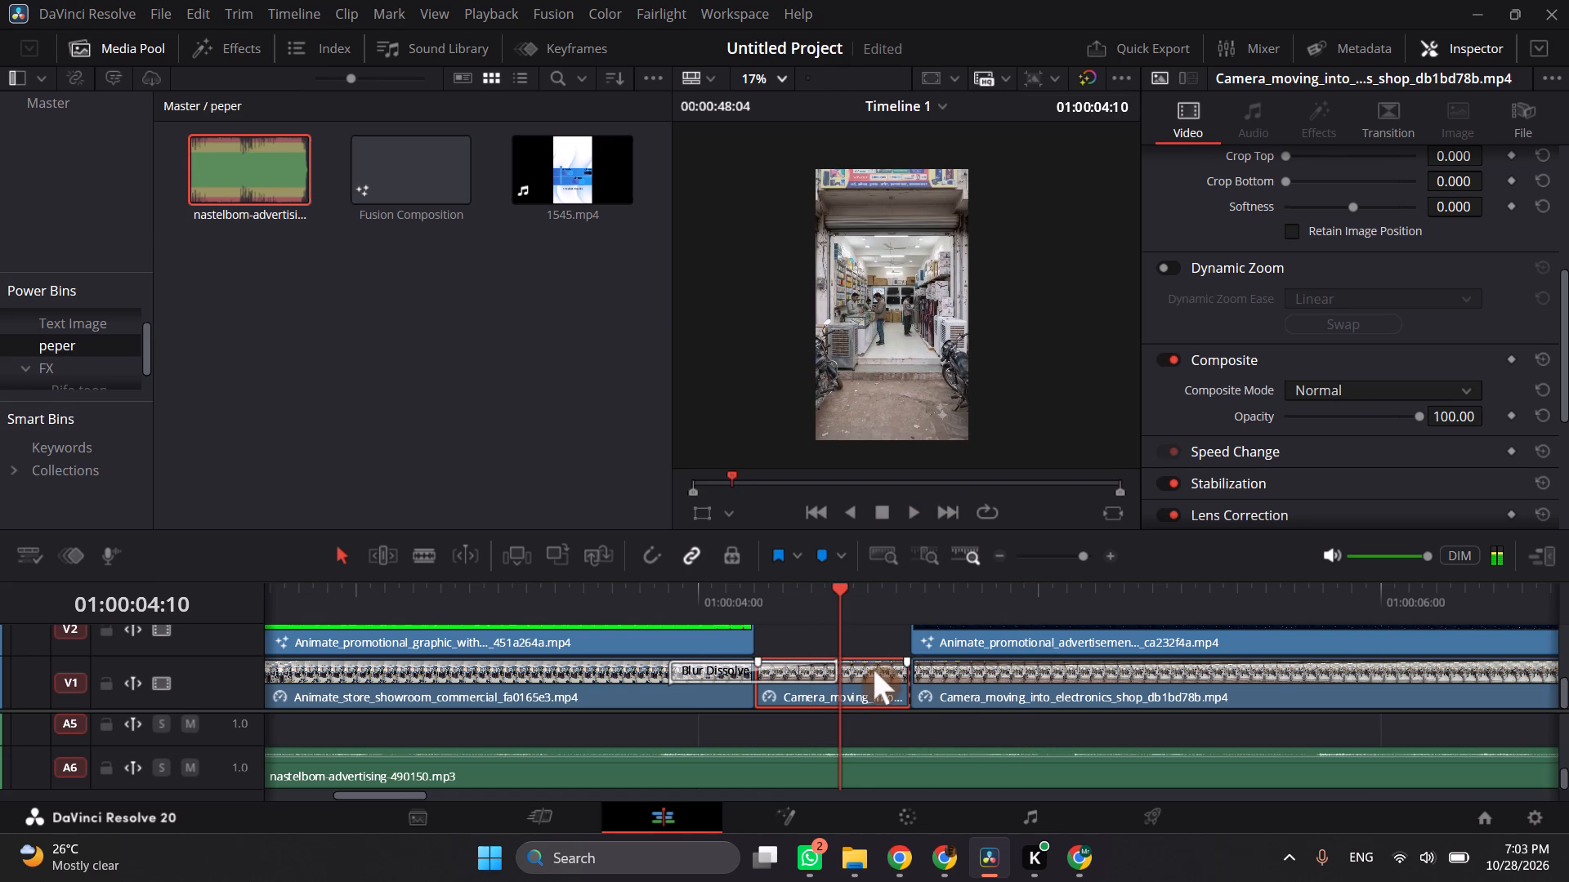
pyautogui.click(224, 62)
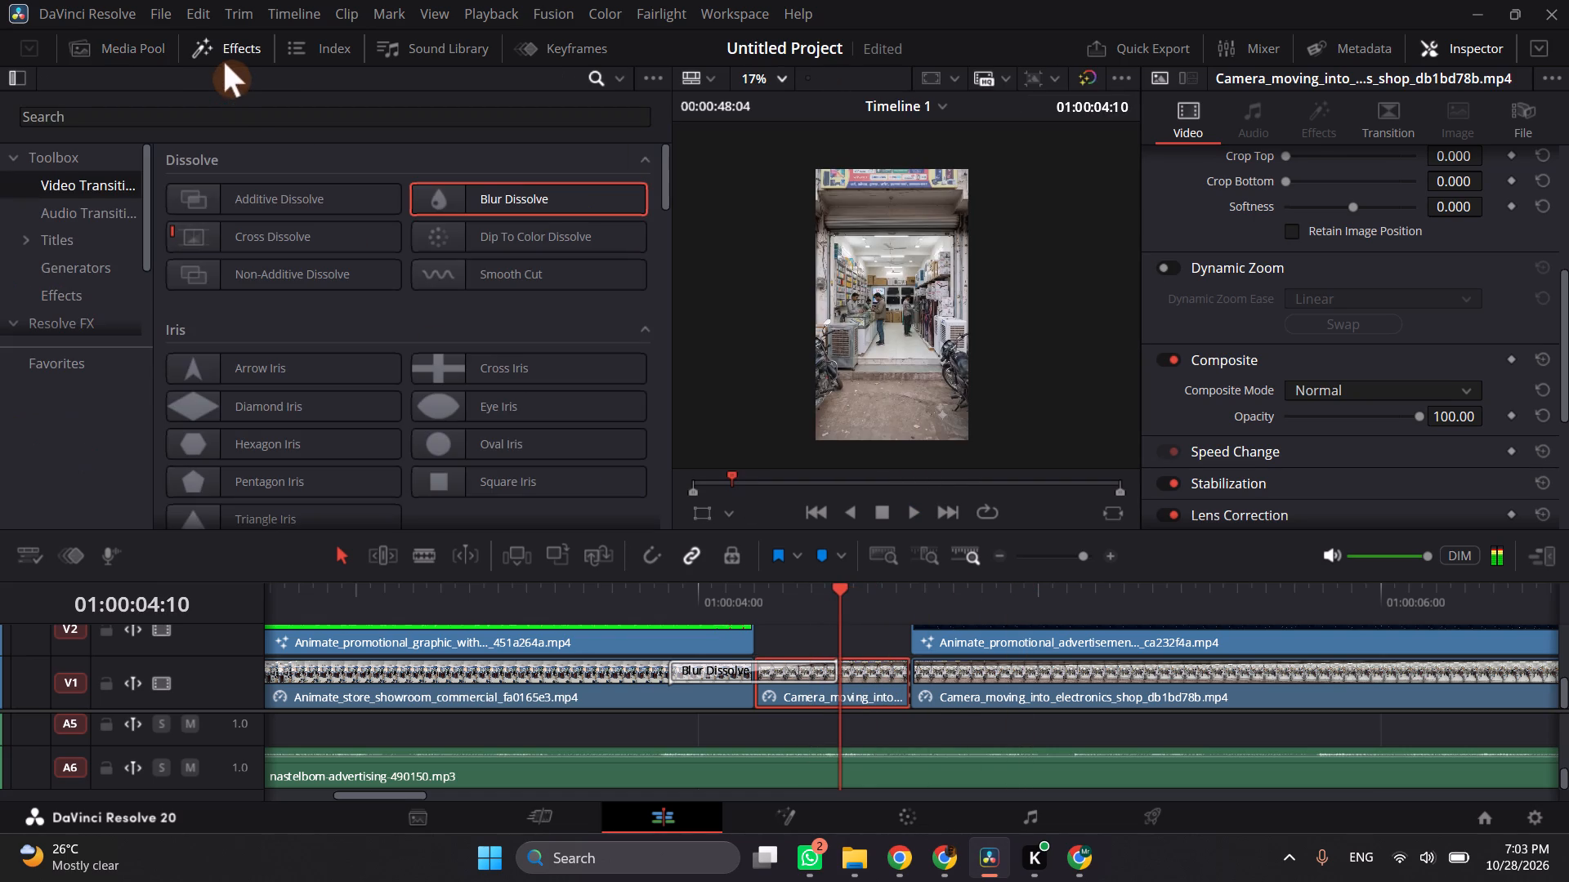
pyautogui.click(456, 133)
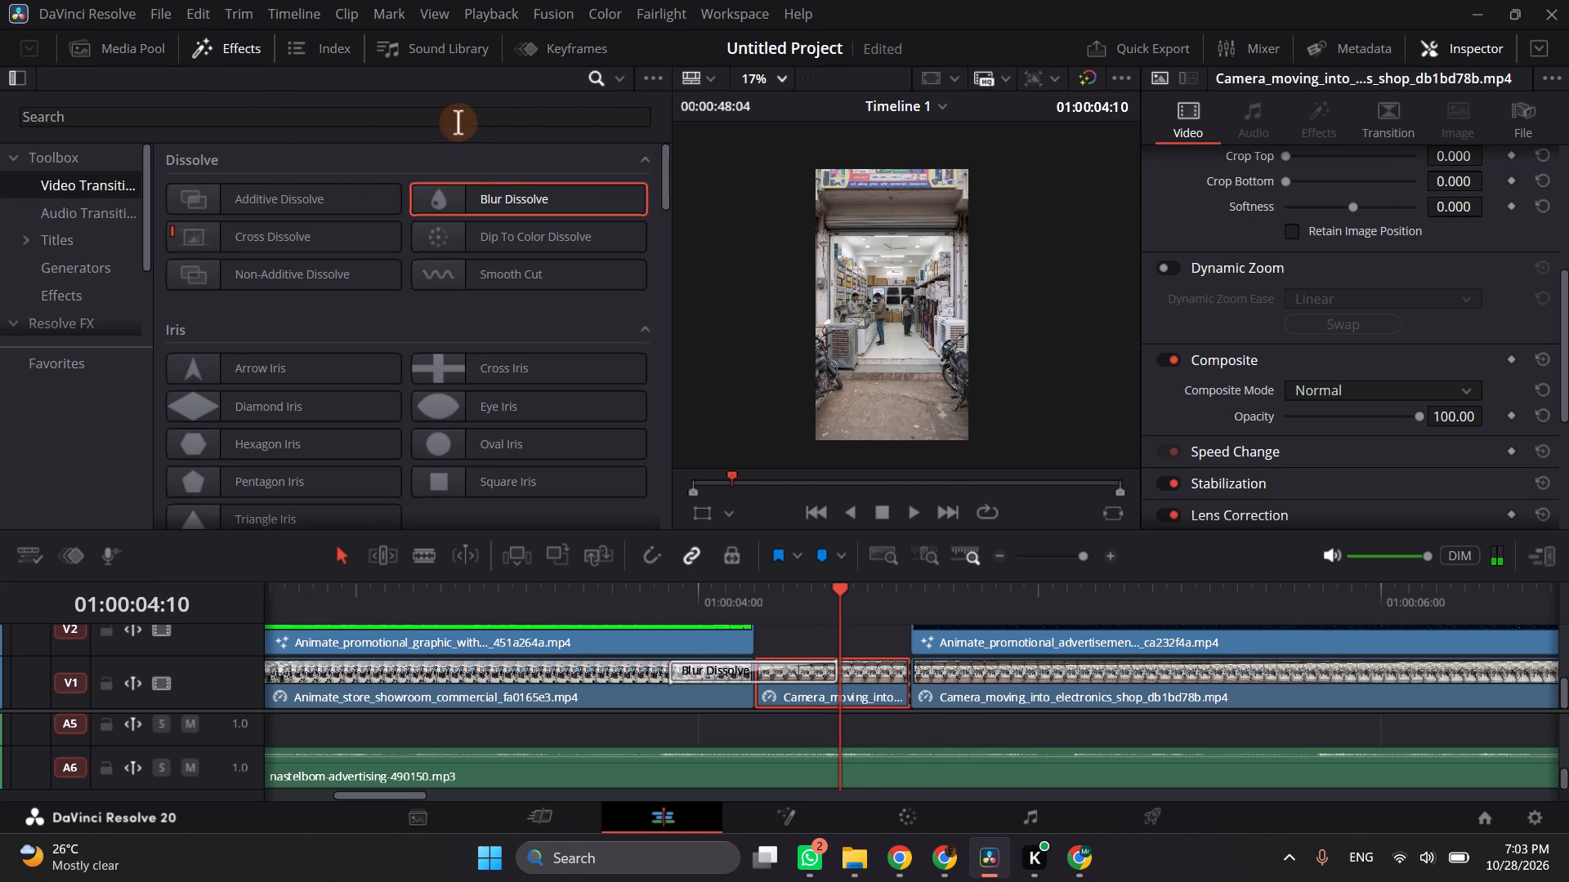
pyautogui.click(458, 122)
pyautogui.write('vi')
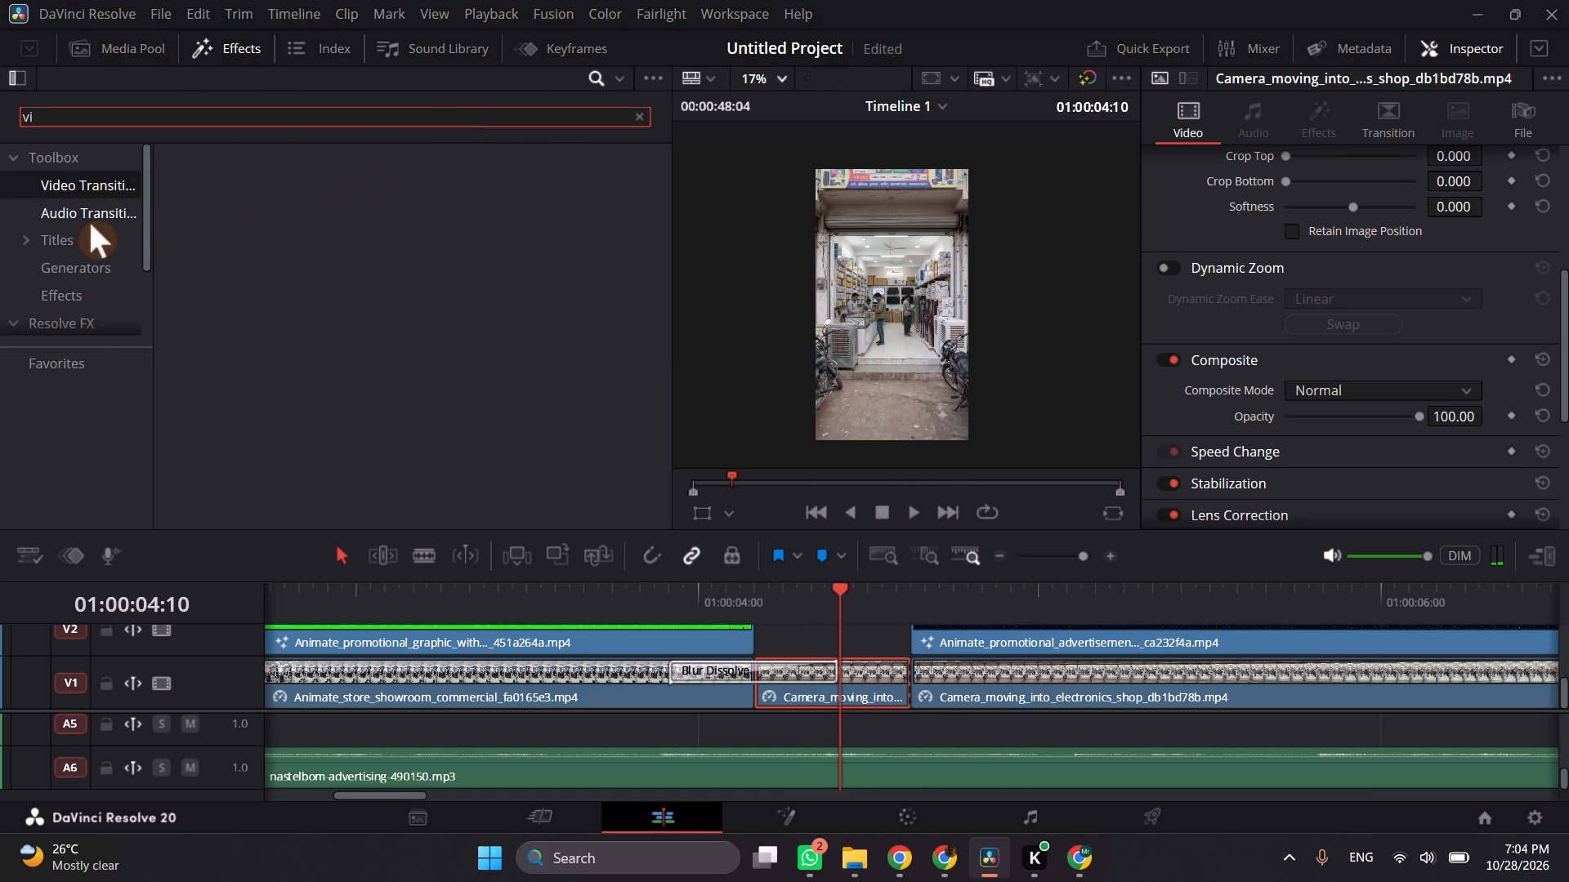
pyautogui.scroll(-6, 85, 309)
pyautogui.scroll(3, 78, 252)
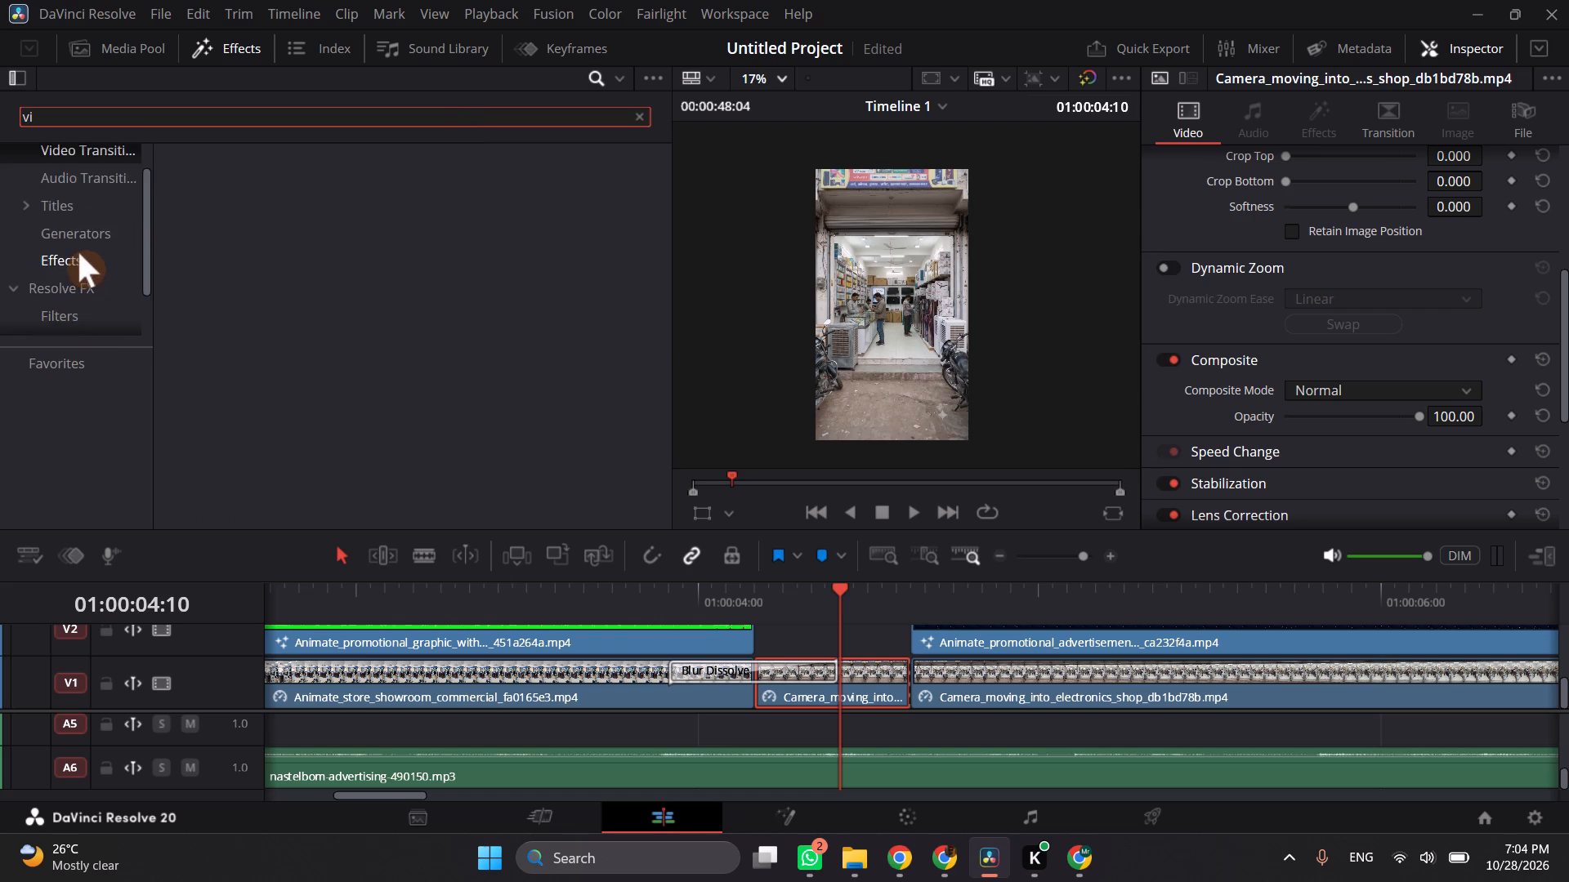
pyautogui.scroll(-1, 77, 286)
pyautogui.click(92, 310)
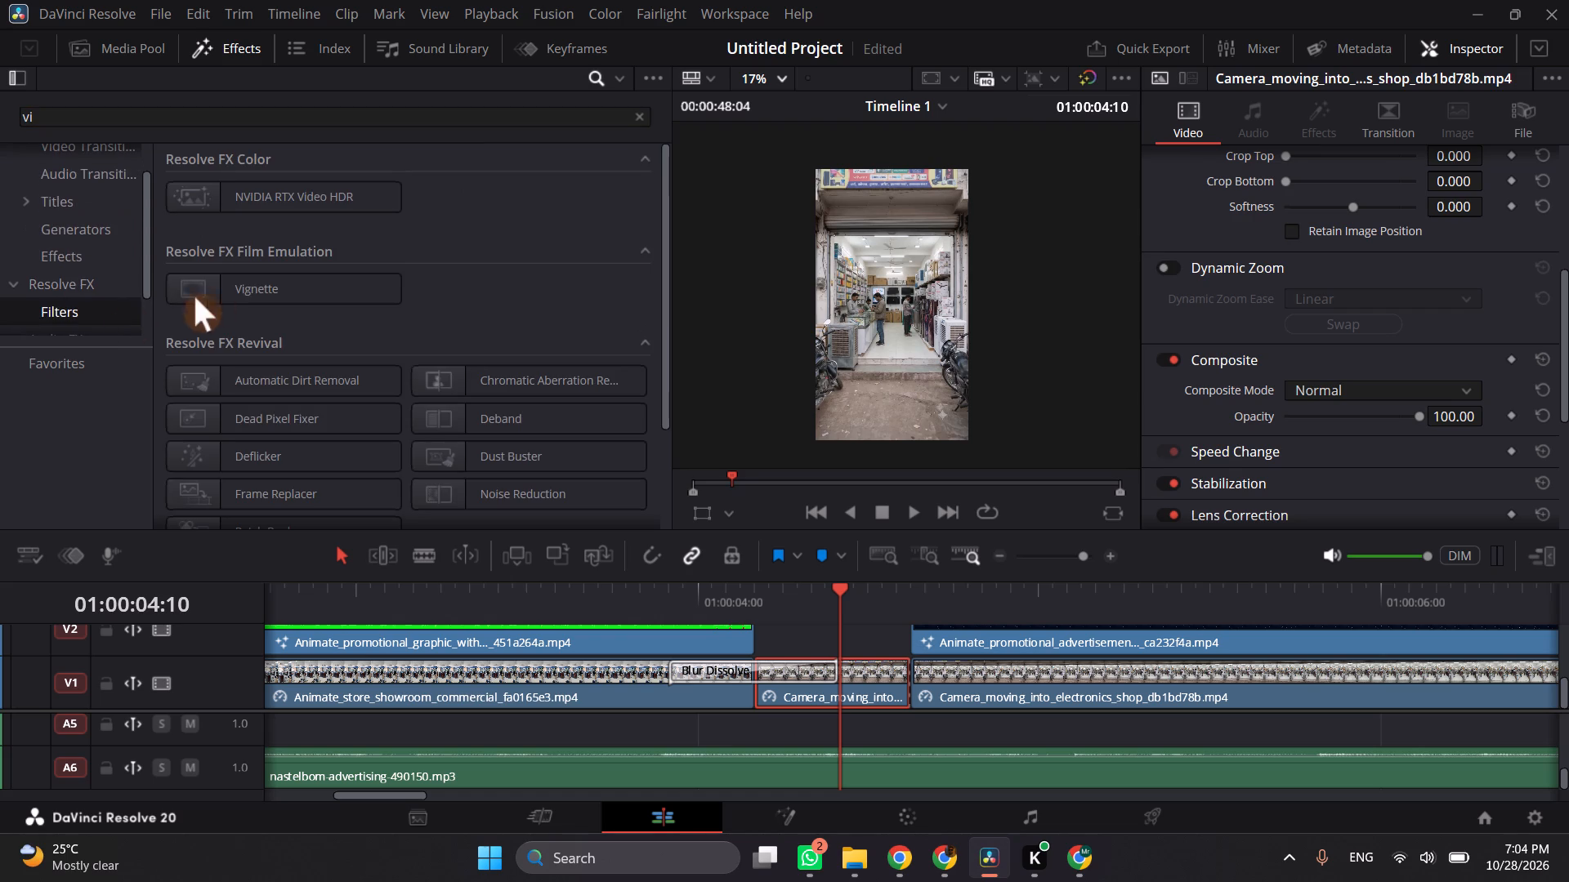
pyautogui.moveTo(243, 294); pyautogui.dragTo(847, 688)
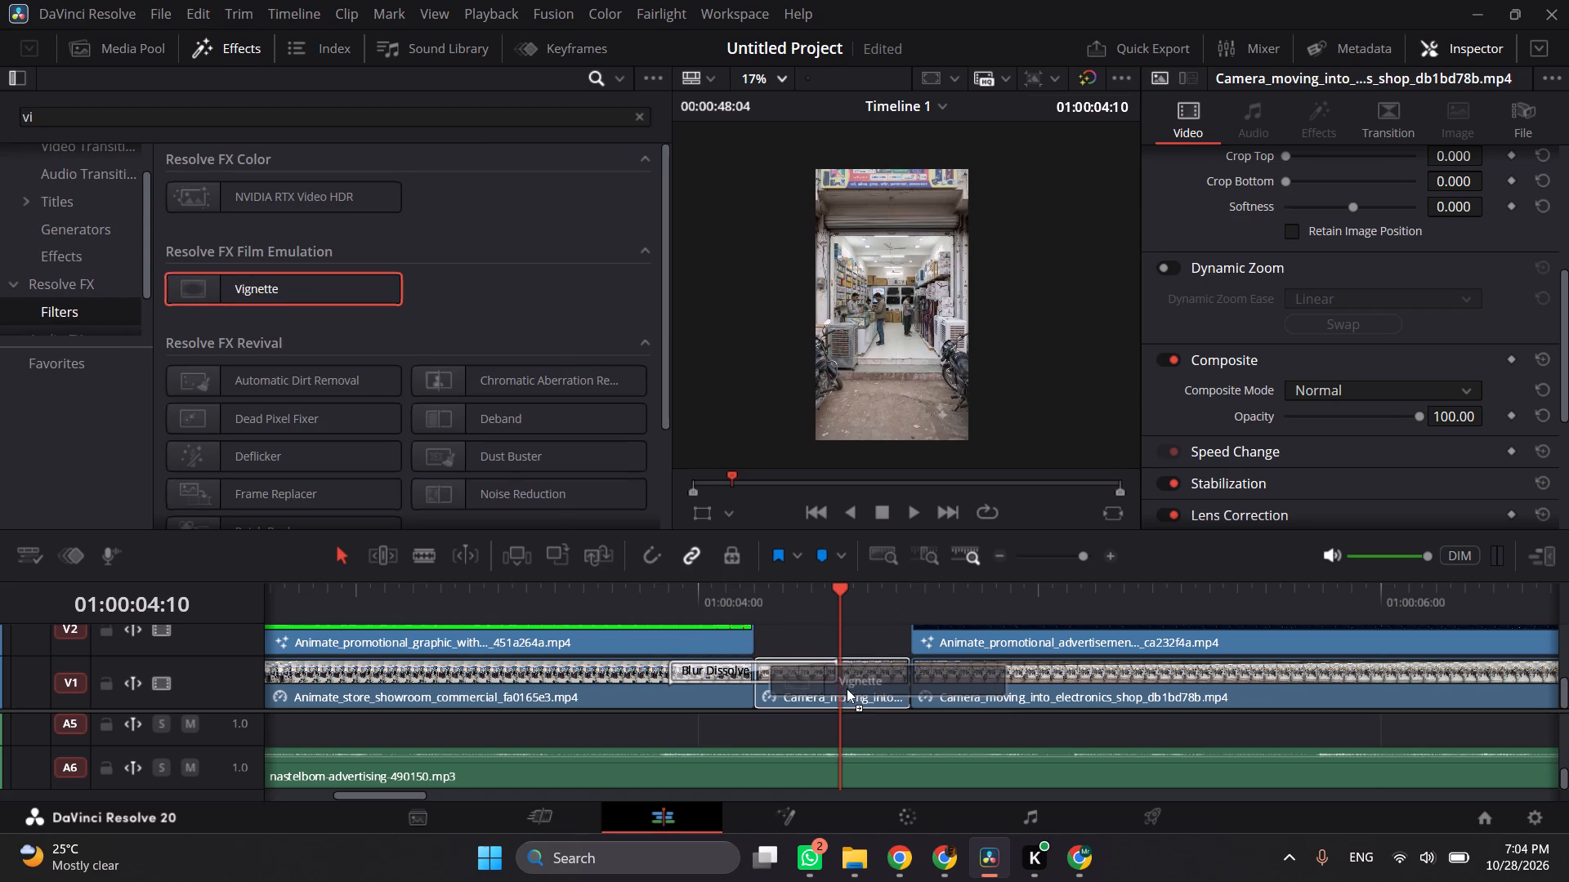
pyautogui.moveTo(847, 688); pyautogui.dragTo(846, 688)
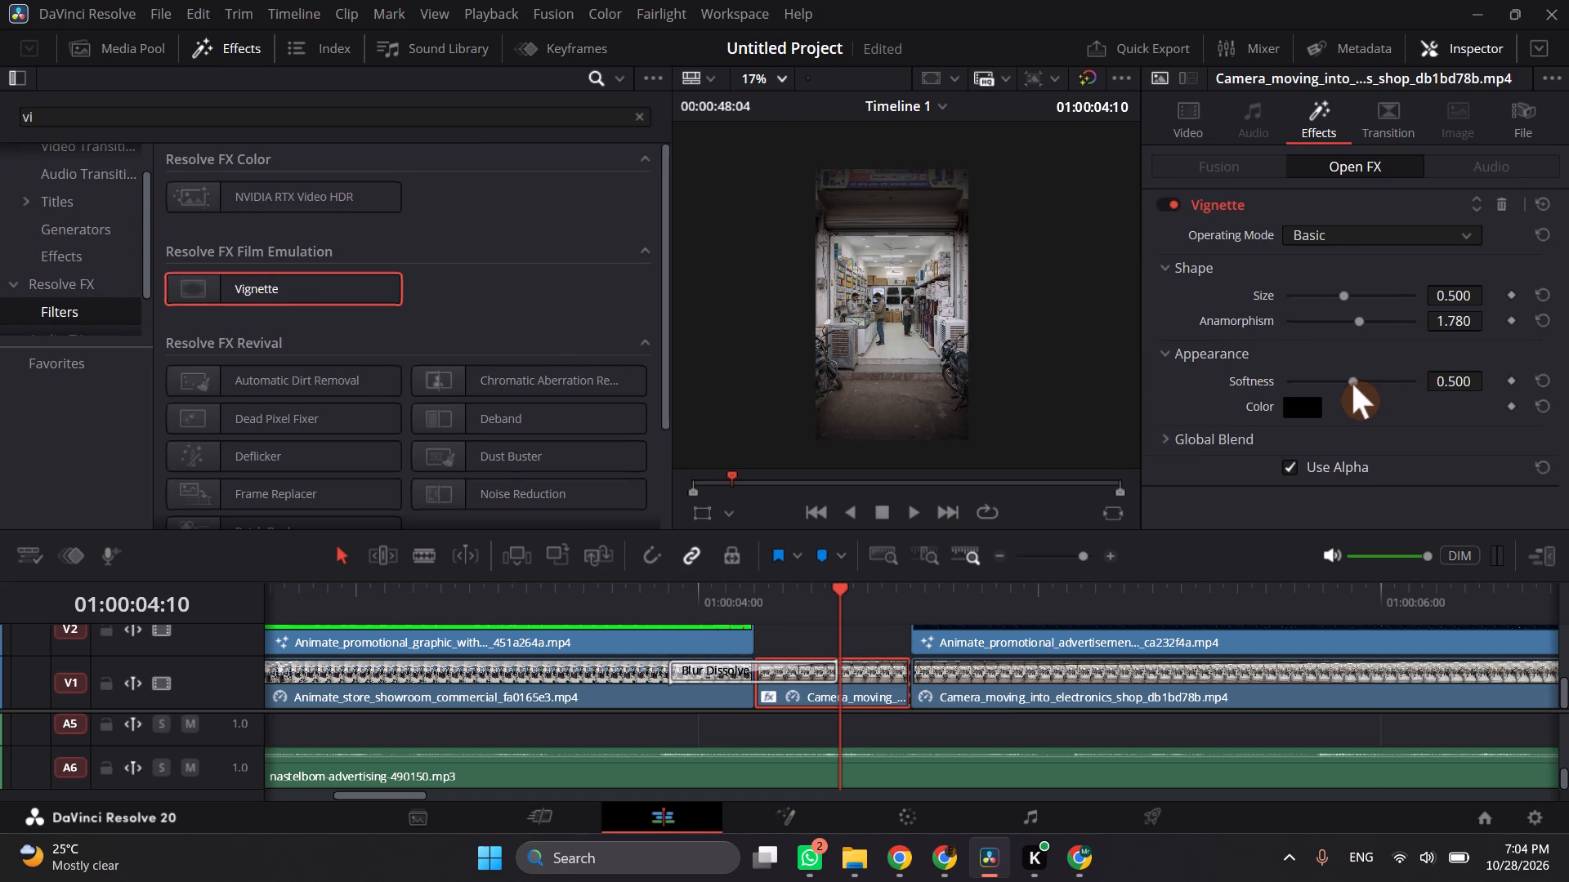
# Set the vignette's softness to about 0.775, playing the short shop piece to check the look.
pyautogui.moveTo(1352, 384); pyautogui.dragTo(1356, 379)
pyautogui.moveTo(1356, 379); pyautogui.dragTo(1383, 389)
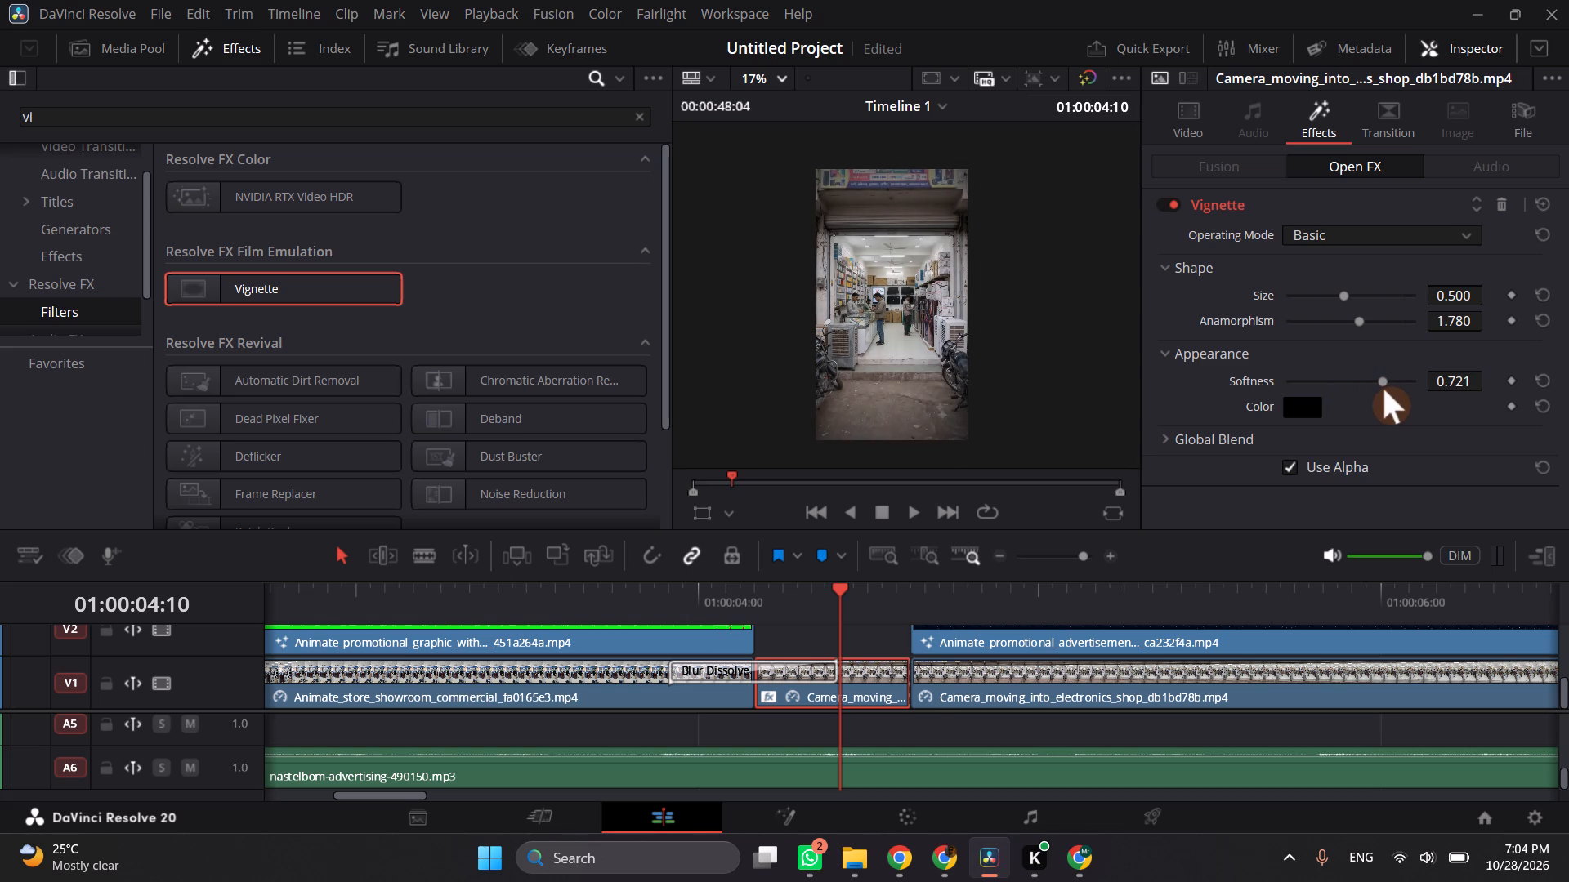
pyautogui.press('space')
pyautogui.press('space')
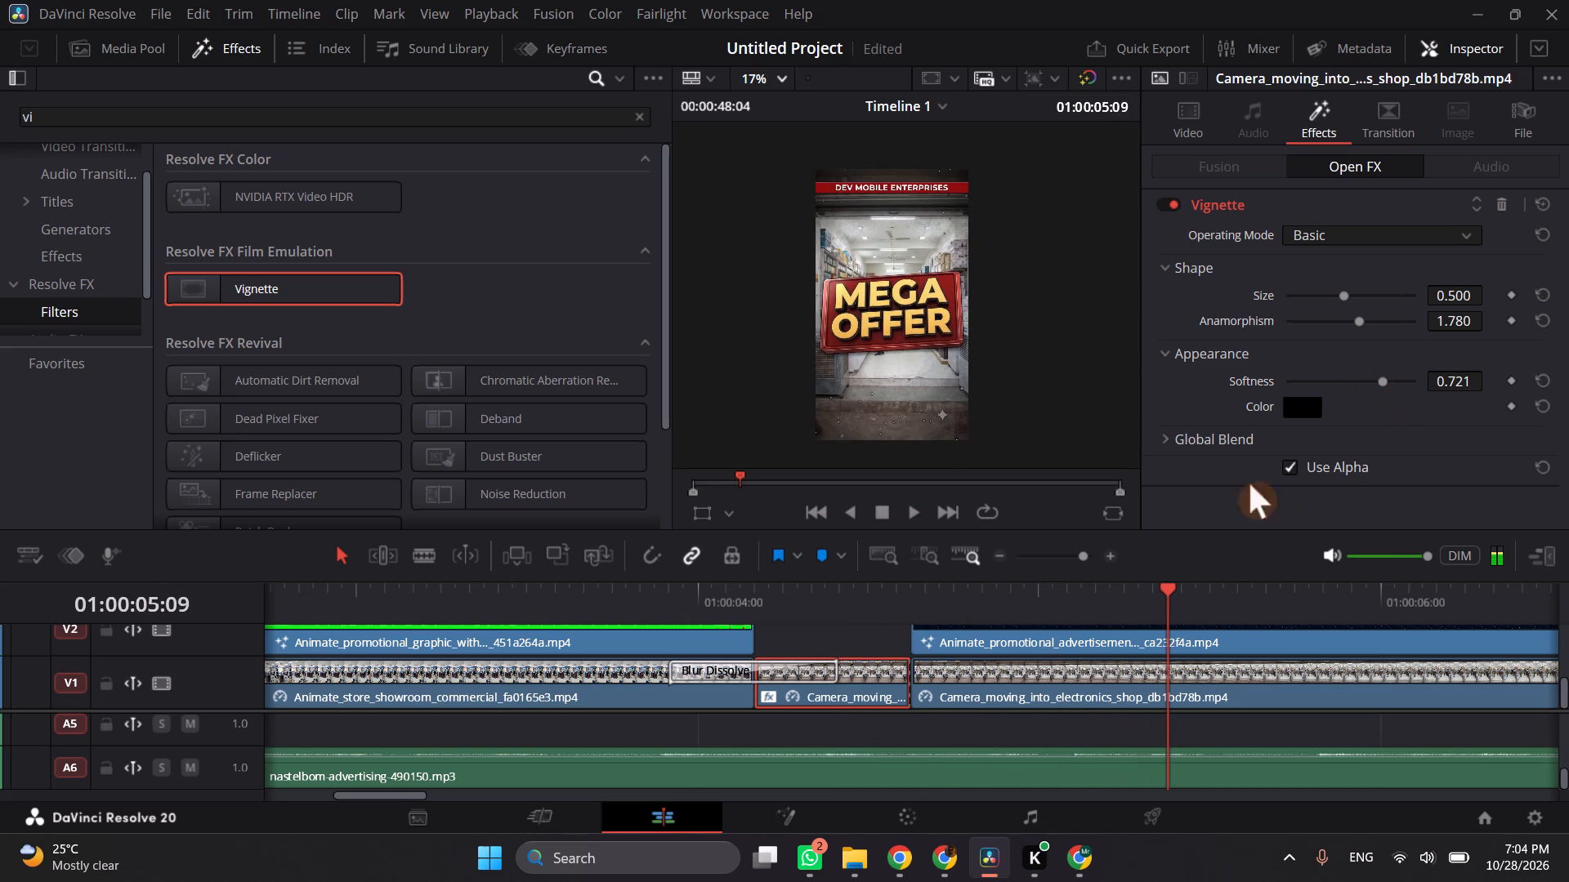
pyautogui.click(889, 593)
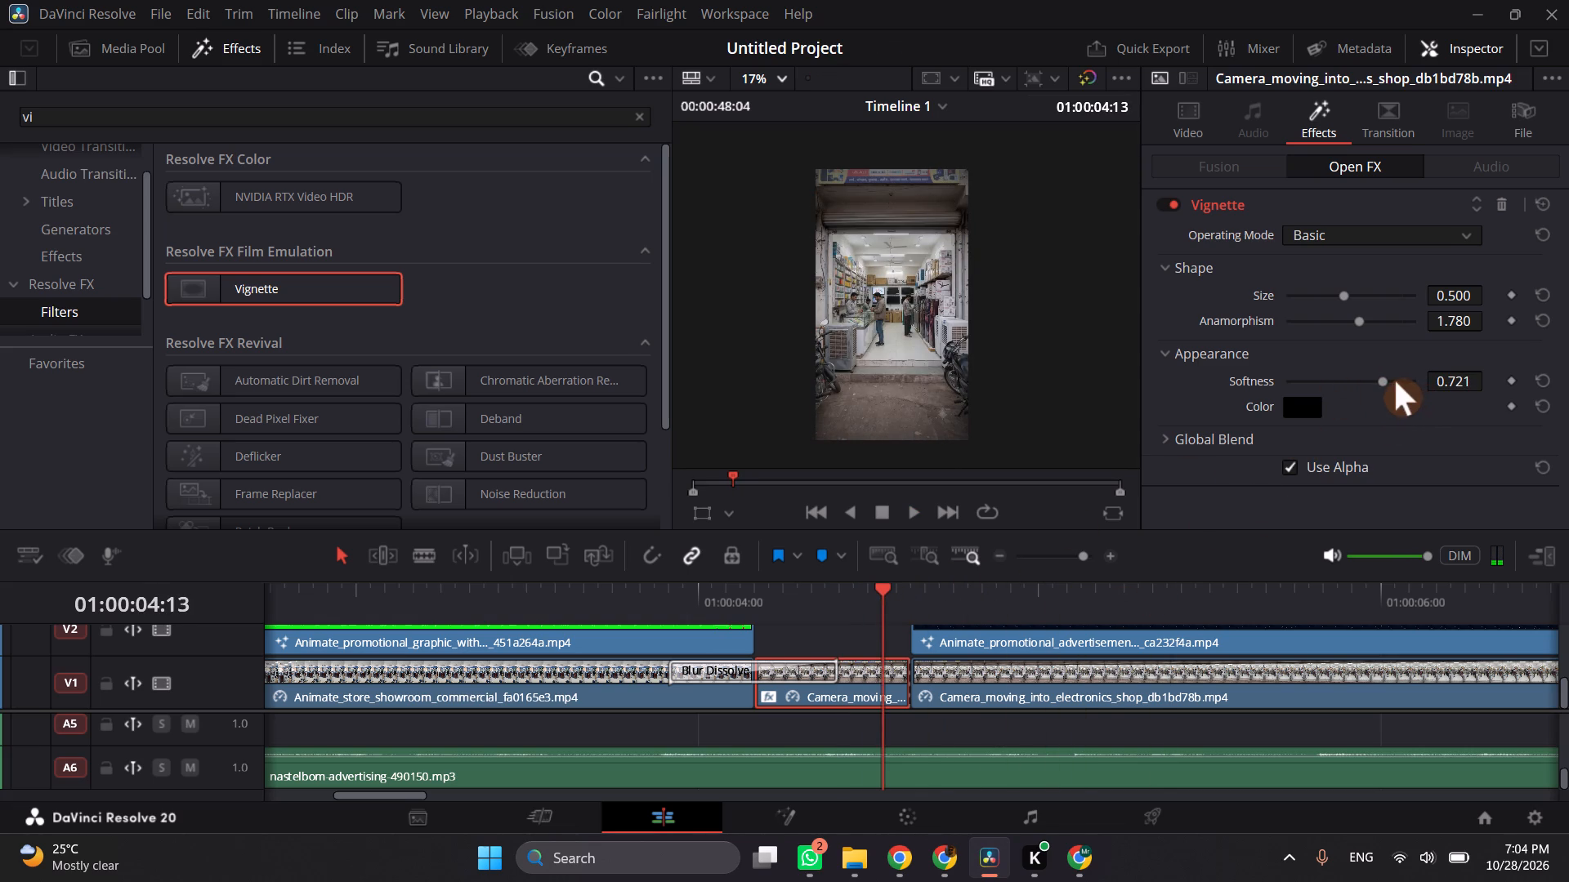
pyautogui.click(1390, 382)
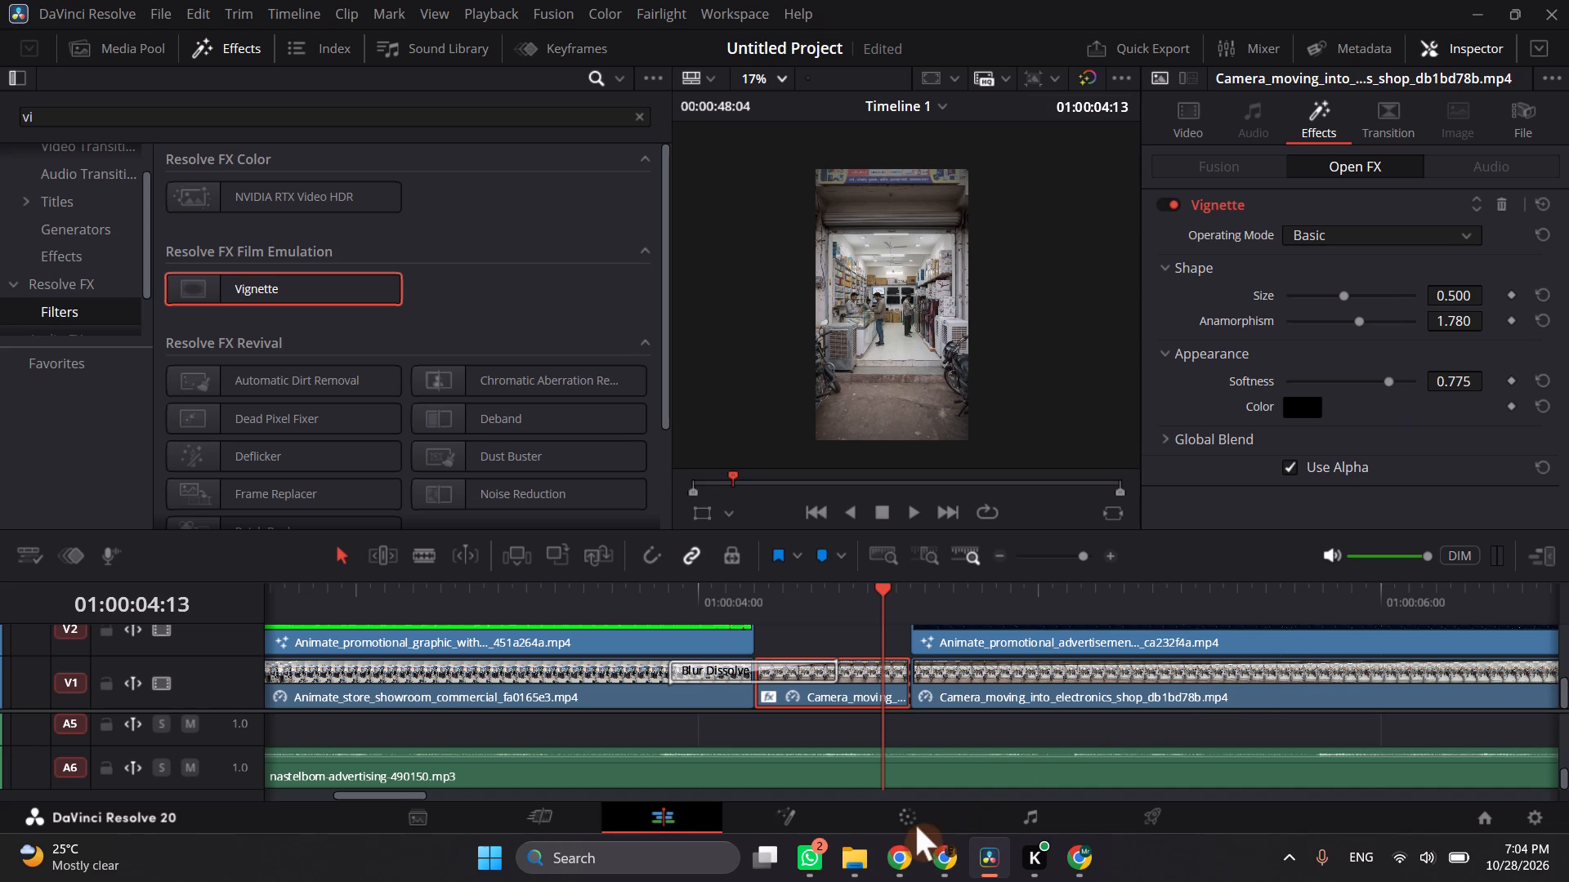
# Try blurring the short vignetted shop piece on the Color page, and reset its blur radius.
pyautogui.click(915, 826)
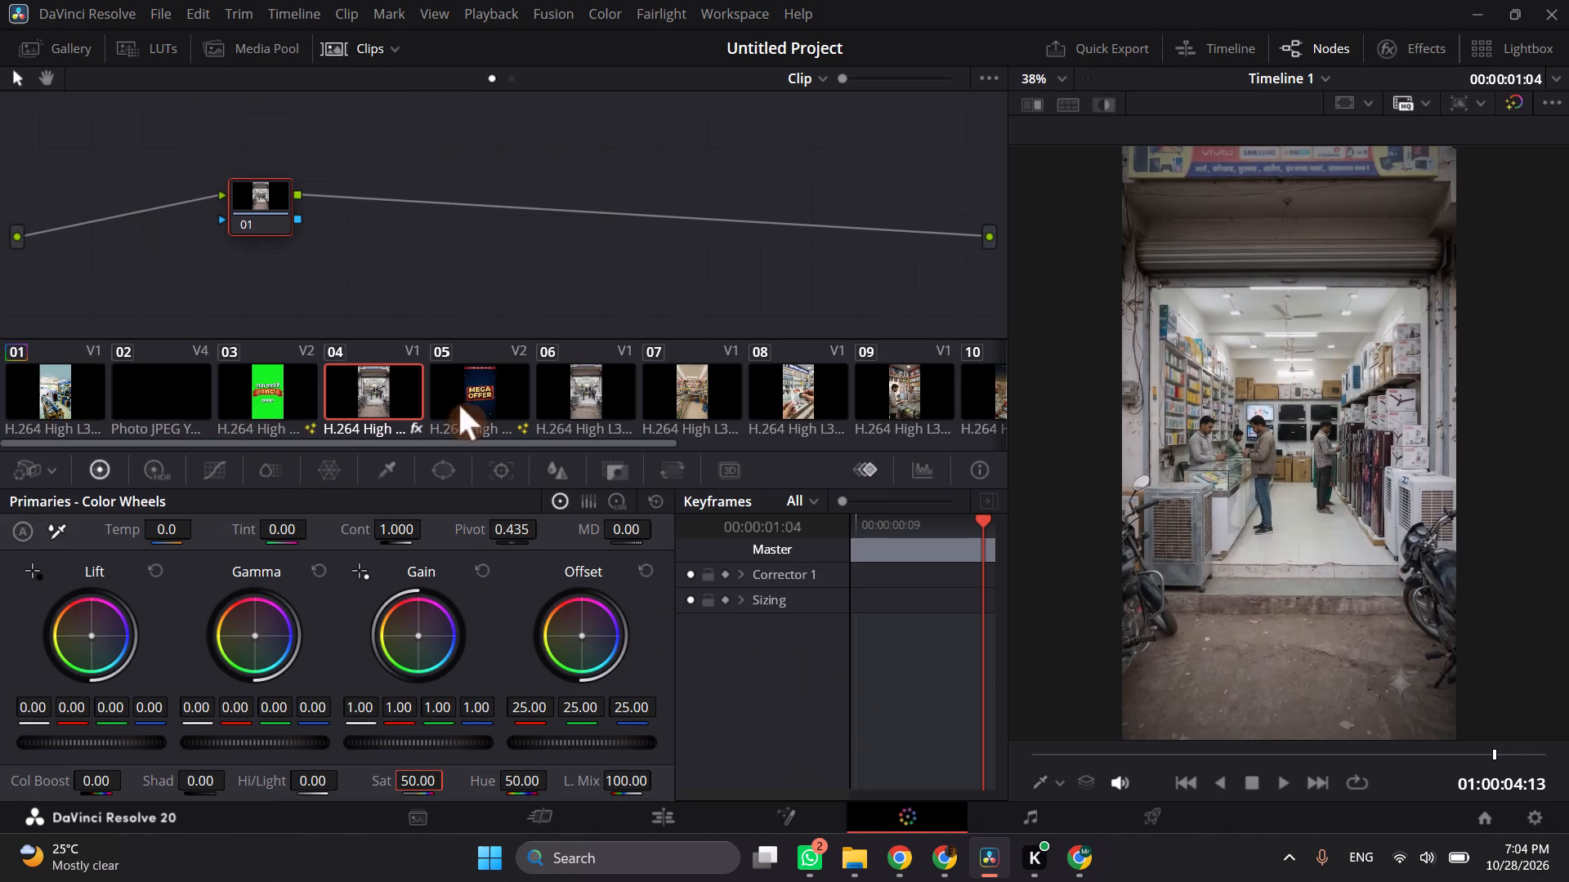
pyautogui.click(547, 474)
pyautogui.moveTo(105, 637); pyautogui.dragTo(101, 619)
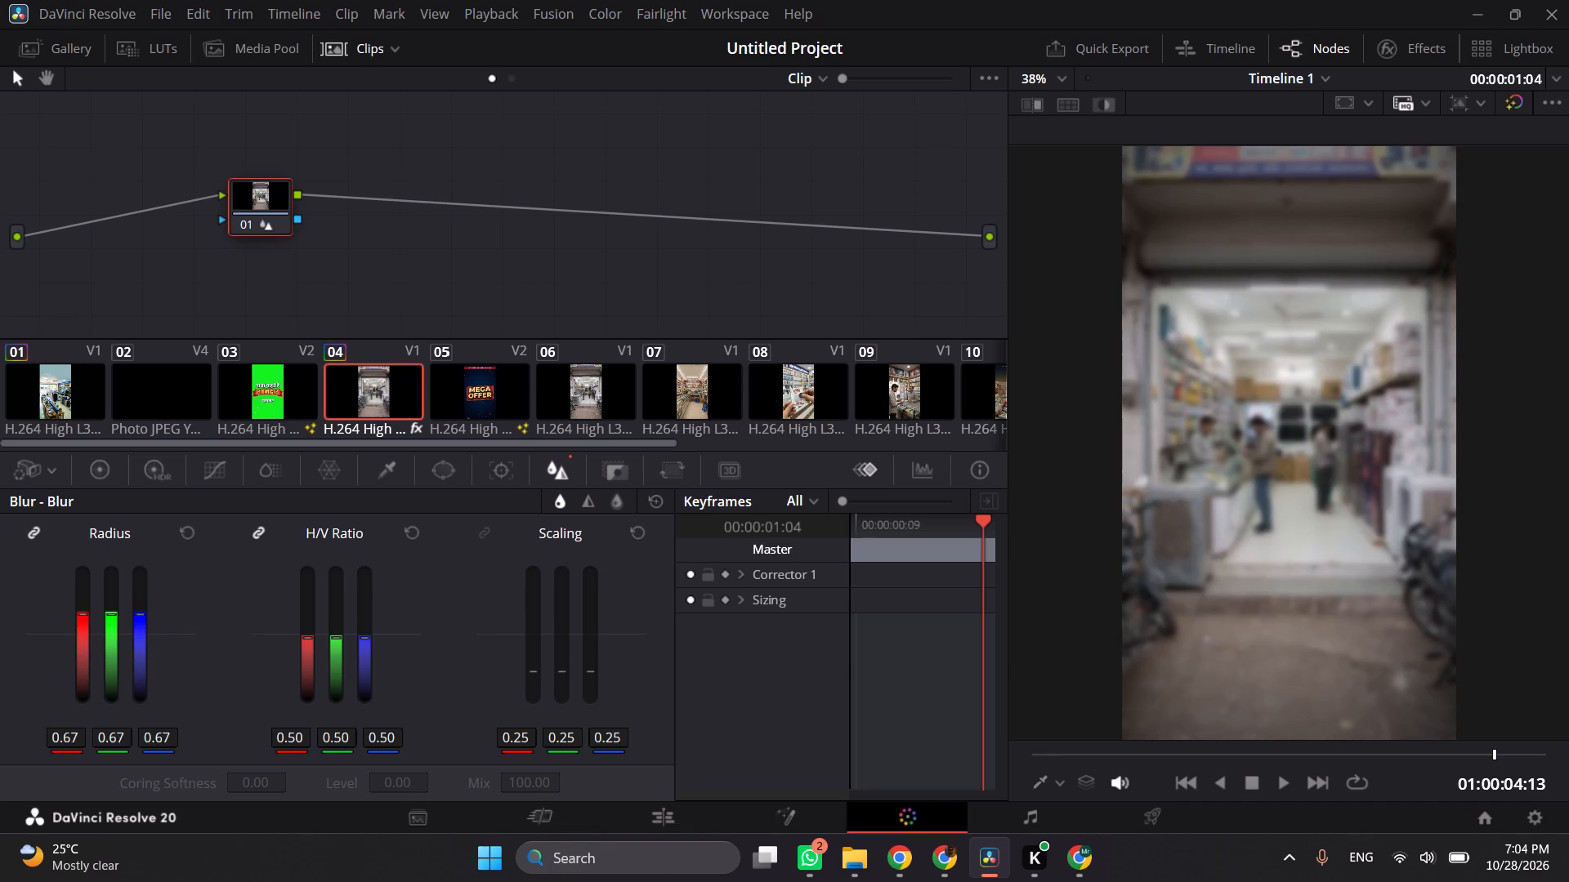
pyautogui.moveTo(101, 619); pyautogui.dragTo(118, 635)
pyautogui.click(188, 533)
# Increase the blur radius on the V1 shop clip beneath the second V2 graphic, and return to the edit timeline.
pyautogui.click(607, 378)
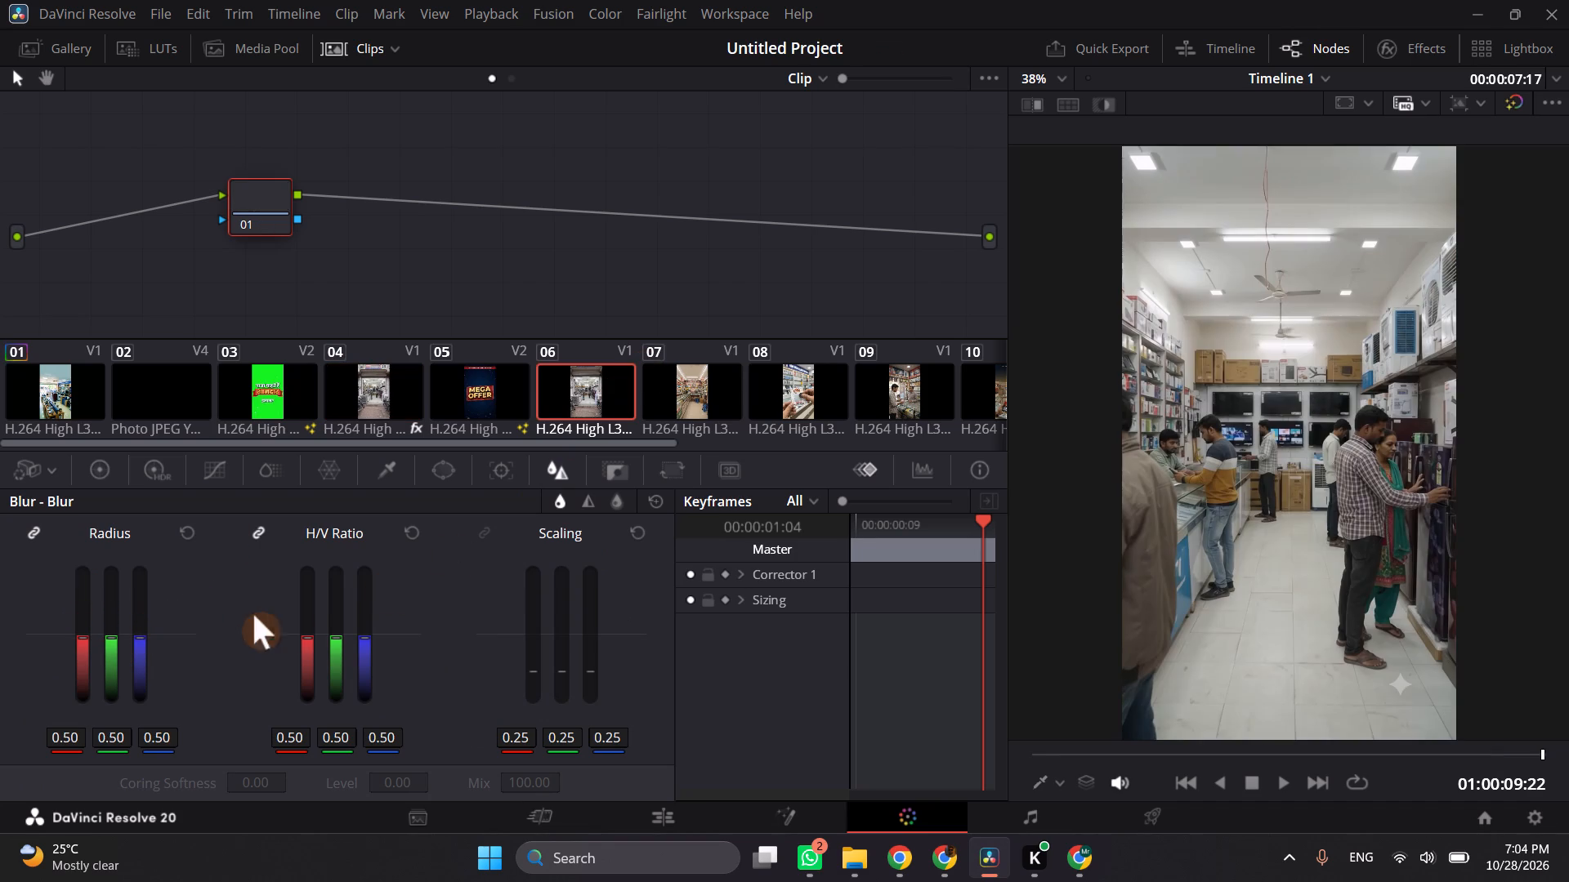
pyautogui.moveTo(113, 635); pyautogui.dragTo(110, 596)
pyautogui.click(642, 815)
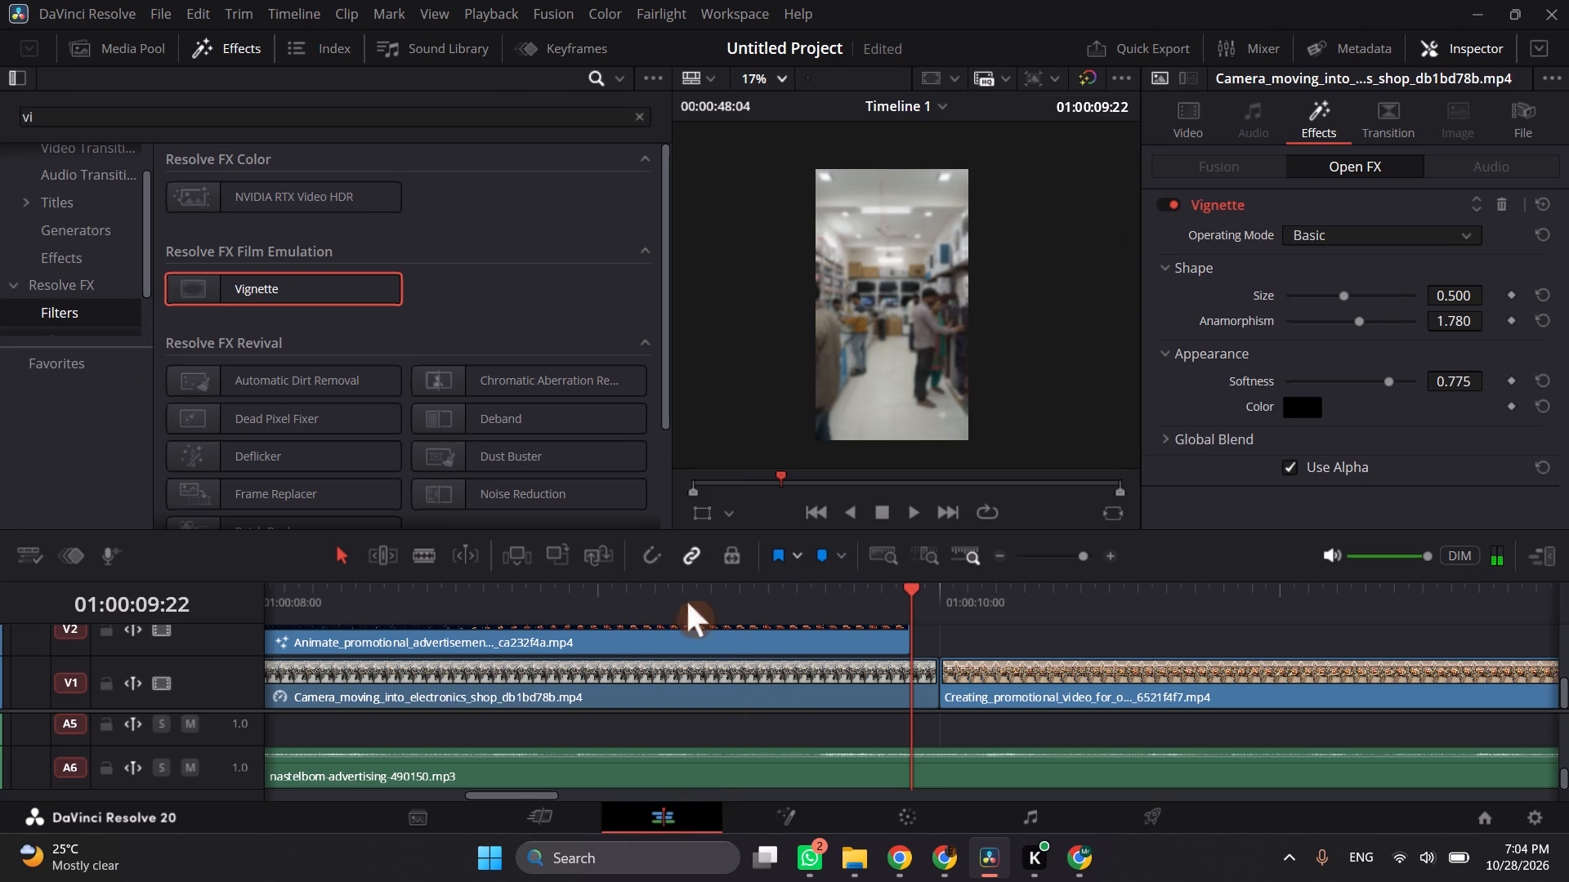
# Play the promo around the blurred shop clip's start and end, and on into the scratch-card clip to check the blur.
pyautogui.moveTo(1084, 555); pyautogui.dragTo(1073, 552)
pyautogui.press('space')
pyautogui.press('space')
pyautogui.click(539, 599)
pyautogui.press('space')
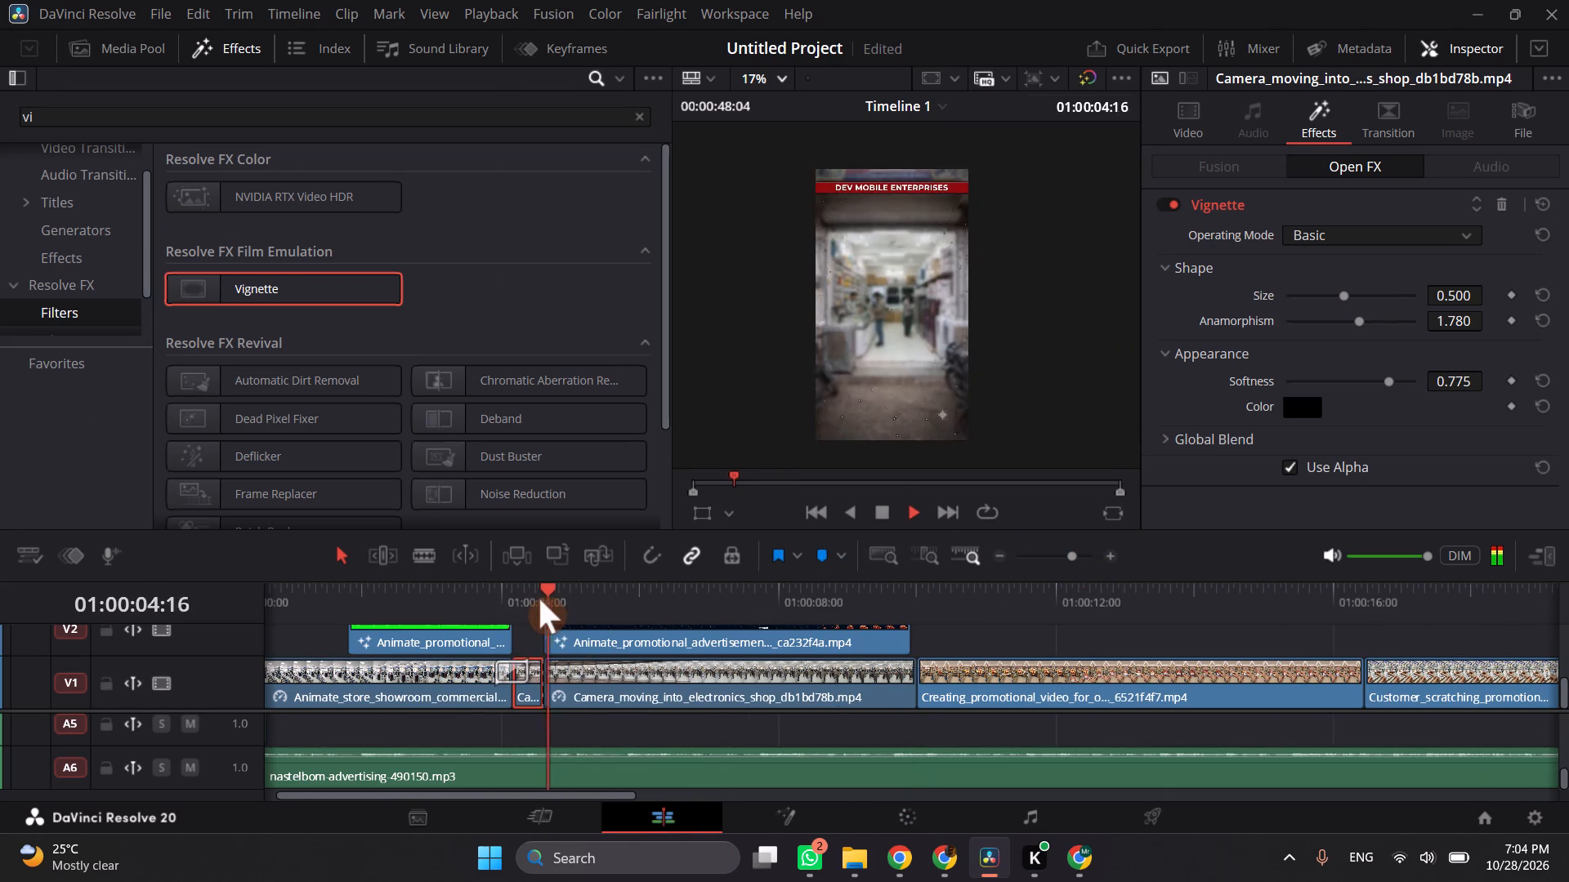
pyautogui.press('space')
pyautogui.click(520, 591)
pyautogui.press('space')
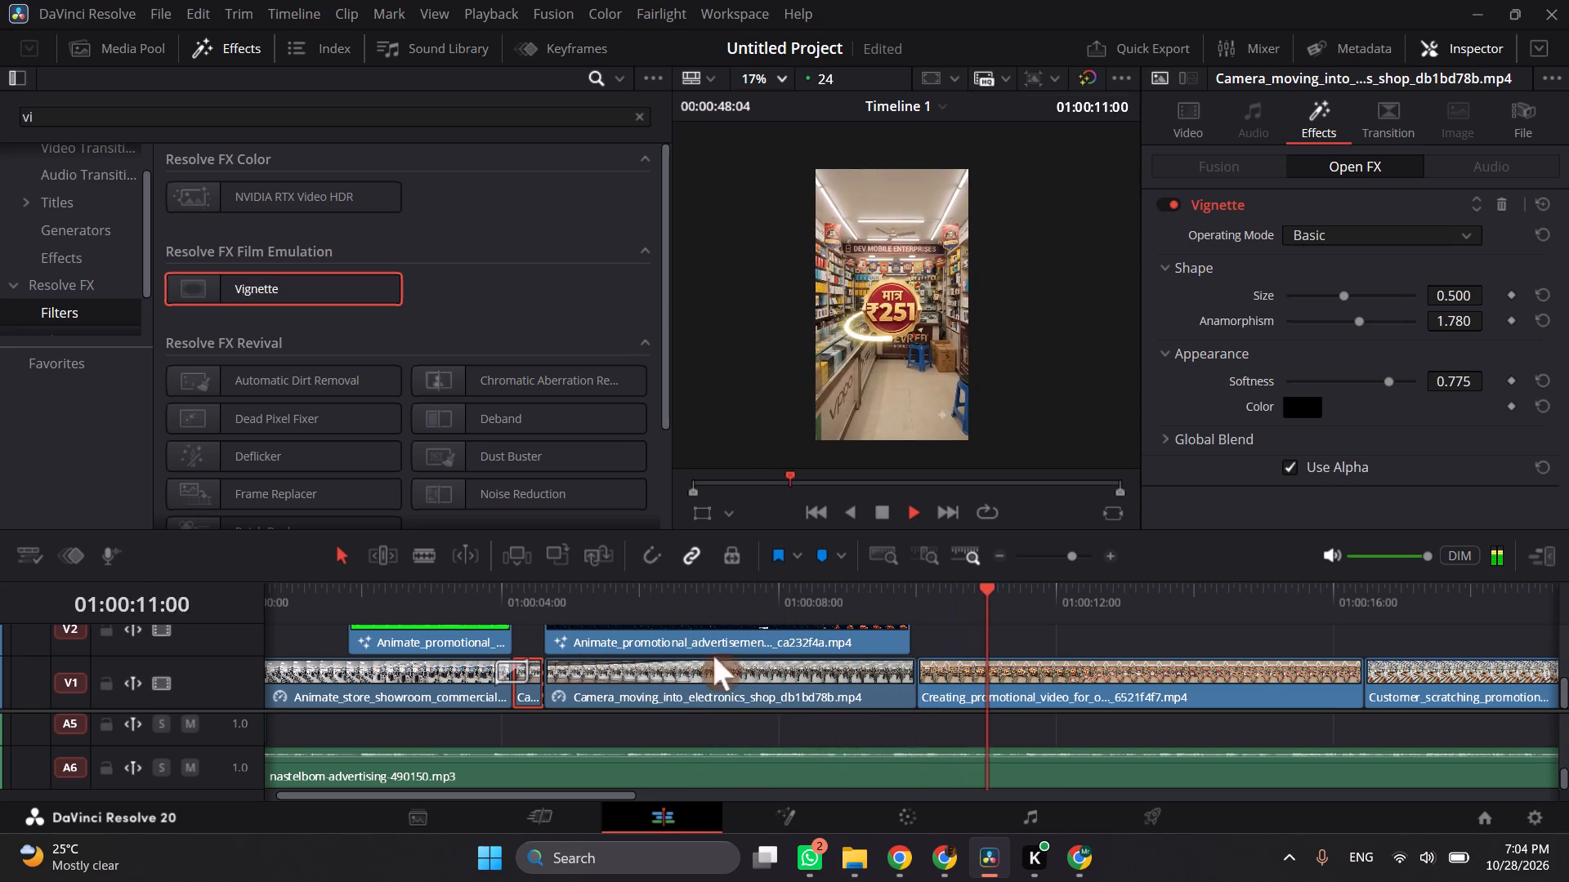
pyautogui.click(1068, 555)
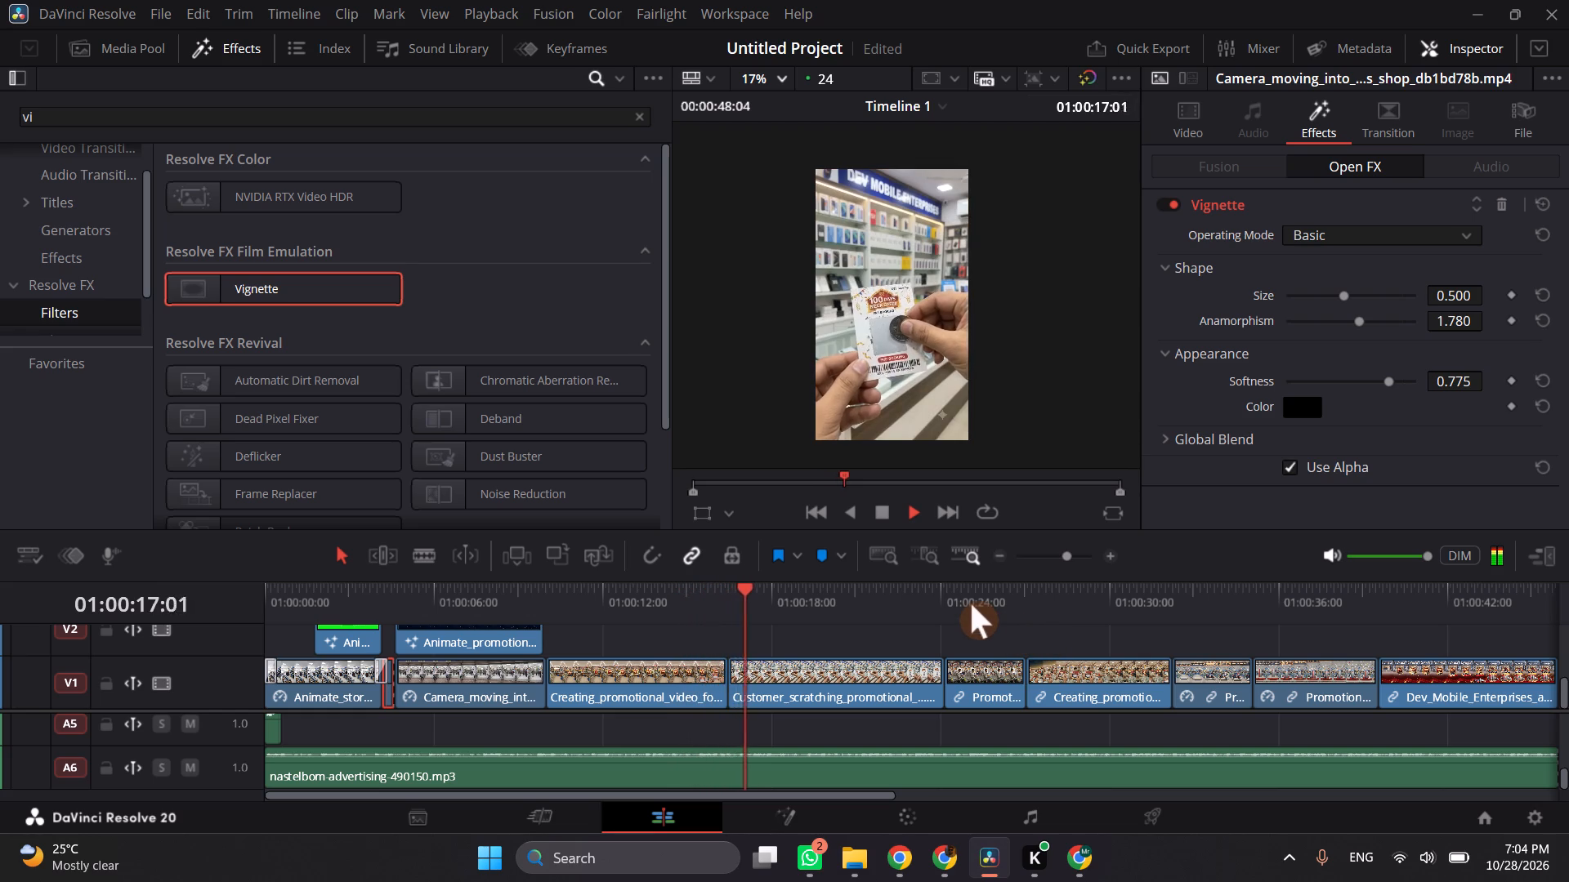
pyautogui.press('space')
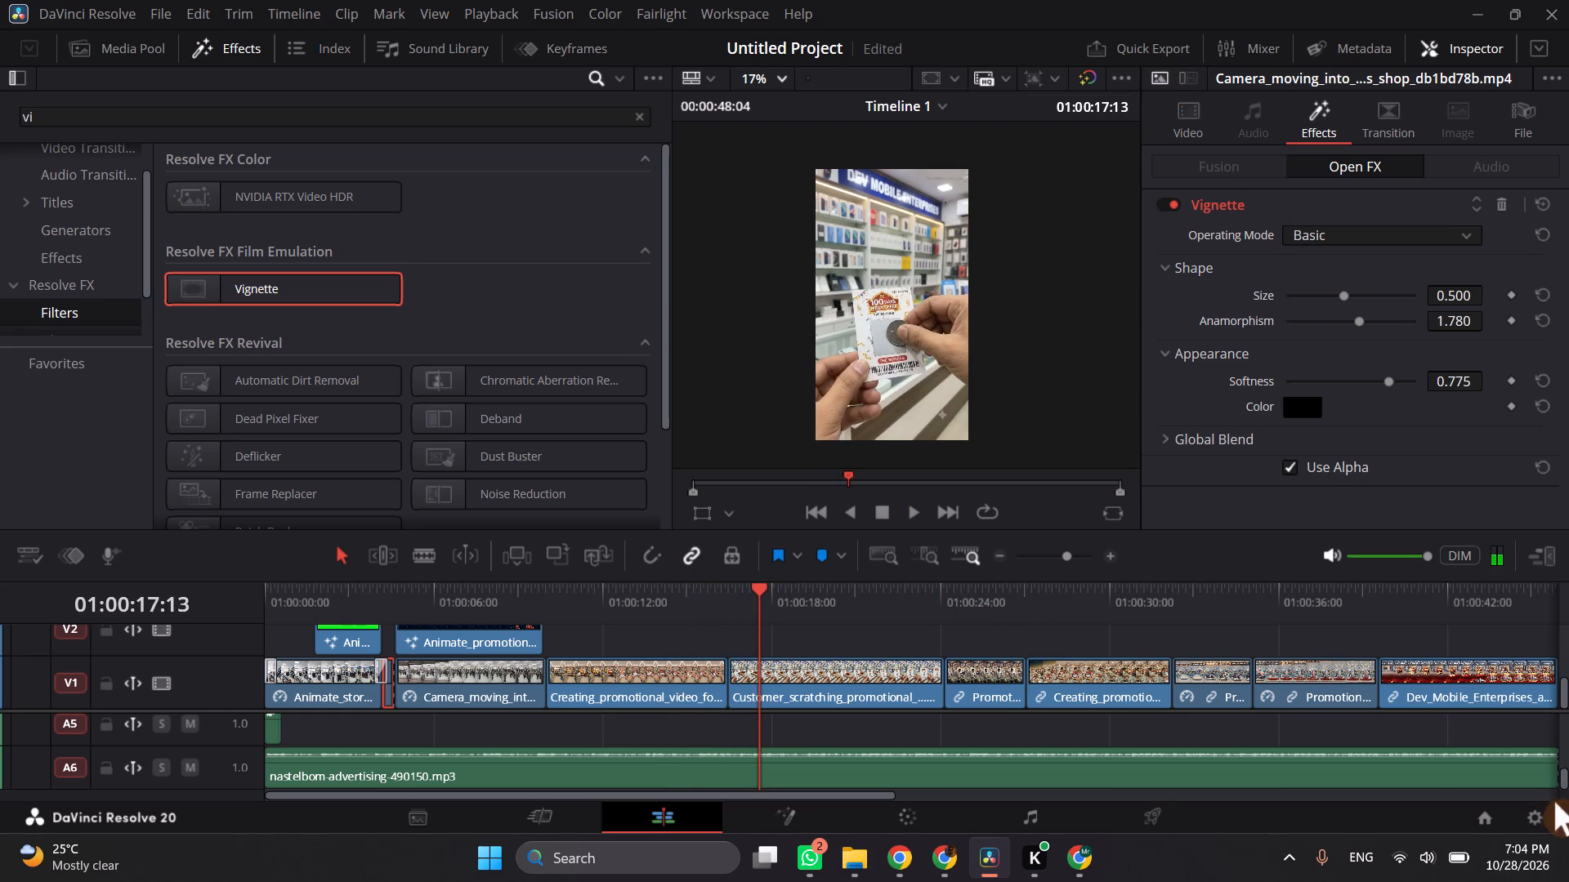
# Check the timeline resolution and frame rate in the project settings, and close them without changes.
pyautogui.click(1546, 822)
pyautogui.scroll(4, 886, 485)
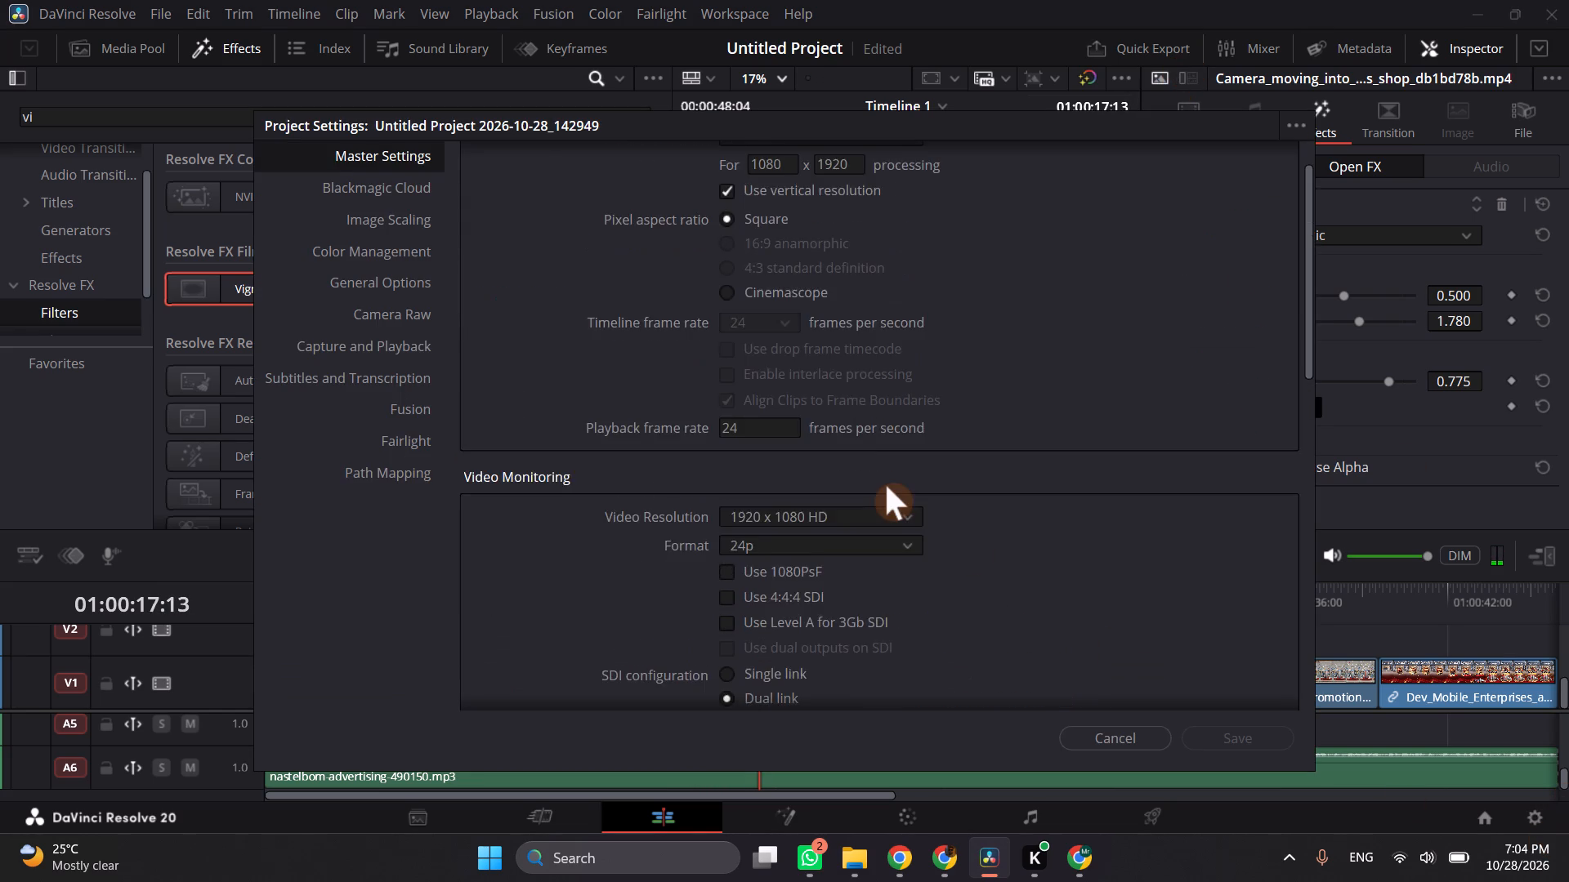
pyautogui.scroll(3, 886, 485)
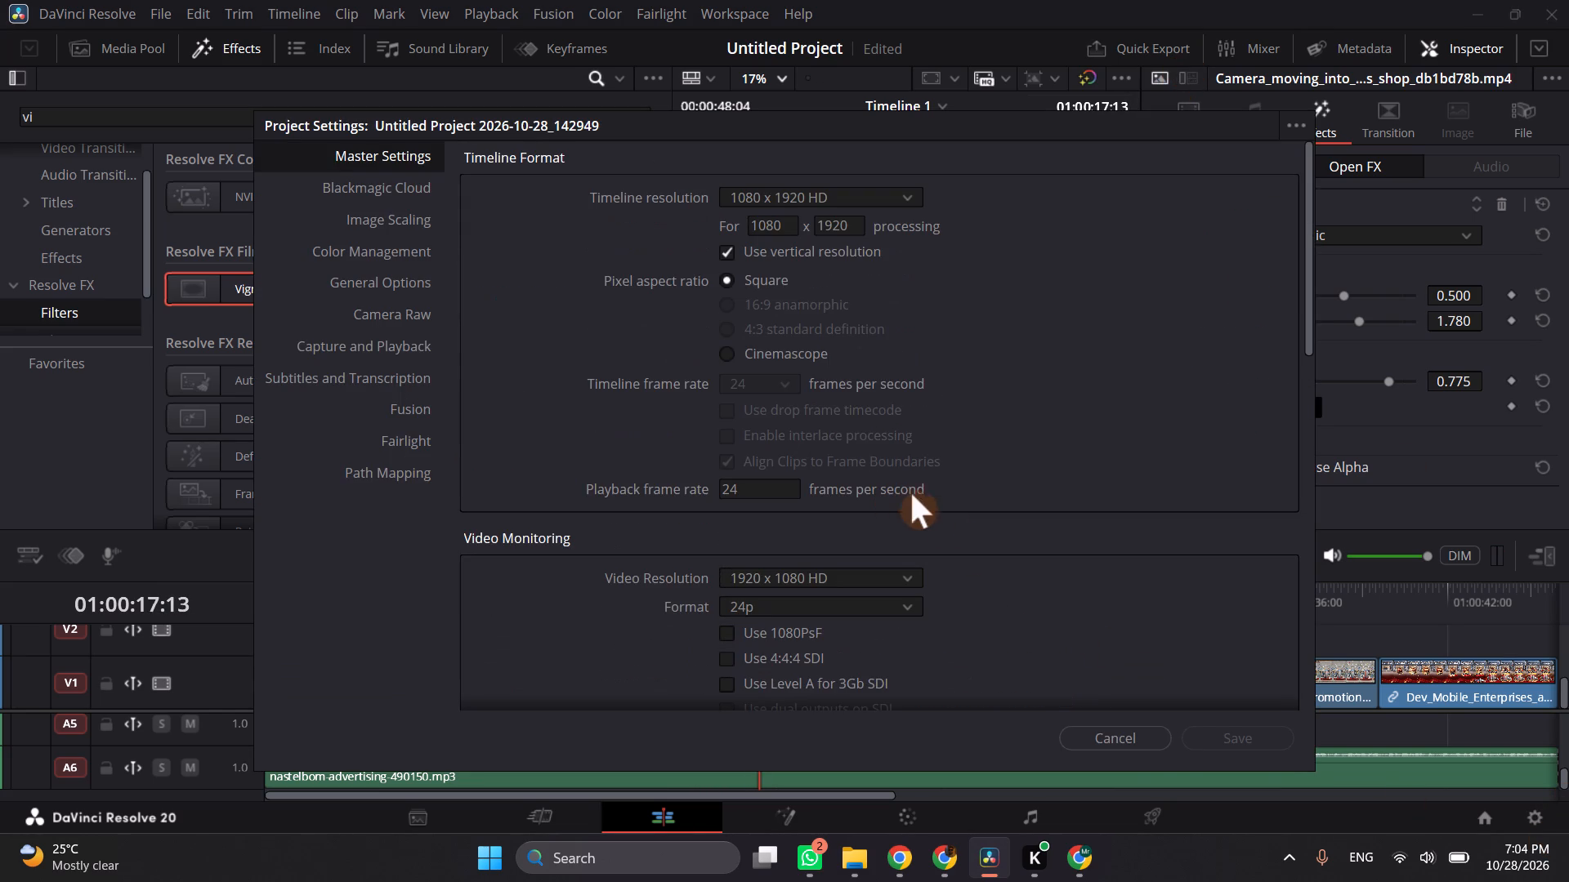
pyautogui.click(1132, 743)
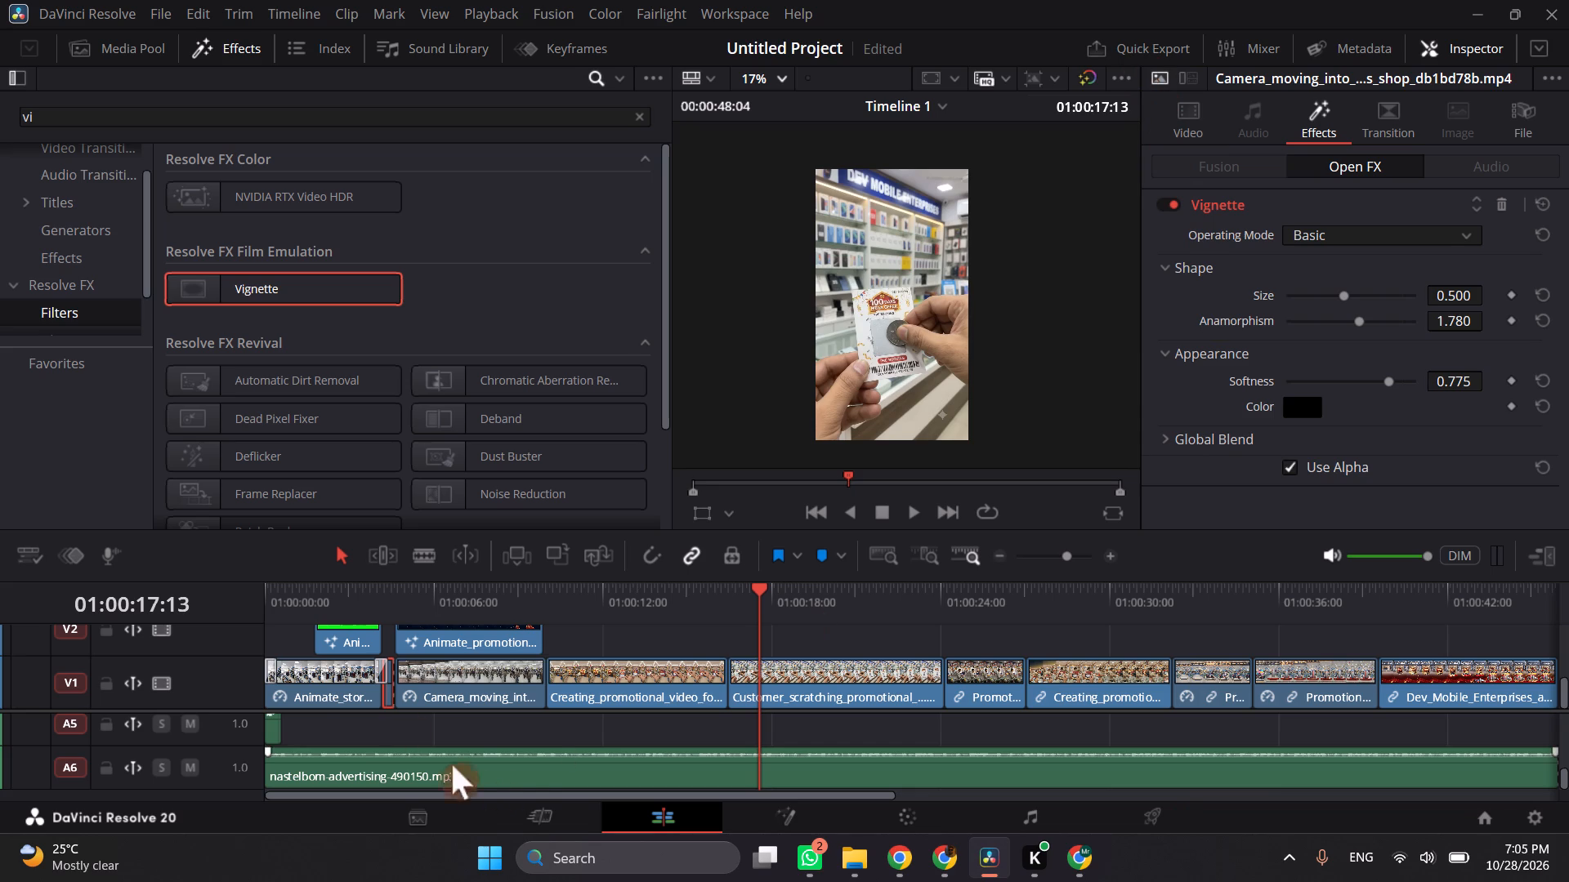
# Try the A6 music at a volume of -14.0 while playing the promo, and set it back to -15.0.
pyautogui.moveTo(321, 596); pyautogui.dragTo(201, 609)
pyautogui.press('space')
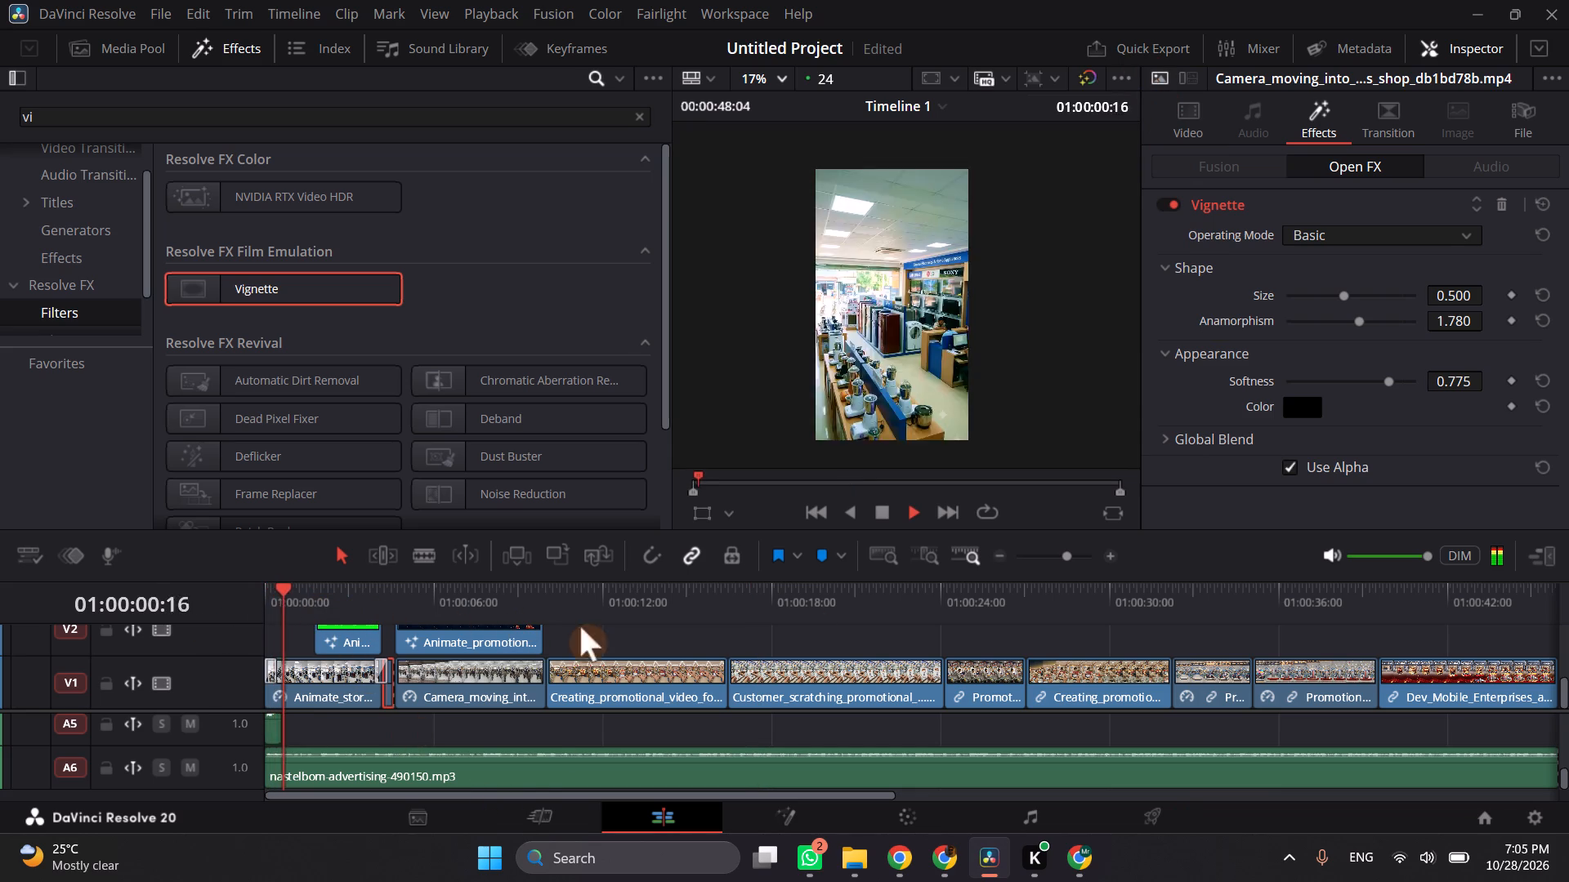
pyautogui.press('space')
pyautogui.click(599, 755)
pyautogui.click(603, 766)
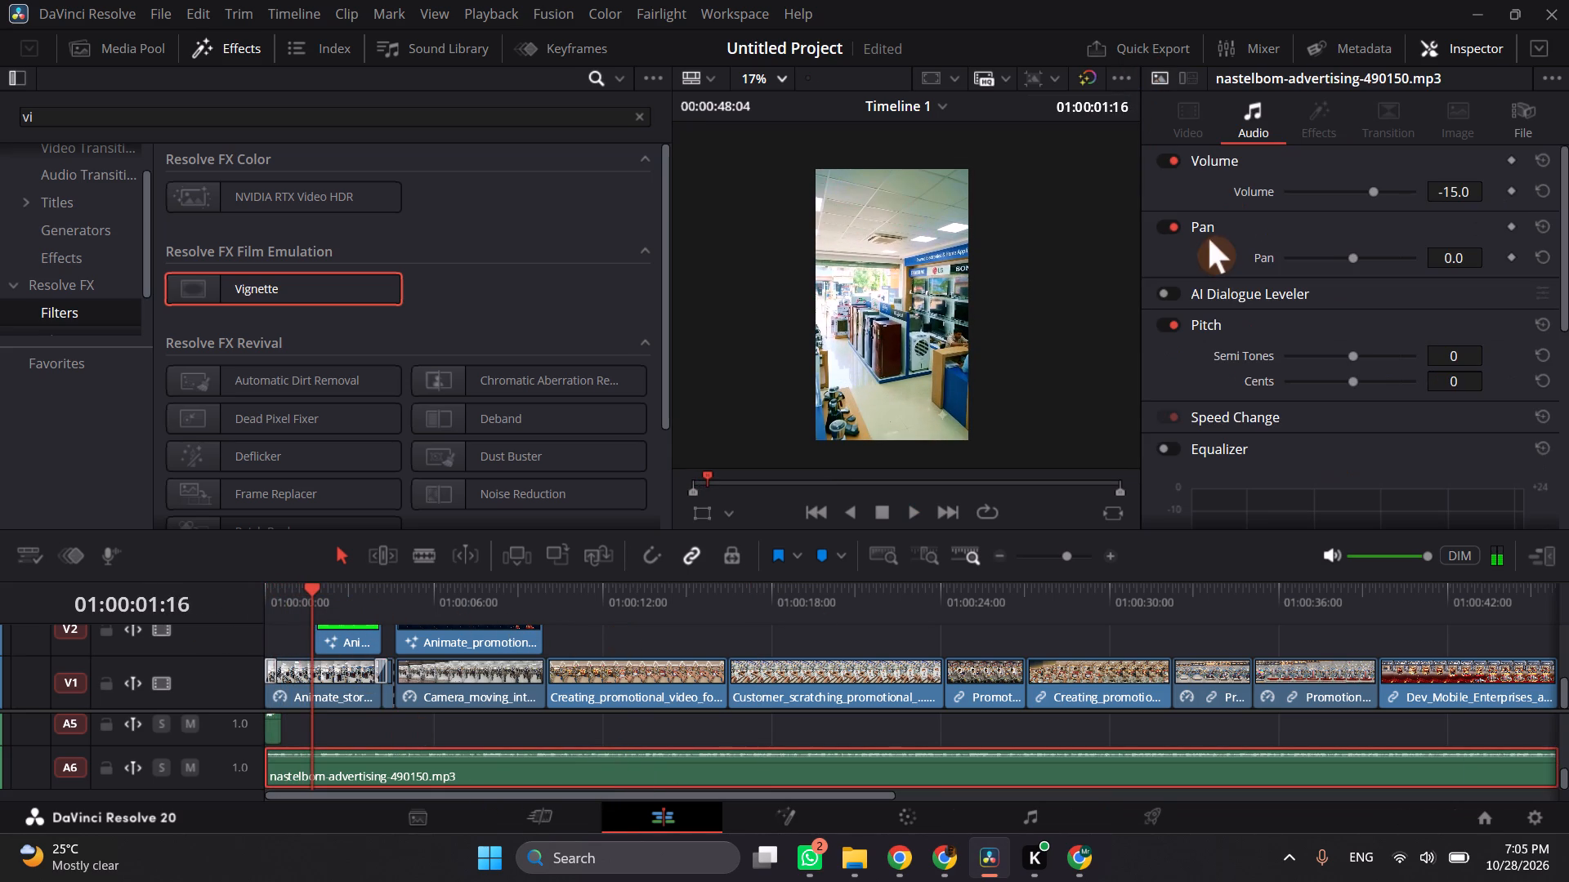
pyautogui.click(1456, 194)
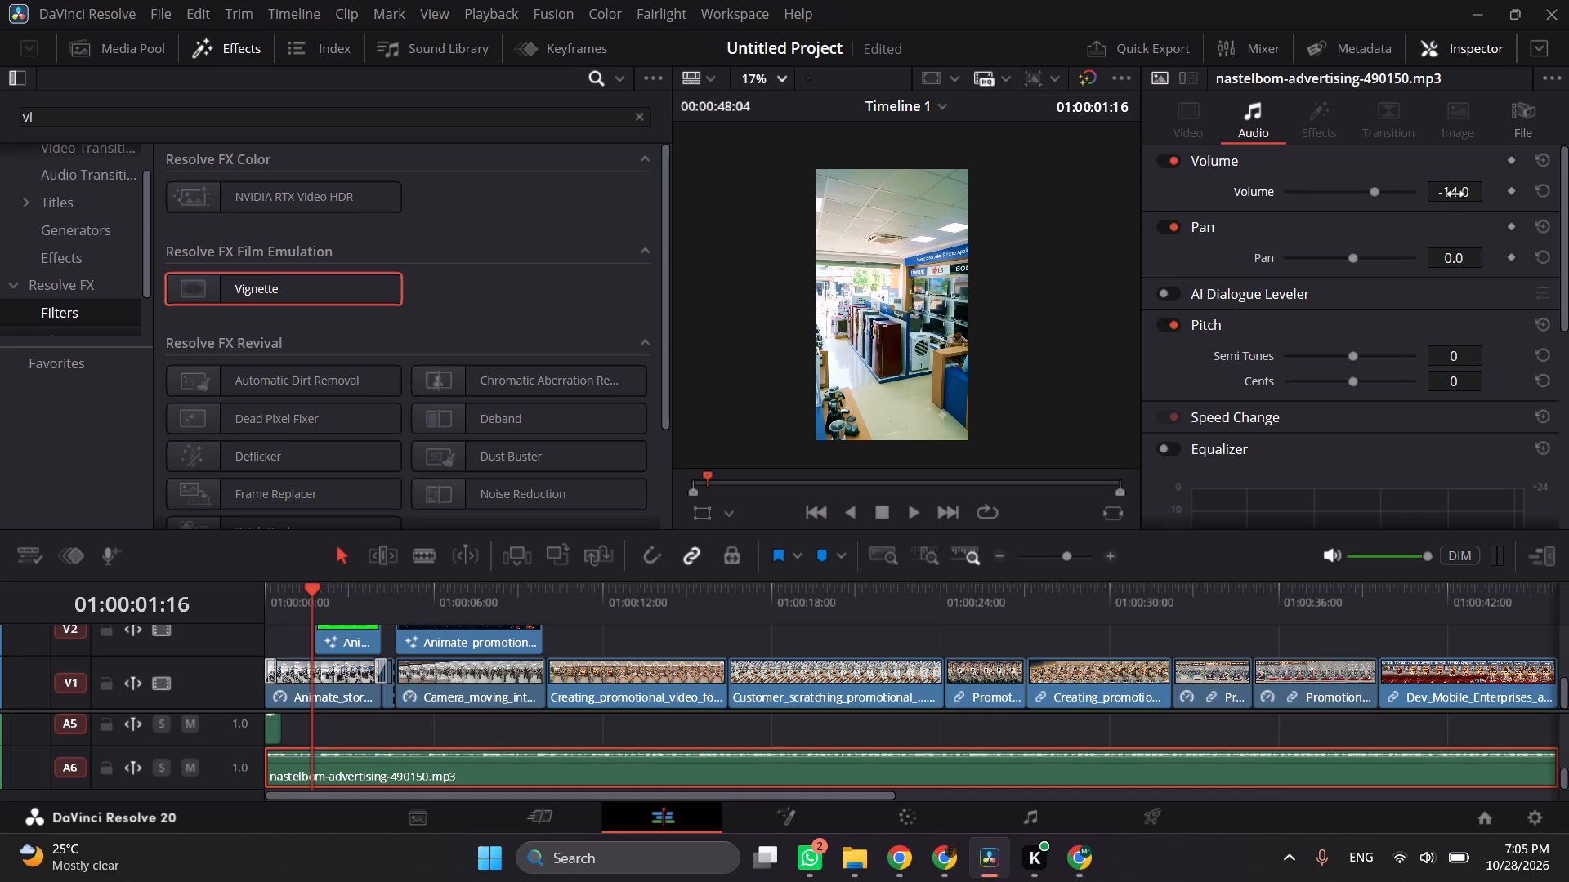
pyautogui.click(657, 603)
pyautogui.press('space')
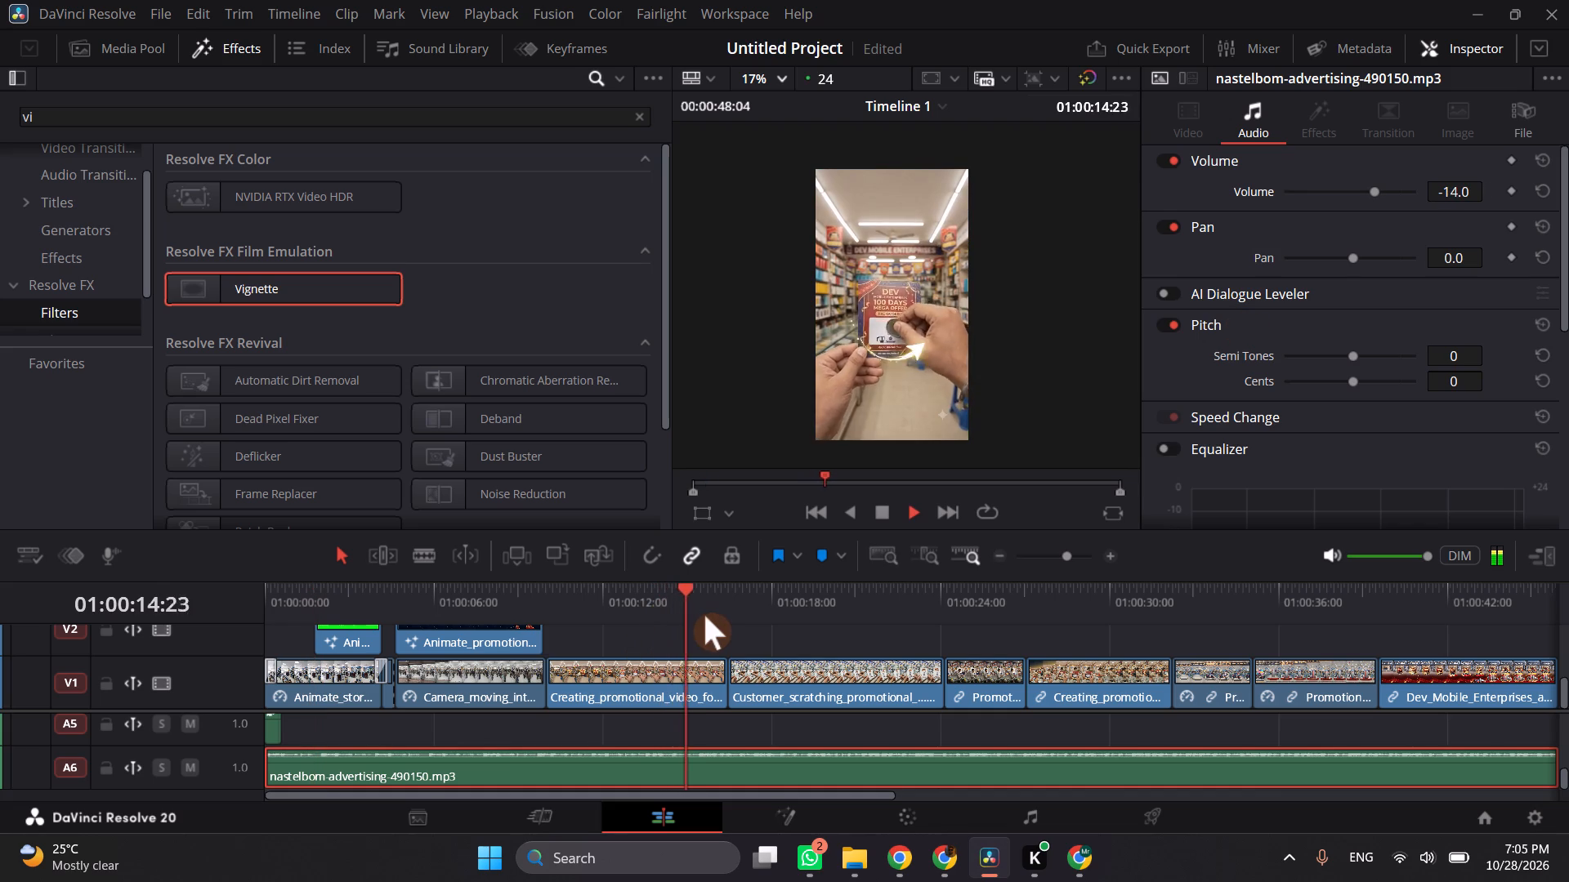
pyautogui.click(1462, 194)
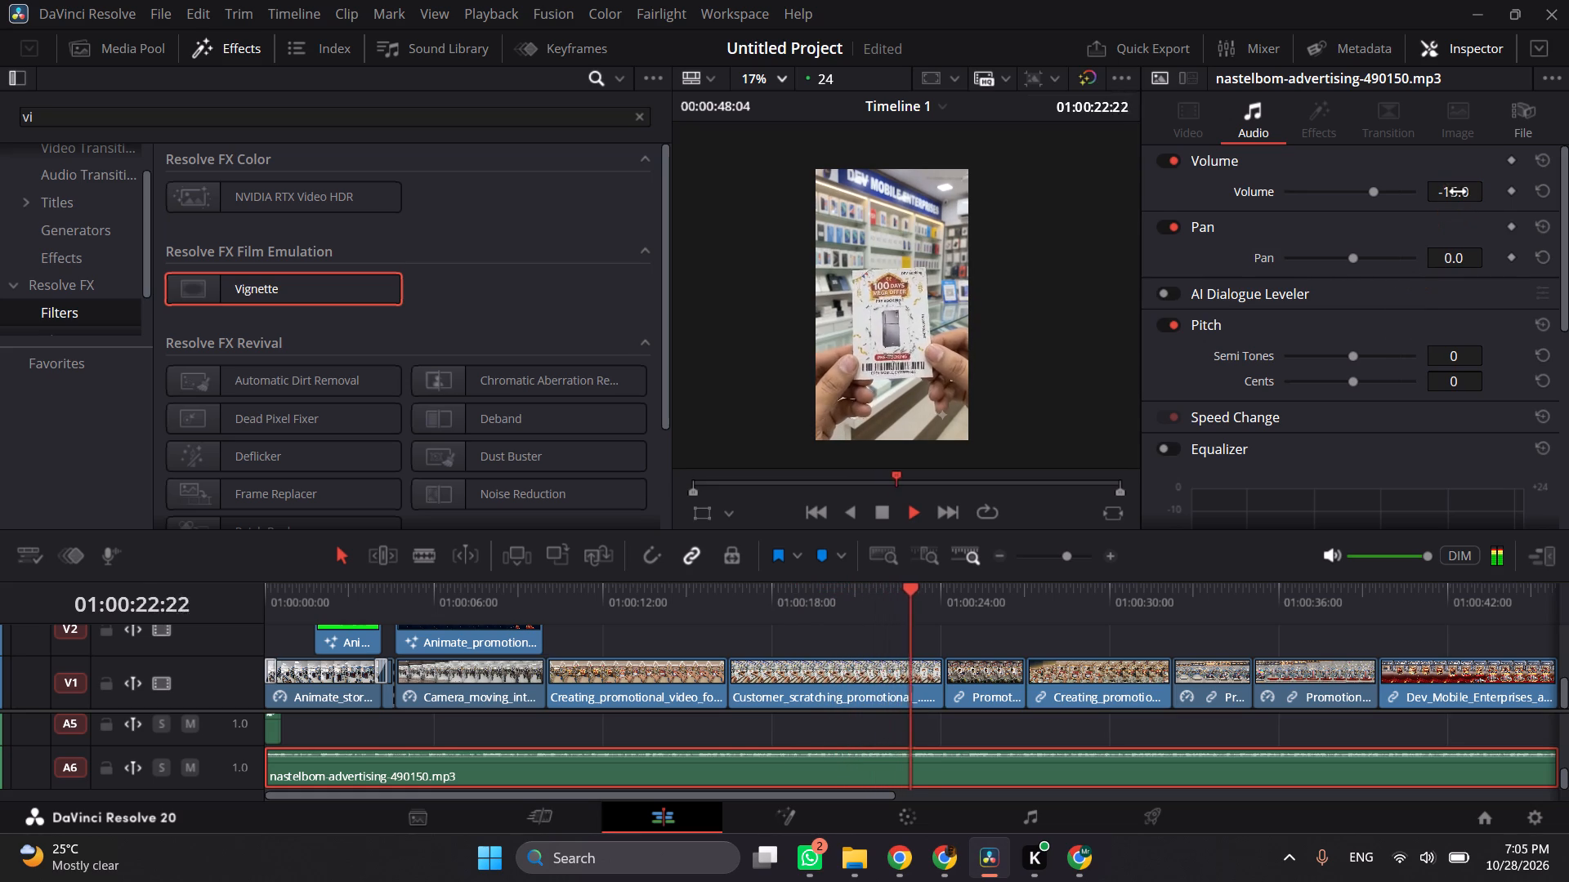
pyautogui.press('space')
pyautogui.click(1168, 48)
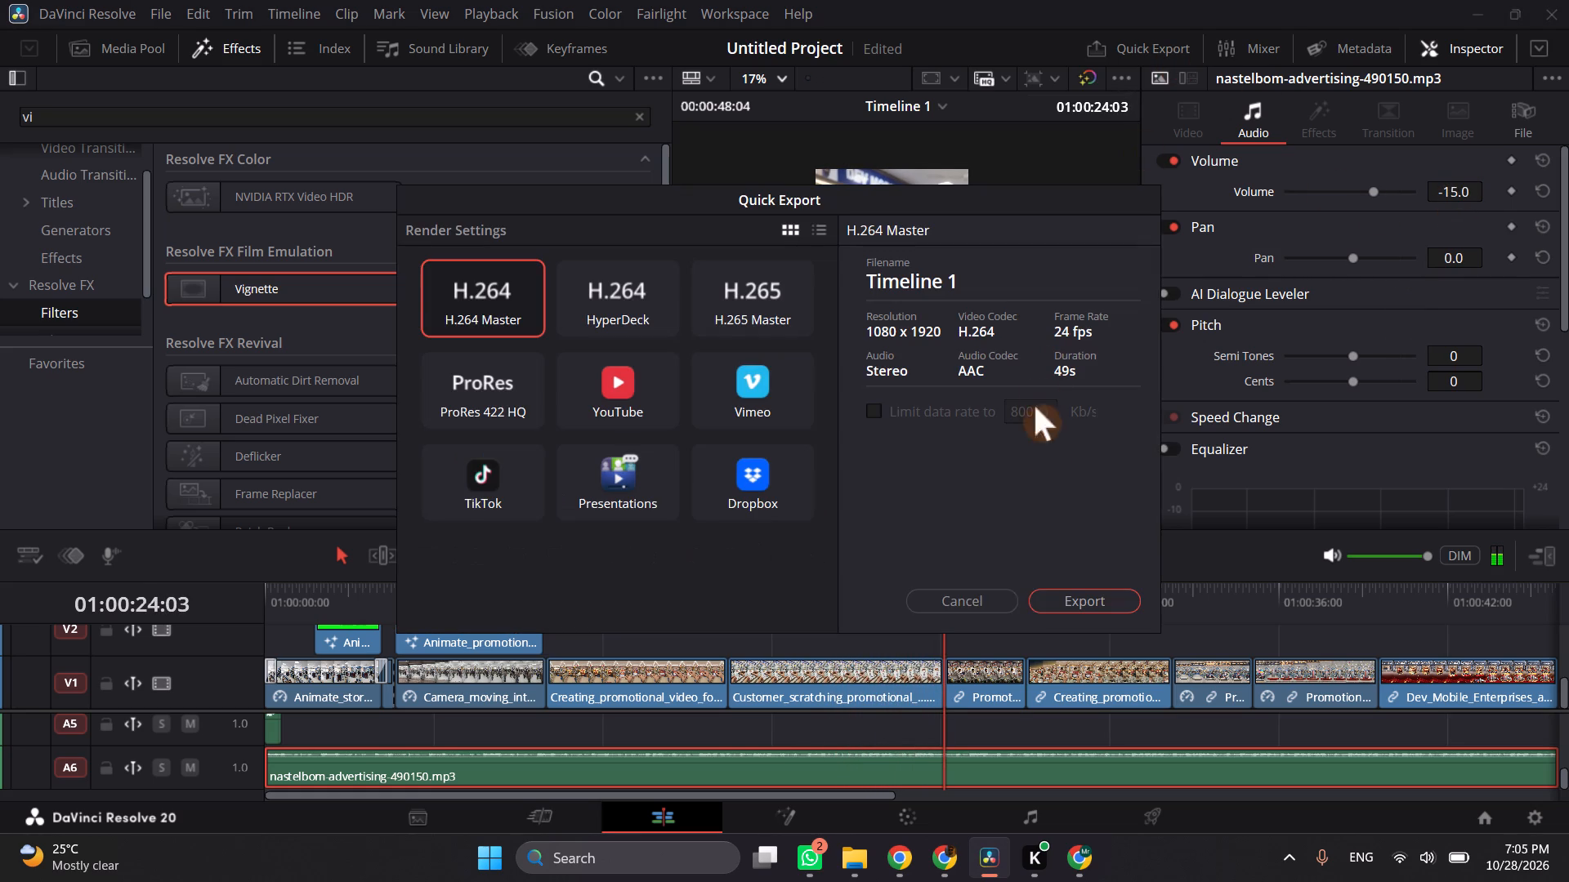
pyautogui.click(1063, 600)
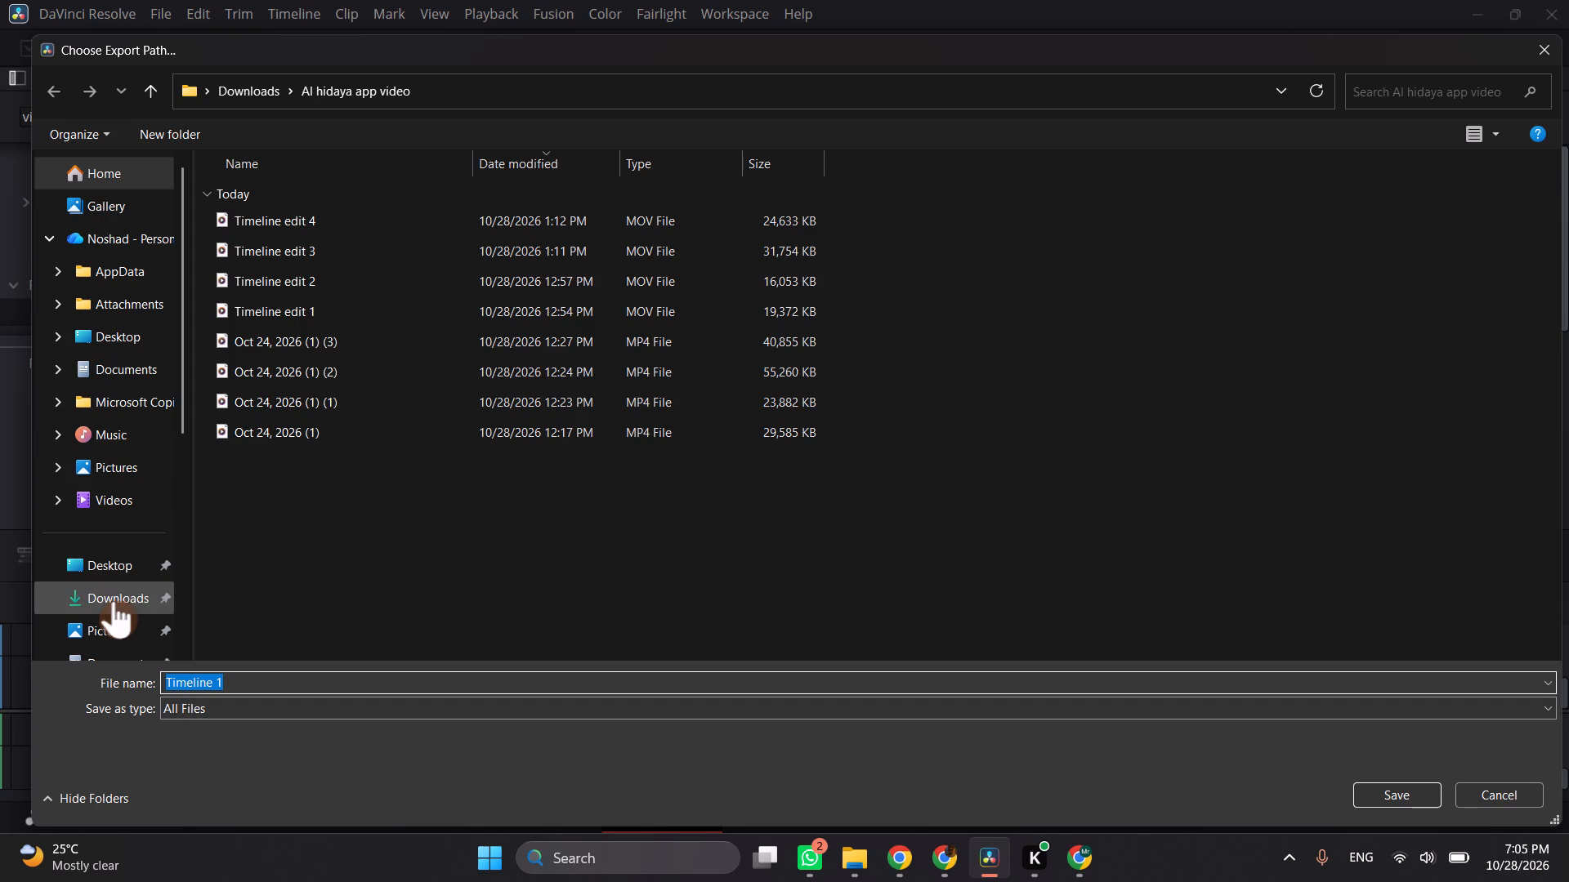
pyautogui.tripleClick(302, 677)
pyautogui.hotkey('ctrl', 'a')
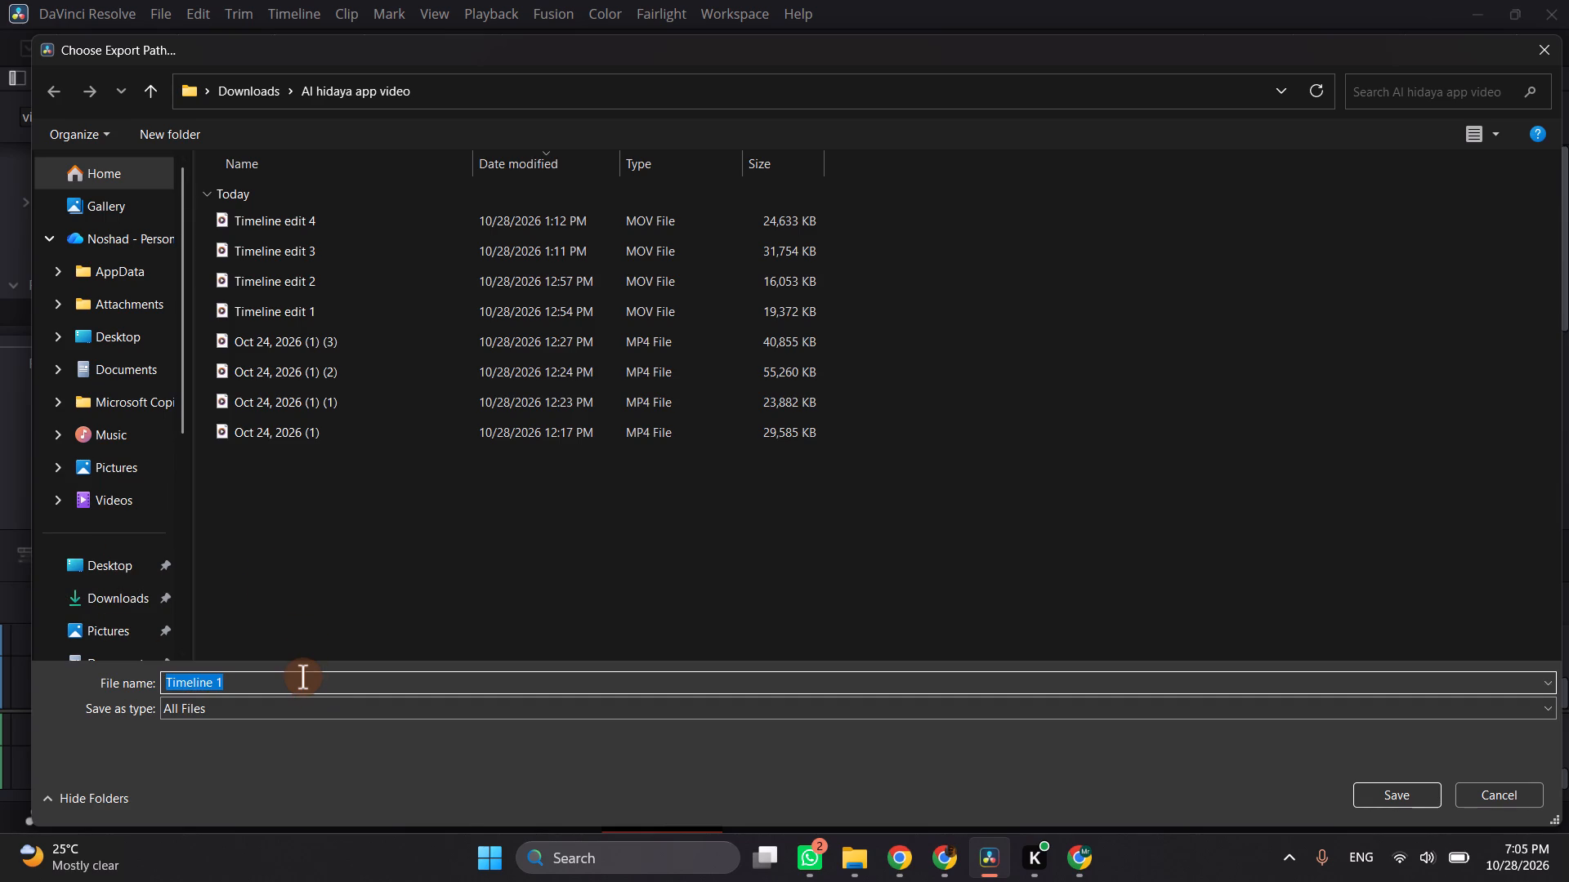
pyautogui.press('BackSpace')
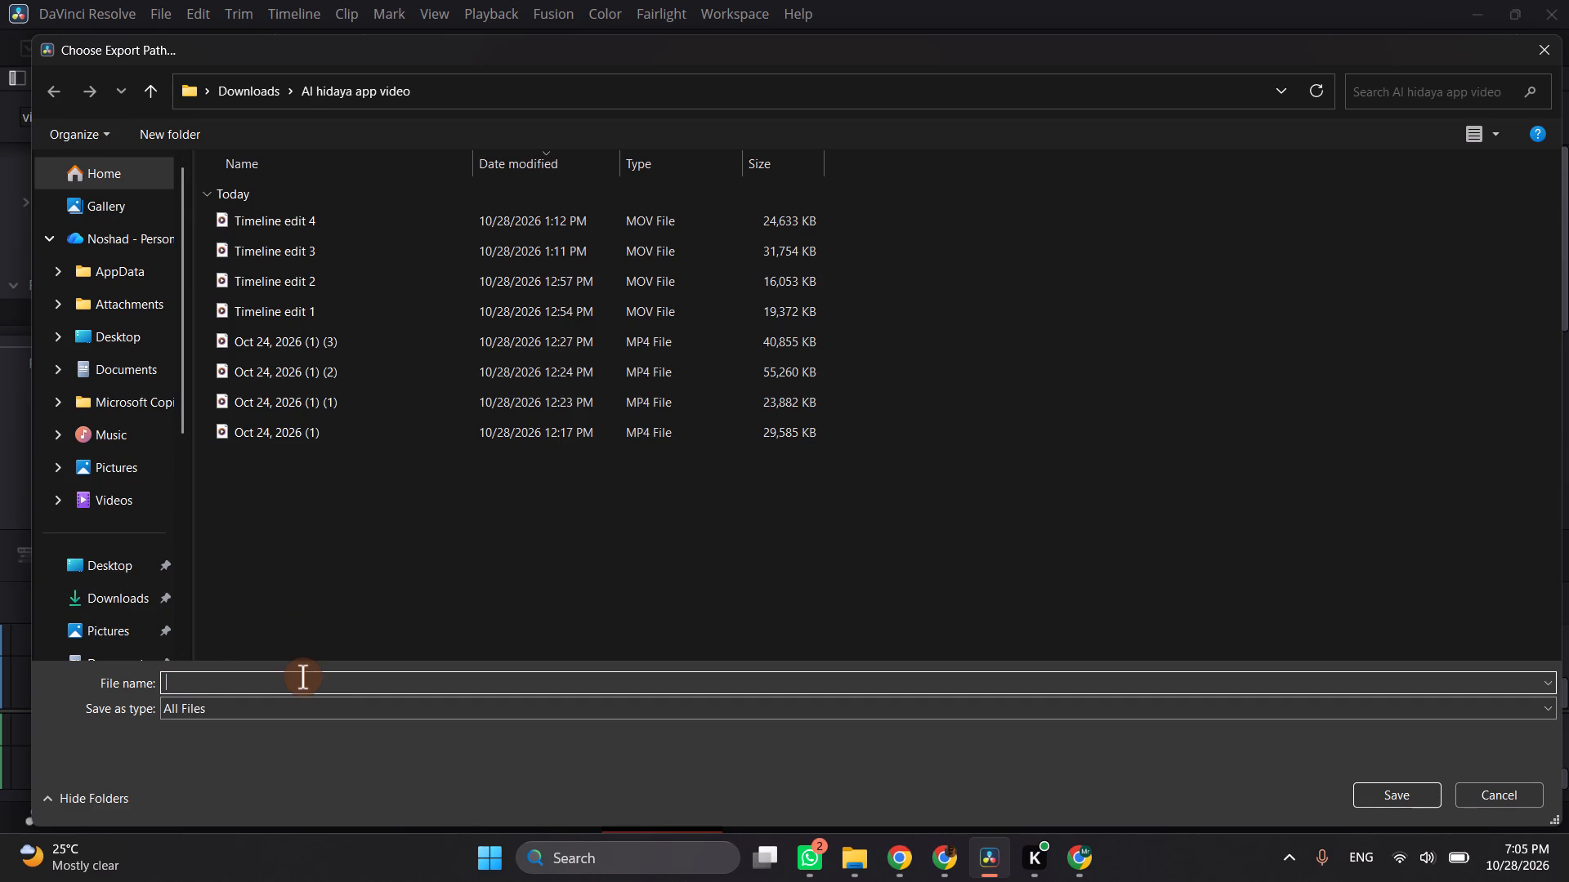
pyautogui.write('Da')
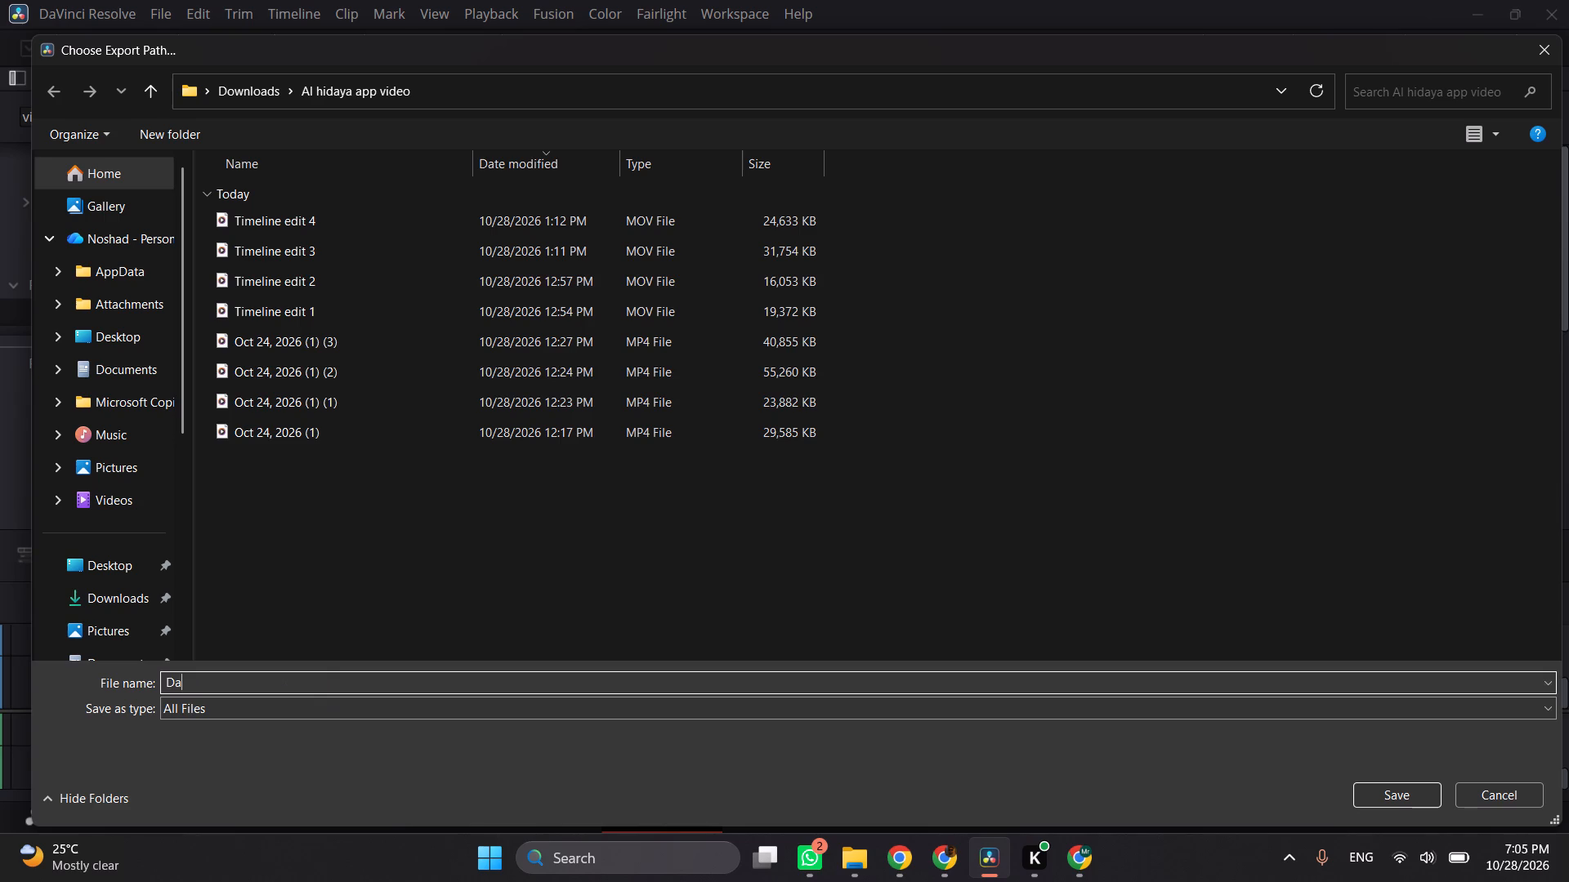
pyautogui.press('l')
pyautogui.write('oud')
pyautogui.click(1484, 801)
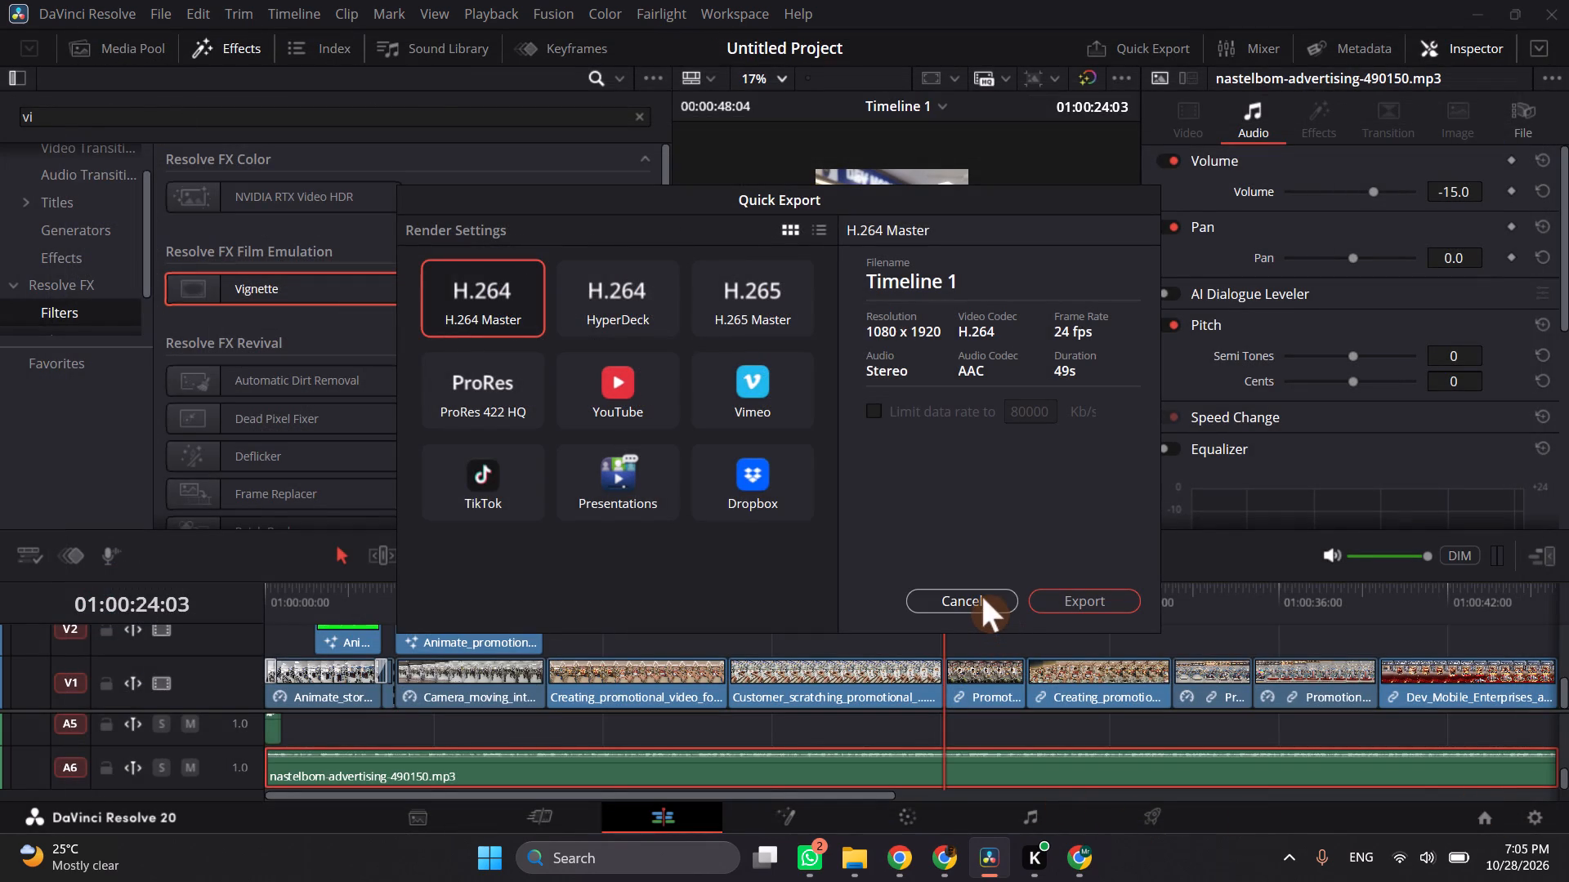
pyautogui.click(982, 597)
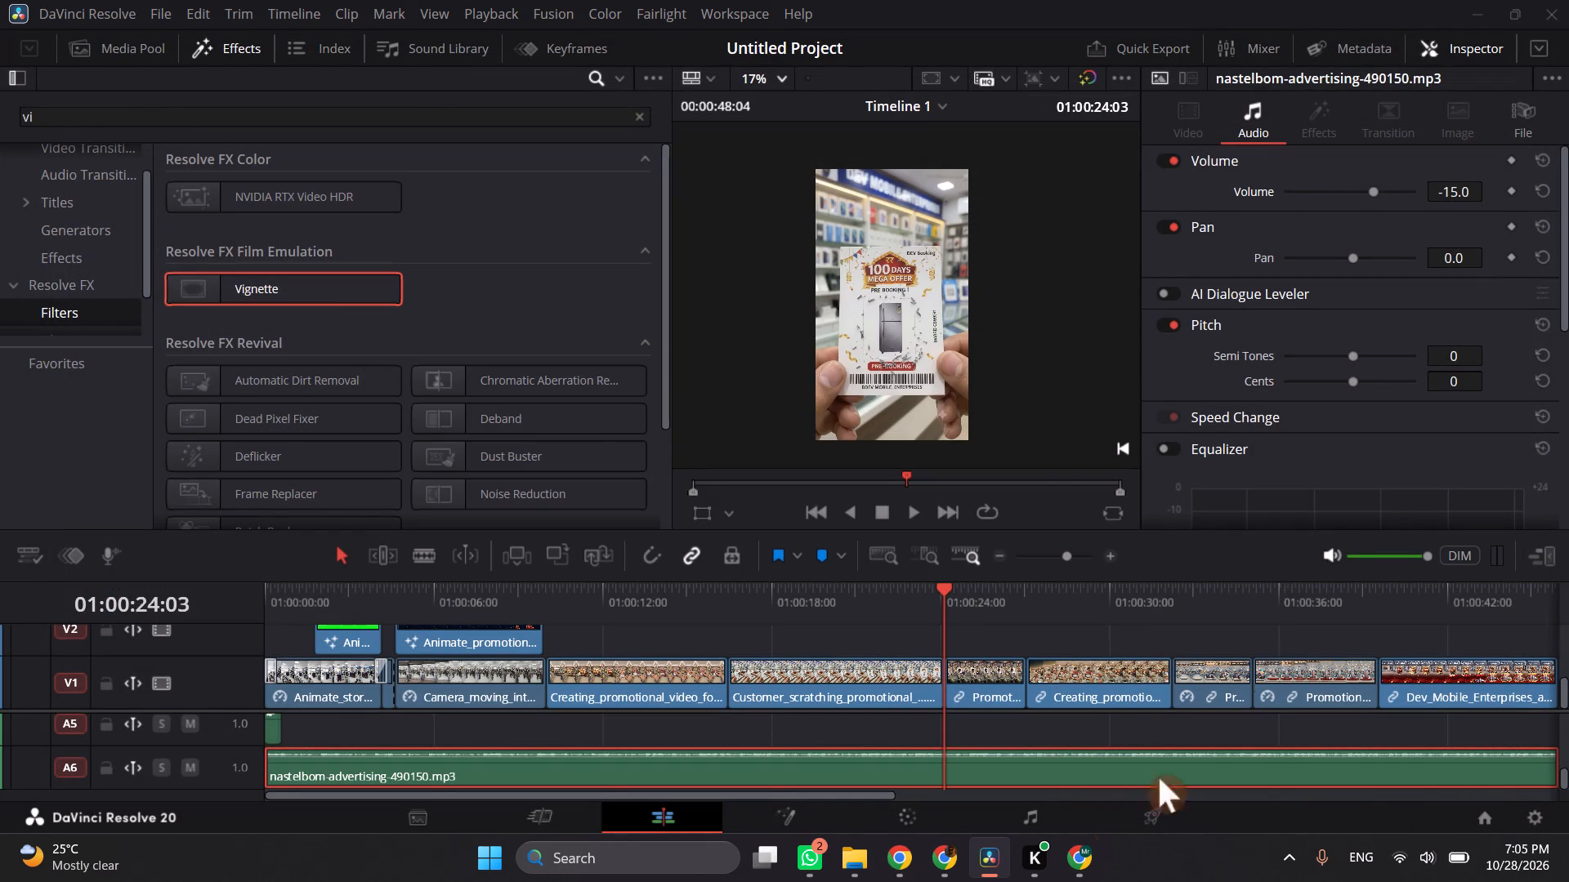
# Go to the closing V1 clip near the promo's end, at about 01:00:46:23, to check the ending.
pyautogui.hscroll(-1, 1451, 627)
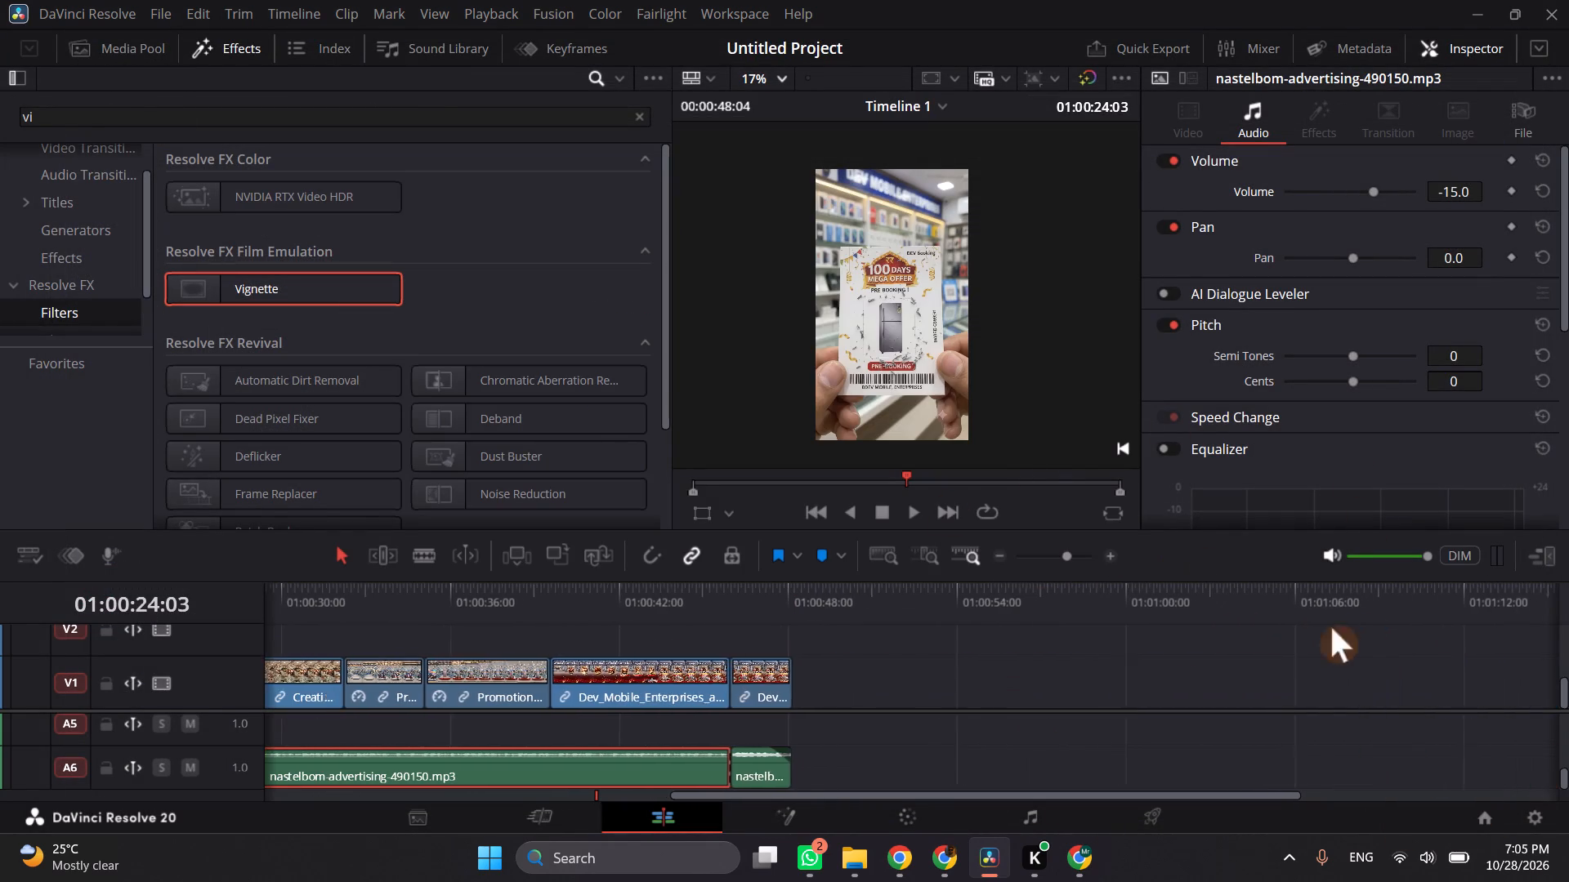
pyautogui.hscroll(-1, 1331, 627)
pyautogui.click(734, 611)
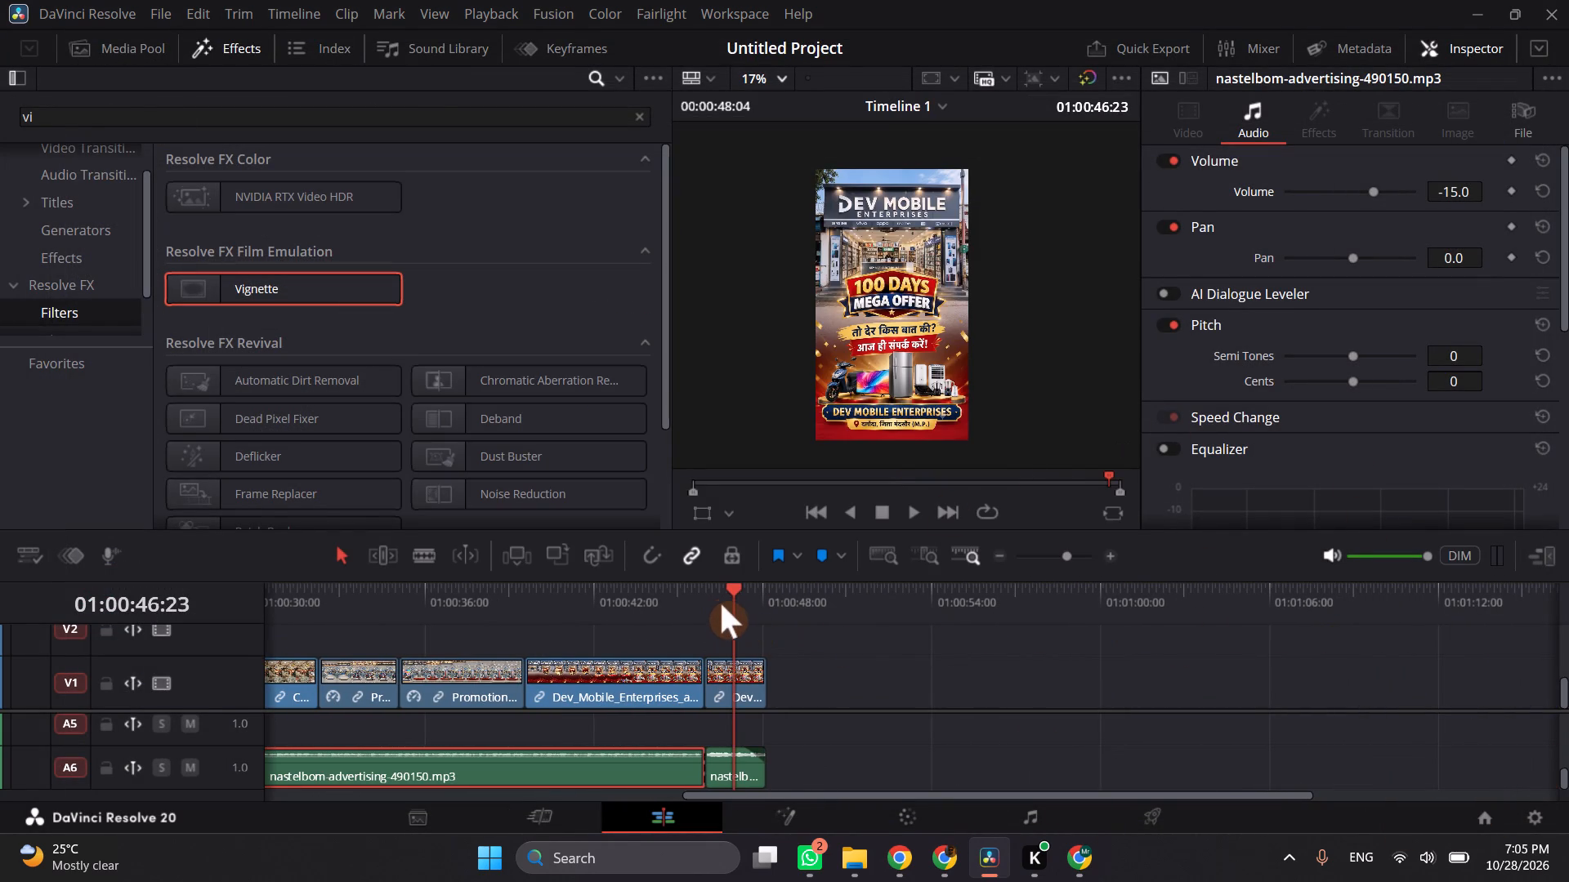
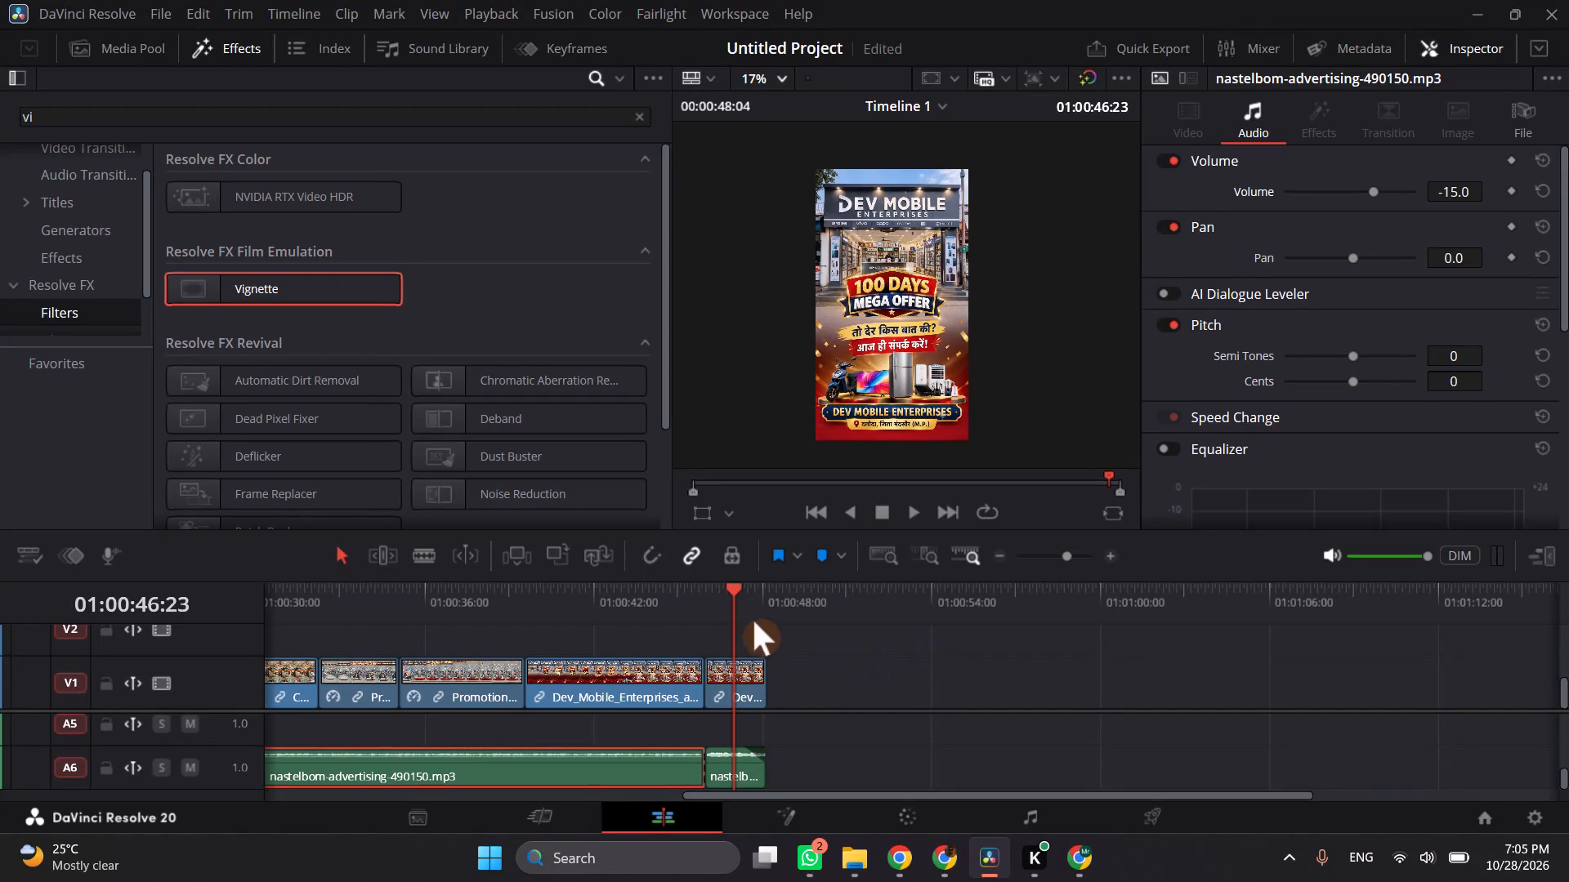
pyautogui.click(683, 599)
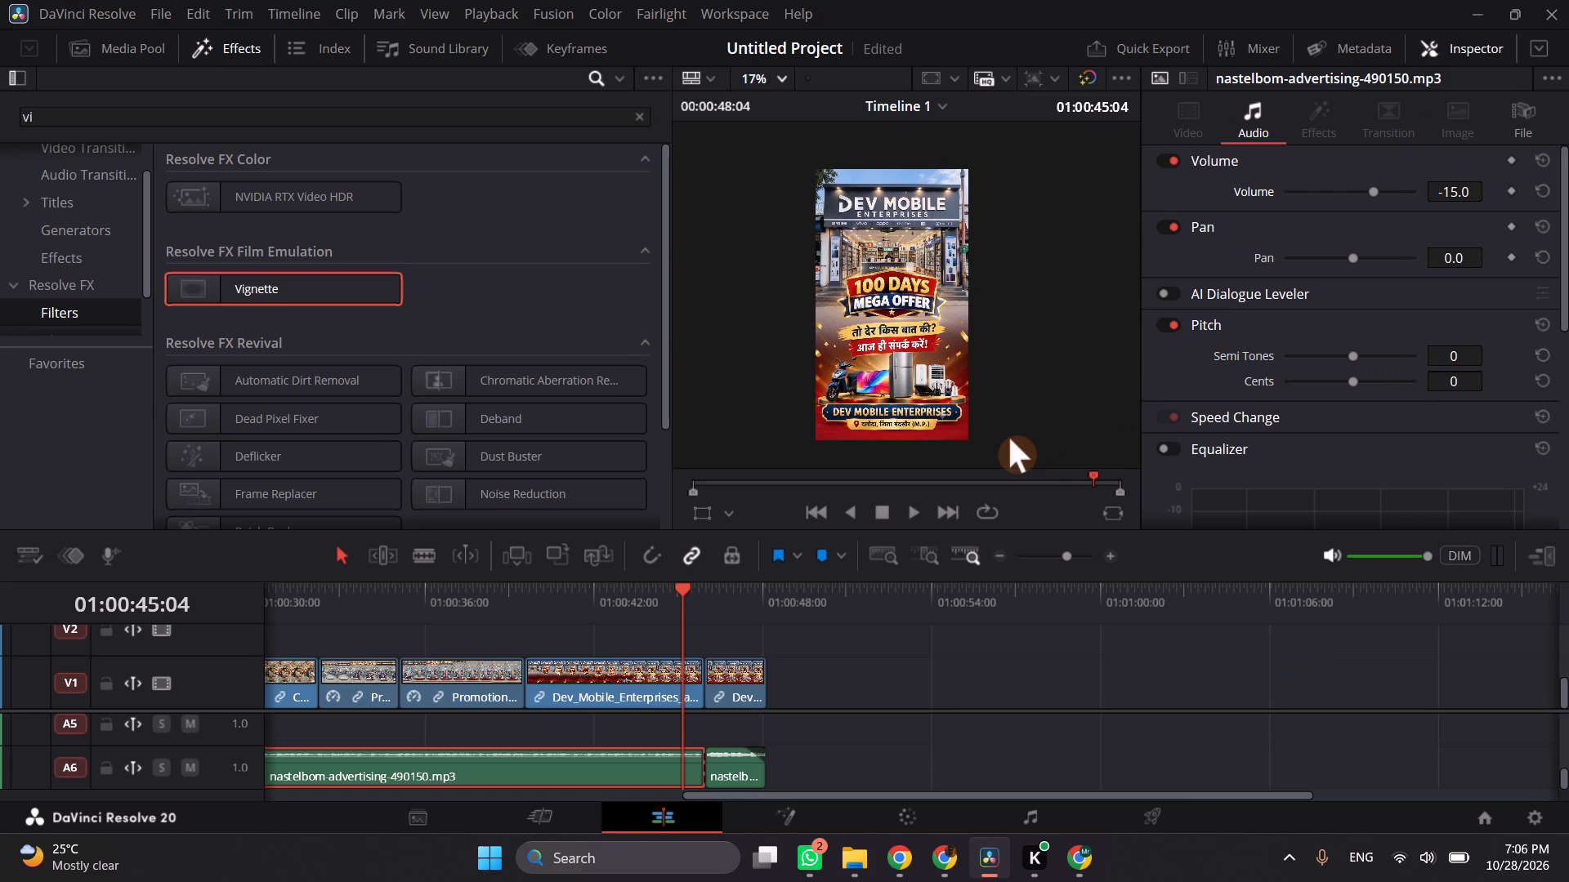
pyautogui.click(1183, 46)
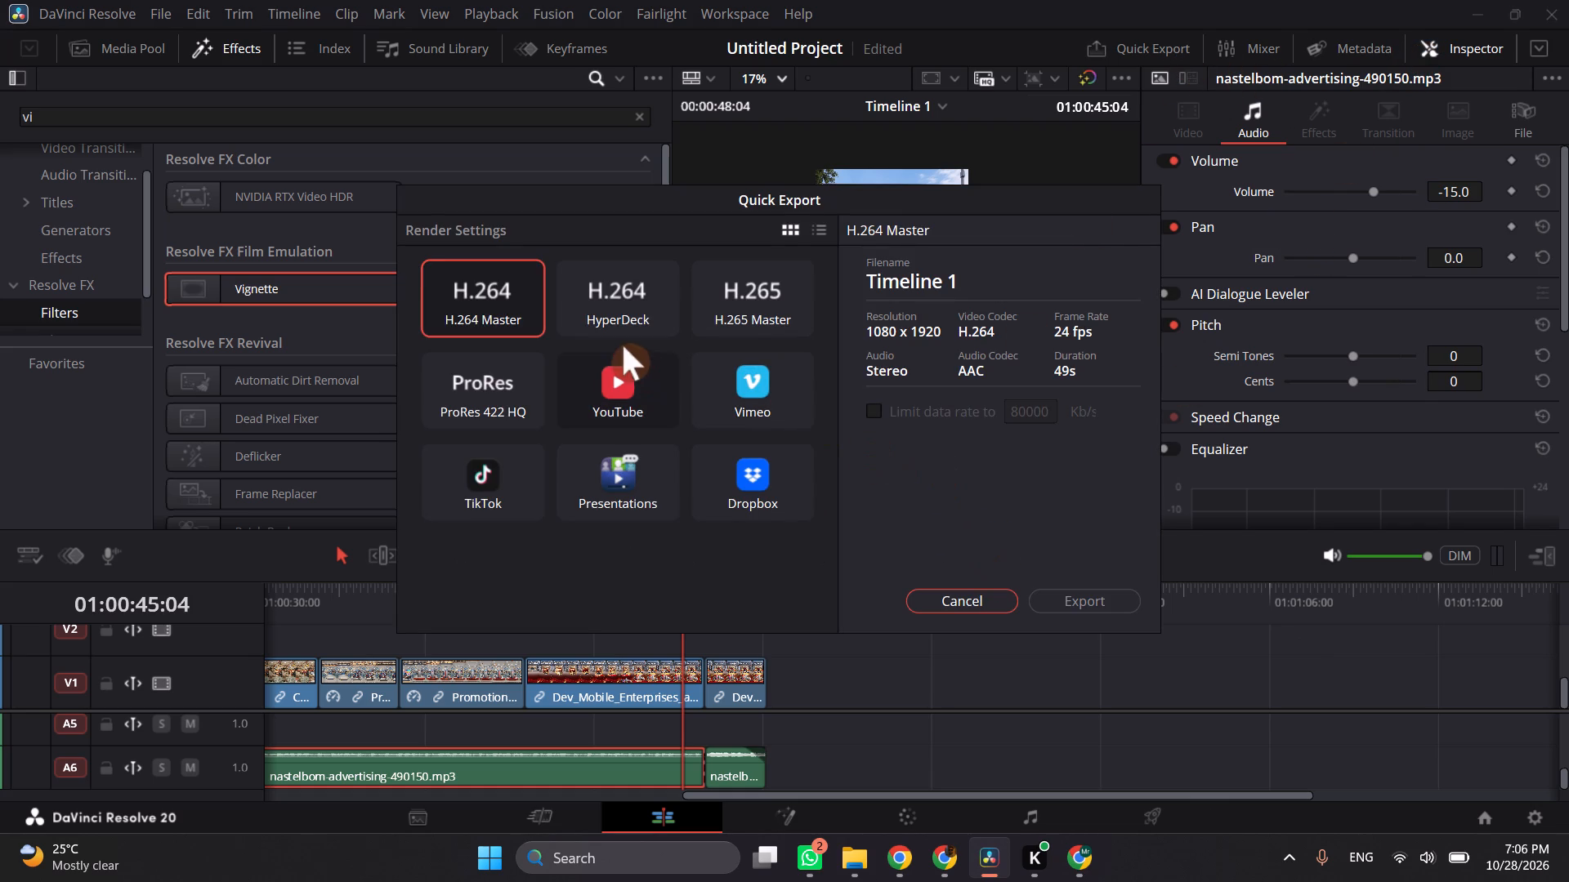
pyautogui.click(1061, 600)
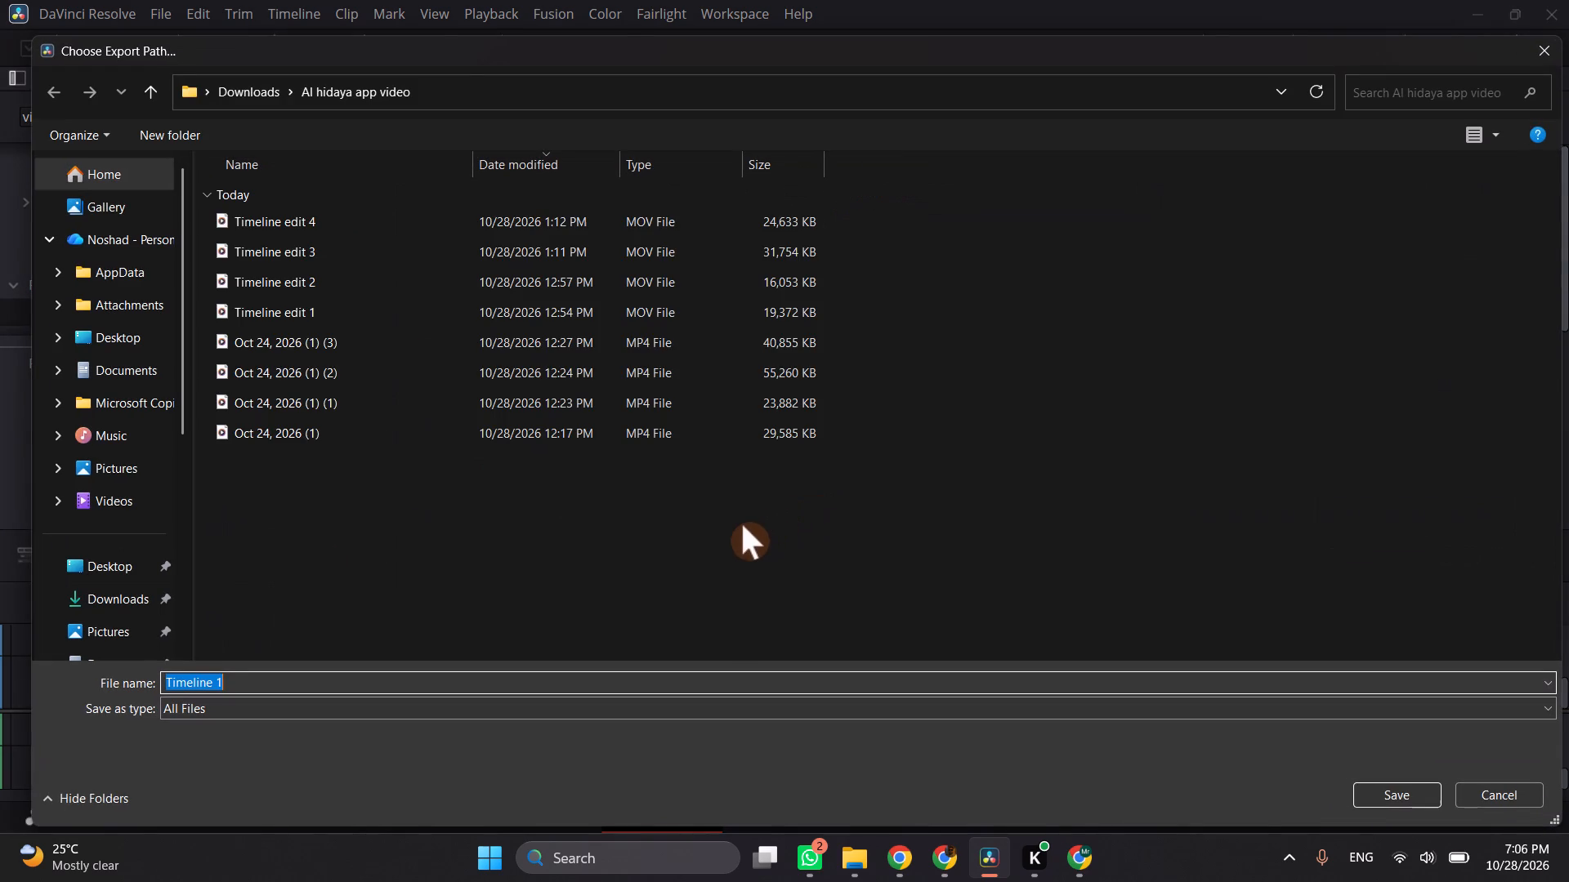
pyautogui.write('De')
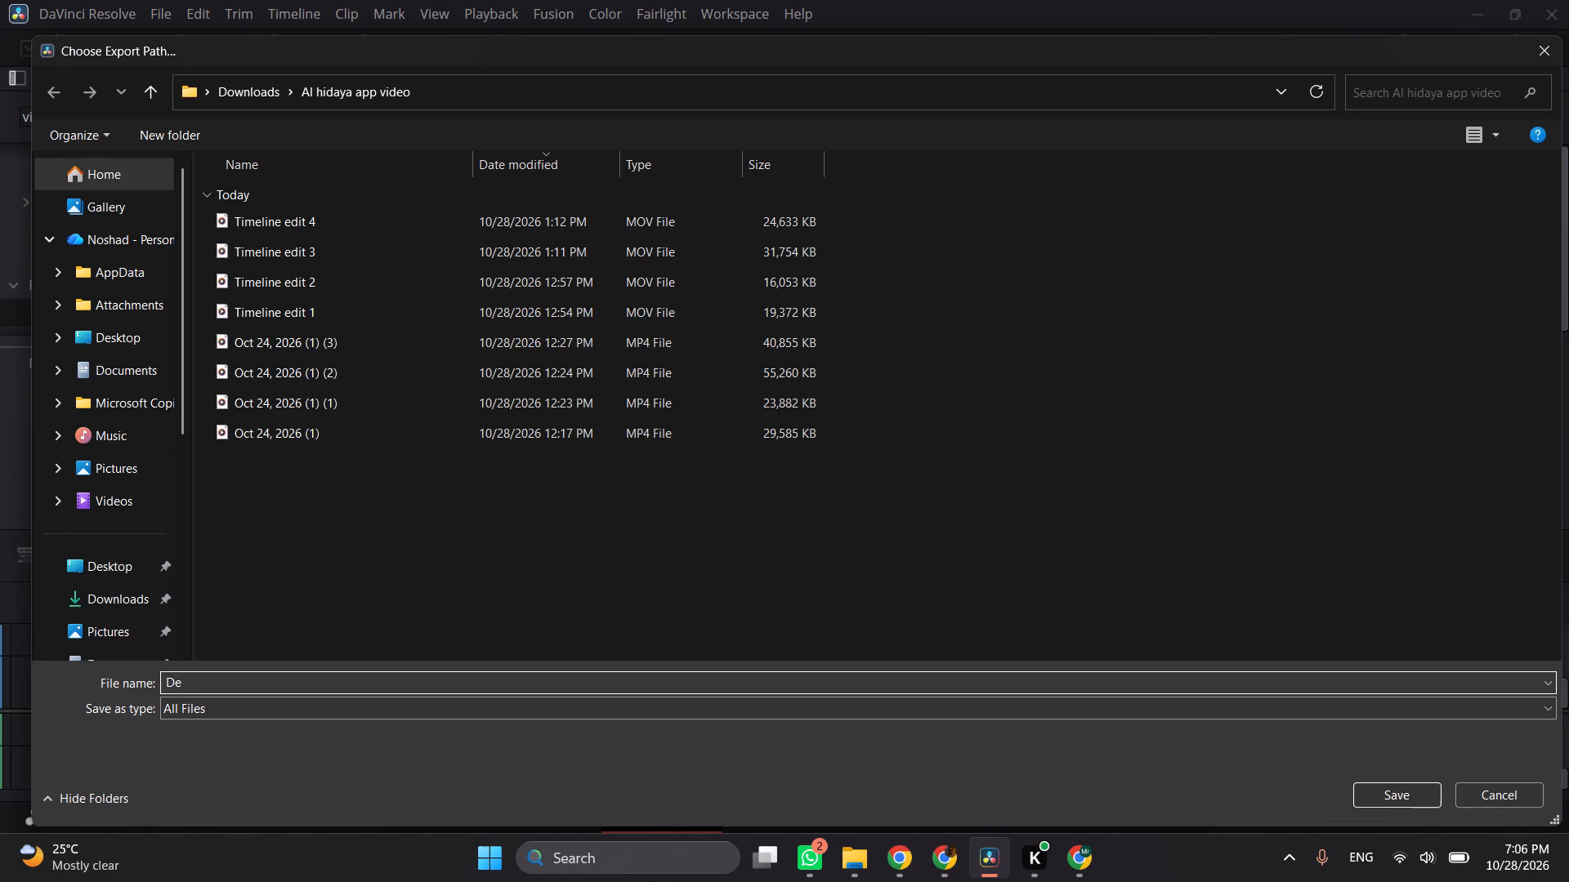
pyautogui.write('v Mobile Vi')
pyautogui.press('BackSpace')
pyautogui.press('BackSpace')
pyautogui.write('Video')
pyautogui.press('space')
pyautogui.press('Return')
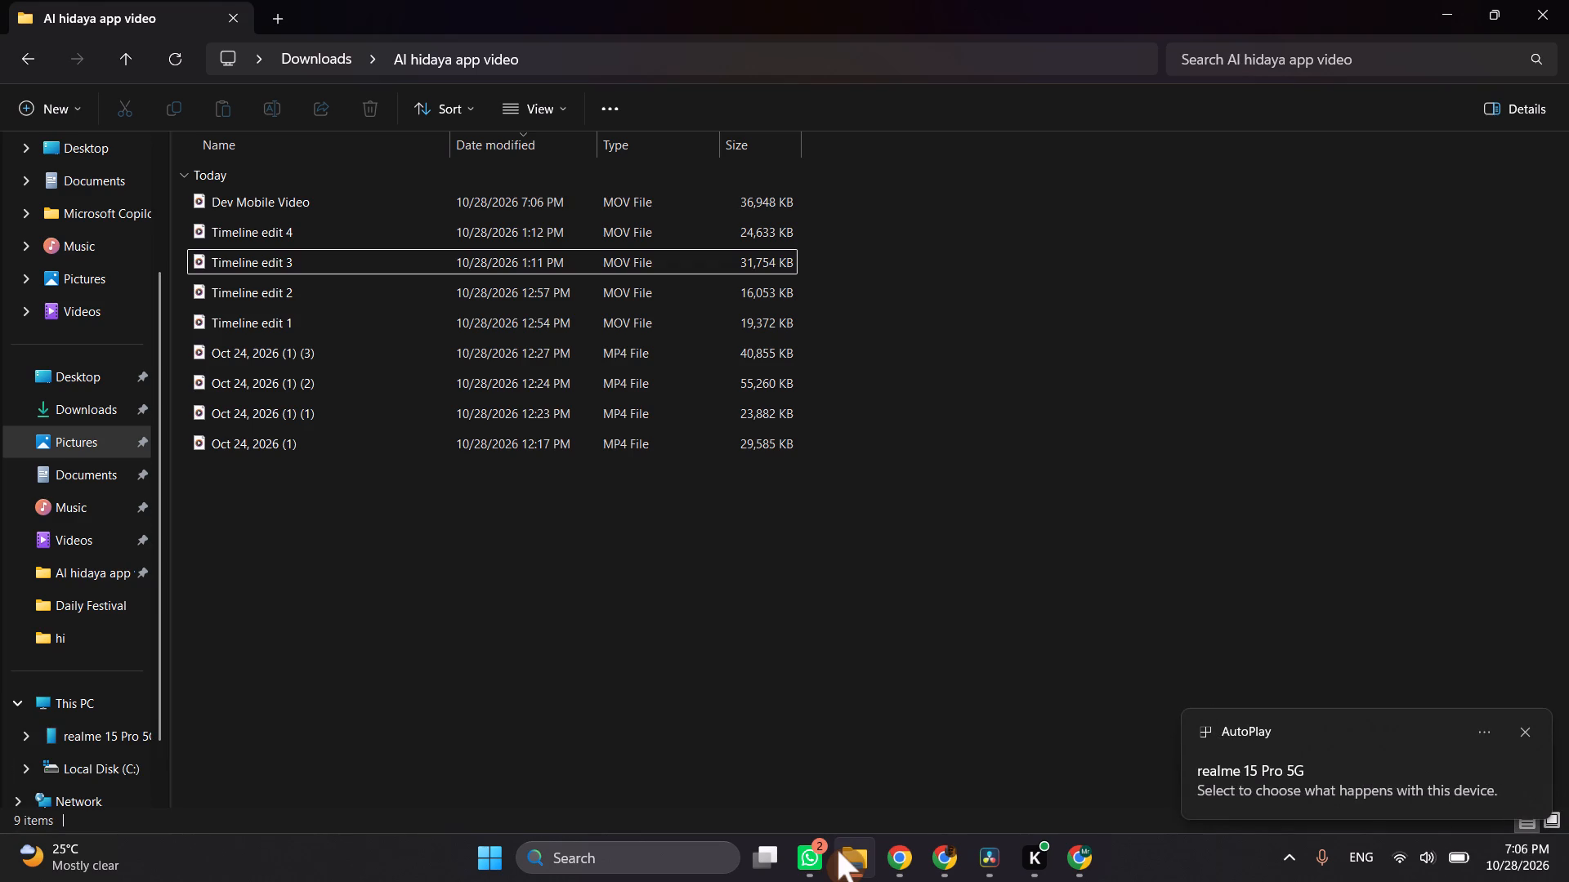
pyautogui.scroll(1, 535, 634)
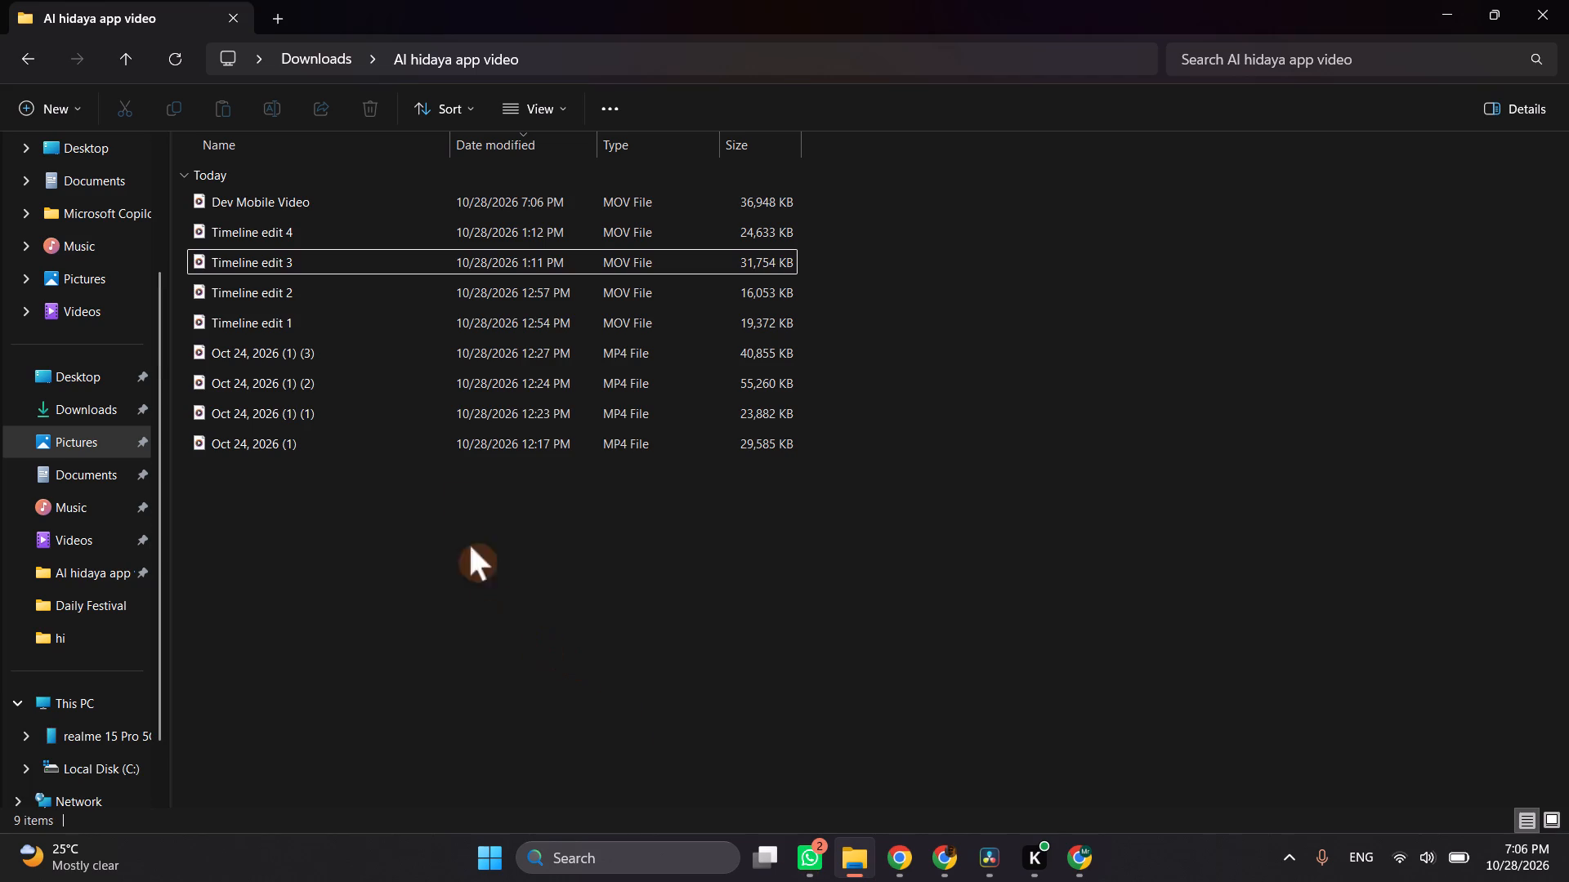
pyautogui.click(165, 42)
pyautogui.click(172, 56)
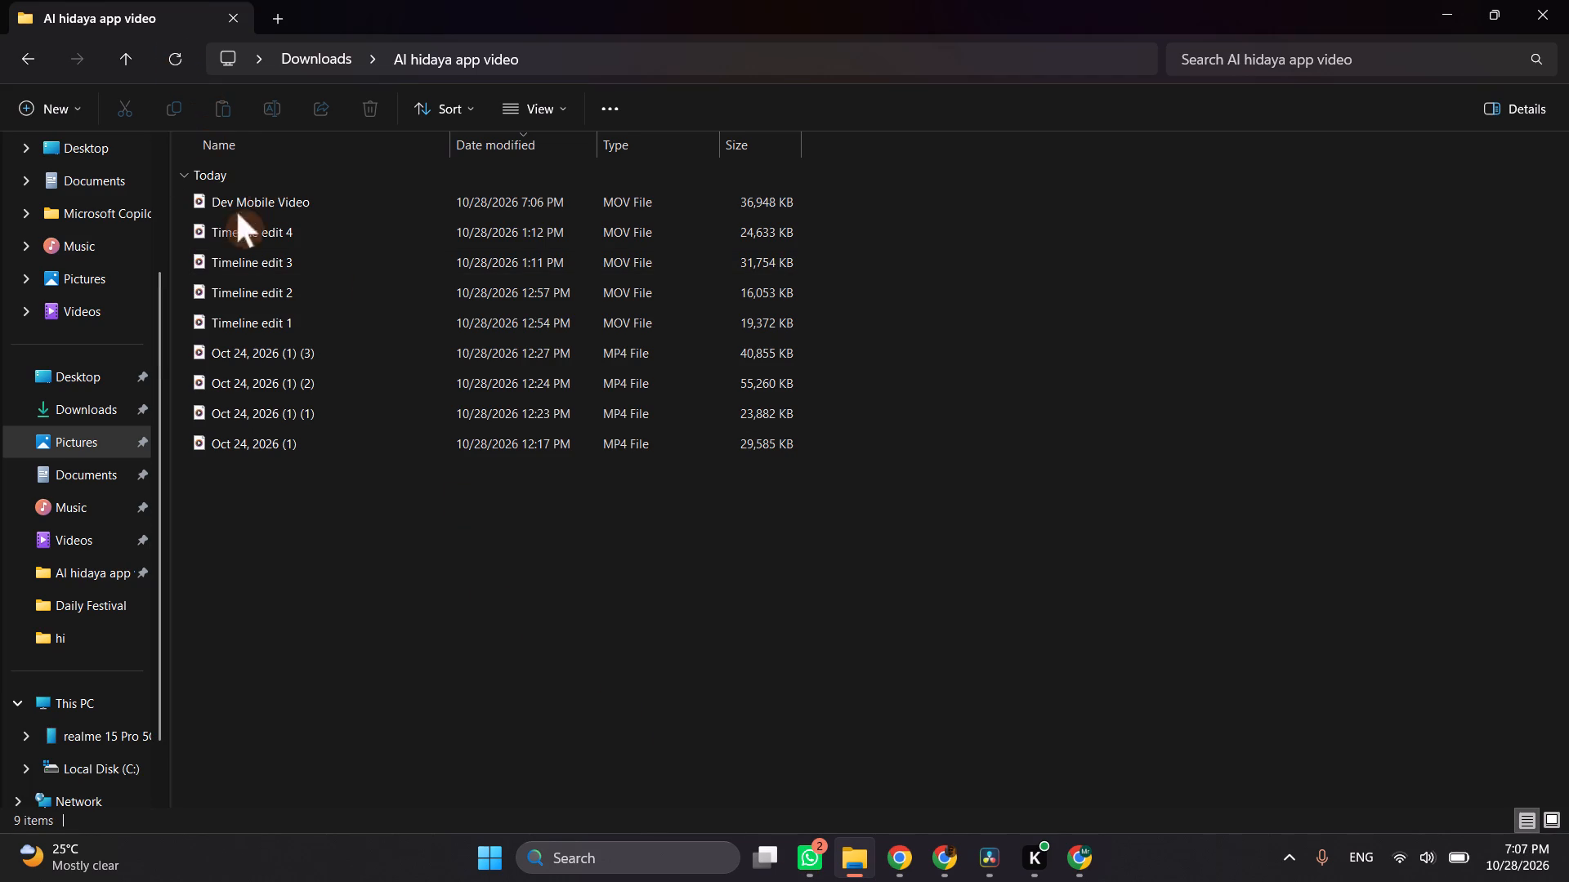
pyautogui.click(302, 205)
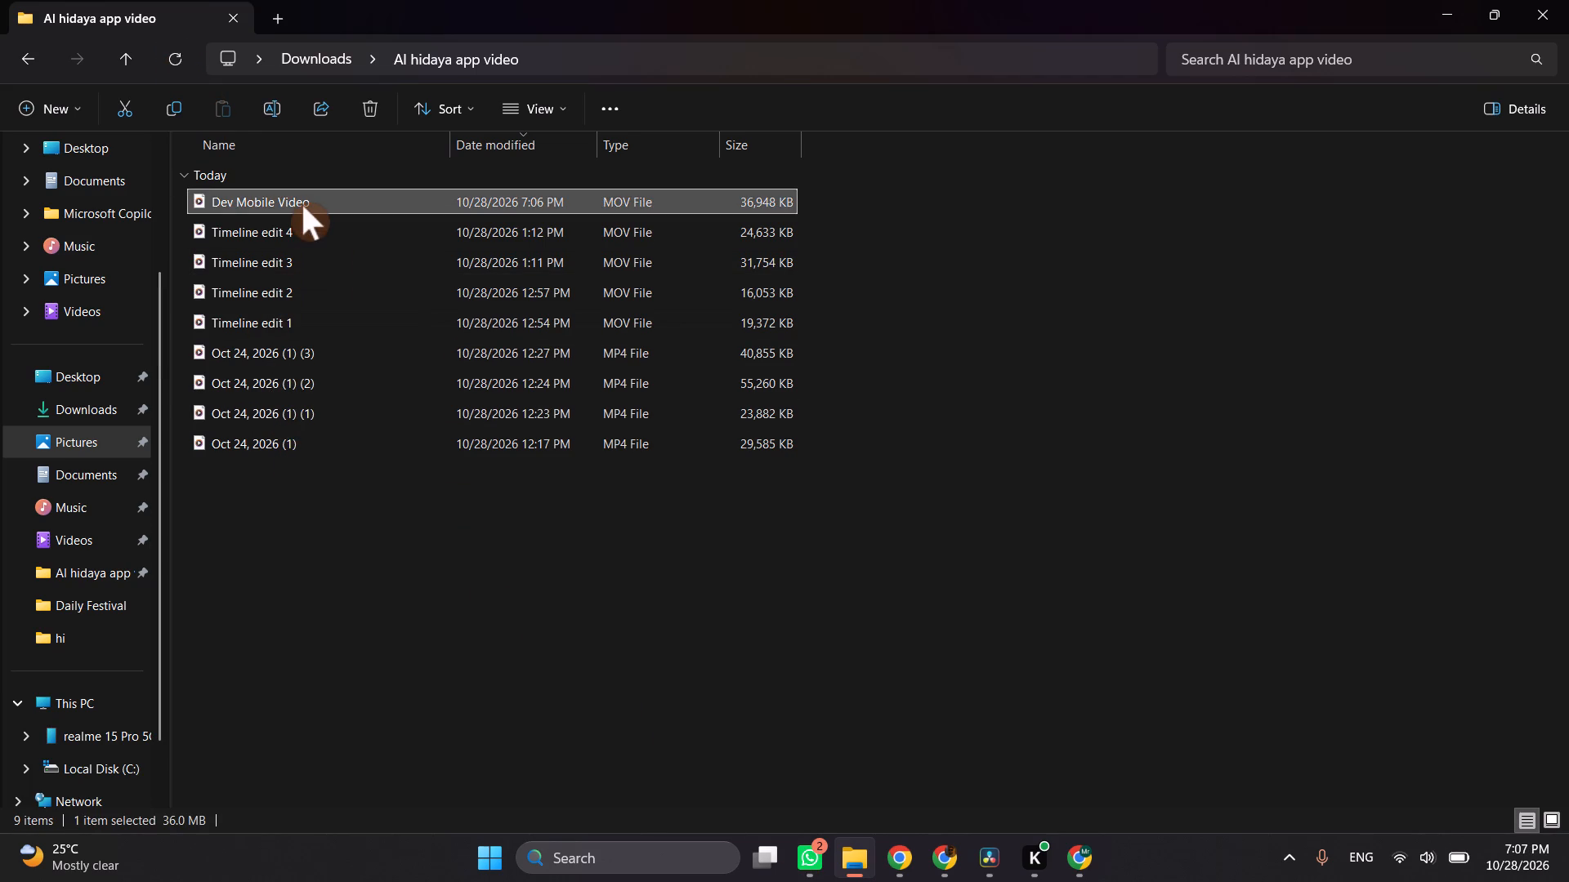
pyautogui.hotkey('ctrl', 'c')
pyautogui.hotkey('ctrl', 'c')
pyautogui.hotkey('ctrl', 'c')
pyautogui.scroll(-3, 48, 636)
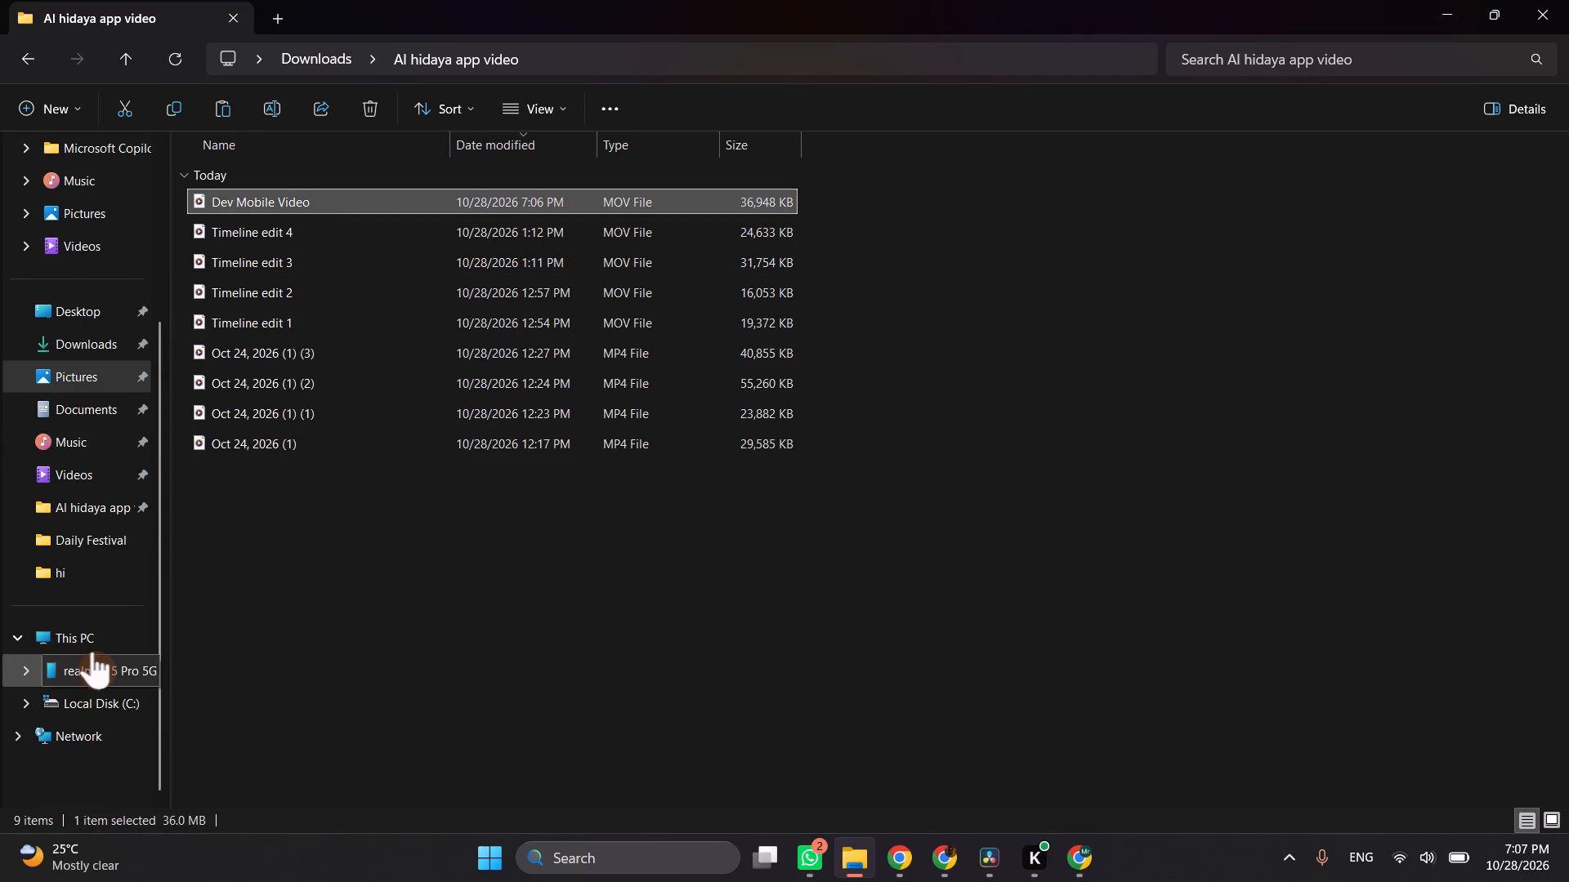
pyautogui.click(101, 683)
pyautogui.doubleClick(328, 181)
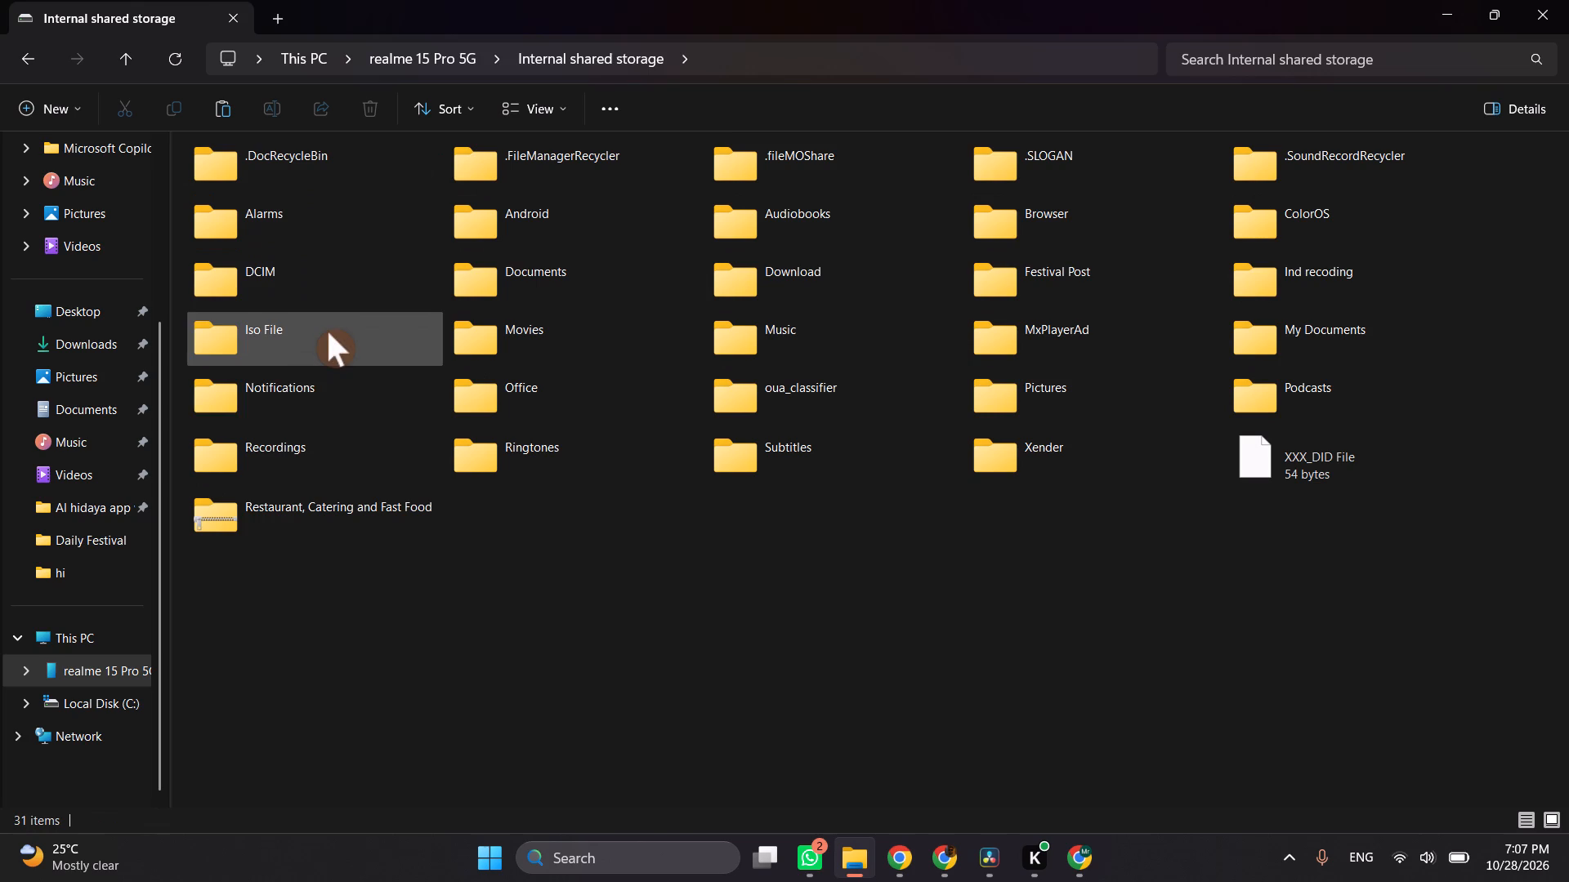
pyautogui.doubleClick(319, 285)
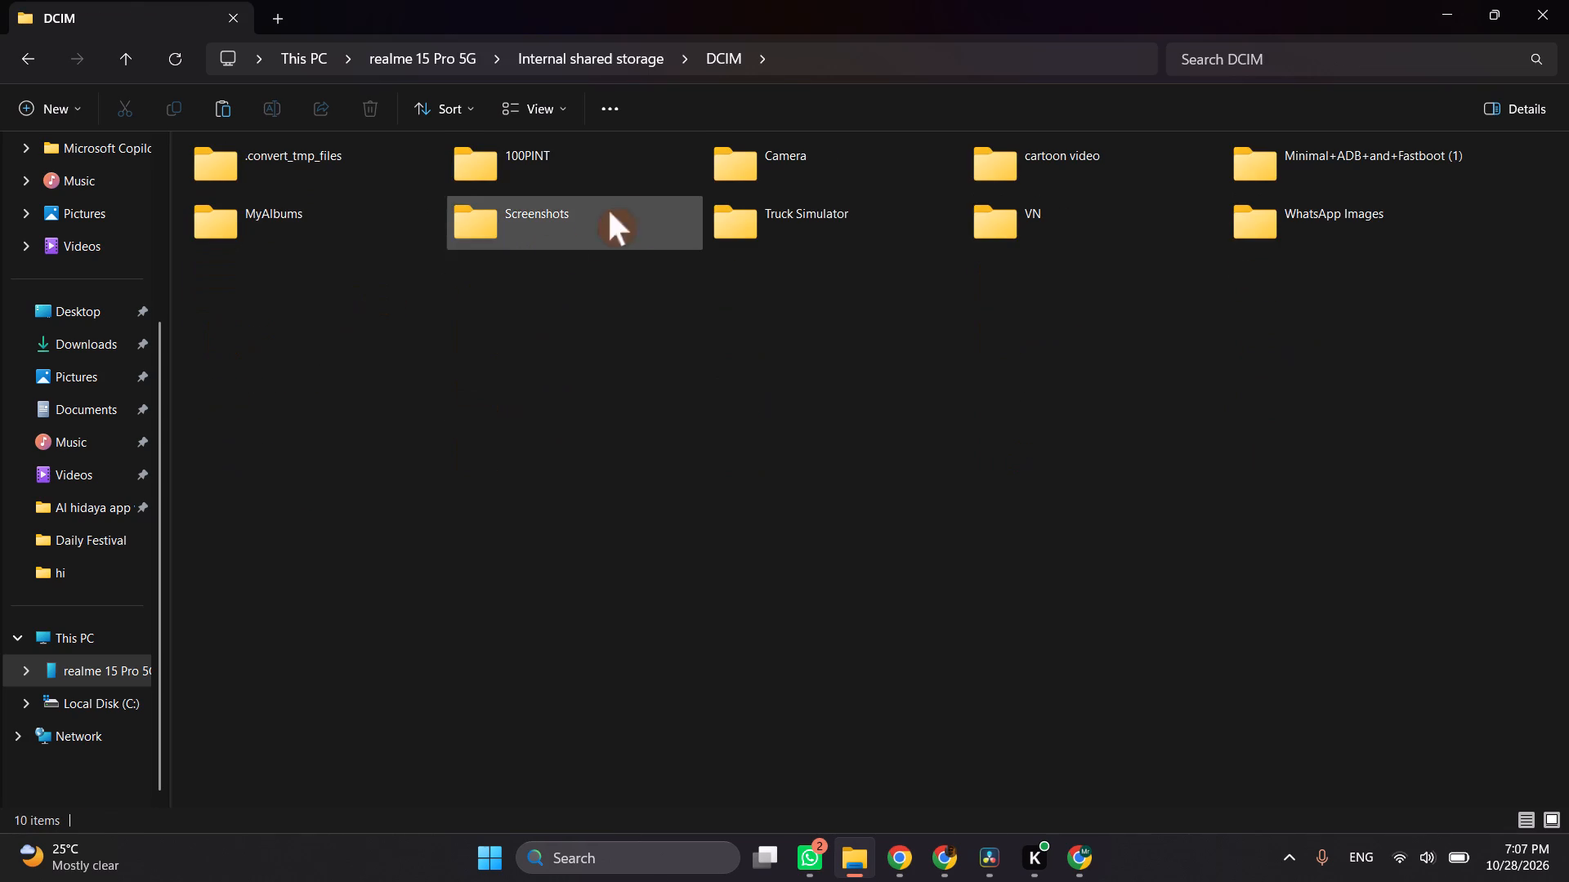
pyautogui.doubleClick(1030, 228)
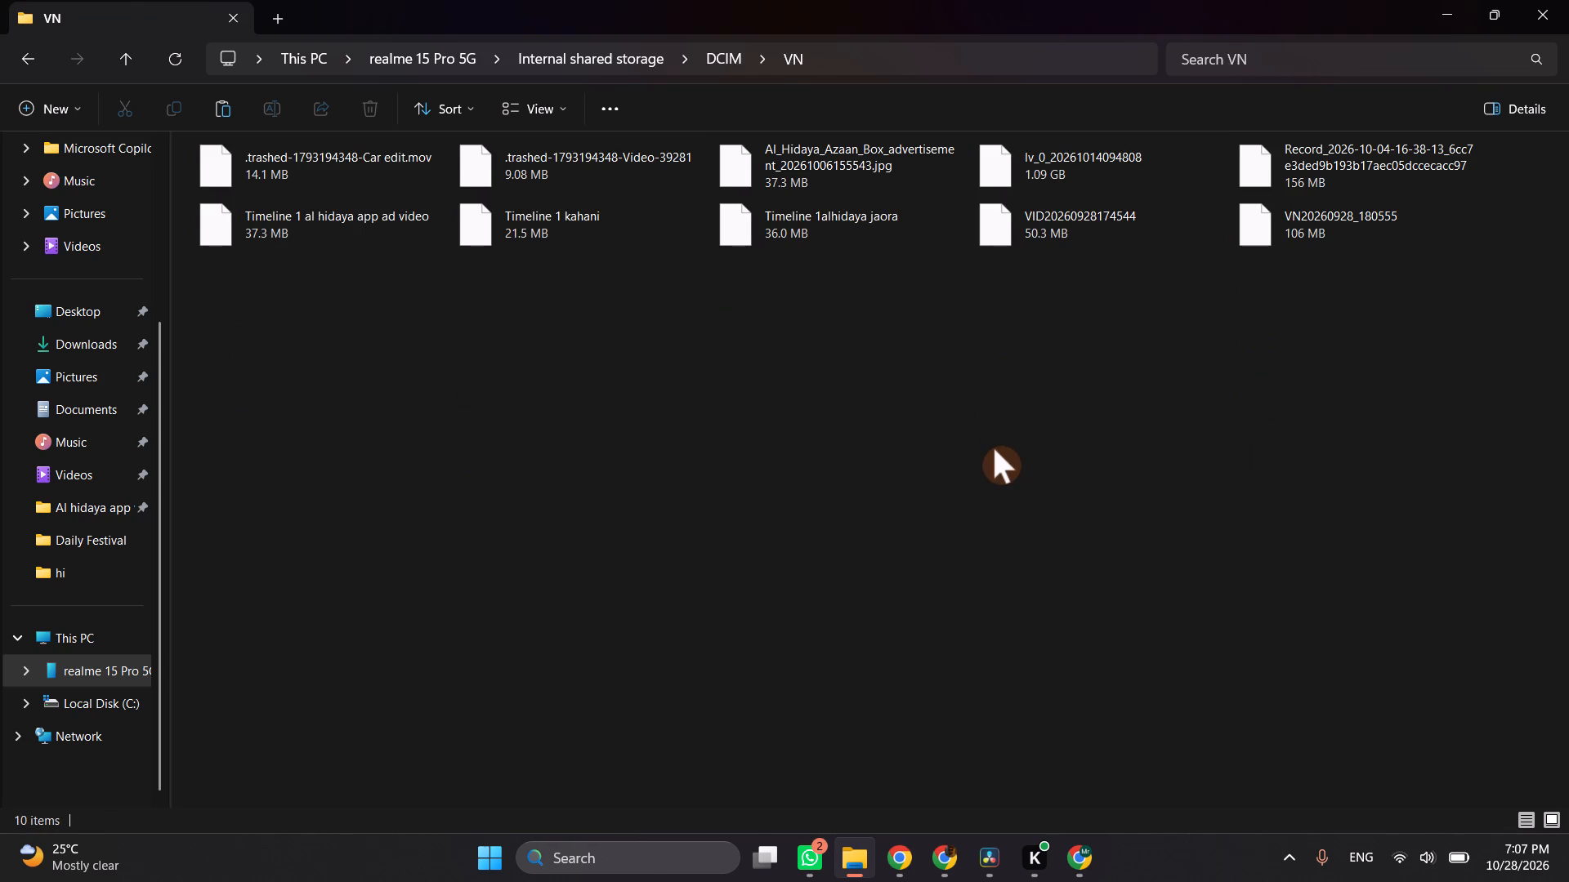
pyautogui.hotkey('ctrl', 'v')
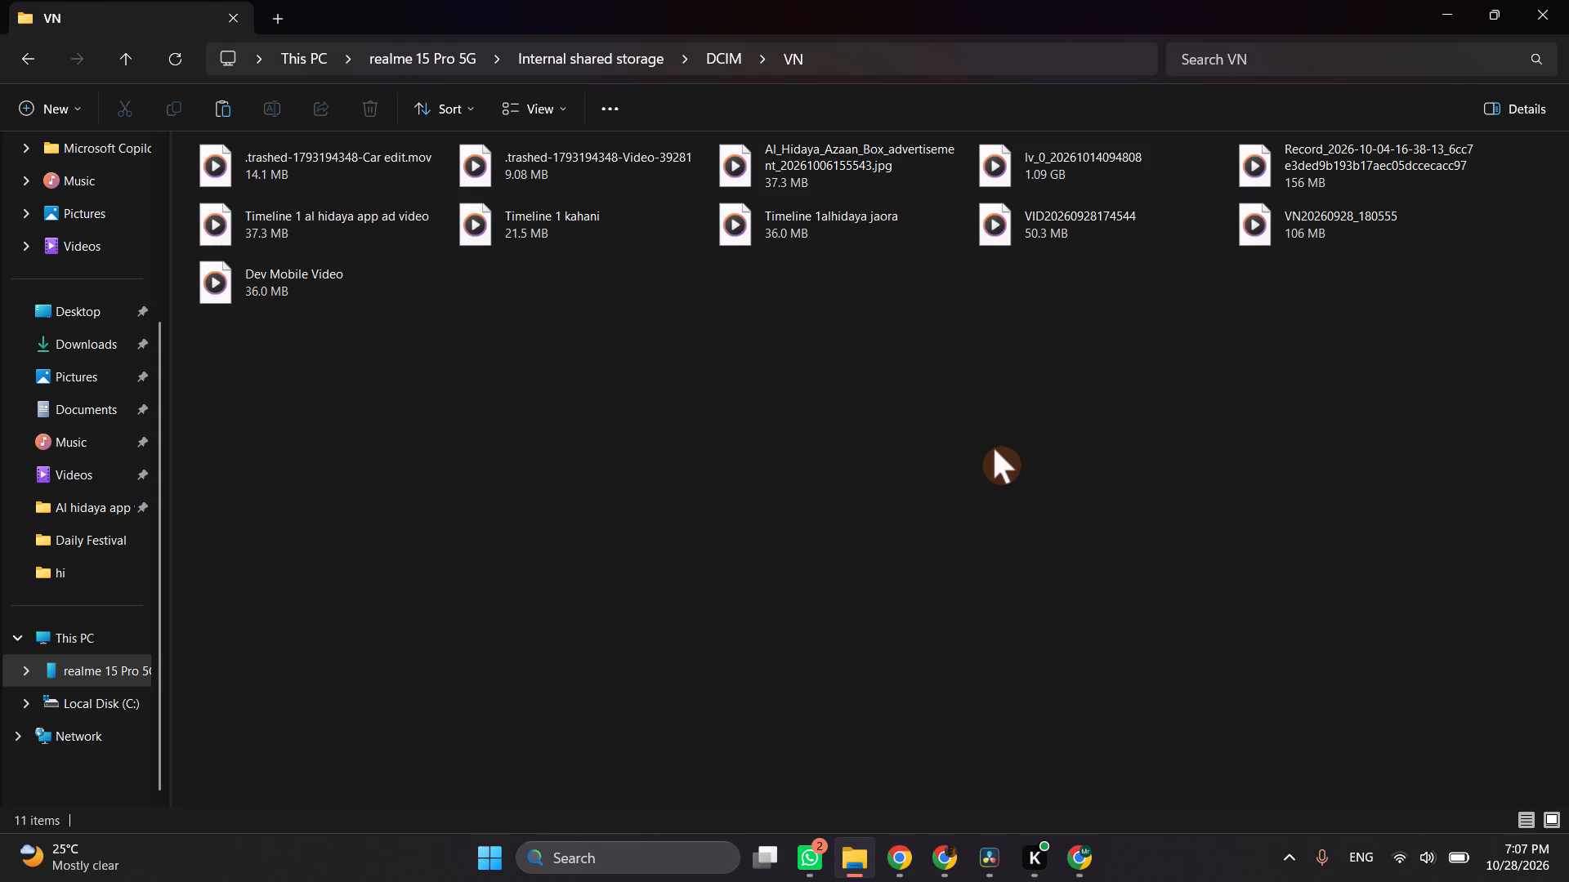
# Open a new File Explorer tab at Home and close the phone's VN folder tab.
pyautogui.click(283, 13)
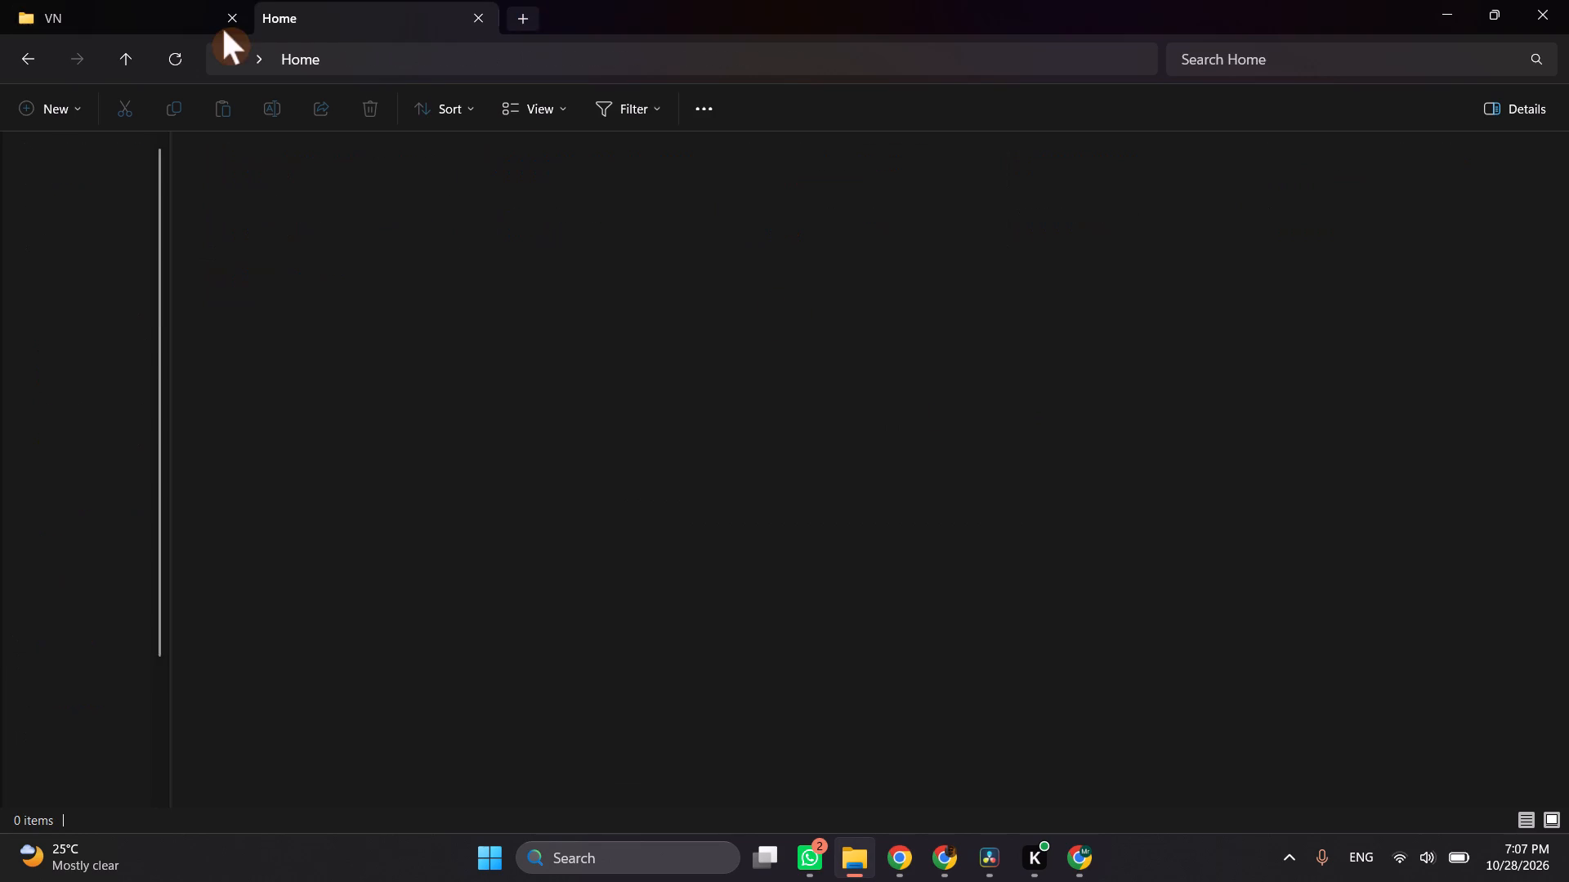
pyautogui.click(238, 21)
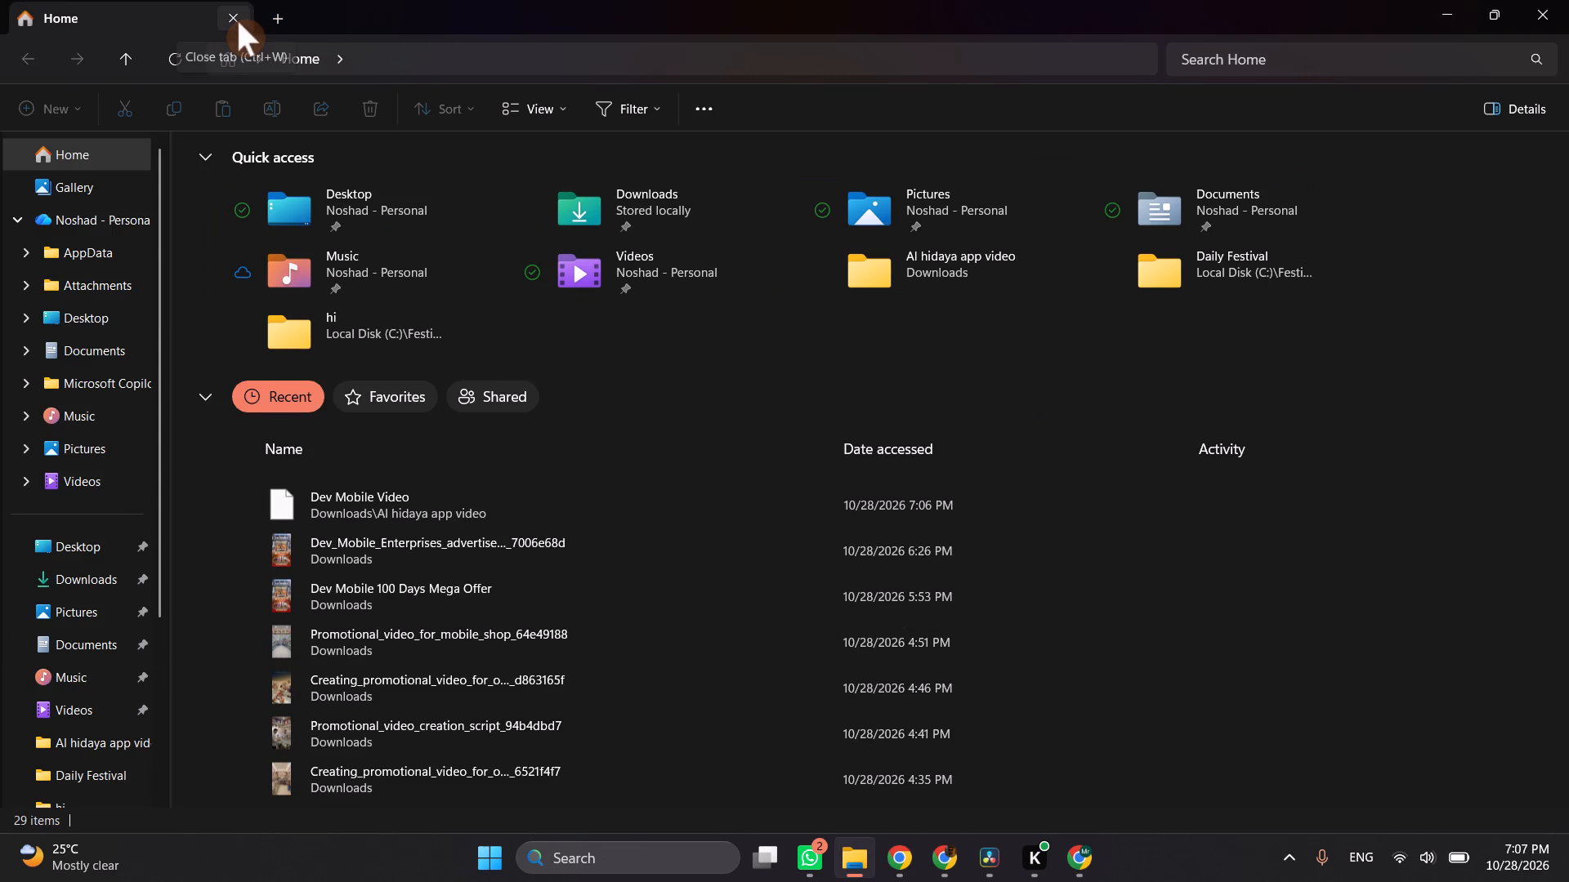
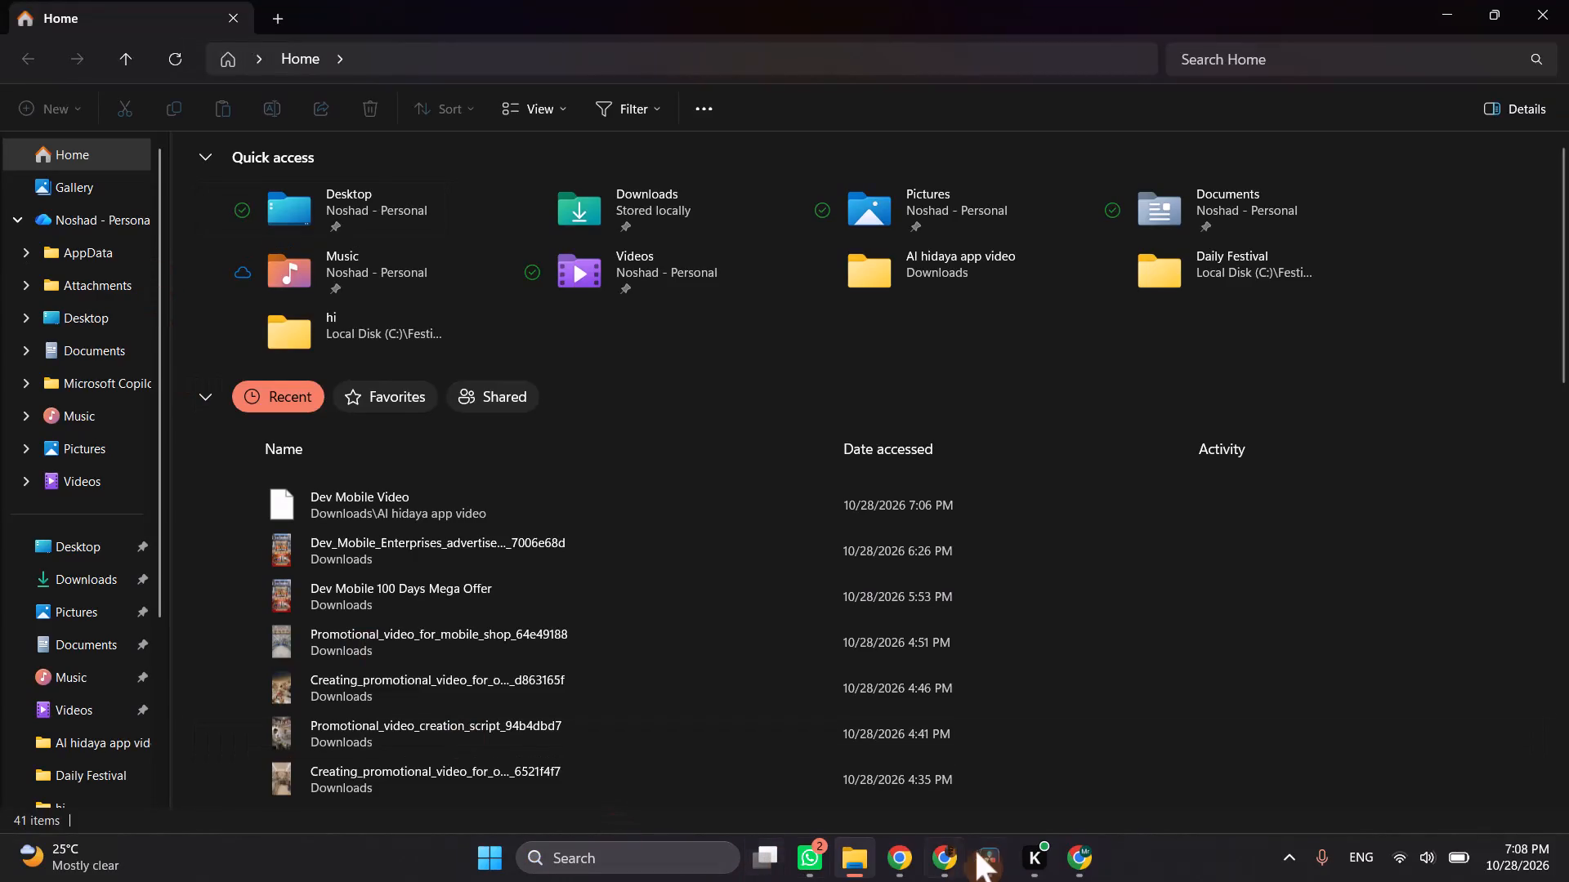
# In DaVinci Resolve, open the Mega Offer overlay clip on track V2 in Fusion.
pyautogui.click(995, 853)
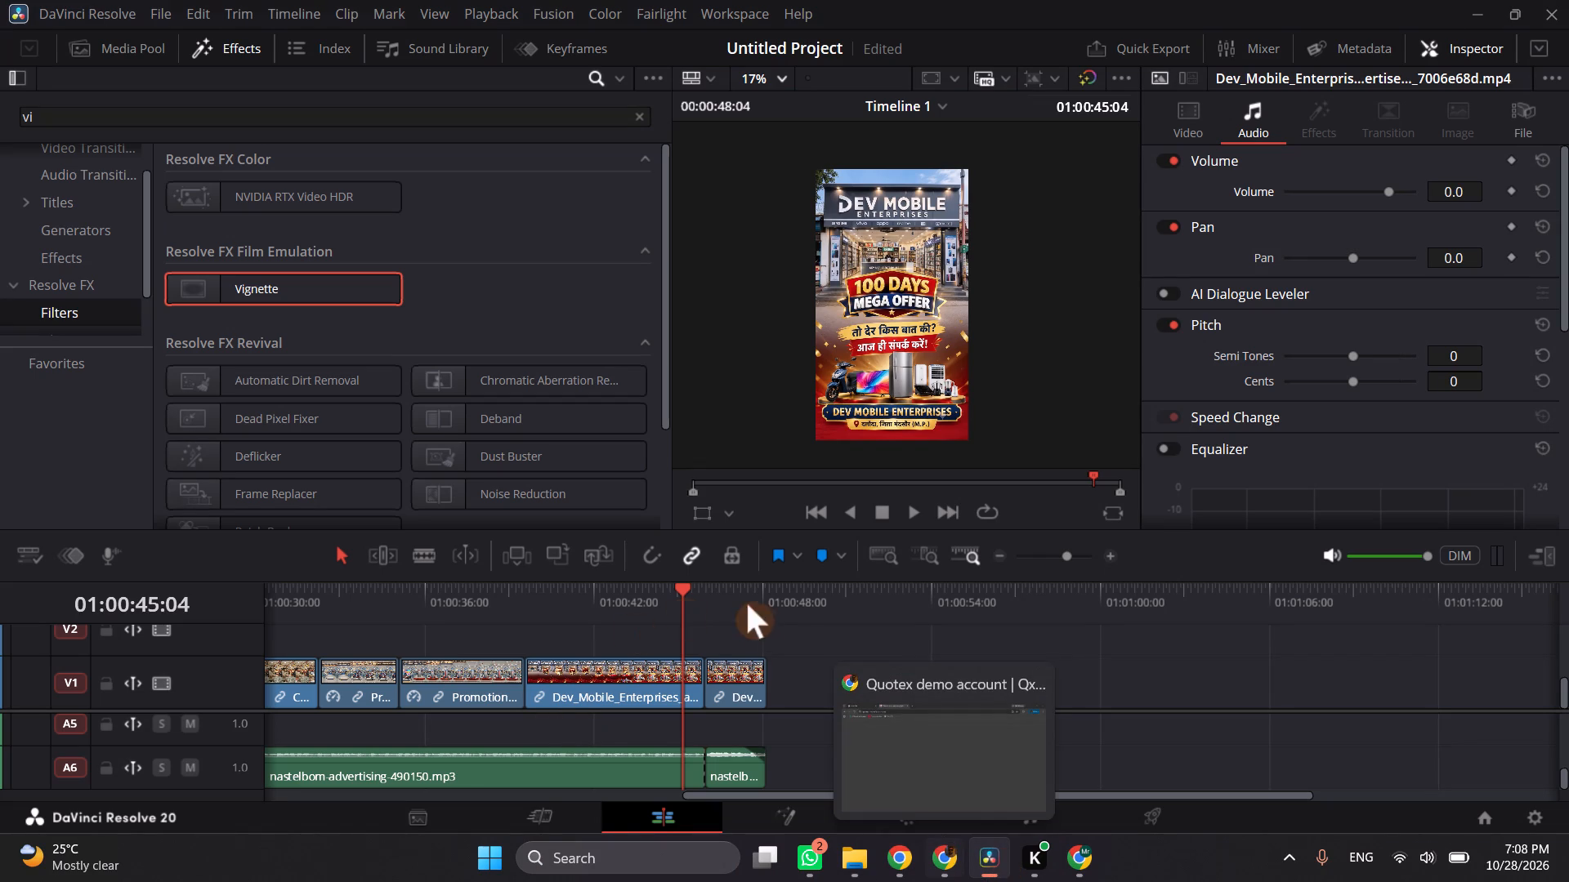
pyautogui.click(1061, 556)
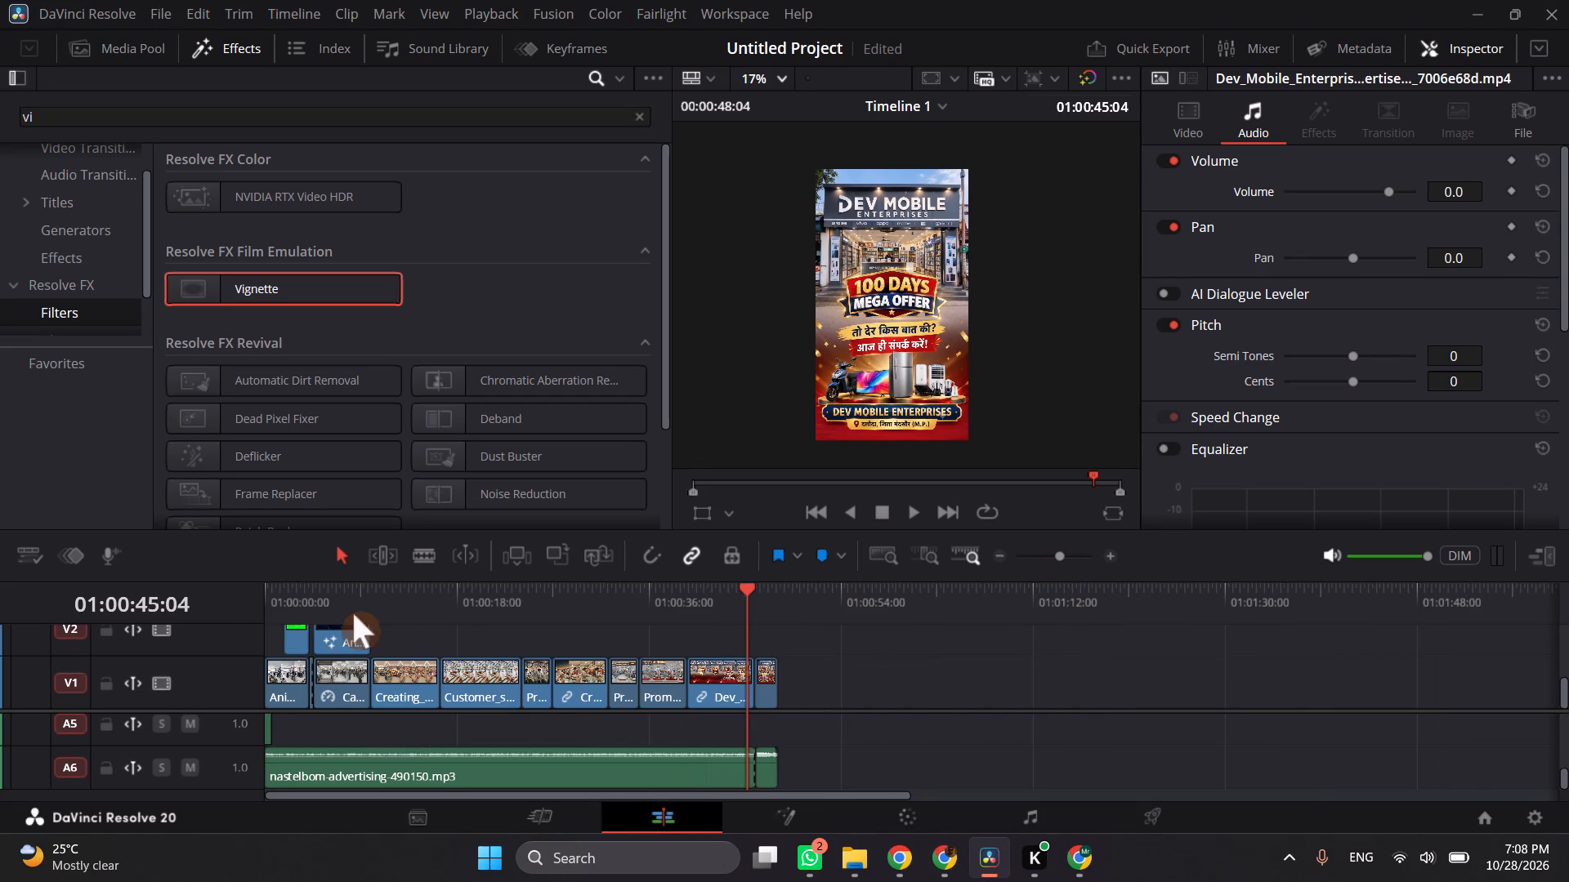
pyautogui.moveTo(342, 595); pyautogui.dragTo(192, 600)
pyautogui.hscroll(1, 410, 684)
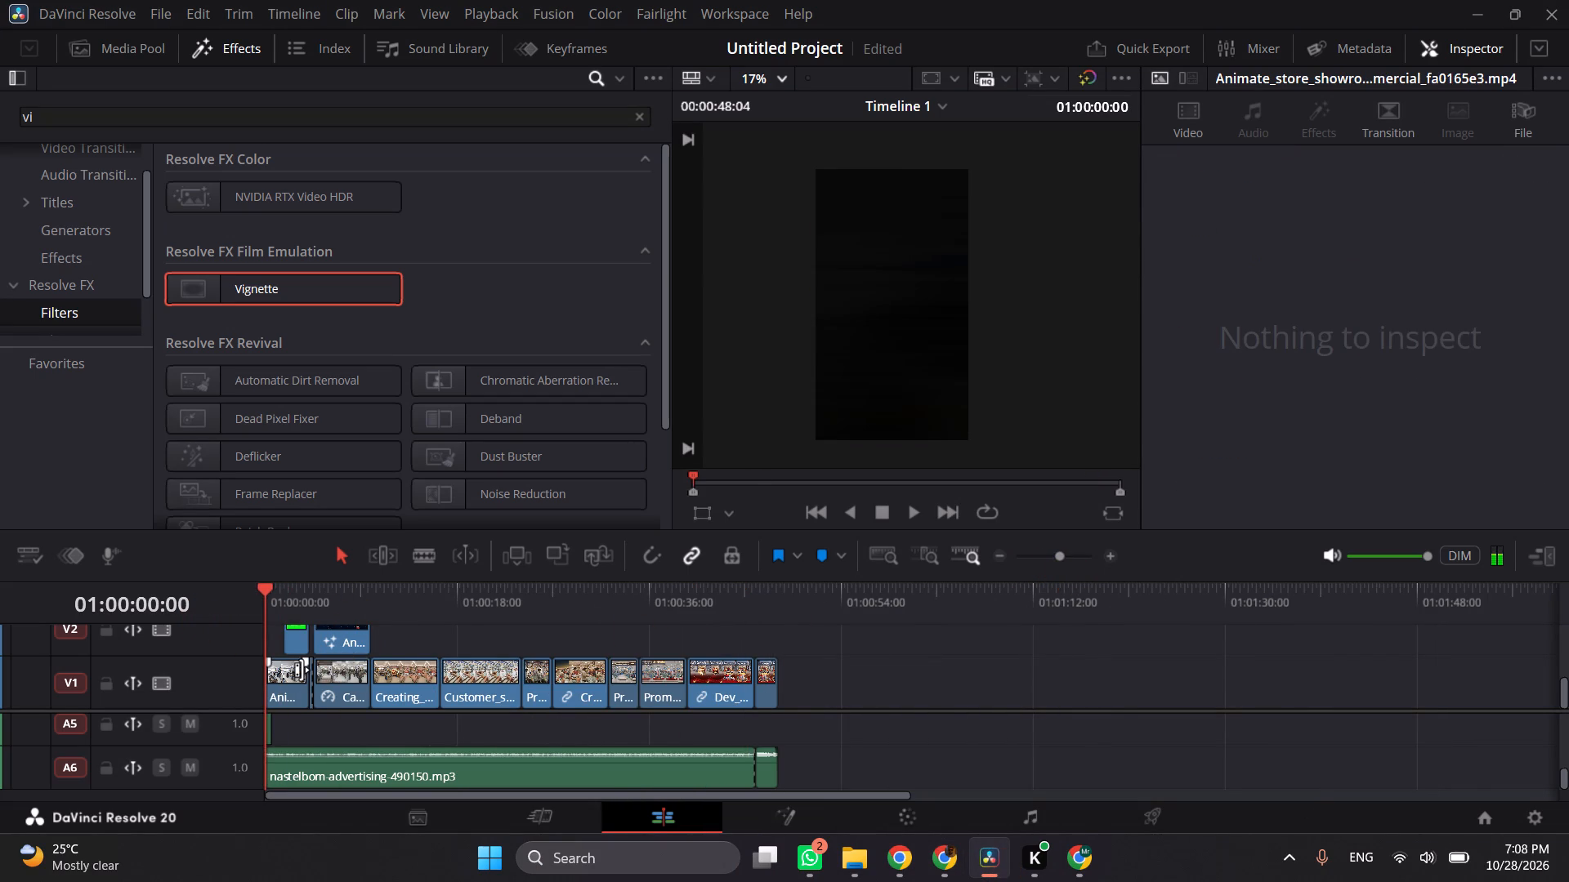
pyautogui.click(302, 670)
pyautogui.click(283, 674)
pyautogui.click(288, 603)
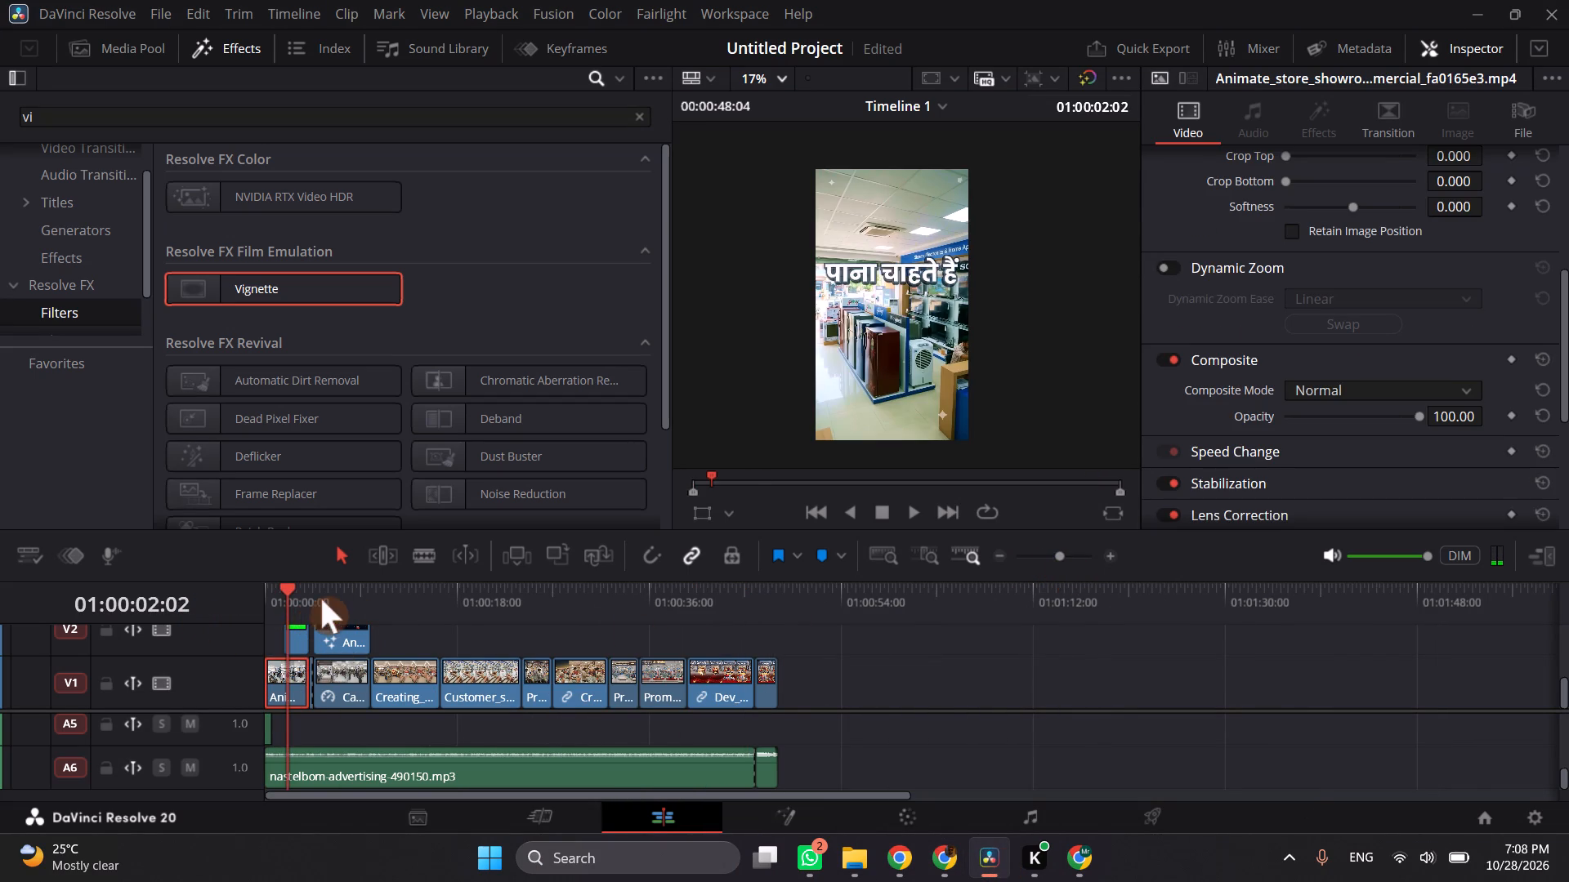
pyautogui.click(331, 598)
pyautogui.click(352, 636)
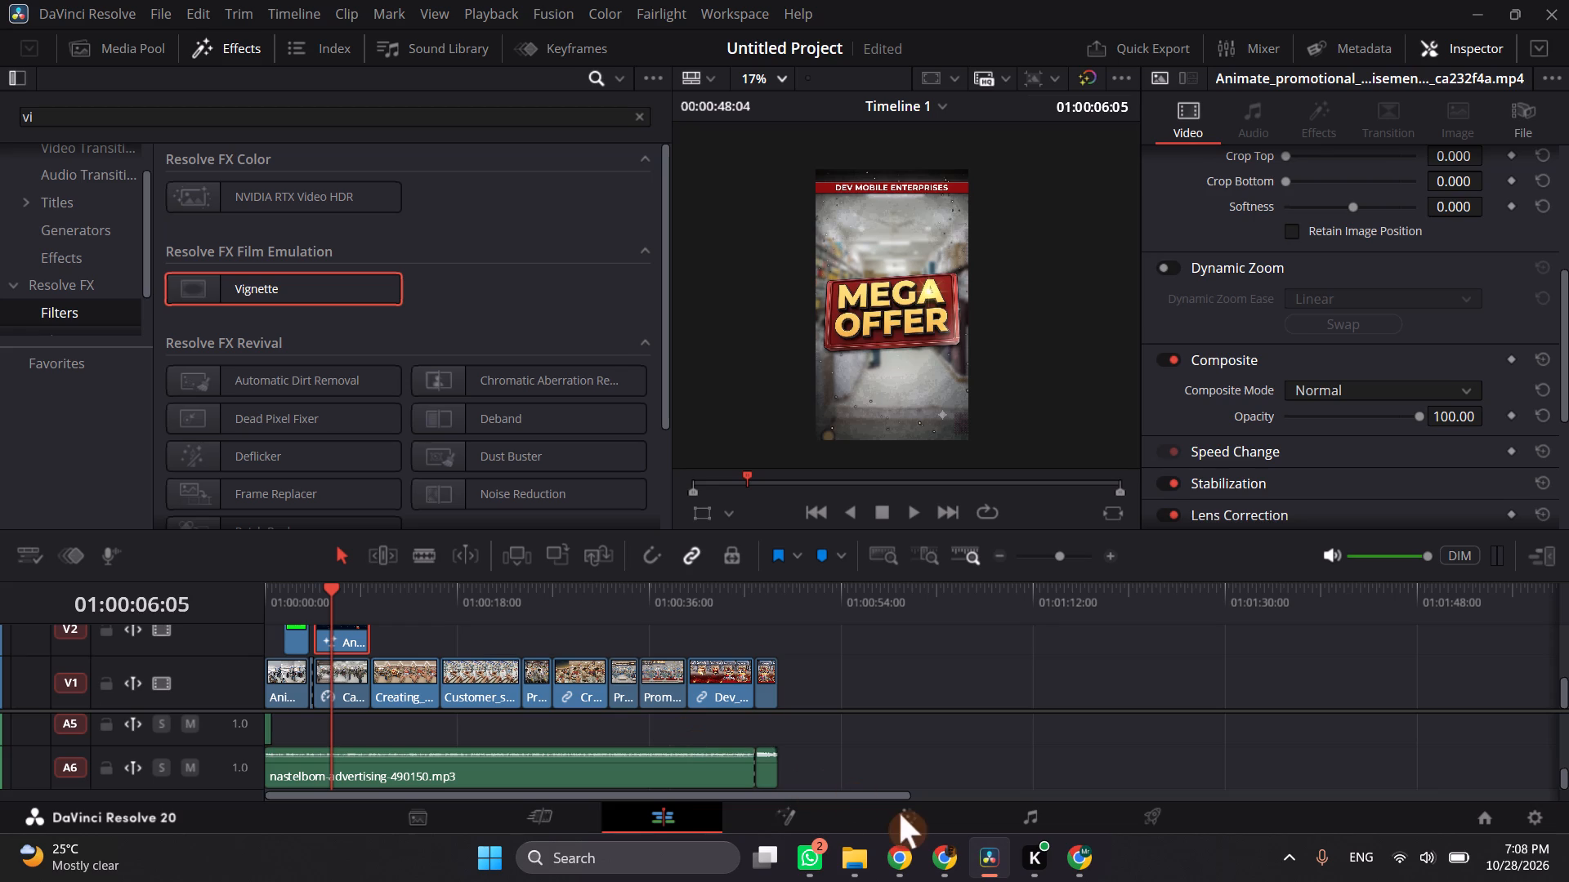
pyautogui.click(824, 819)
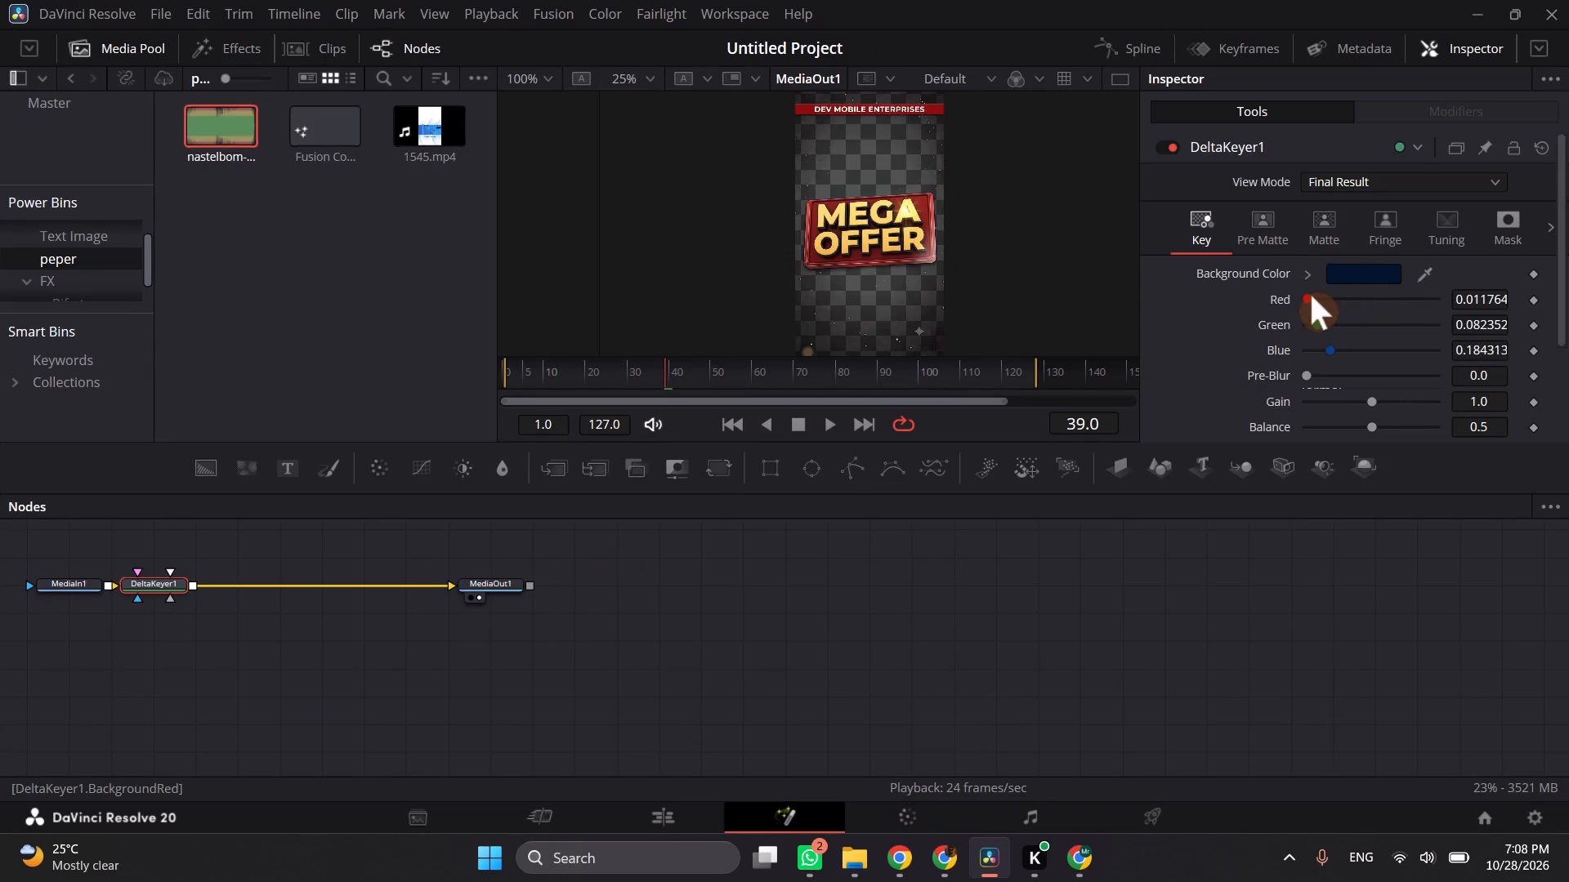
# Set DeltaKeyer1's background color Red value to 0.15 and check the key up to frame 90.
pyautogui.moveTo(1311, 295); pyautogui.dragTo(1320, 301)
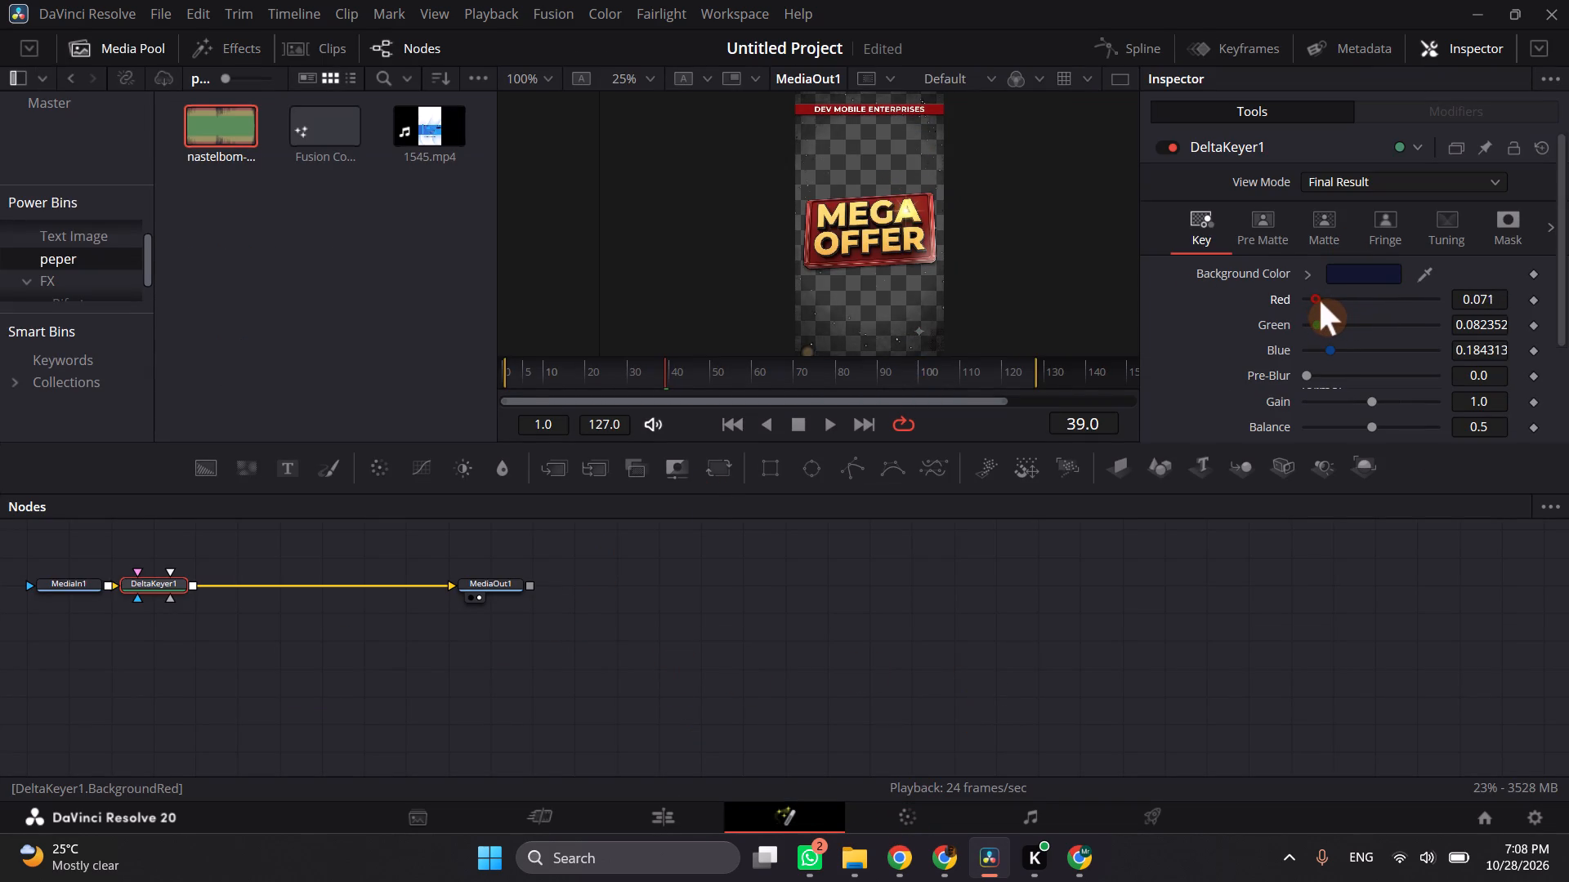
pyautogui.moveTo(1320, 301); pyautogui.dragTo(1334, 302)
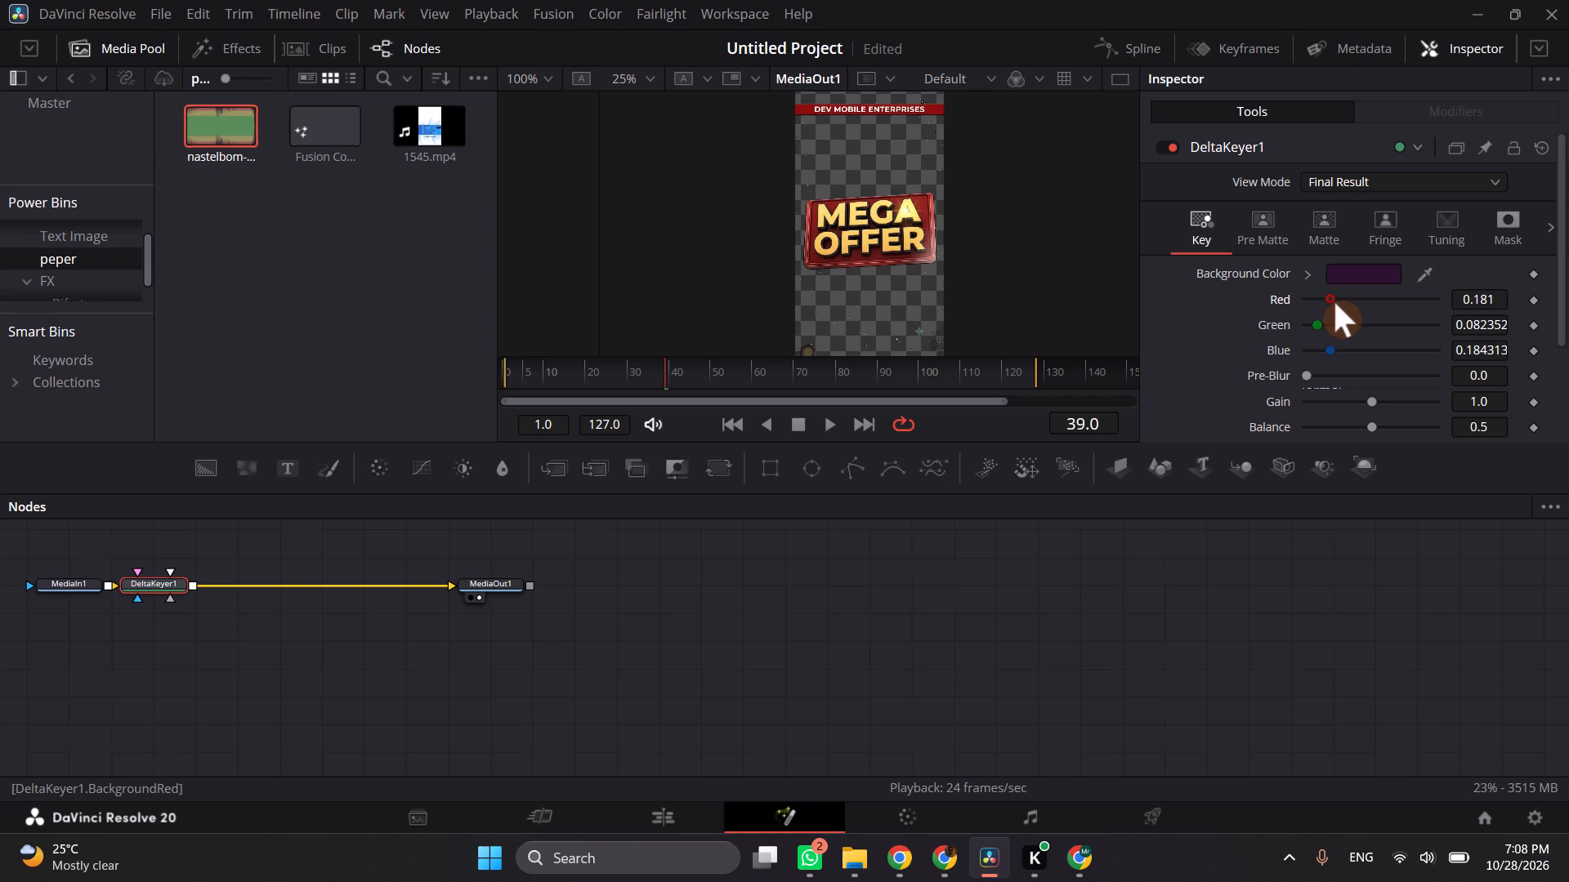
pyautogui.moveTo(1334, 302); pyautogui.dragTo(1329, 301)
pyautogui.moveTo(718, 373); pyautogui.dragTo(771, 367)
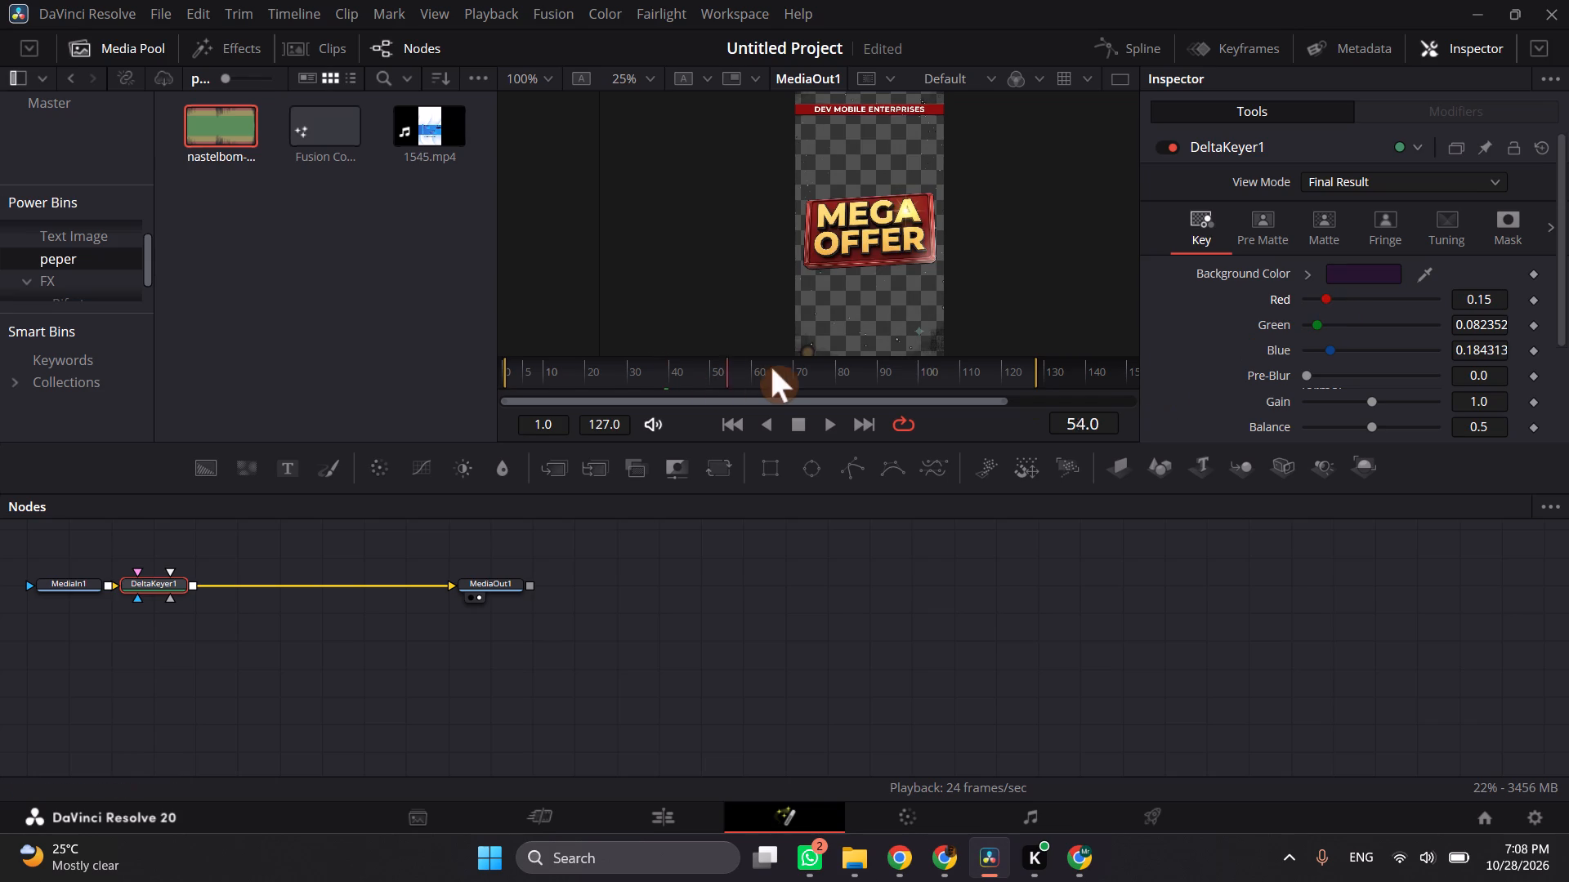
pyautogui.moveTo(771, 367); pyautogui.dragTo(880, 367)
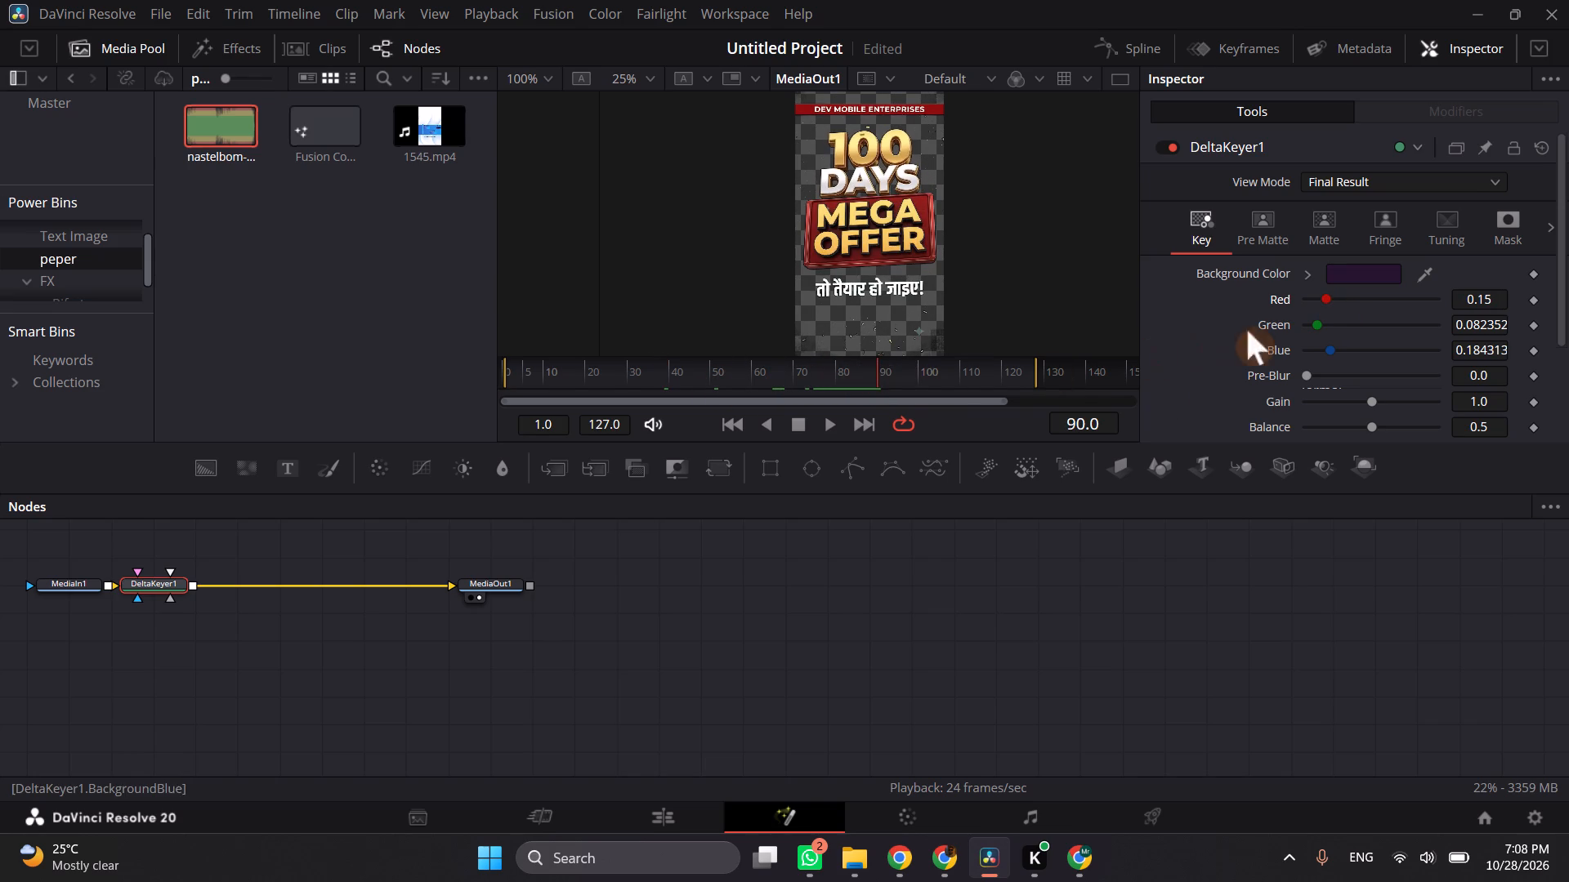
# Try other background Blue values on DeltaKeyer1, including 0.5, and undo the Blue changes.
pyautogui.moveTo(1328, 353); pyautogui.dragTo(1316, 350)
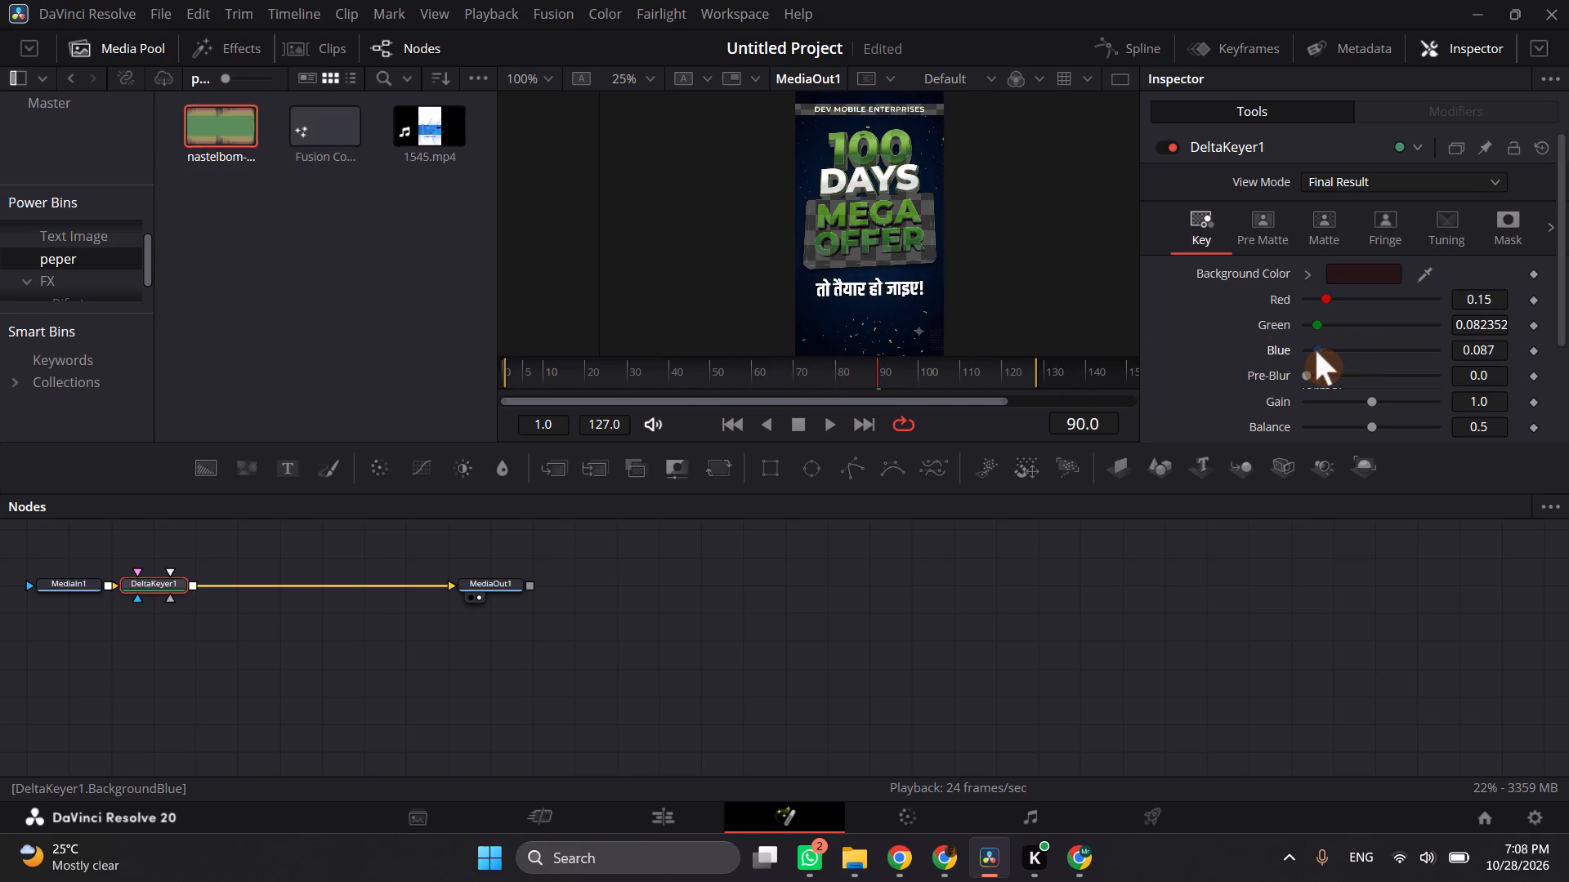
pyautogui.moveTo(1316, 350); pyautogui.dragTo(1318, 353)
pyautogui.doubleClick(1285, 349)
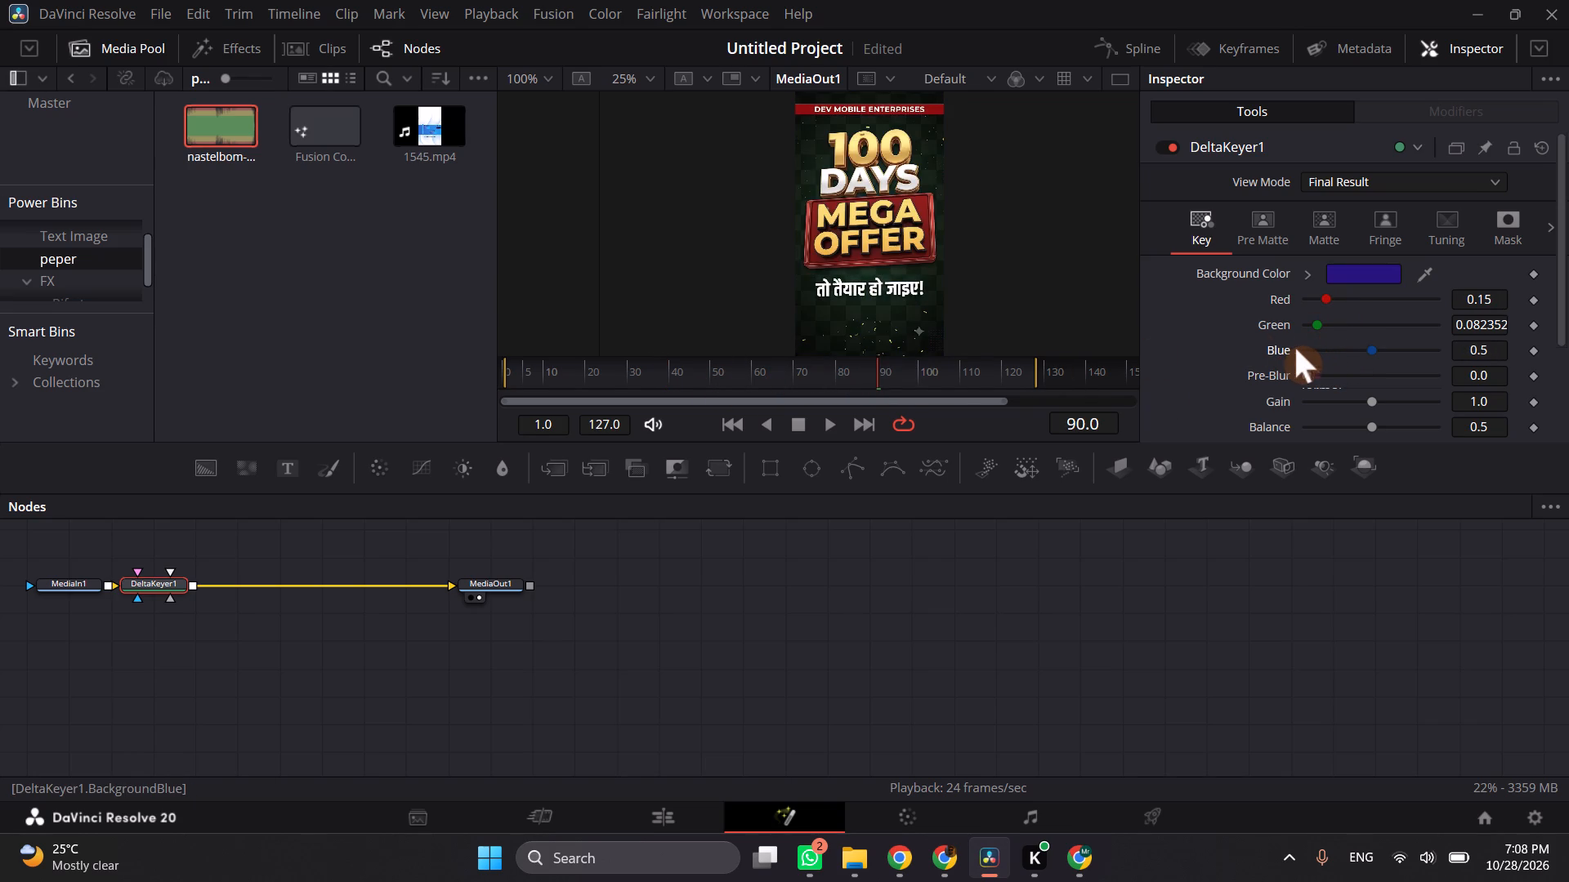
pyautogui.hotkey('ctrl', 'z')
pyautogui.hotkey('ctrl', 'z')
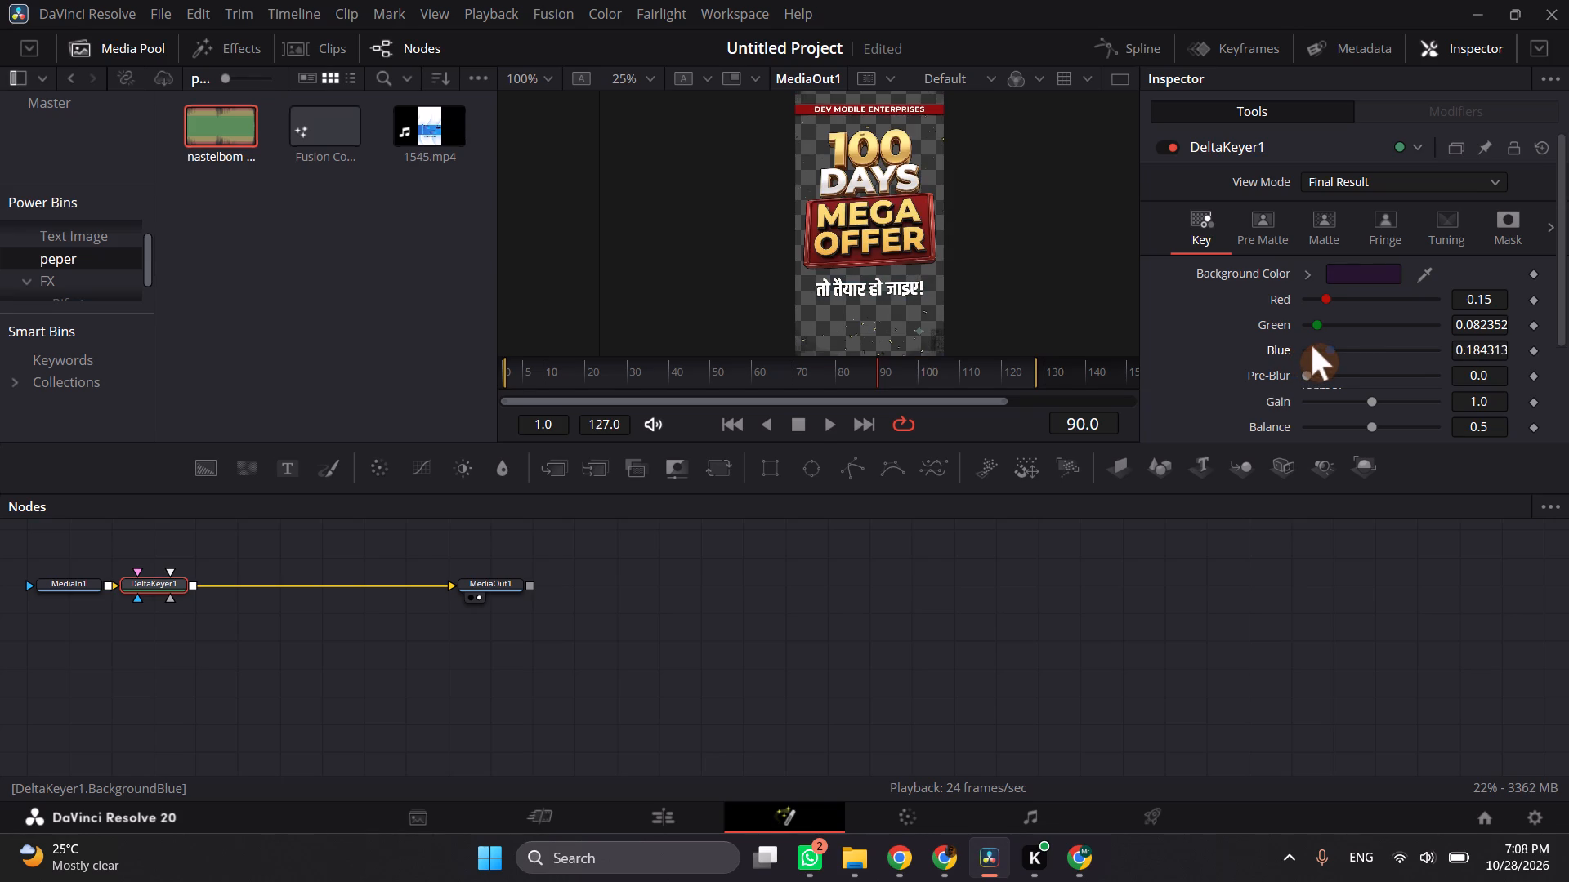
# Try a stronger Pre-Blur on DeltaKeyer1, return it to 0.0, and set Gain to 2.0.
pyautogui.moveTo(1306, 373); pyautogui.dragTo(1376, 378)
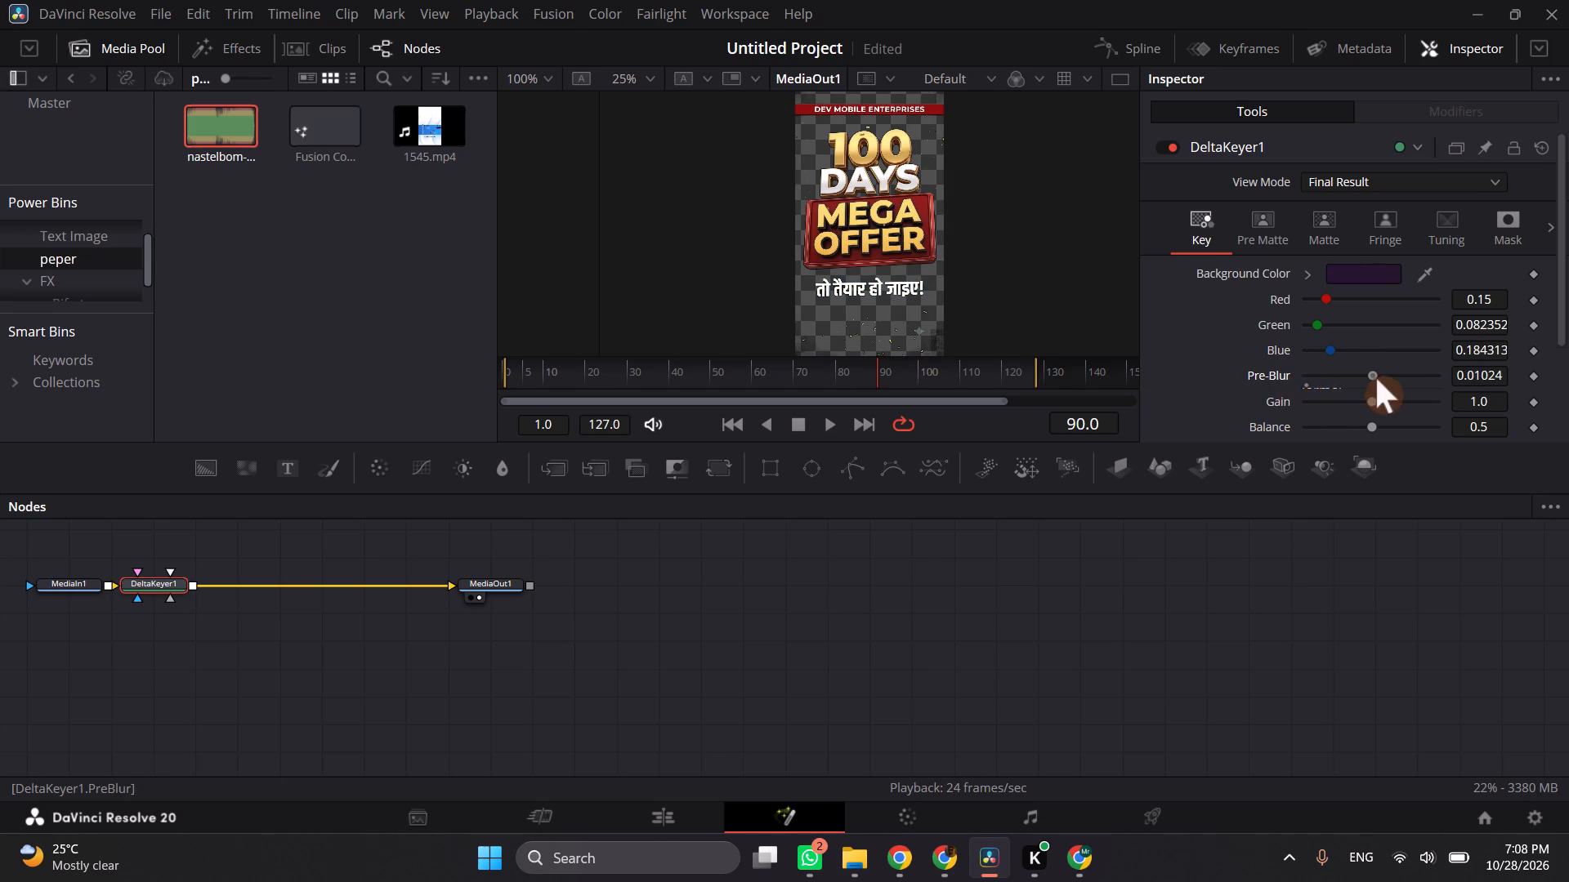
pyautogui.moveTo(1376, 378); pyautogui.dragTo(1267, 376)
pyautogui.moveTo(1375, 399); pyautogui.dragTo(1388, 401)
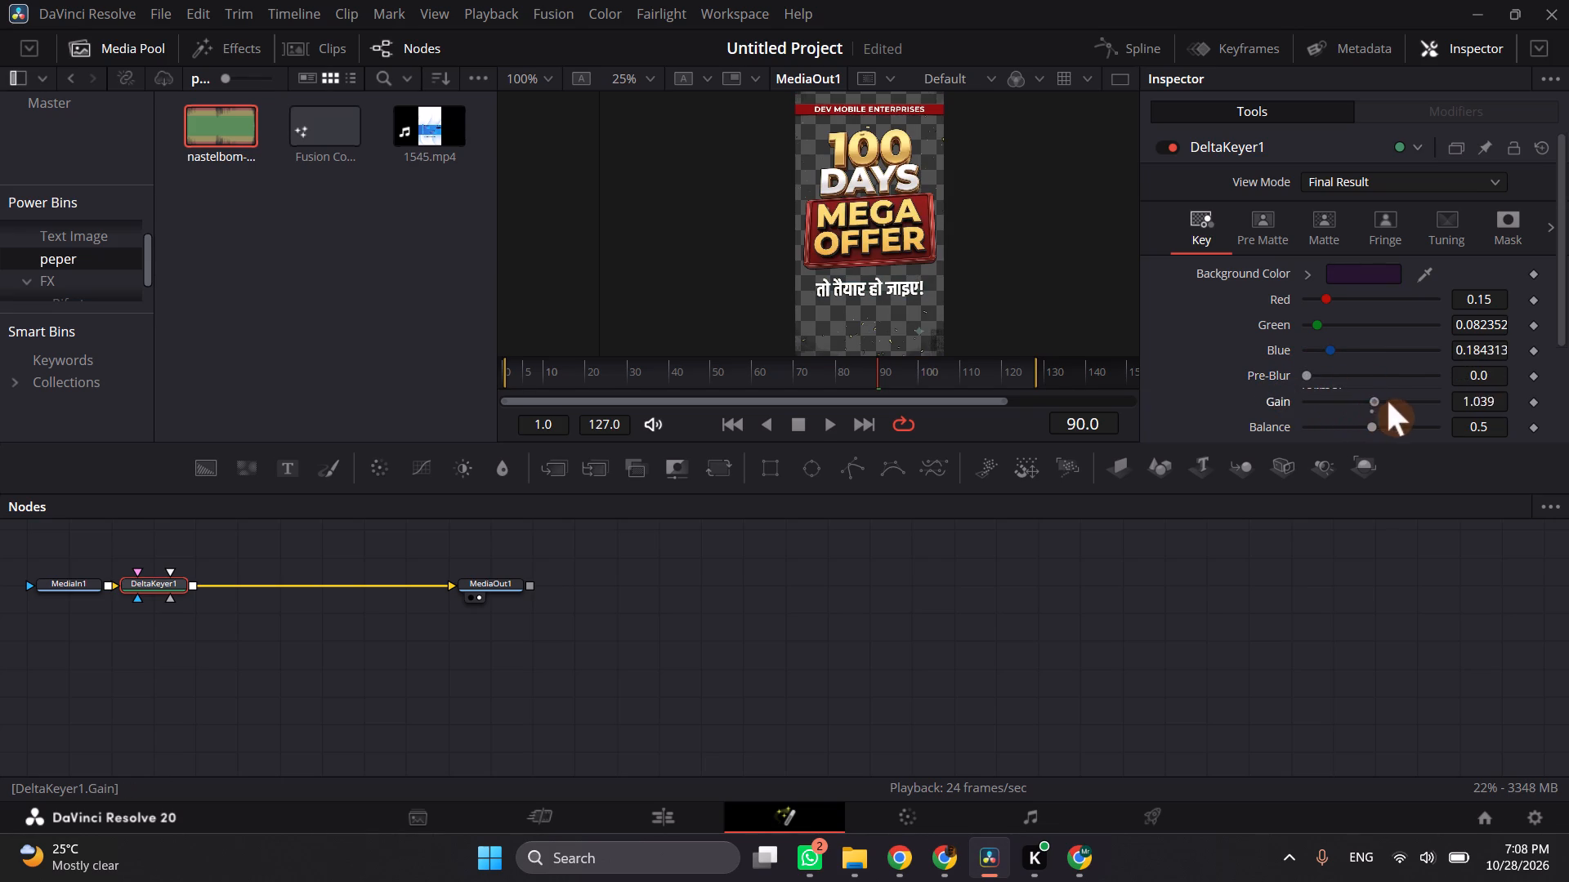
pyautogui.moveTo(1388, 401); pyautogui.dragTo(1418, 398)
pyautogui.moveTo(1418, 398); pyautogui.dragTo(1447, 403)
# Raise DeltaKeyer1's Balance to about 0.7.
pyautogui.moveTo(1373, 427); pyautogui.dragTo(1410, 422)
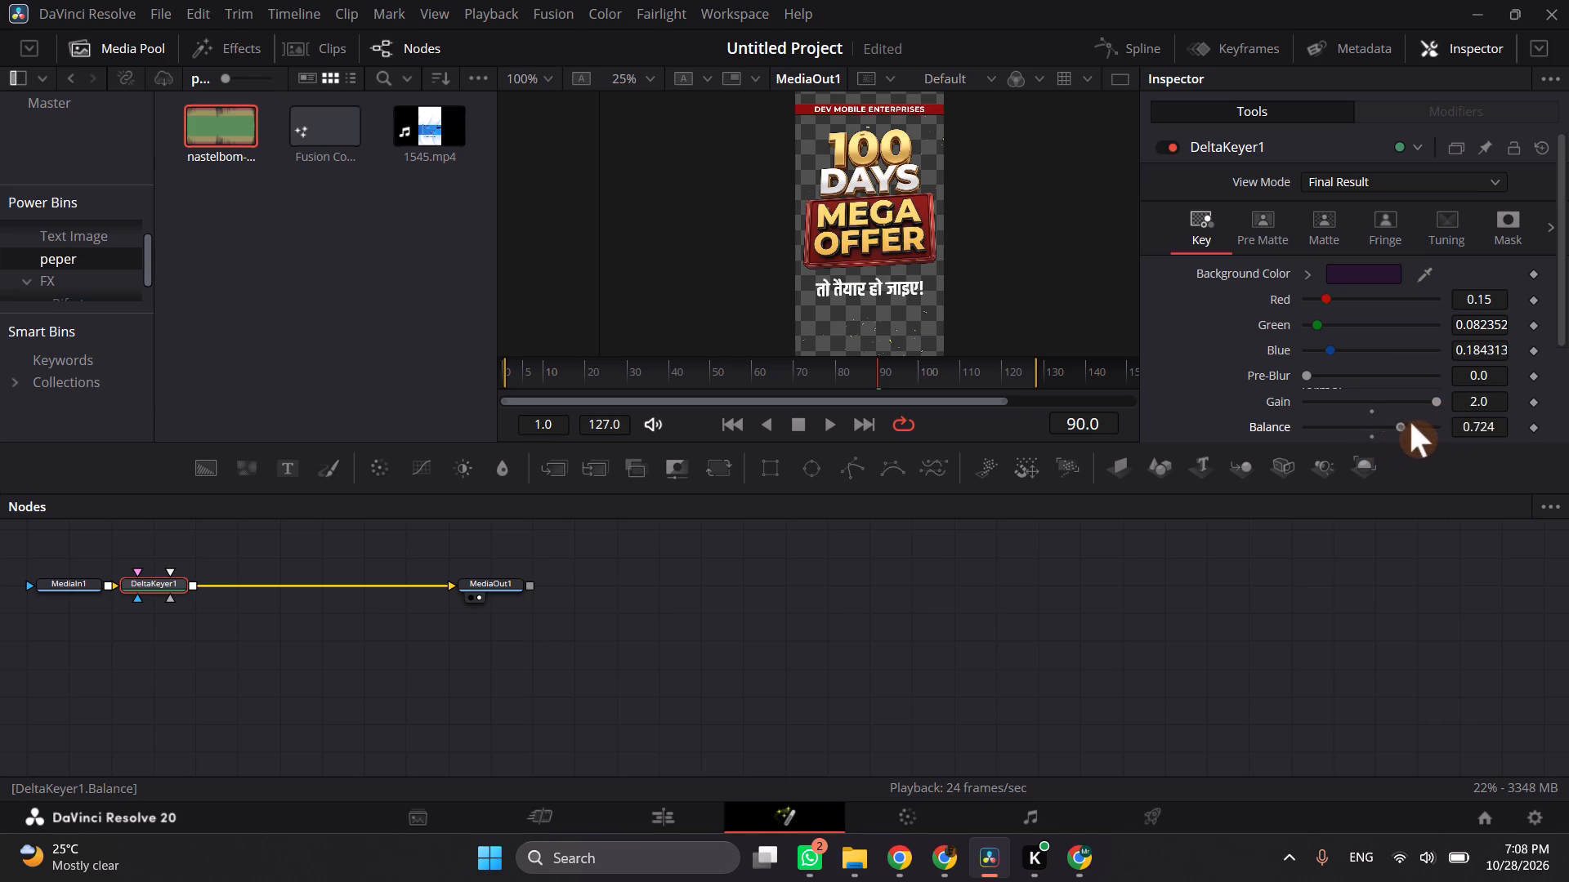
pyautogui.moveTo(1410, 422); pyautogui.dragTo(1300, 418)
pyautogui.moveTo(1300, 418); pyautogui.dragTo(1397, 419)
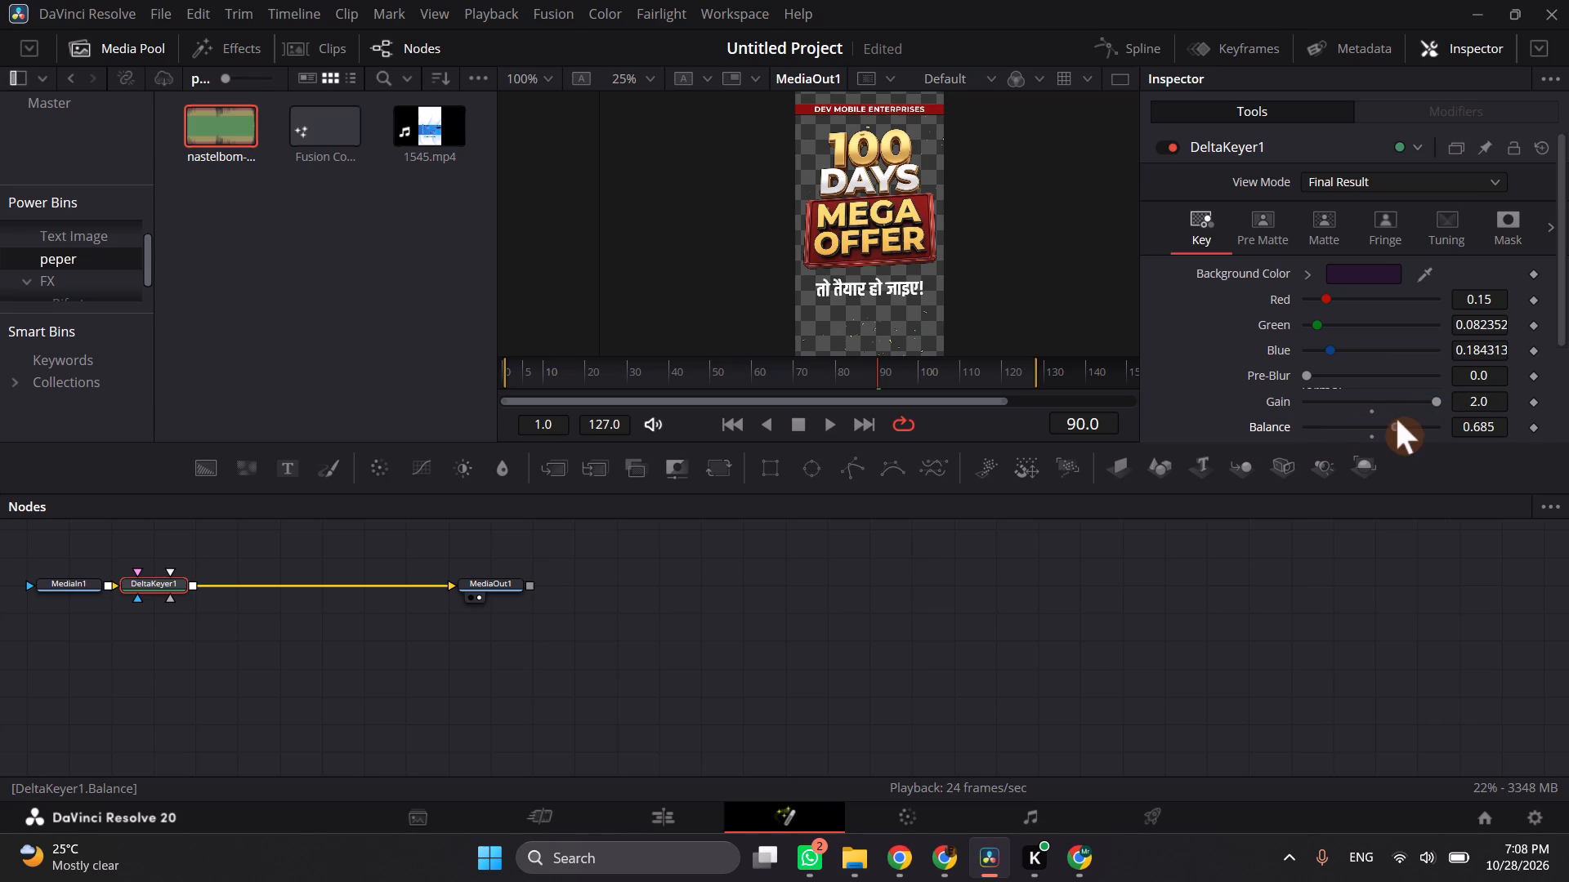
pyautogui.moveTo(1397, 419); pyautogui.dragTo(1404, 416)
# Return to the Edit page and examine the re-keyed Mega Offer overlay up close and in playback.
pyautogui.click(692, 813)
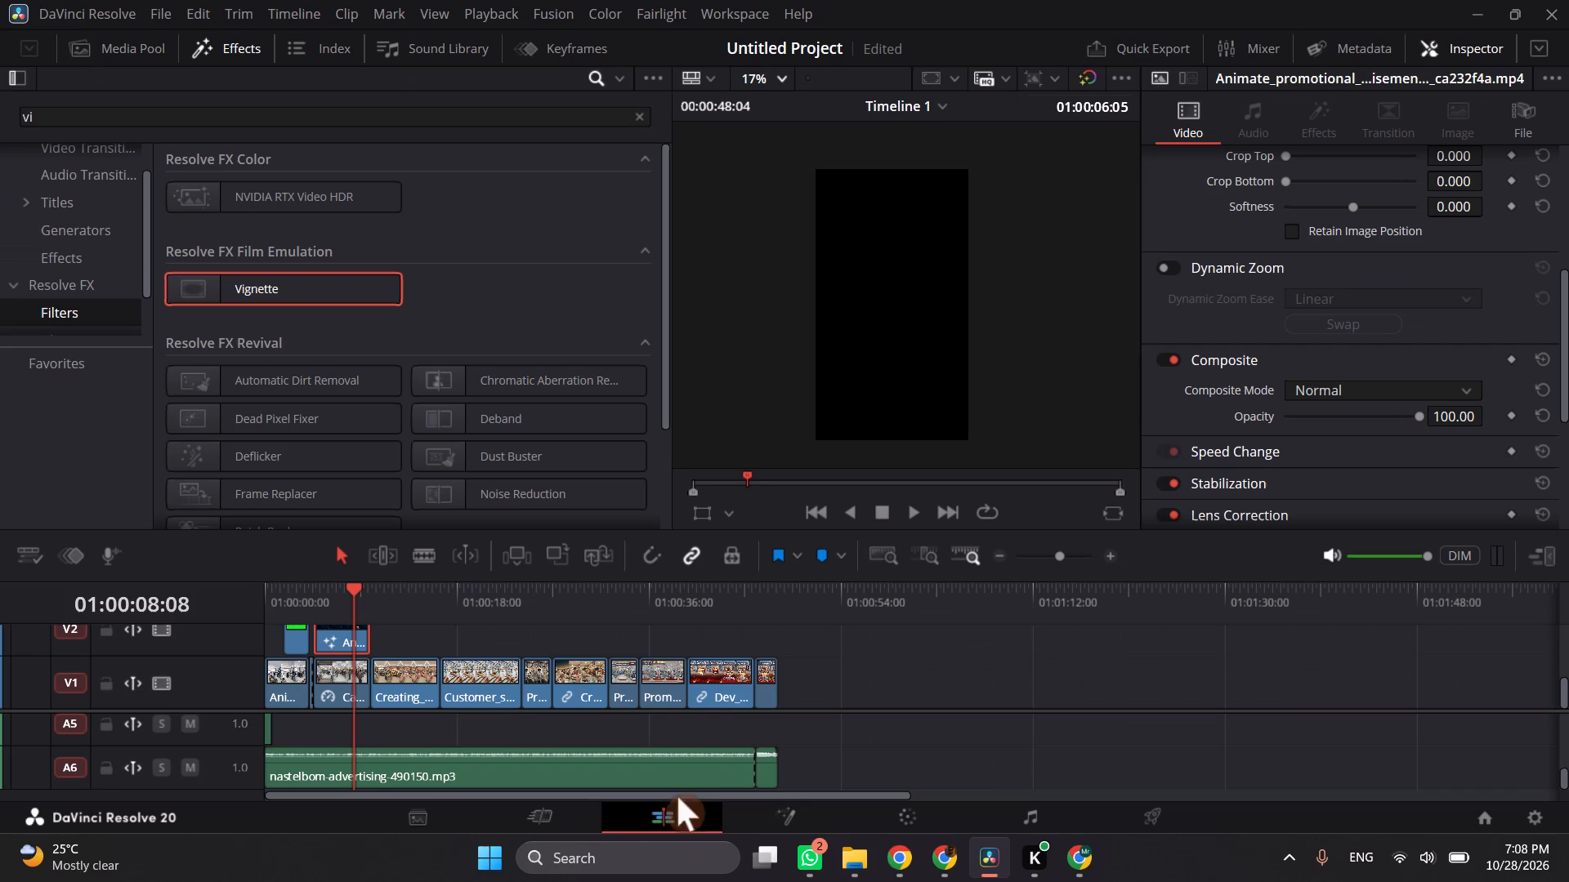
pyautogui.scroll(8, 938, 259)
pyautogui.scroll(5, 908, 441)
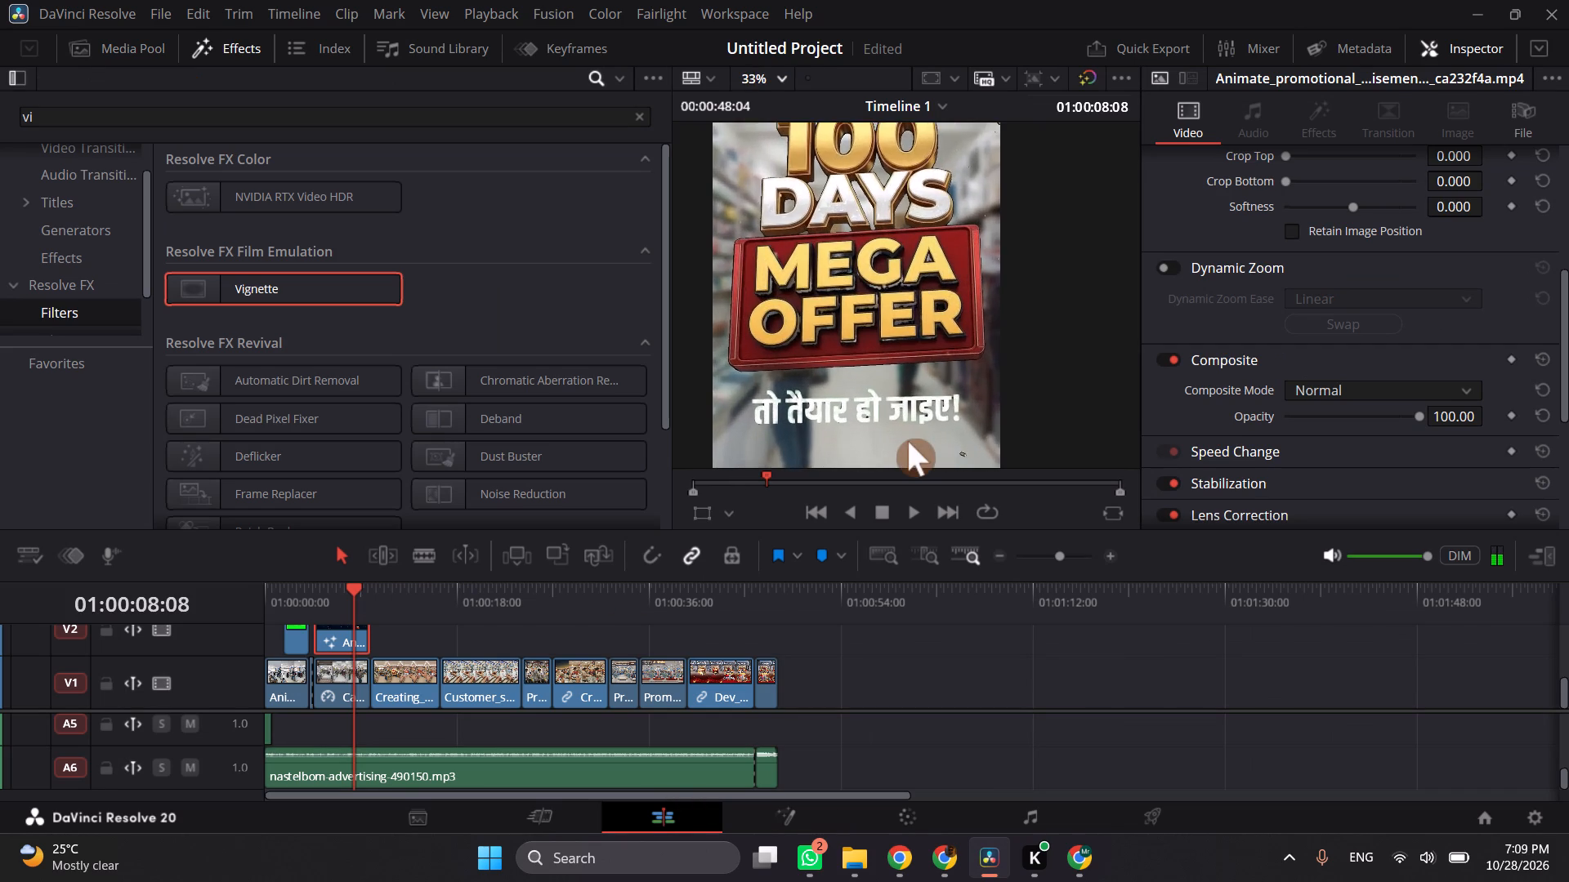
pyautogui.scroll(5, 908, 441)
pyautogui.scroll(-20, 908, 441)
pyautogui.scroll(-1, 908, 441)
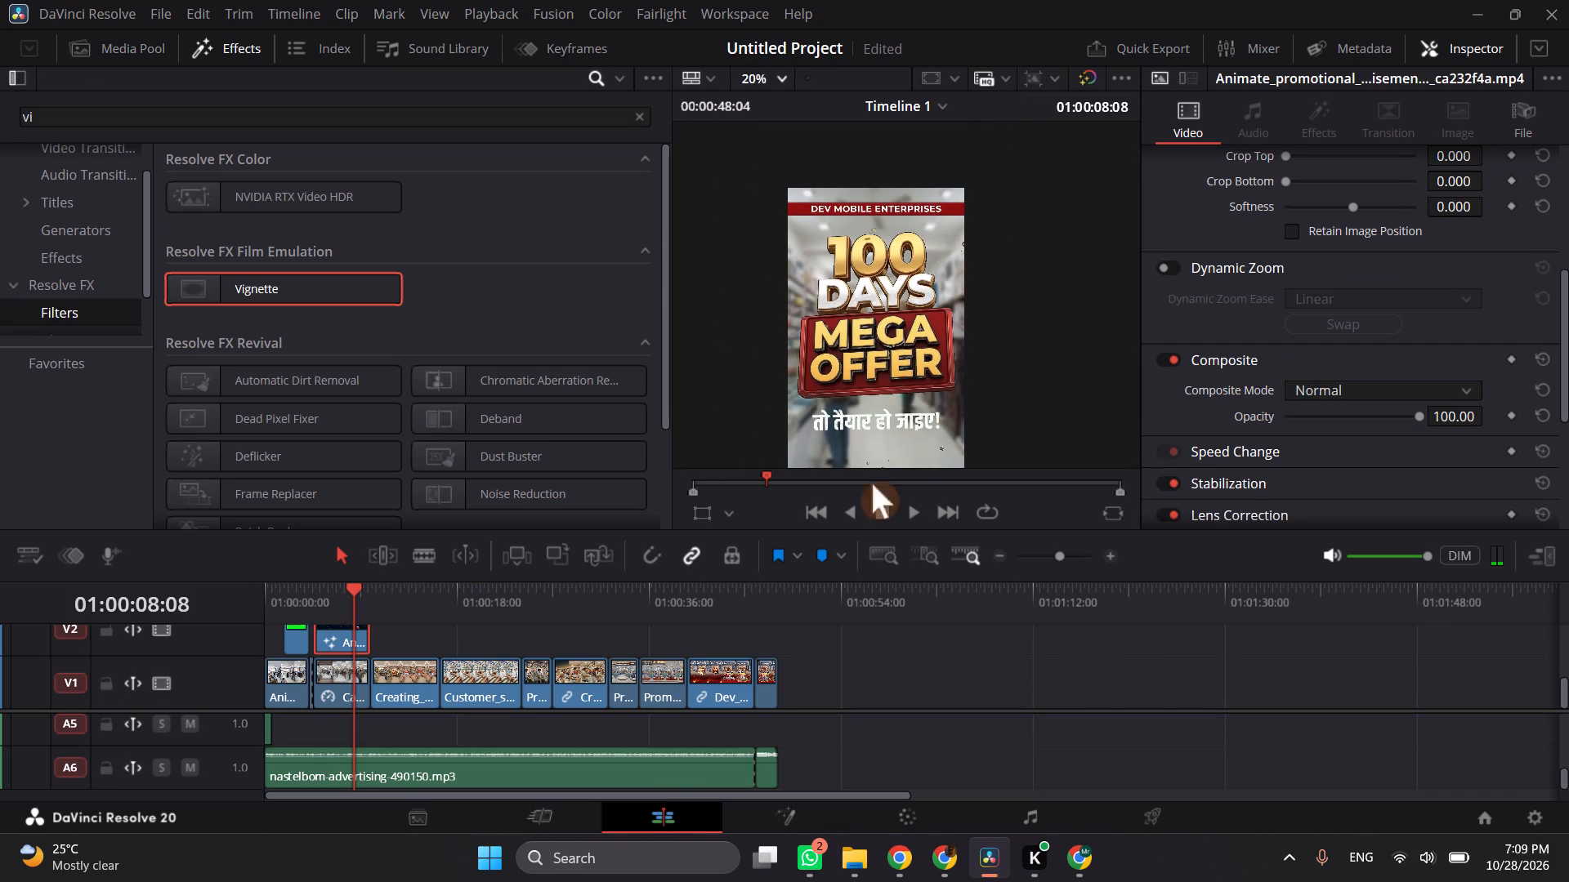
pyautogui.click(310, 587)
pyautogui.press('space')
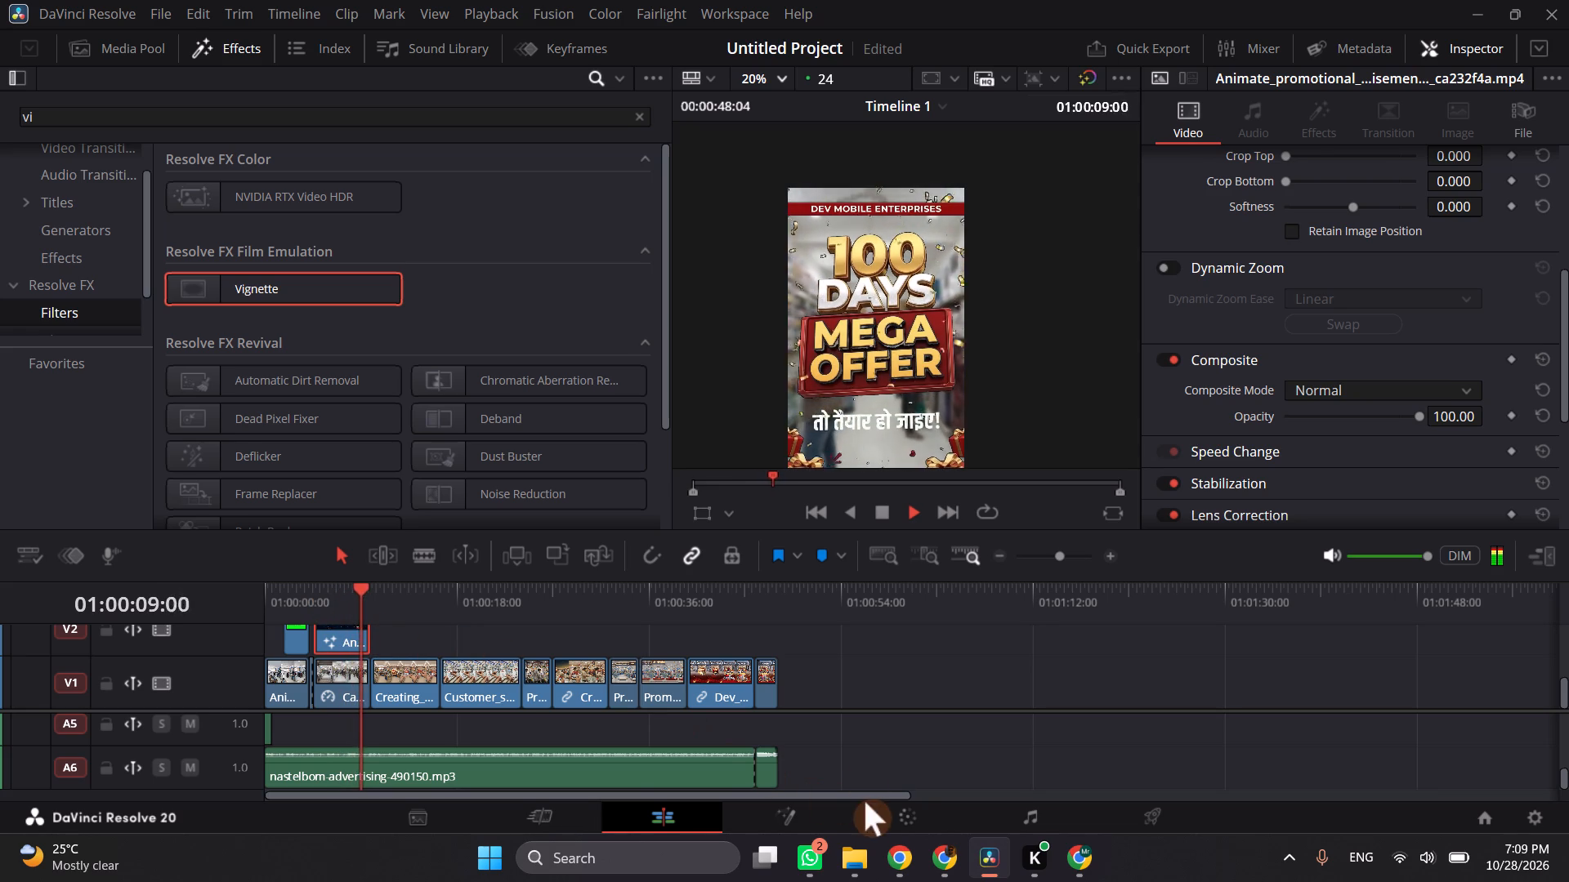
pyautogui.press('space')
pyautogui.scroll(-4, 906, 353)
pyautogui.press('space')
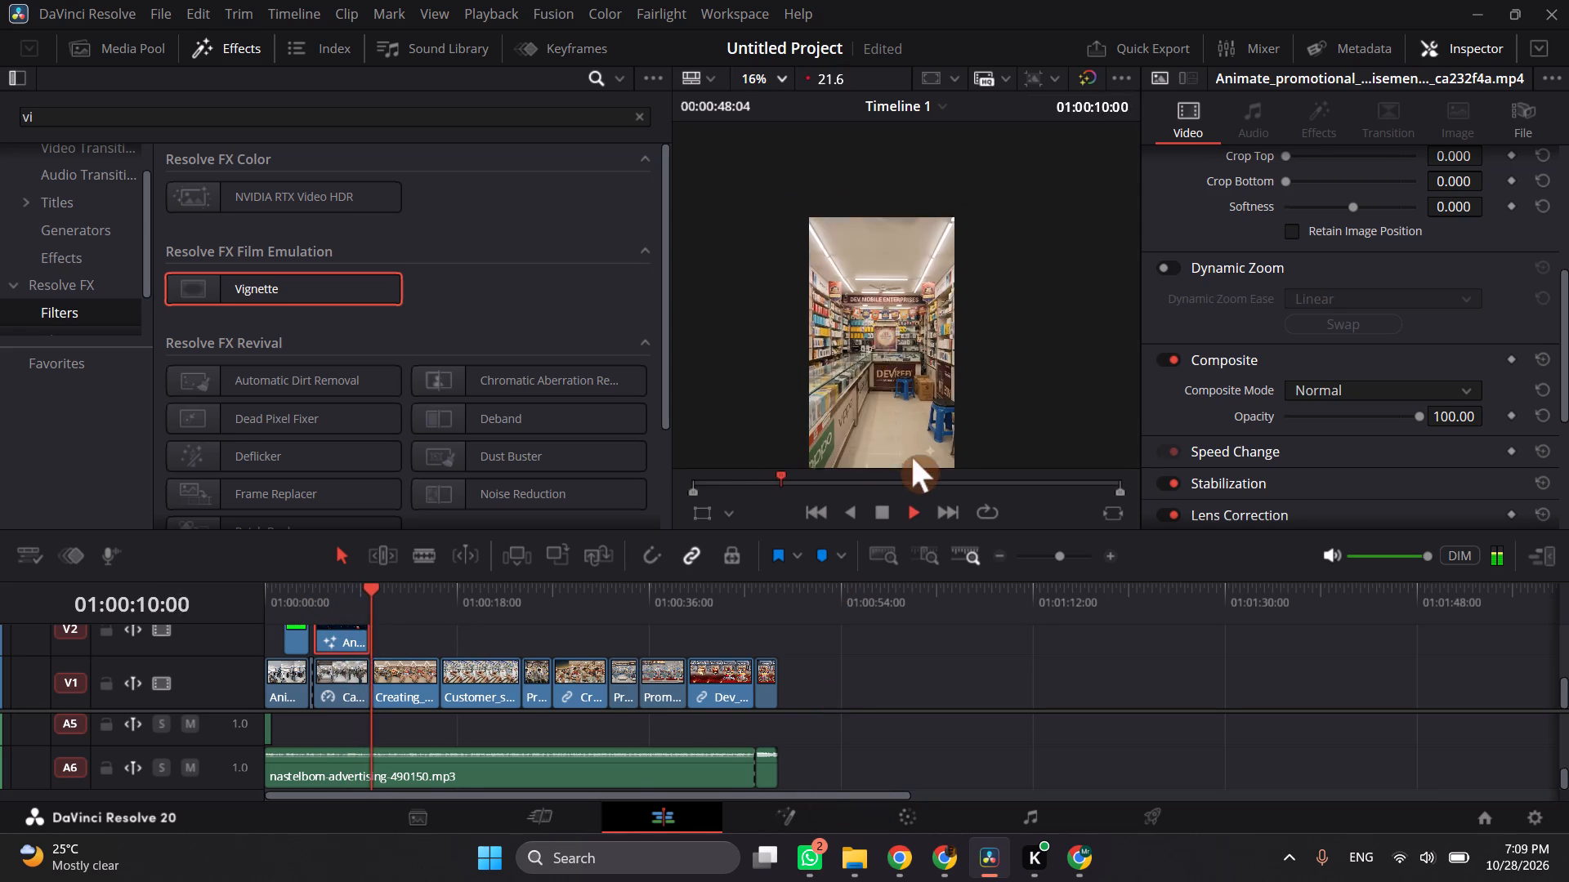
pyautogui.press('space')
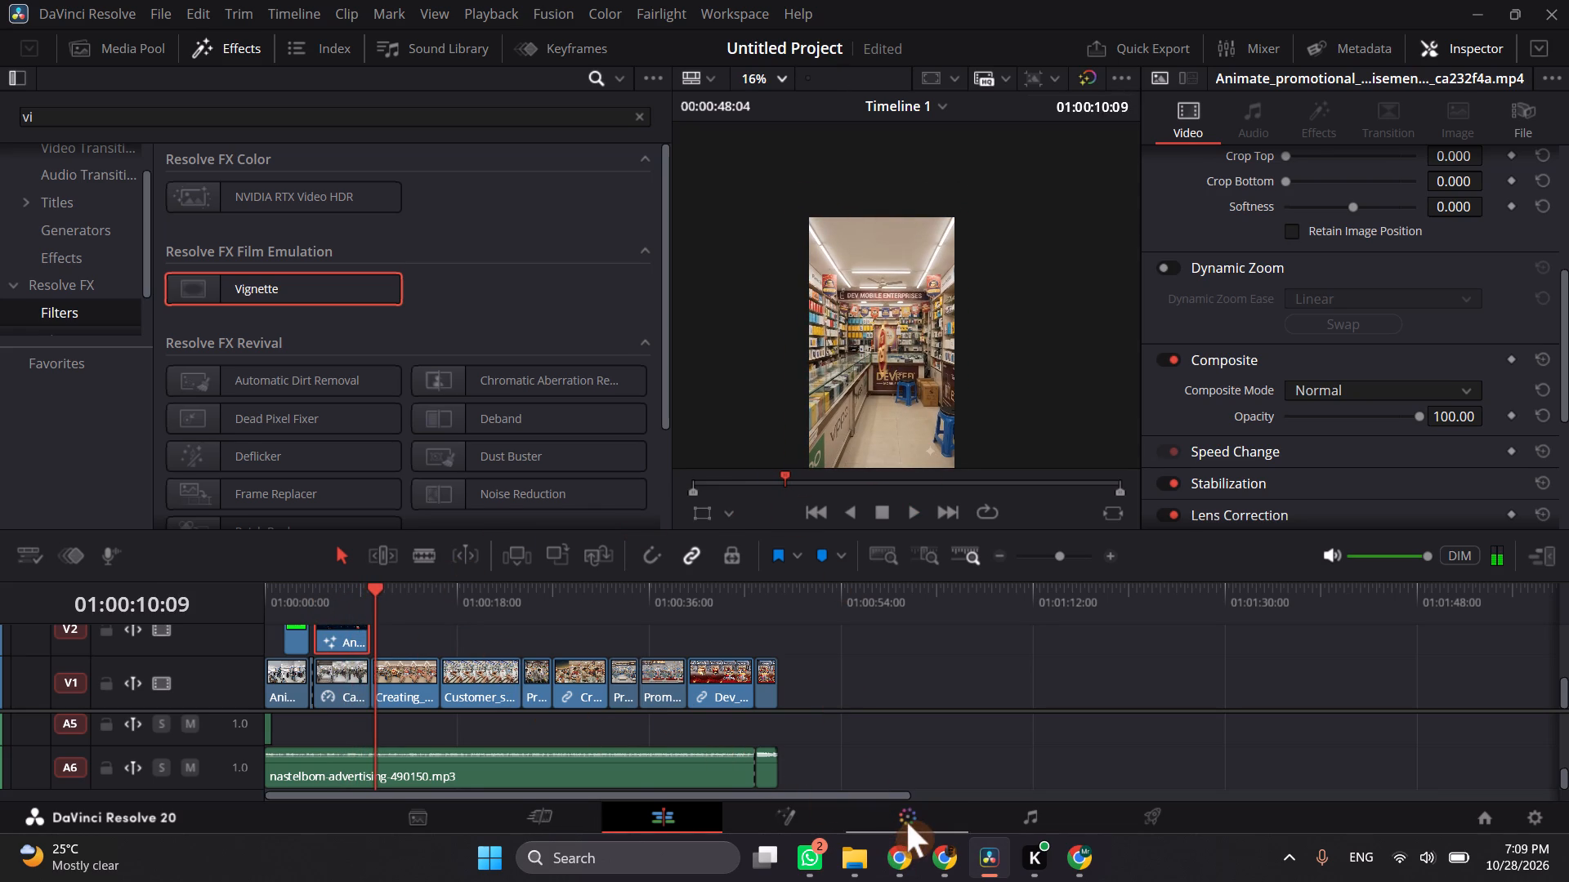
# On the Color page, copy the grade of clip 01, the opening store showroom clip.
pyautogui.click(907, 822)
pyautogui.click(43, 397)
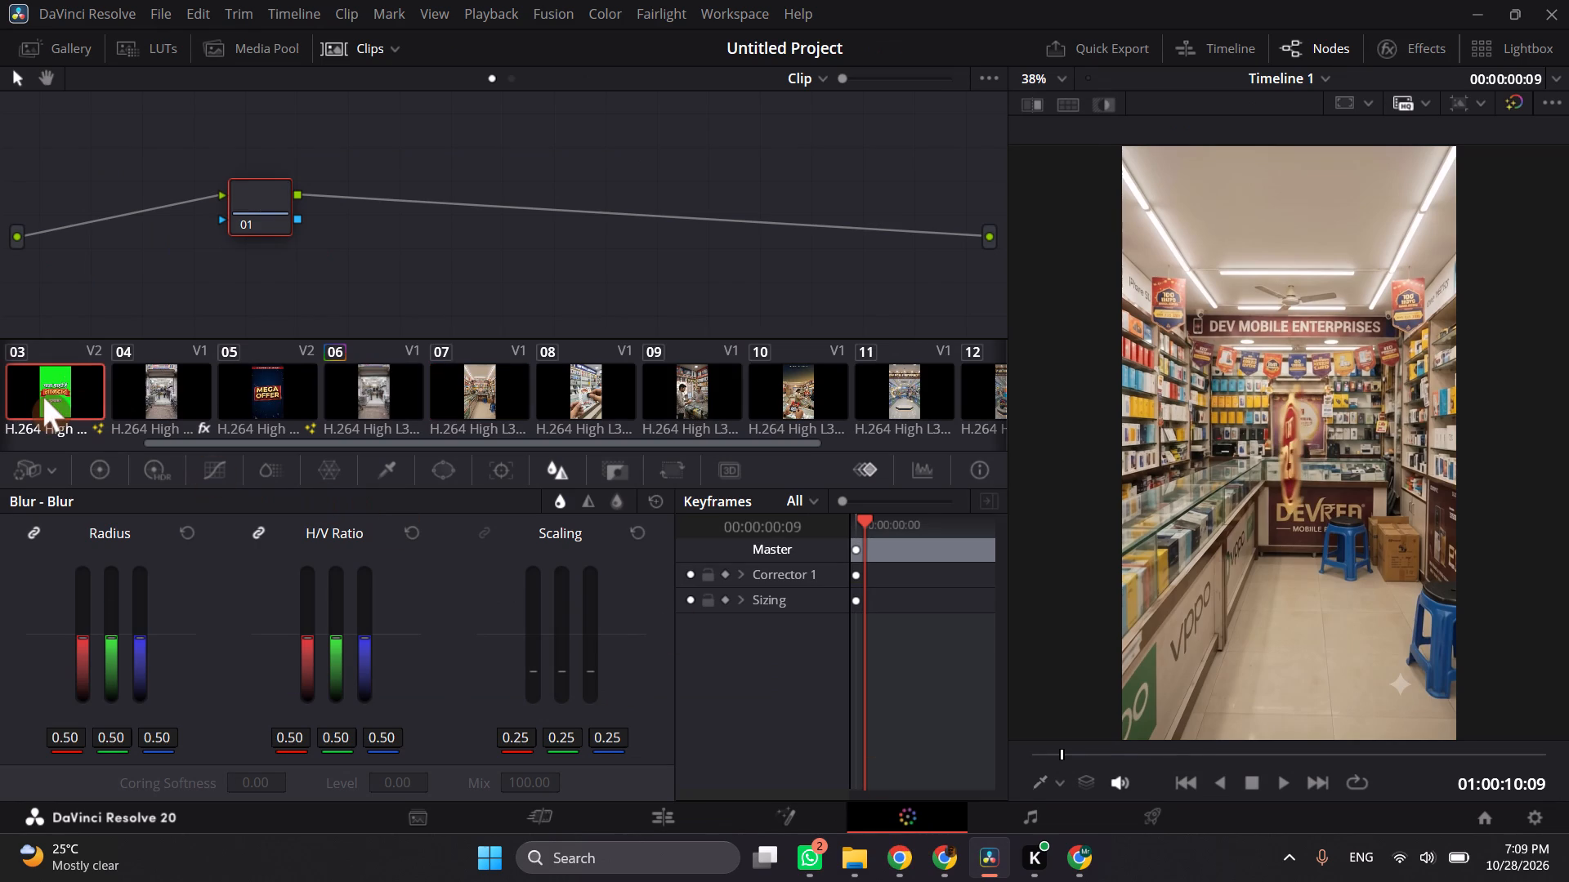
pyautogui.hscroll(1, 43, 397)
pyautogui.click(147, 397)
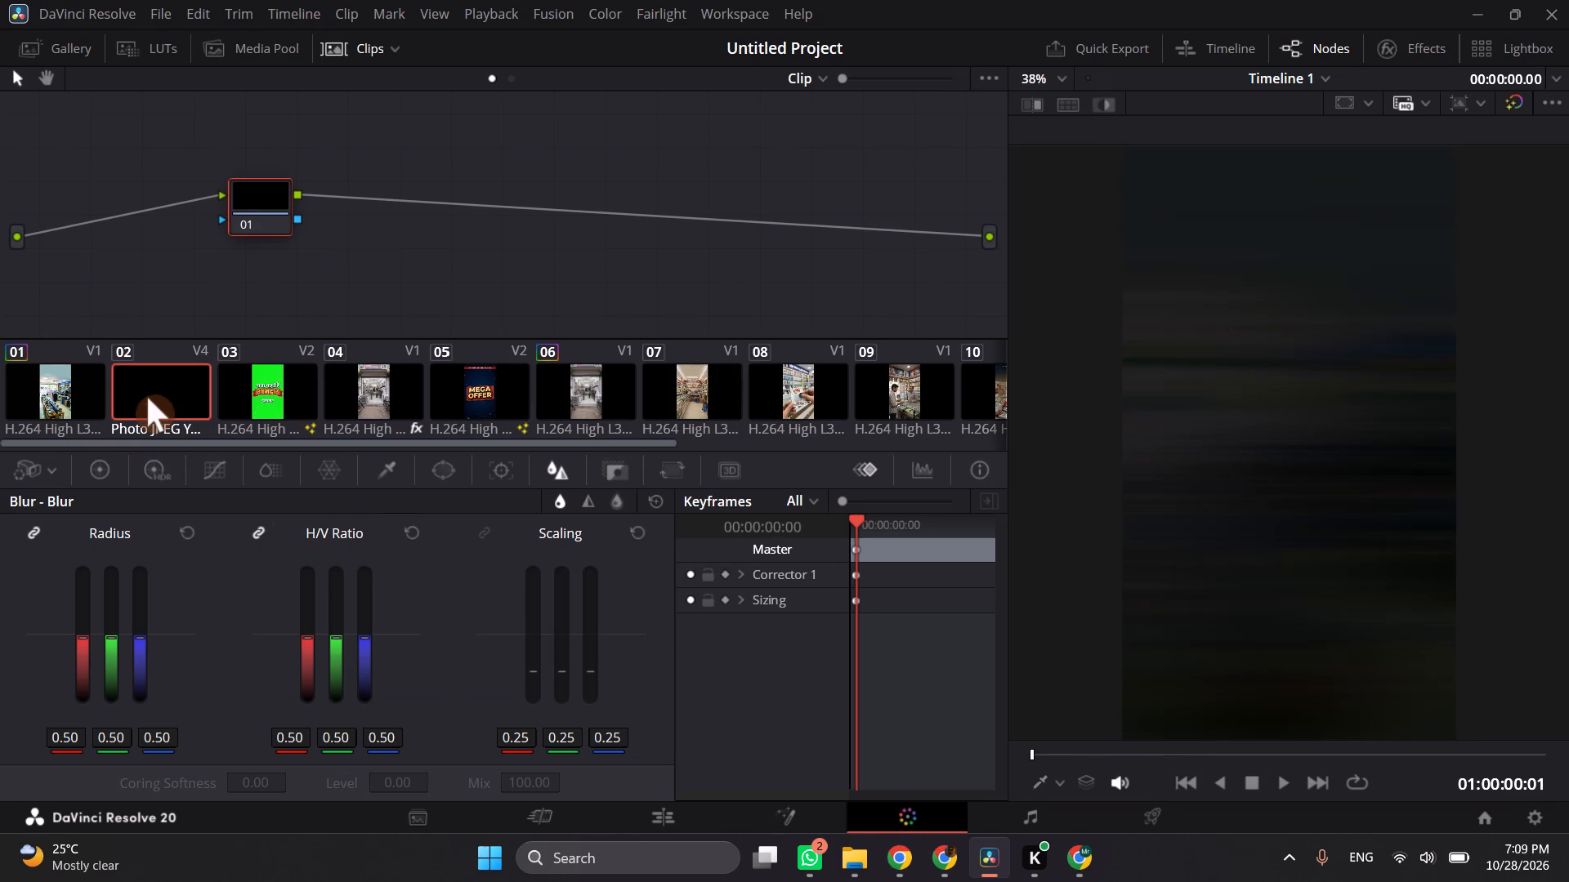
pyautogui.click(92, 382)
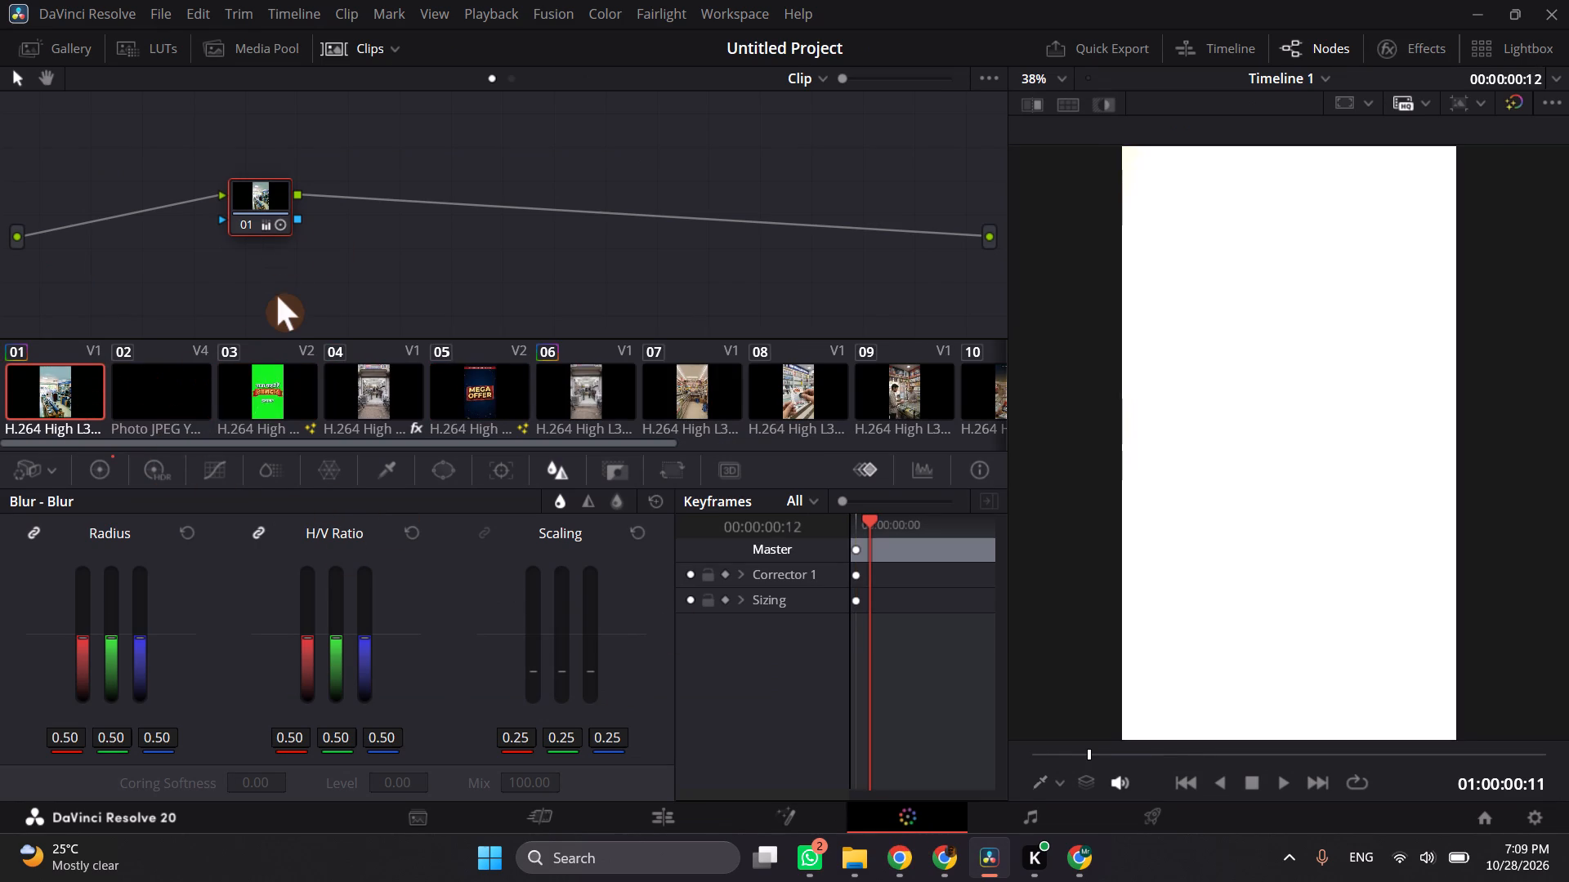
pyautogui.press('space')
pyautogui.press('space')
pyautogui.press('space')
pyautogui.press('space')
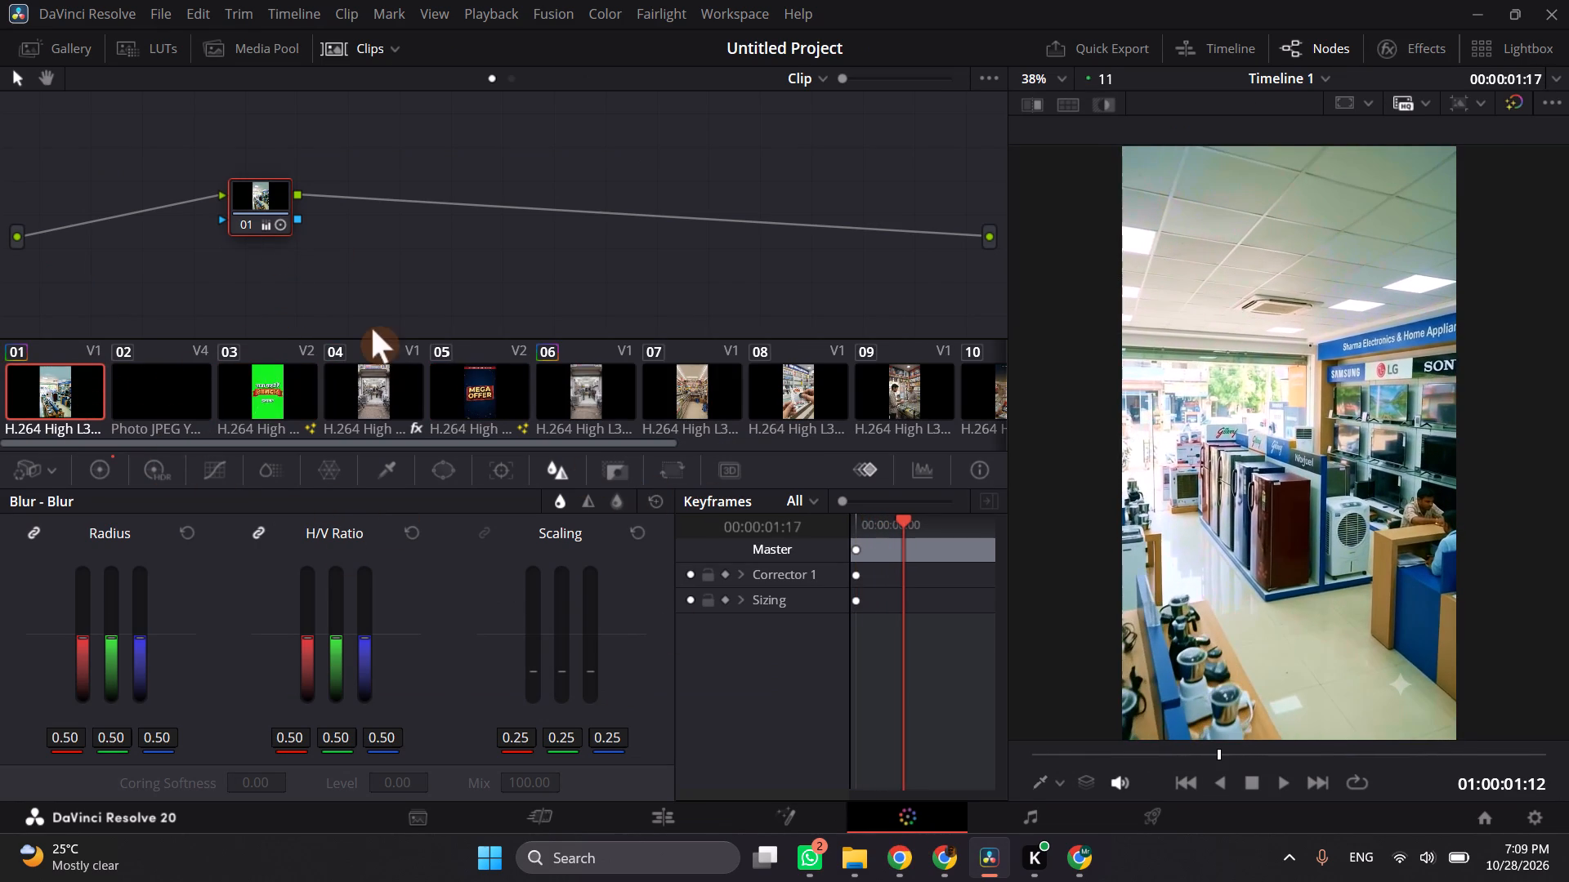
pyautogui.hotkey('ctrl', 'c')
# Paste the copied grade onto clip 03, the green-screen text clip on V2.
pyautogui.press('space')
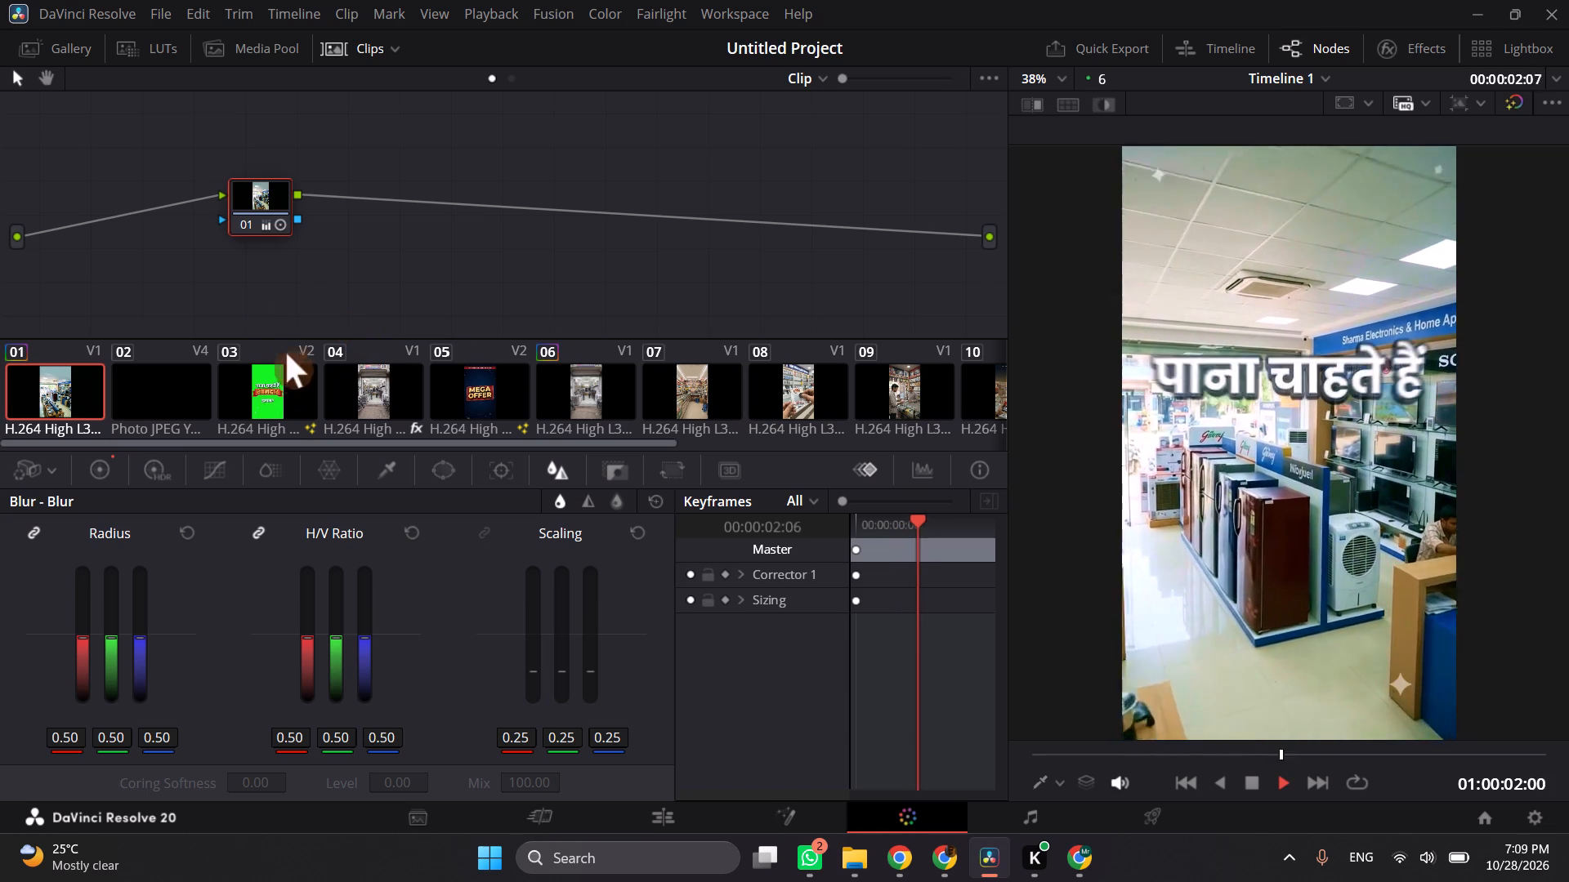
pyautogui.press('space')
pyautogui.click(179, 384)
pyautogui.press('space')
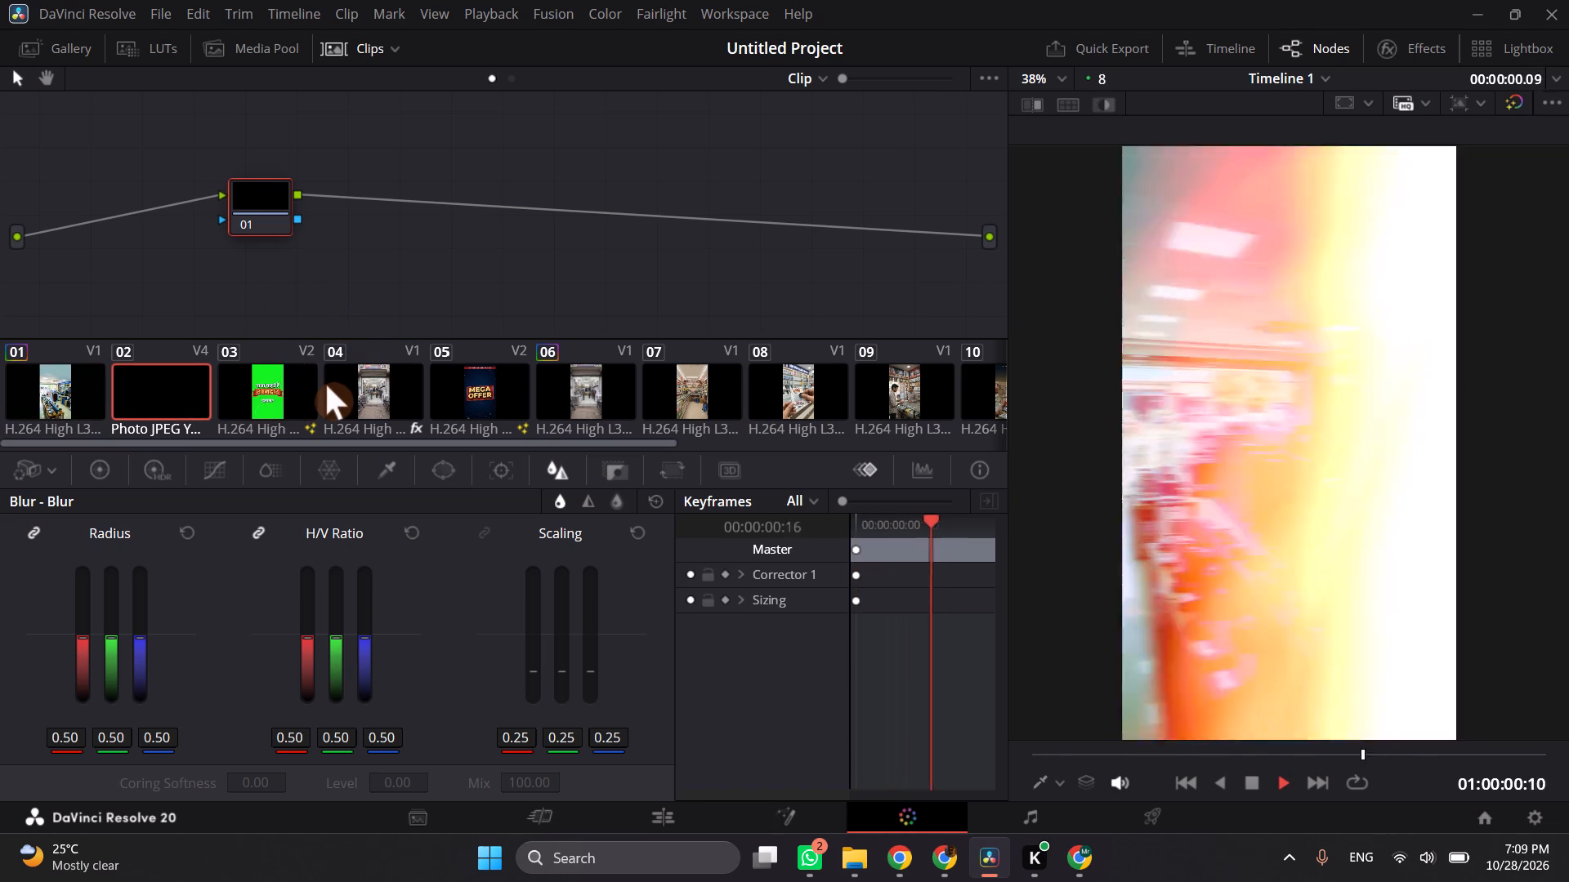
pyautogui.press('space')
pyautogui.click(295, 390)
pyautogui.press('space')
pyautogui.press('space')
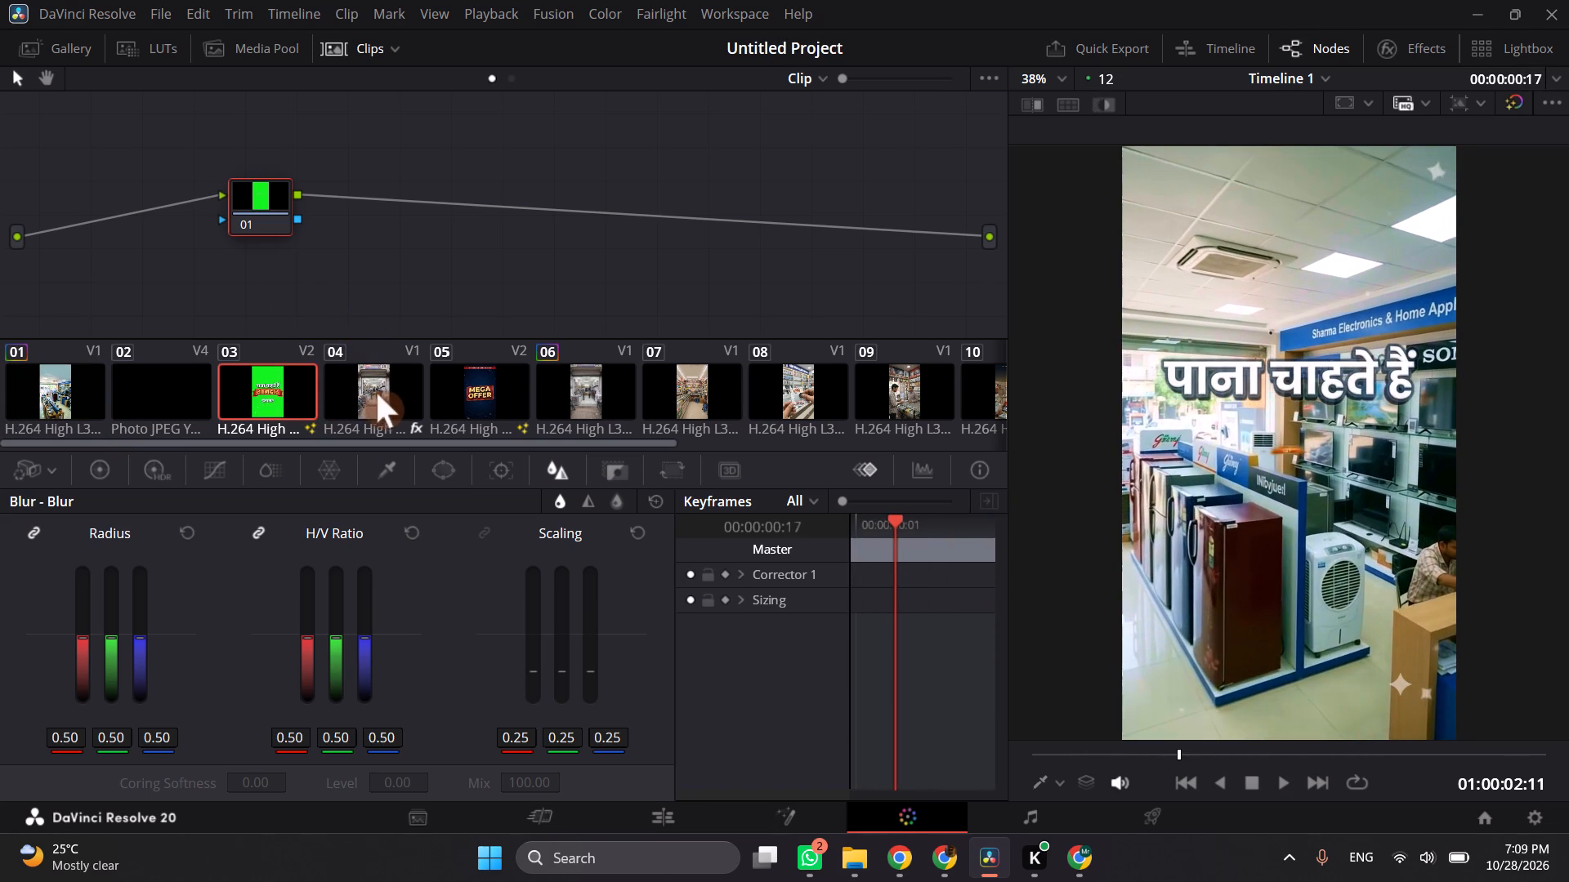
pyautogui.hotkey('ctrl', 'v')
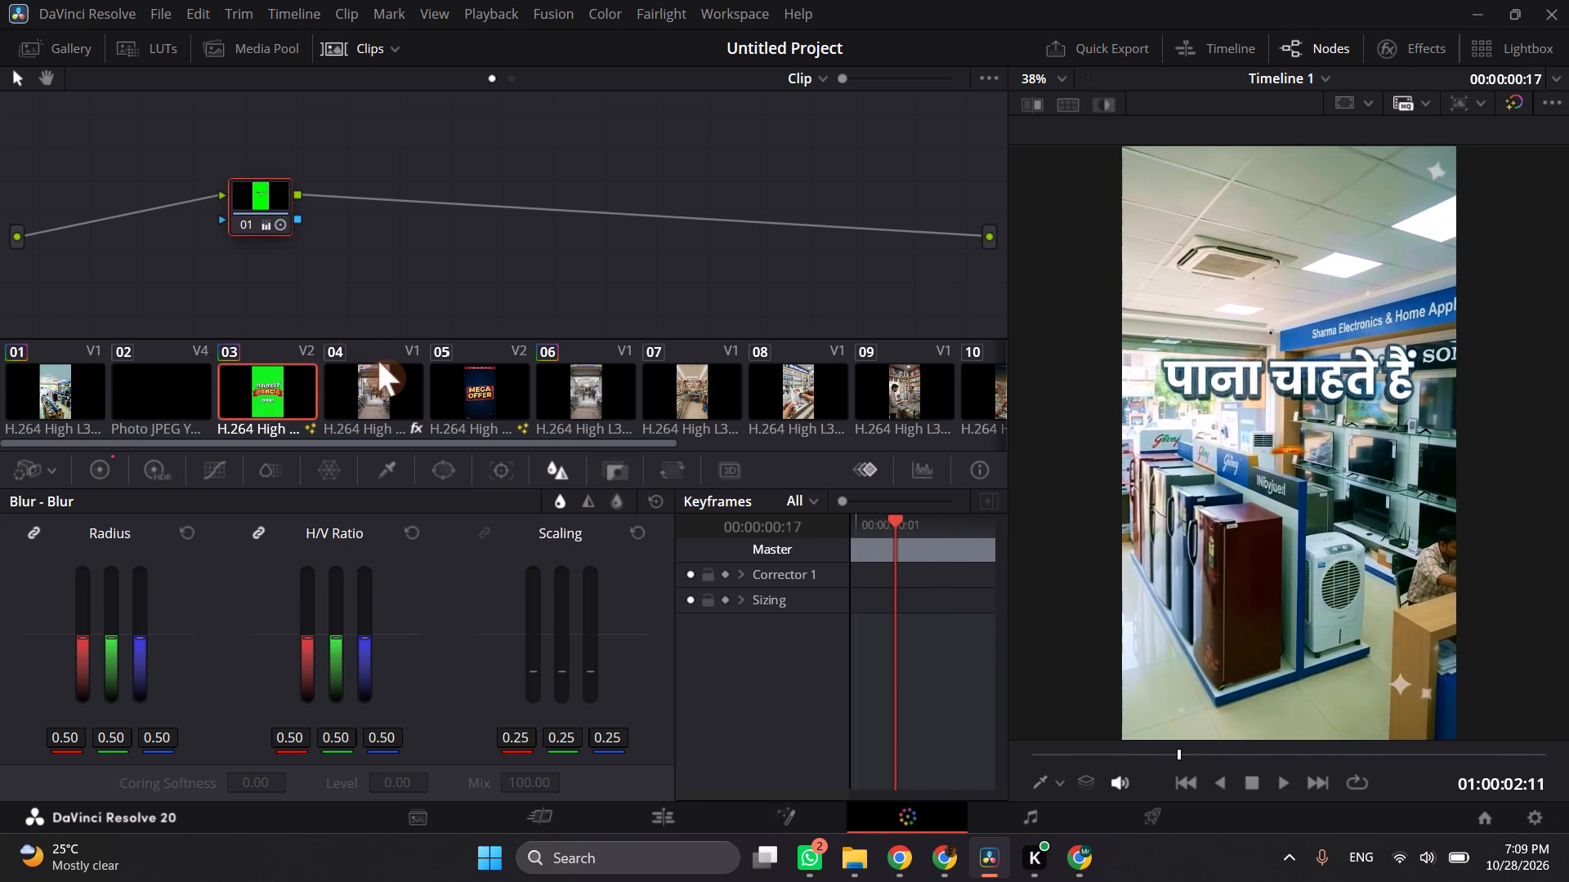
pyautogui.click(323, 260)
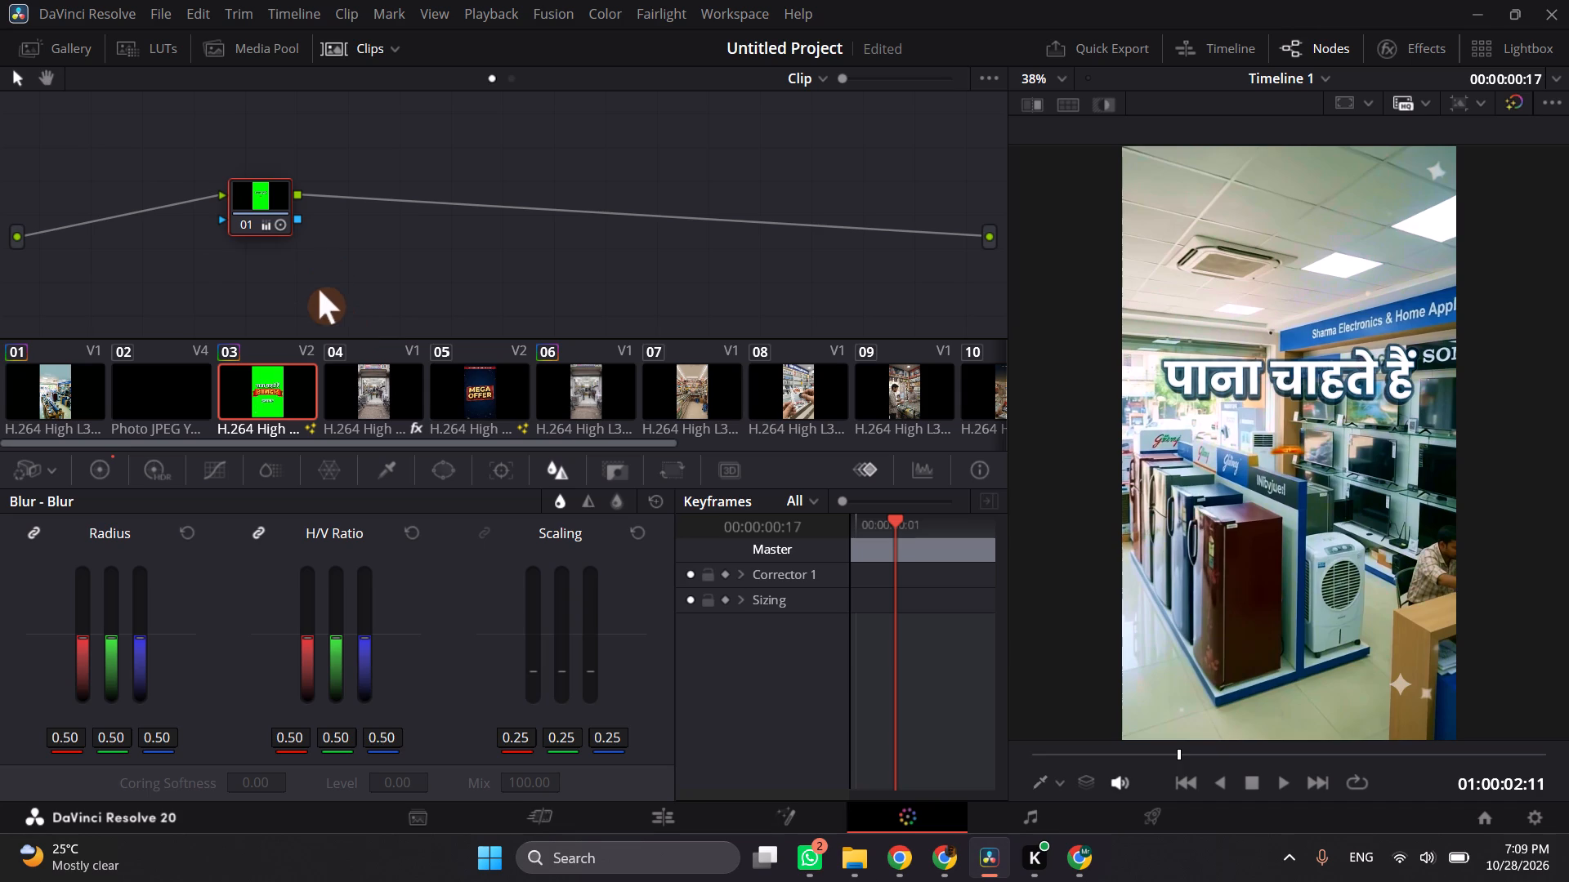
# Play back clip 03, the green-screen text clip, to check its pasted grade over the showroom footage.
pyautogui.click(366, 377)
pyautogui.click(265, 388)
pyautogui.press('space')
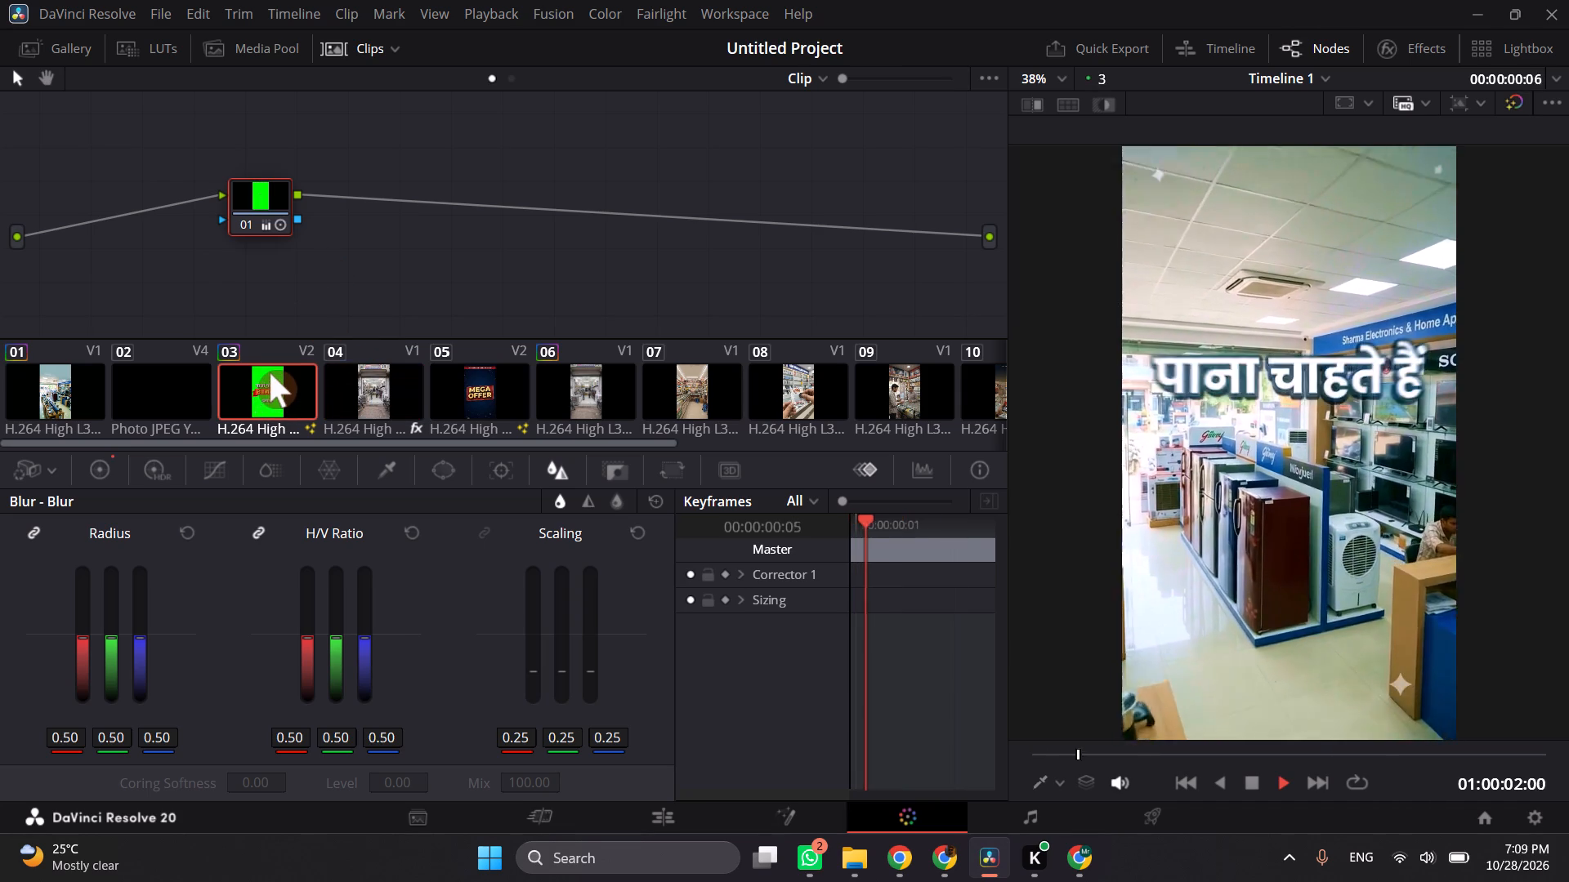
pyautogui.press('space')
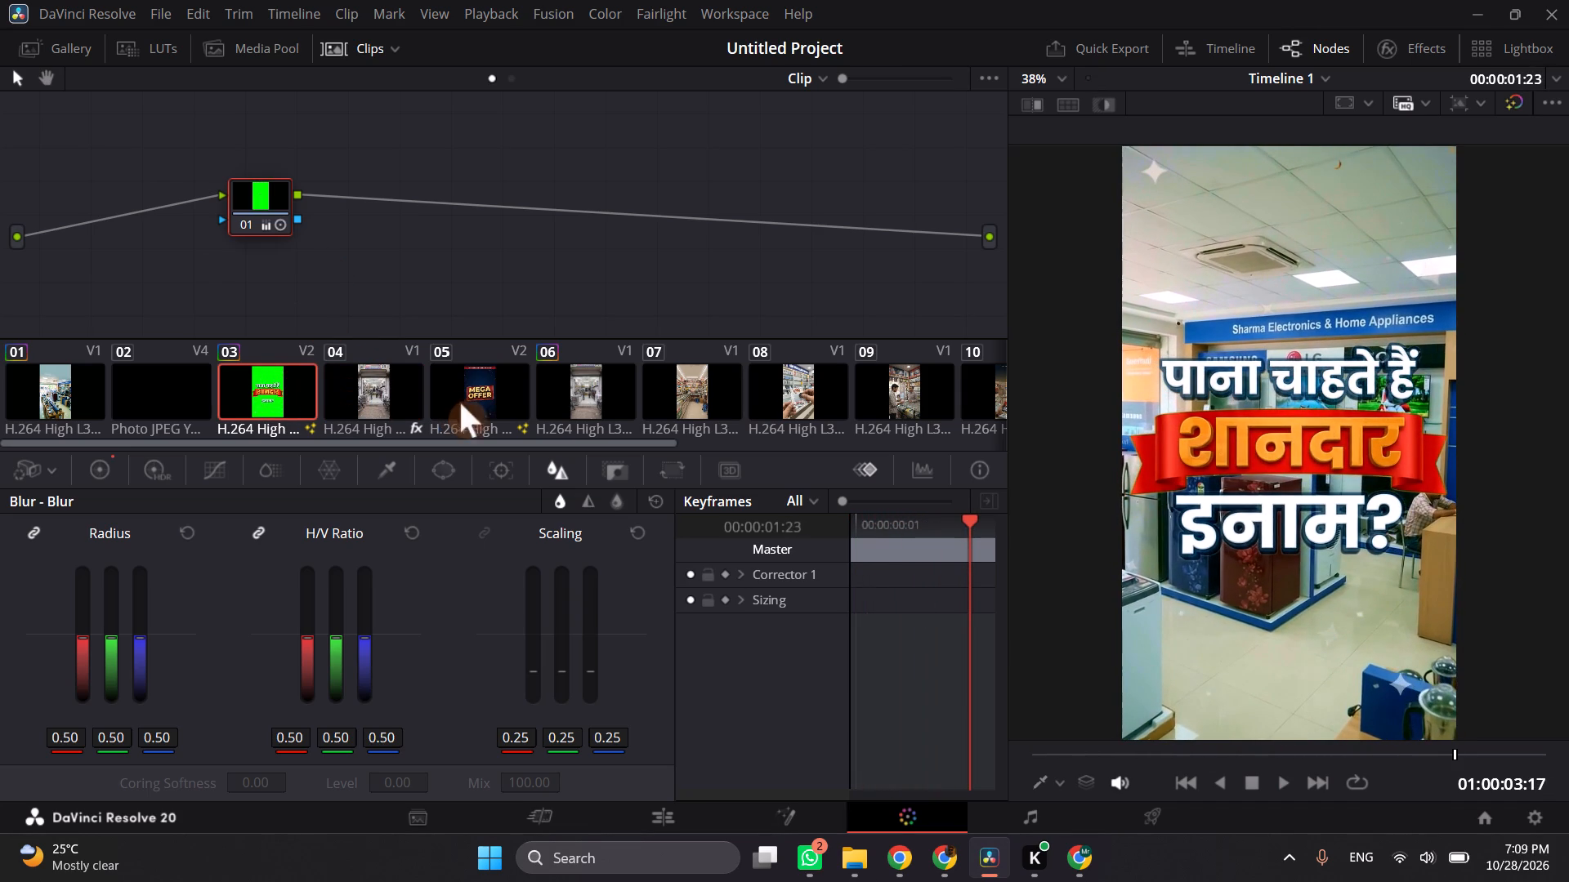
# Paste the copied clip 01 grade onto clip 04, the shopfront clip on V1, and check it in playback.
pyautogui.click(398, 388)
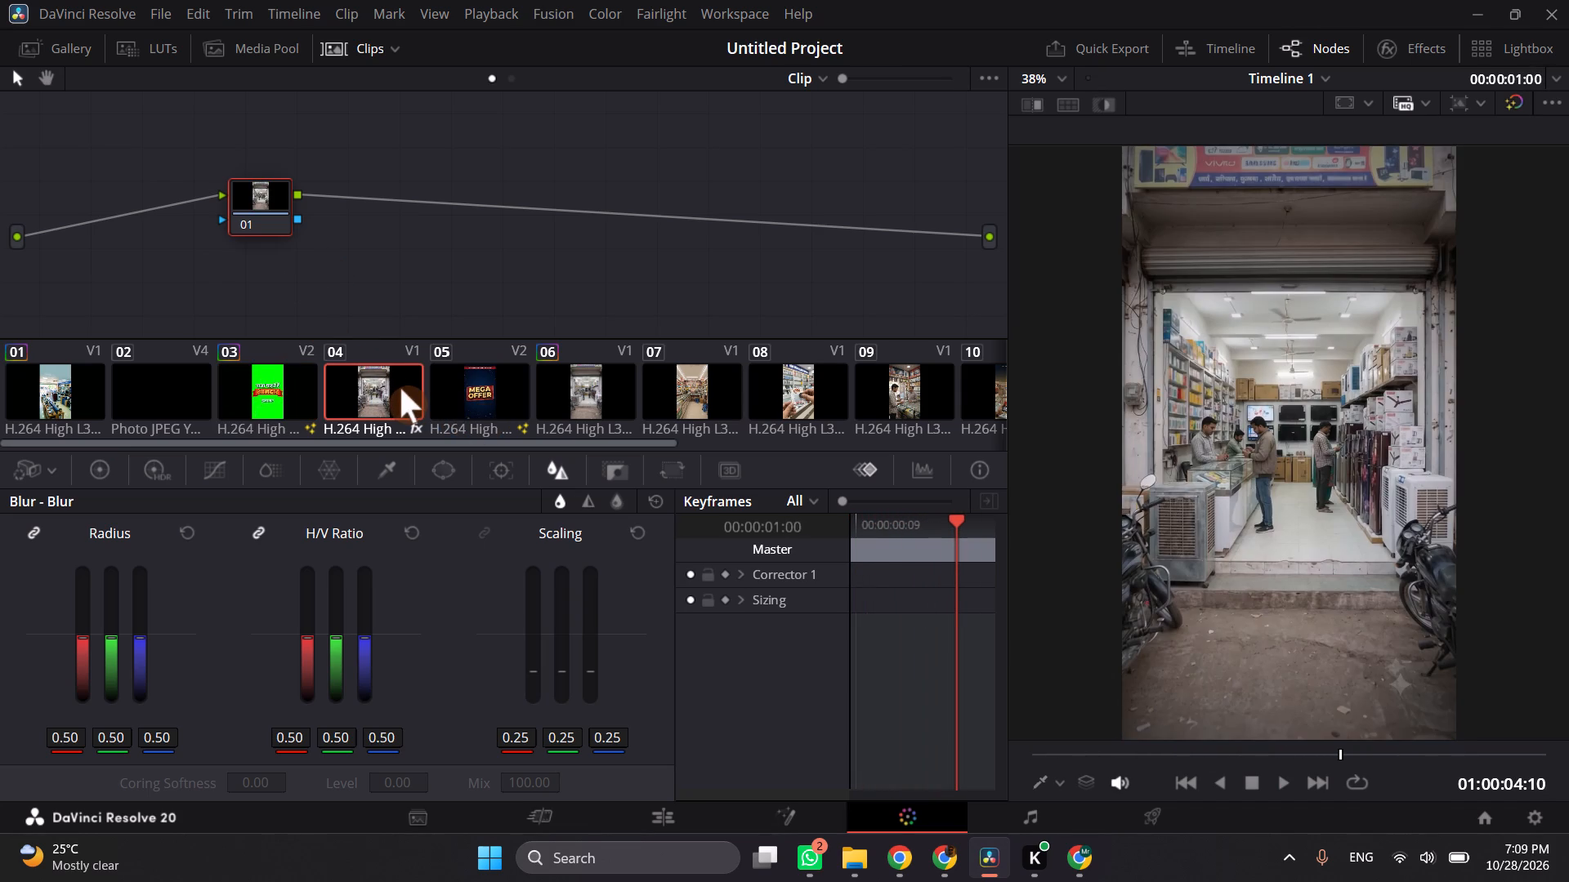
pyautogui.hotkey('ctrl', 'v')
pyautogui.press('space')
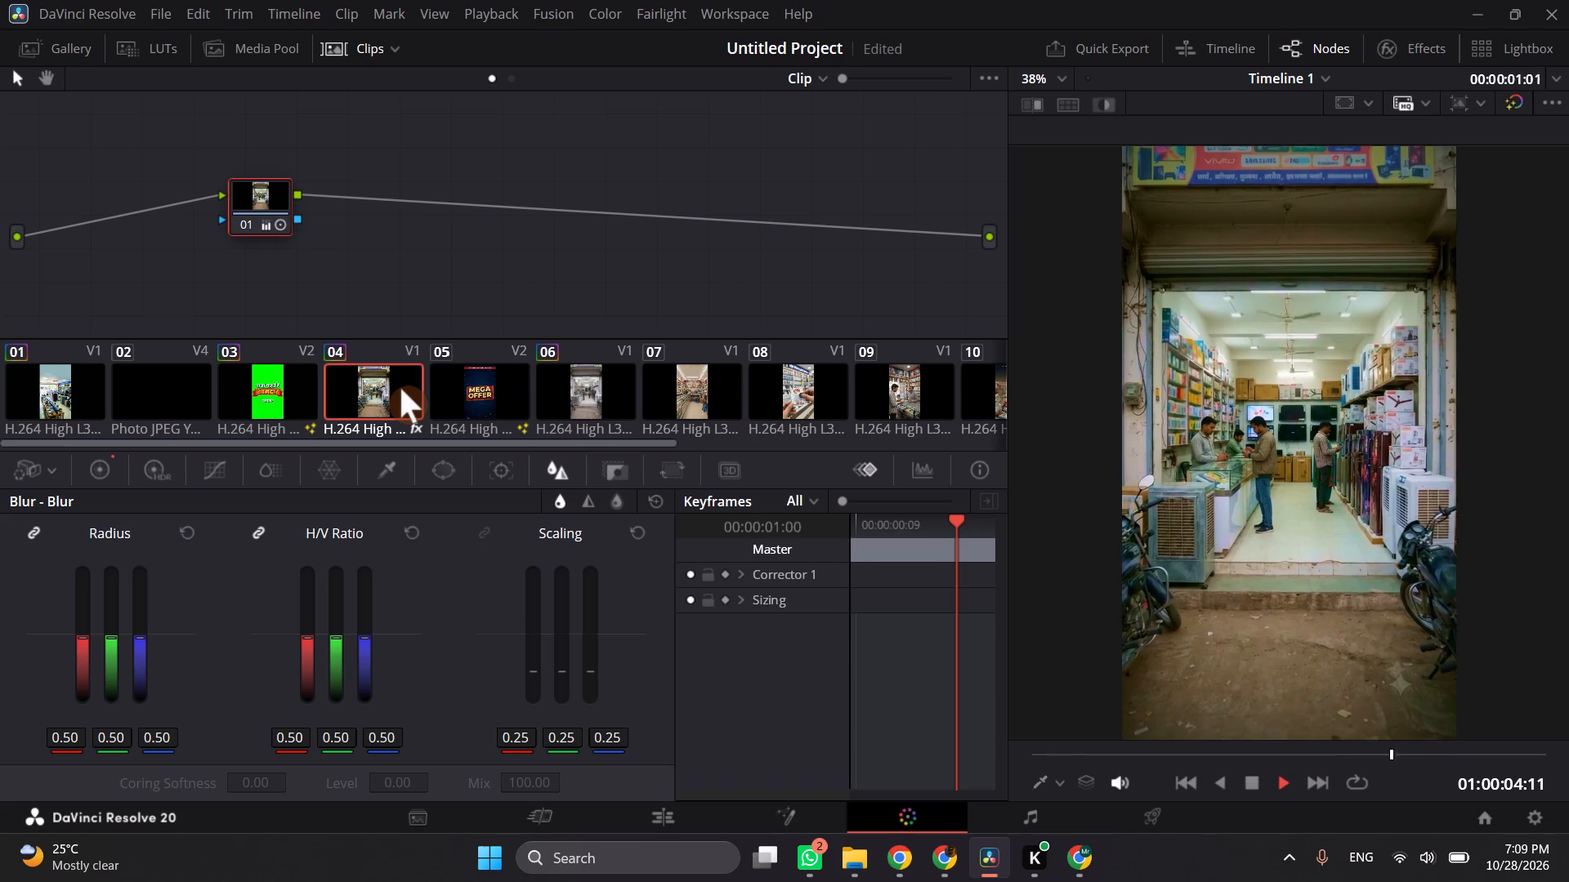
pyautogui.press('space')
pyautogui.click(360, 297)
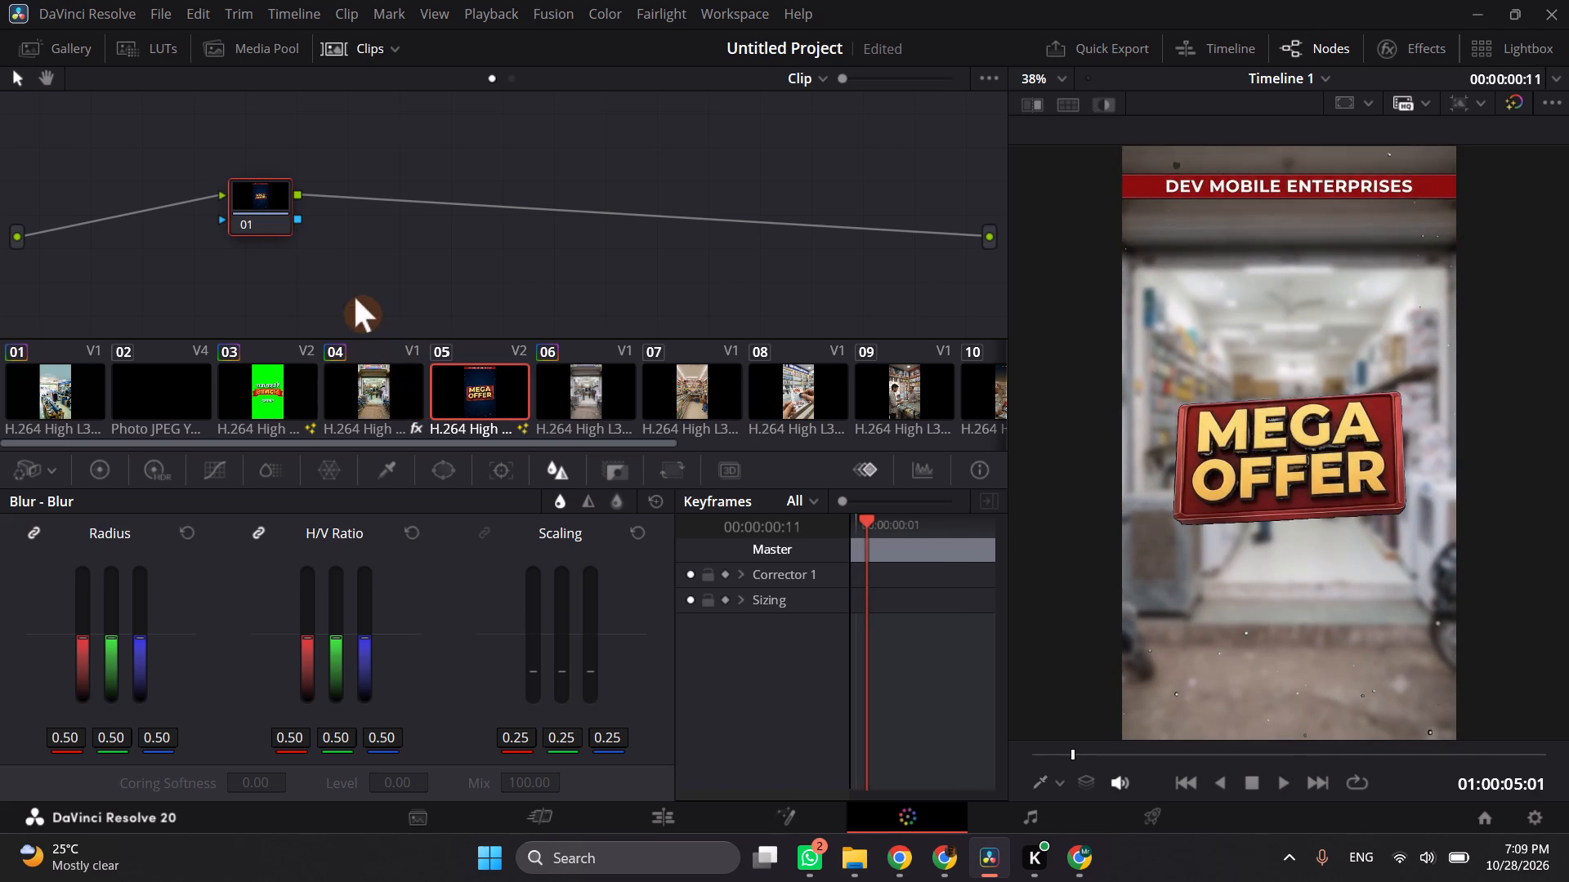
# Reset the Gamma, Gain, Offset and Lift color wheels in clip 04's primaries.
pyautogui.click(397, 395)
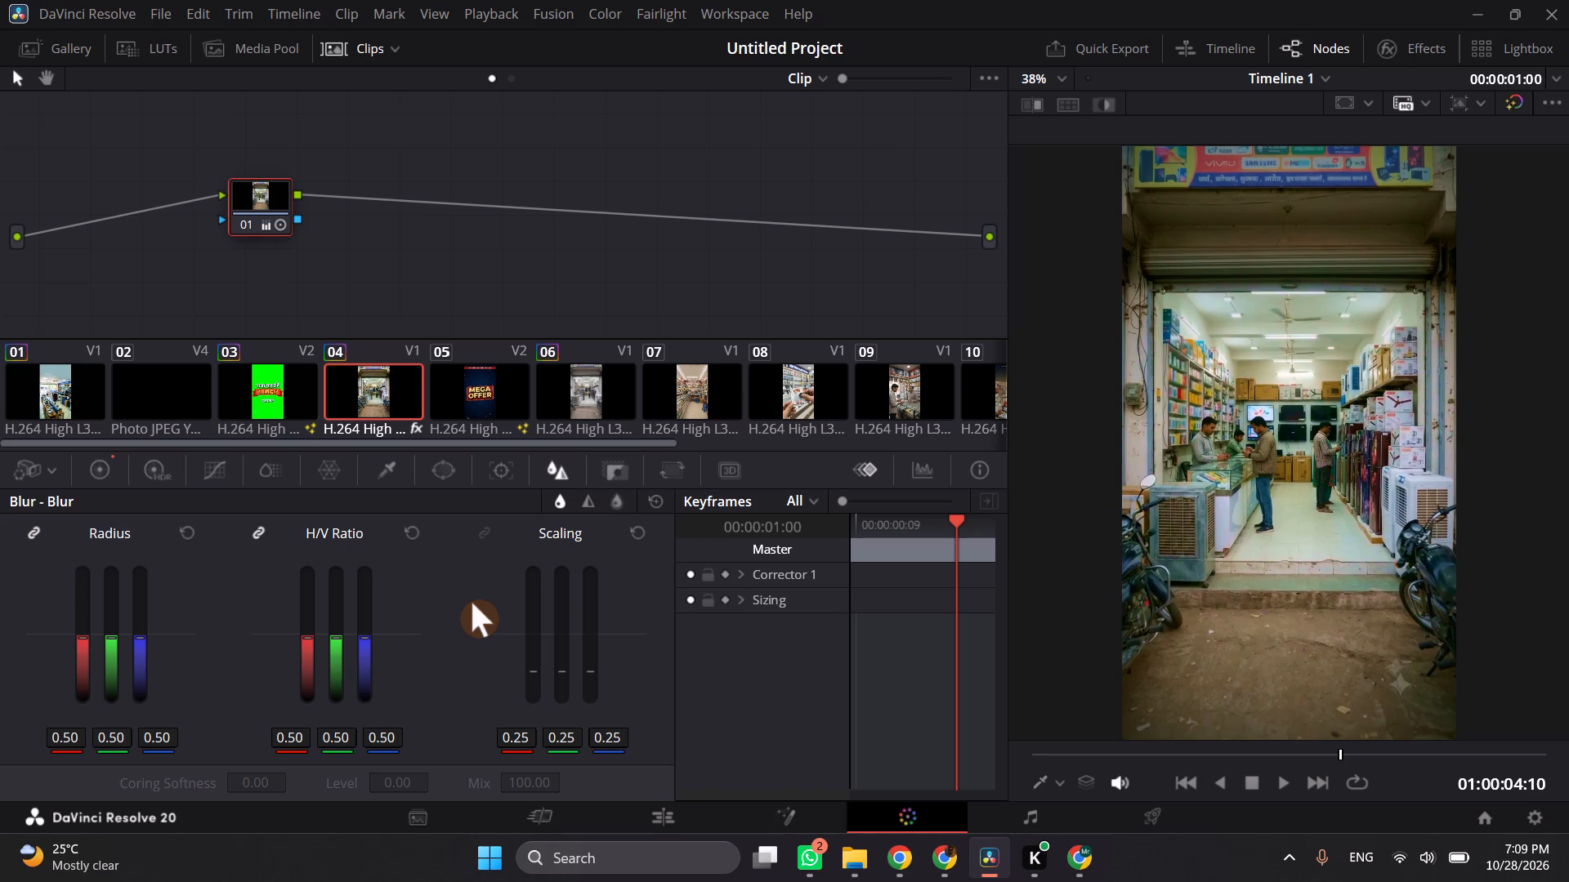
pyautogui.click(124, 479)
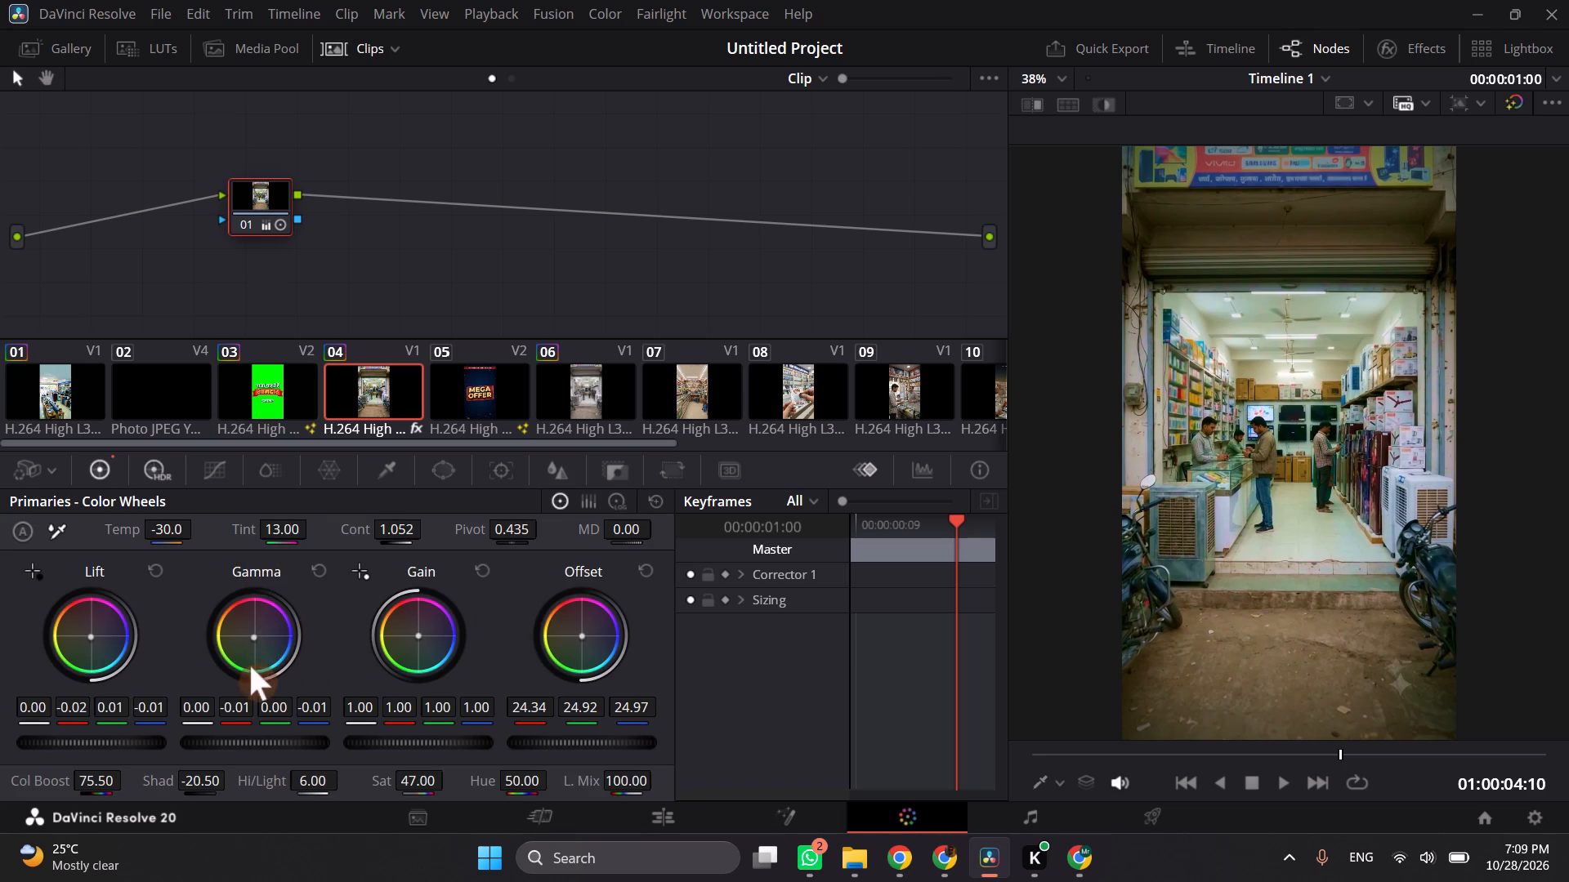
pyautogui.click(322, 570)
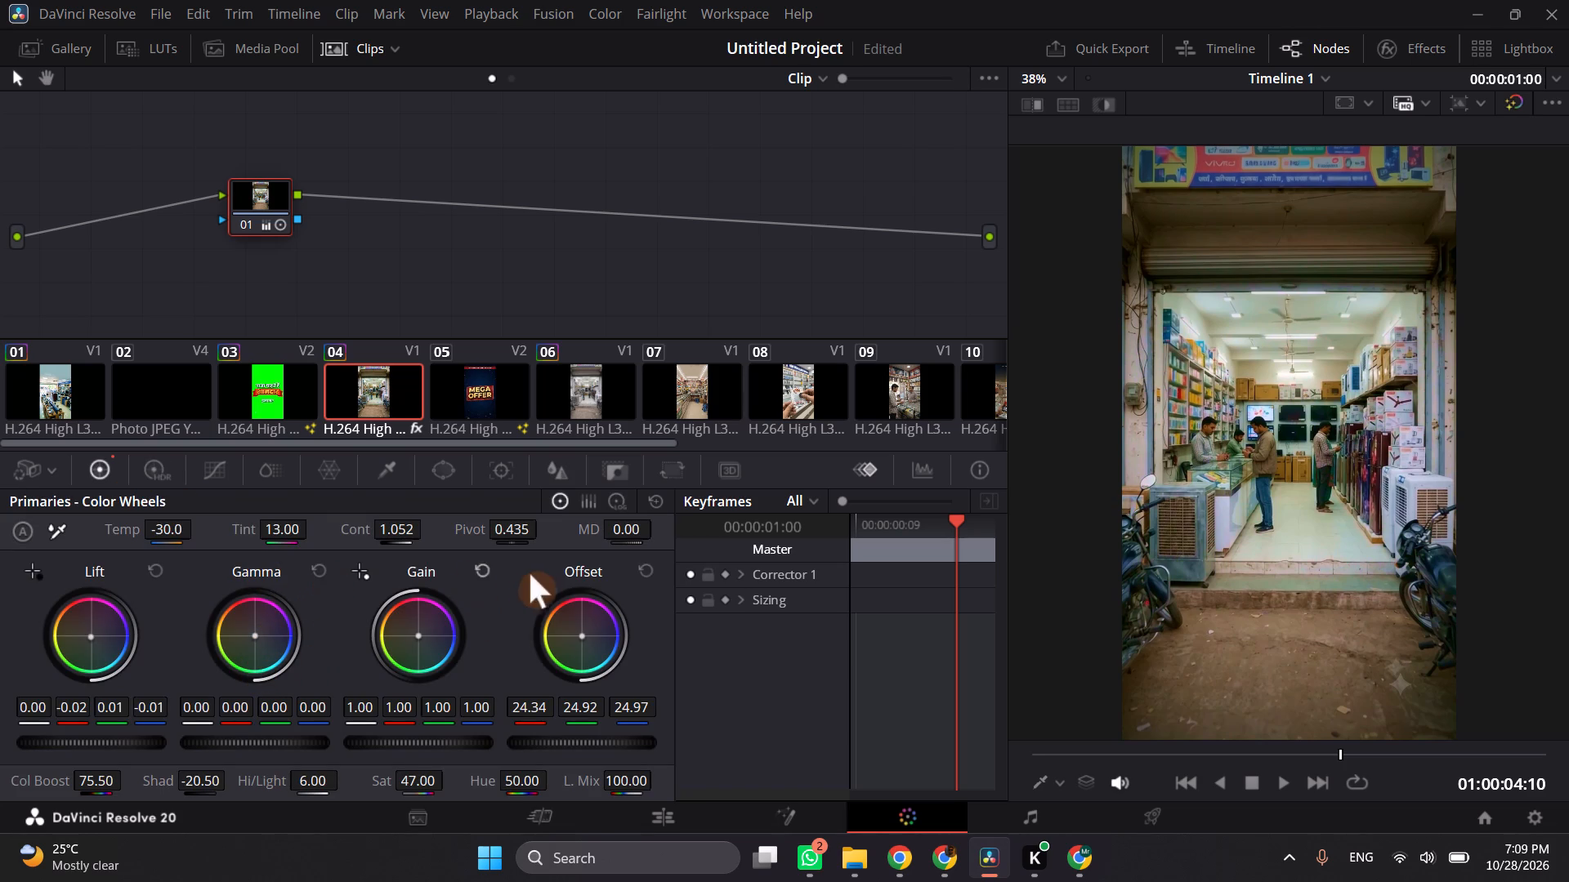
pyautogui.click(481, 571)
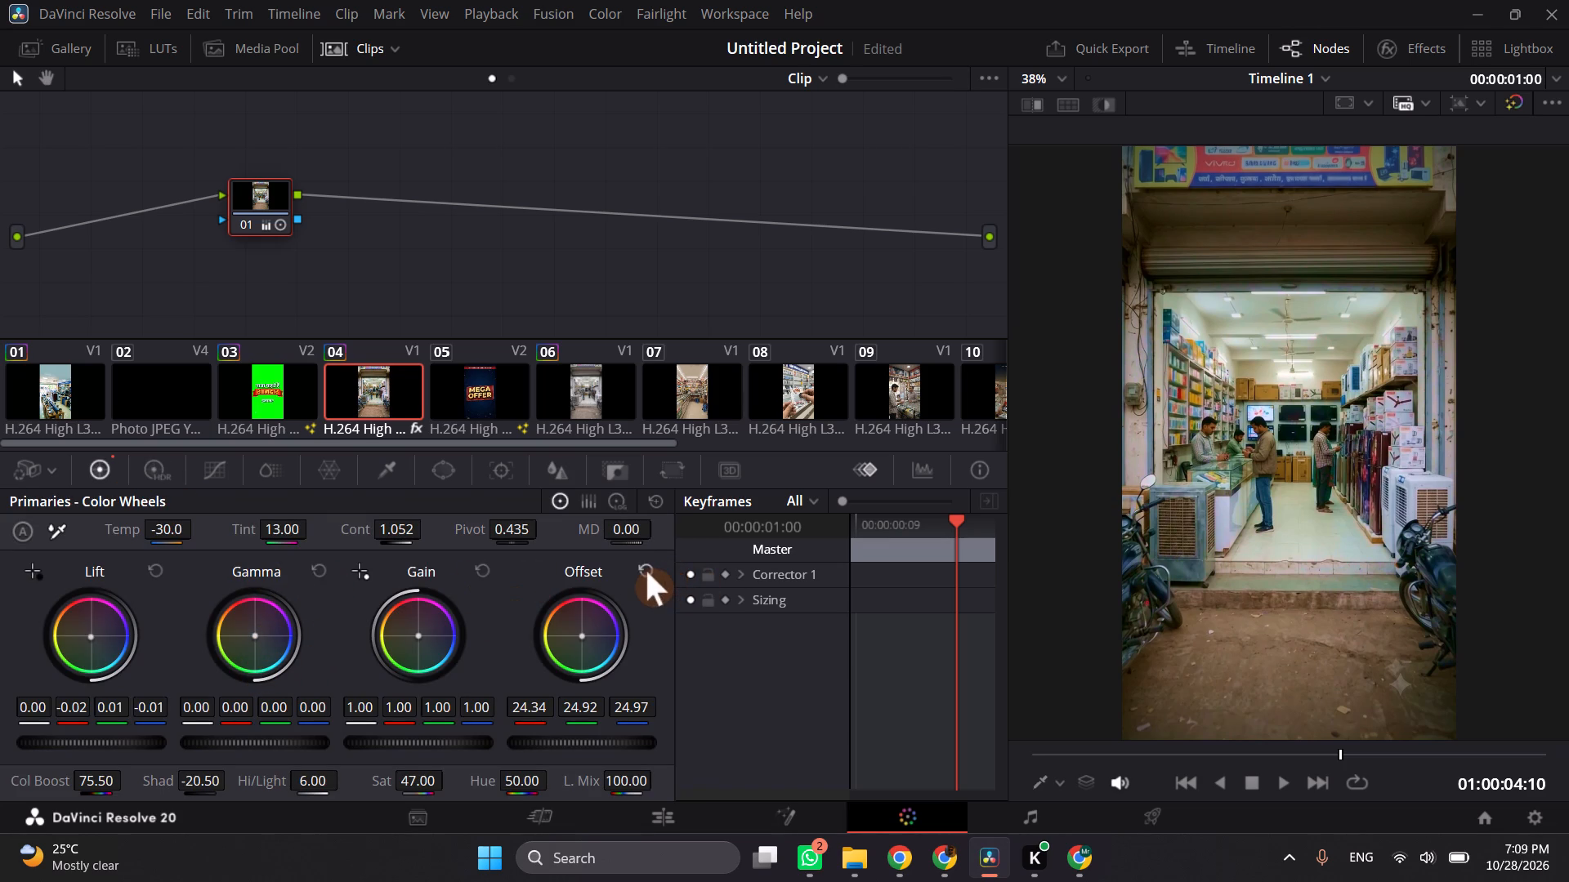
pyautogui.click(646, 571)
pyautogui.click(156, 569)
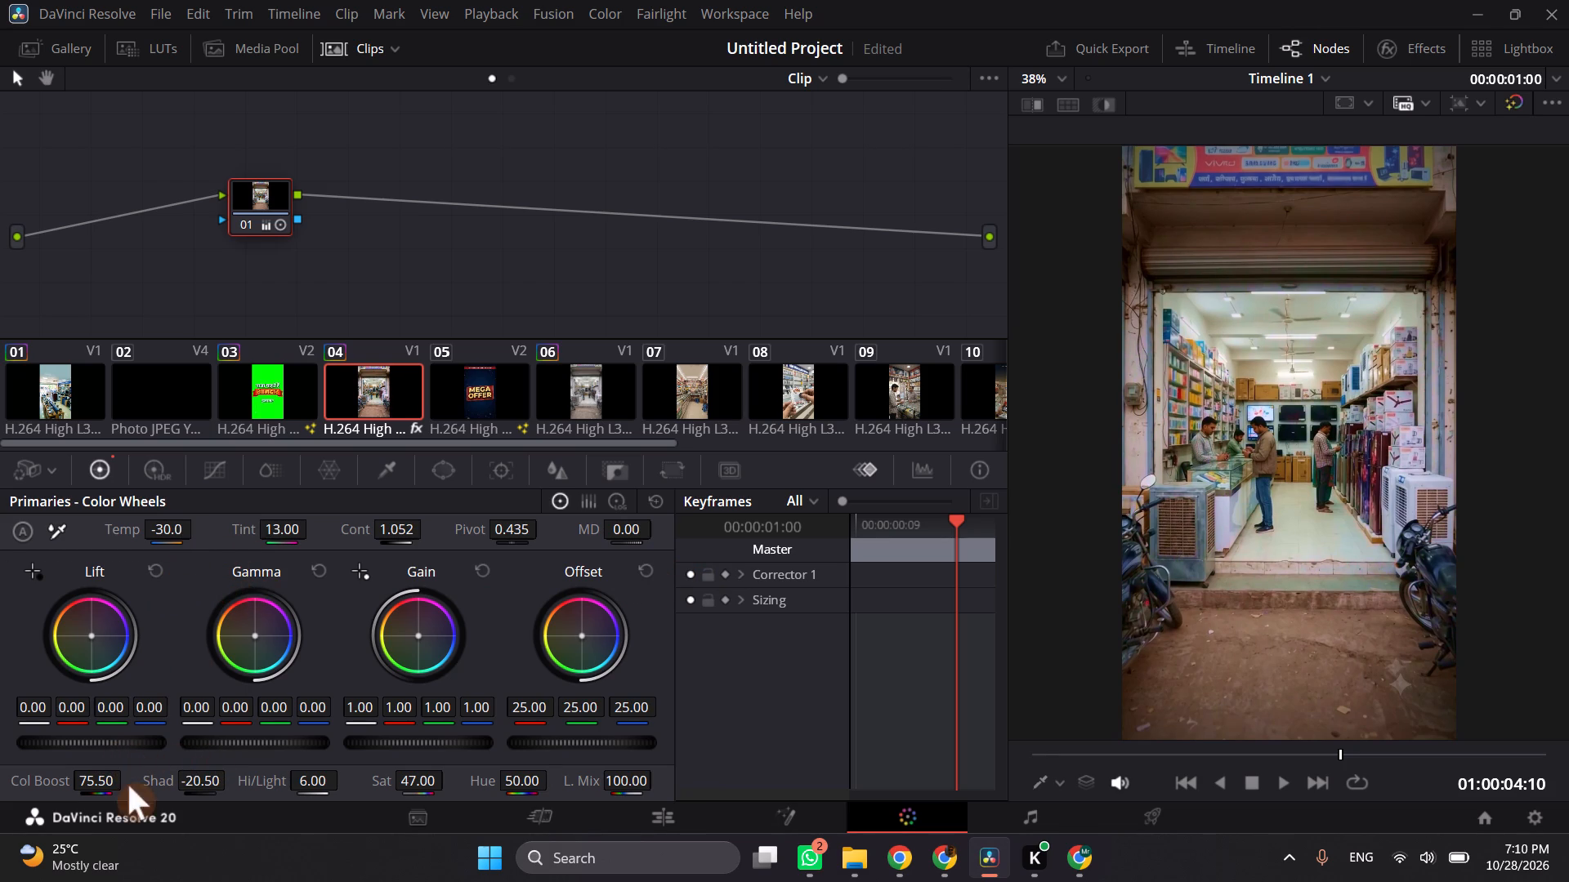
# Set clip 04's Color Boost to 86 and Saturation to 46.40, and compare the image with the grade off and on.
pyautogui.moveTo(110, 782); pyautogui.dragTo(785, 440)
pyautogui.moveTo(785, 440); pyautogui.dragTo(896, 443)
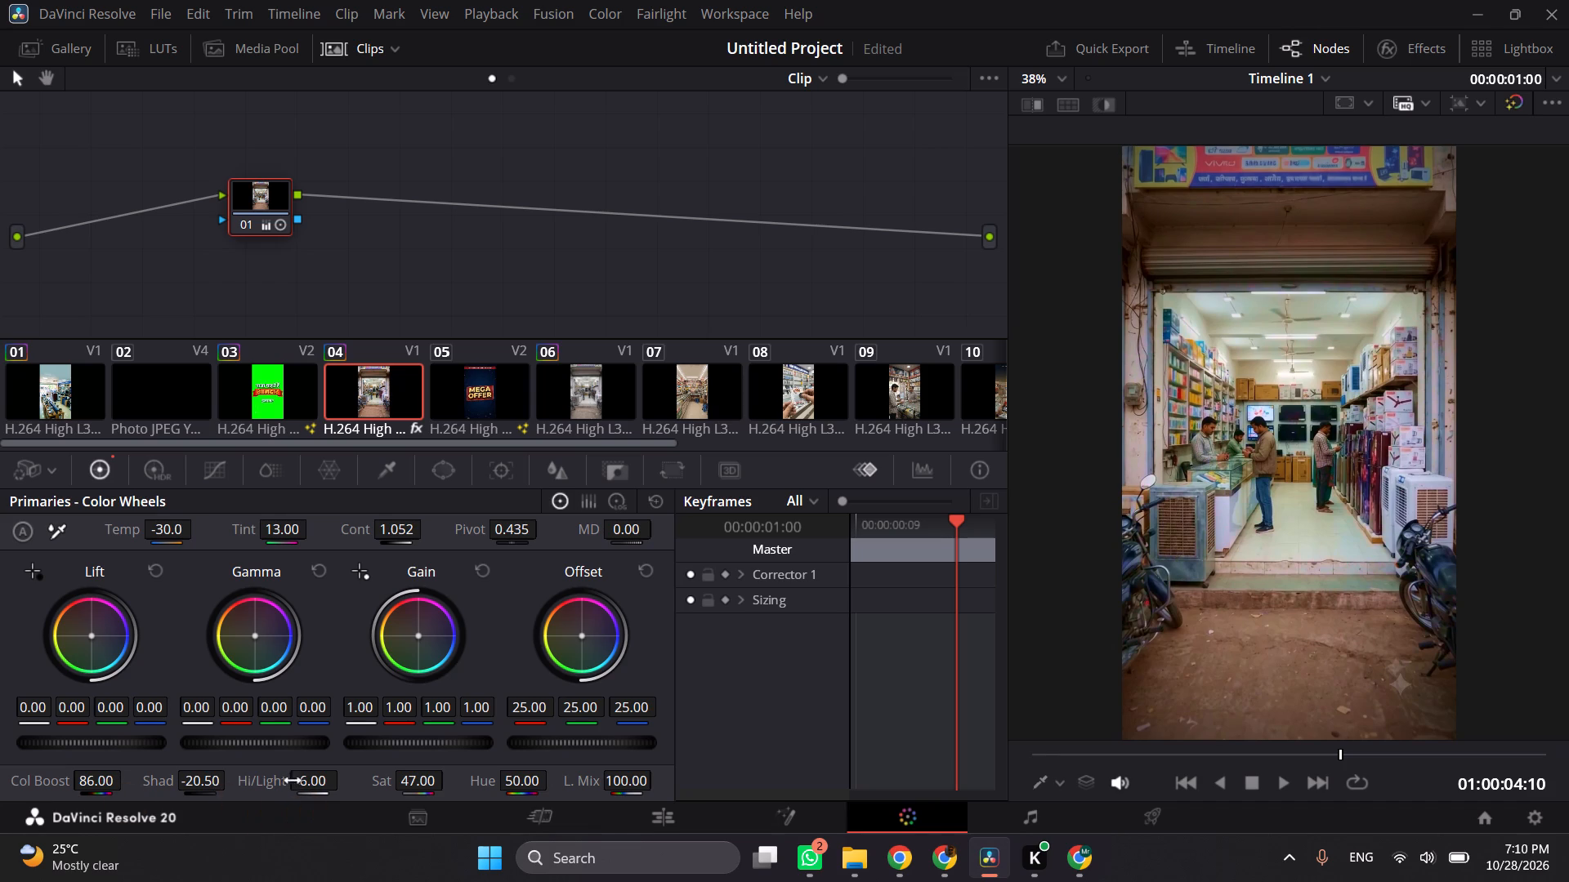
pyautogui.click(418, 784)
pyautogui.hotkey('ctrl', 'd')
pyautogui.hotkey('ctrl', 'd')
# Paste the copied clip 01 grade onto clip 05, the Mega Offer overlay on V2.
pyautogui.click(489, 378)
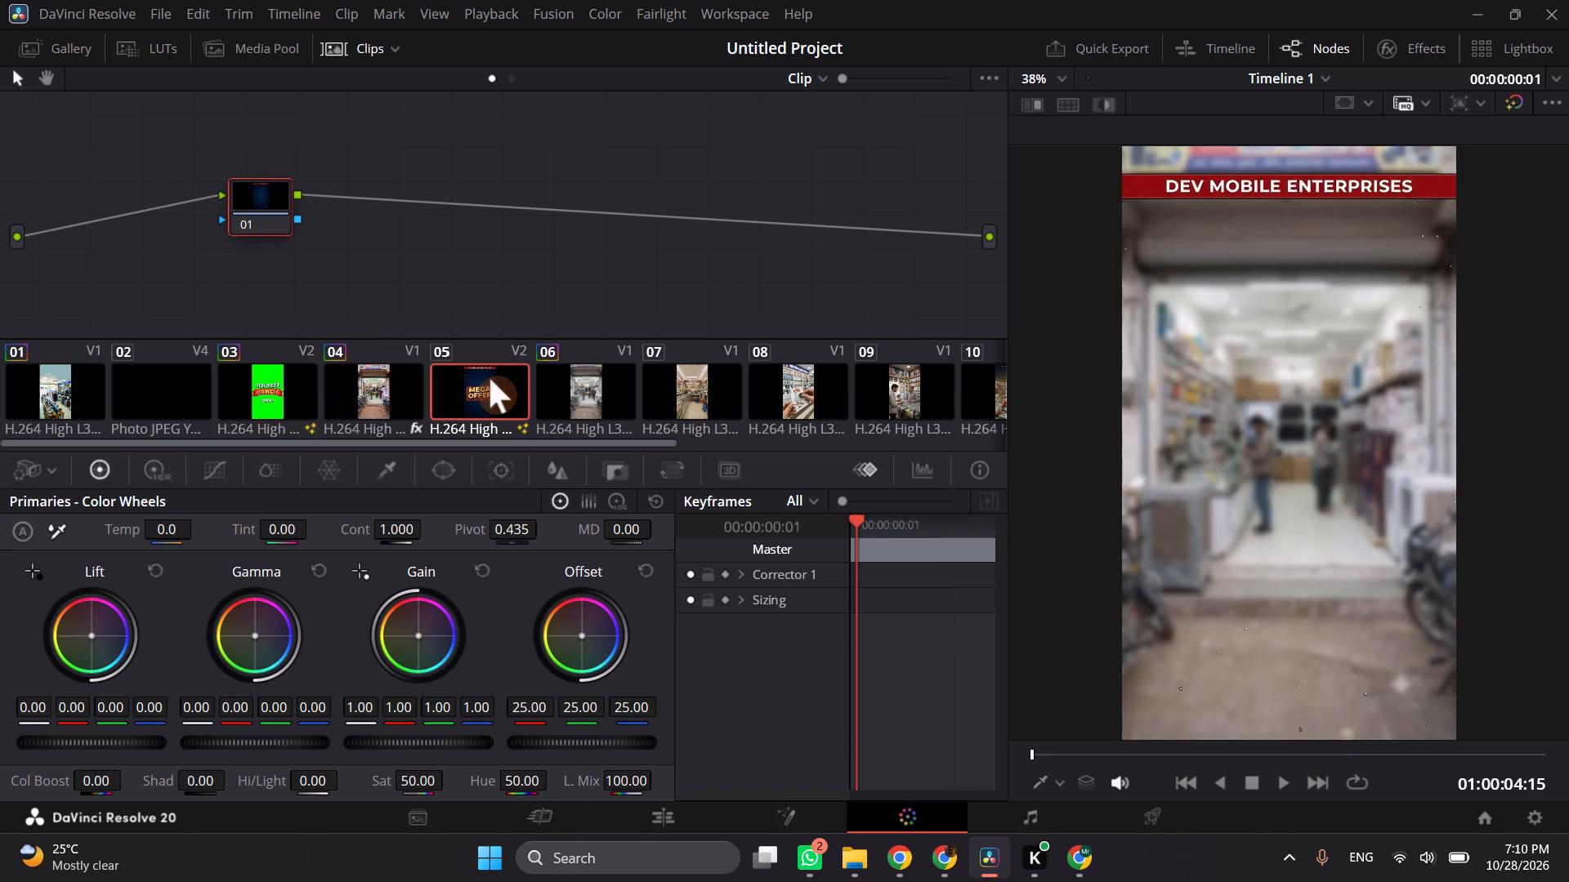
pyautogui.hotkey('ctrl', 'v')
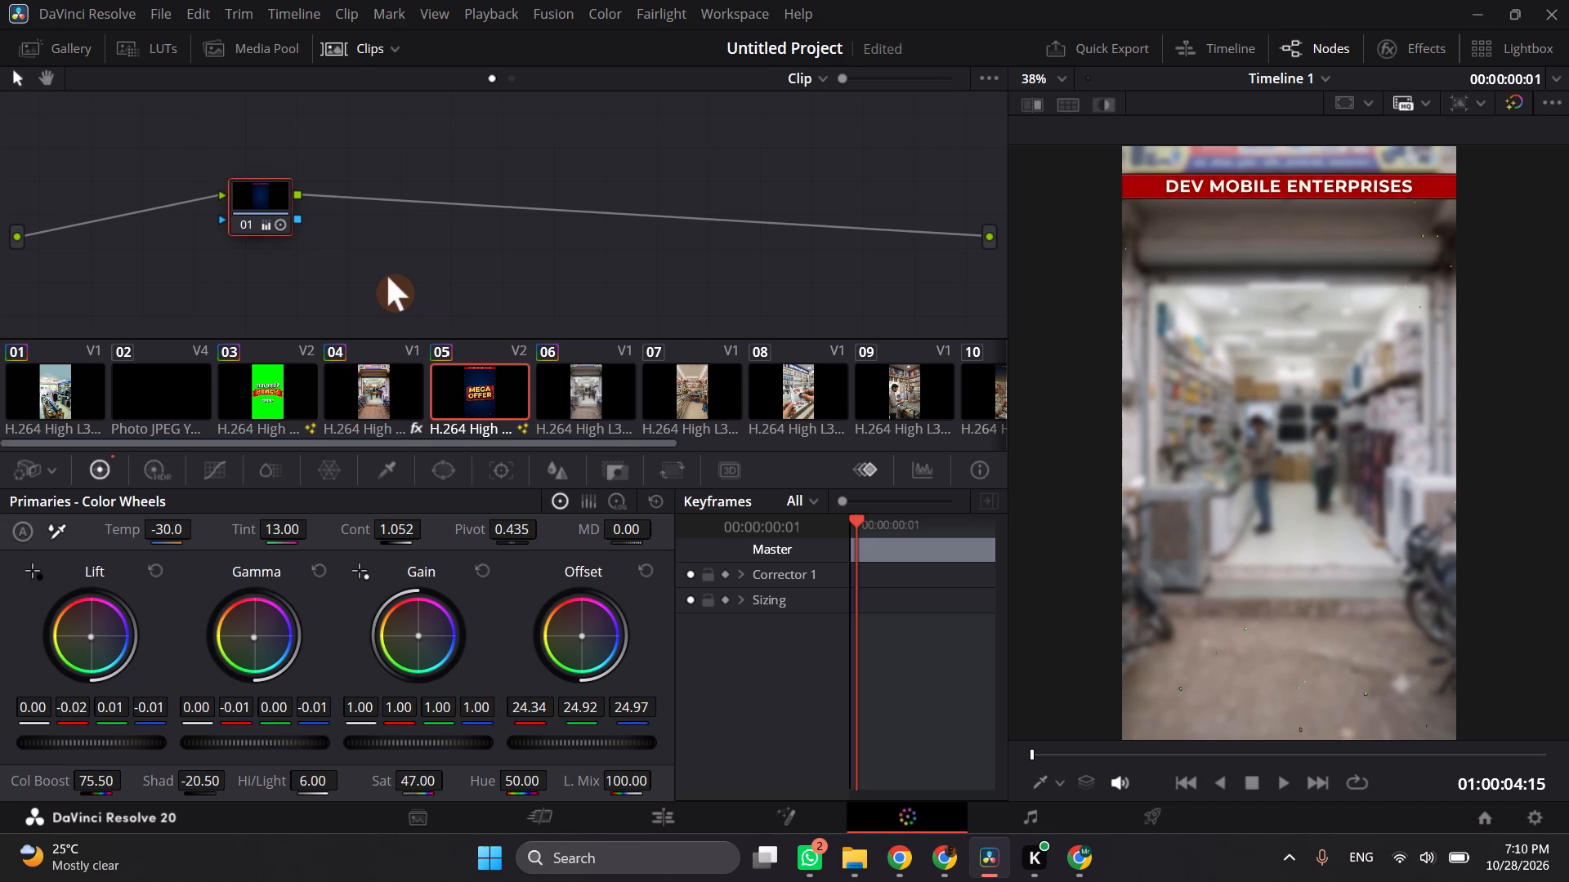
pyautogui.click(381, 379)
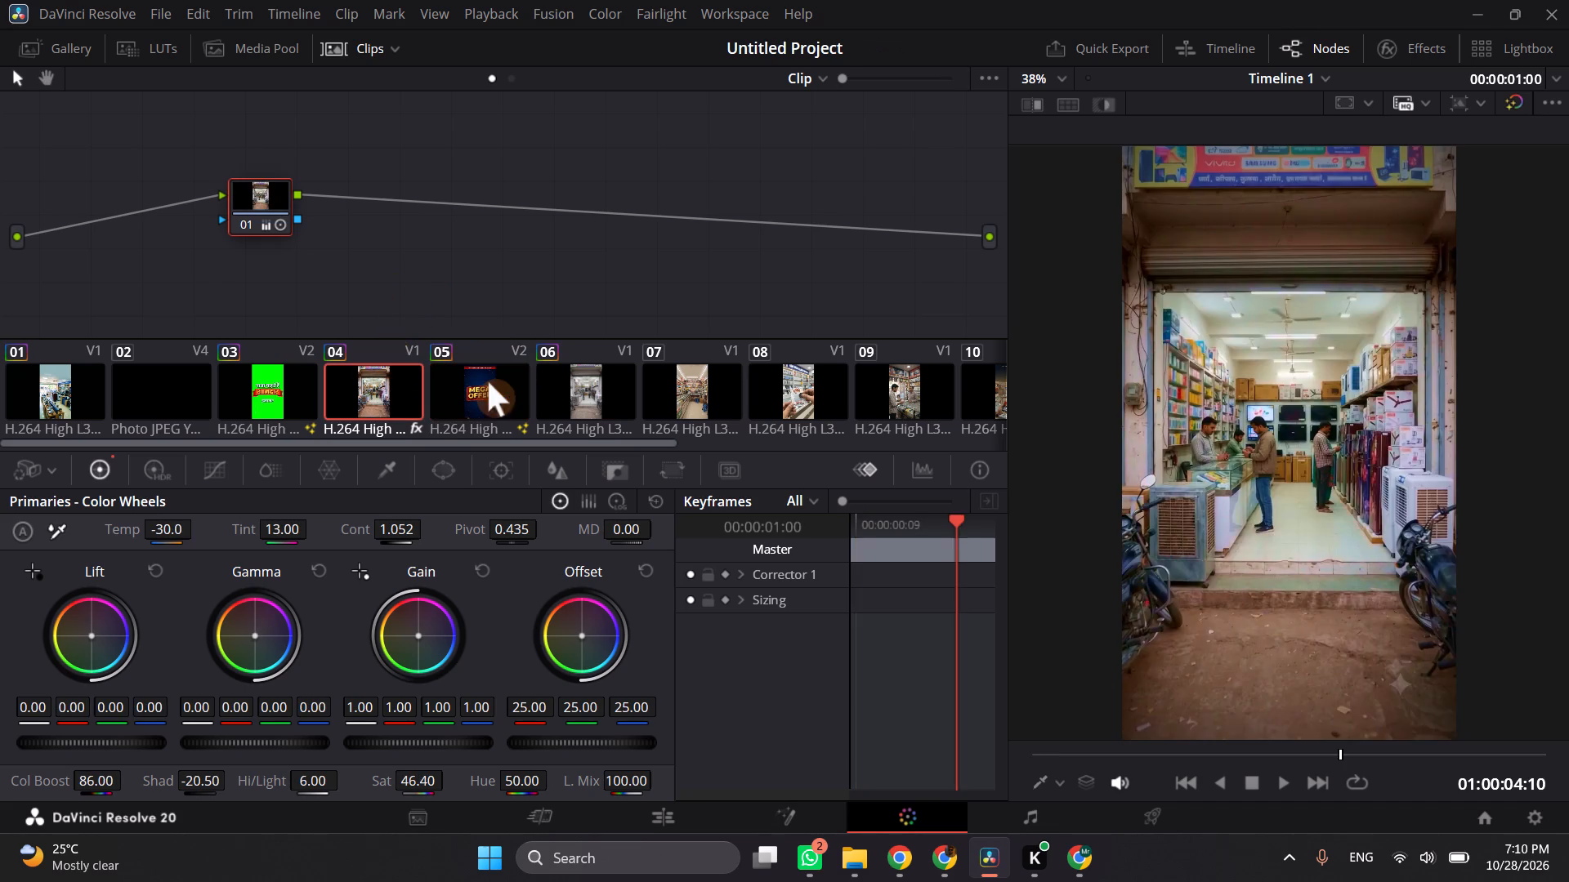
pyautogui.click(501, 381)
pyautogui.hotkey('ctrl', 'v')
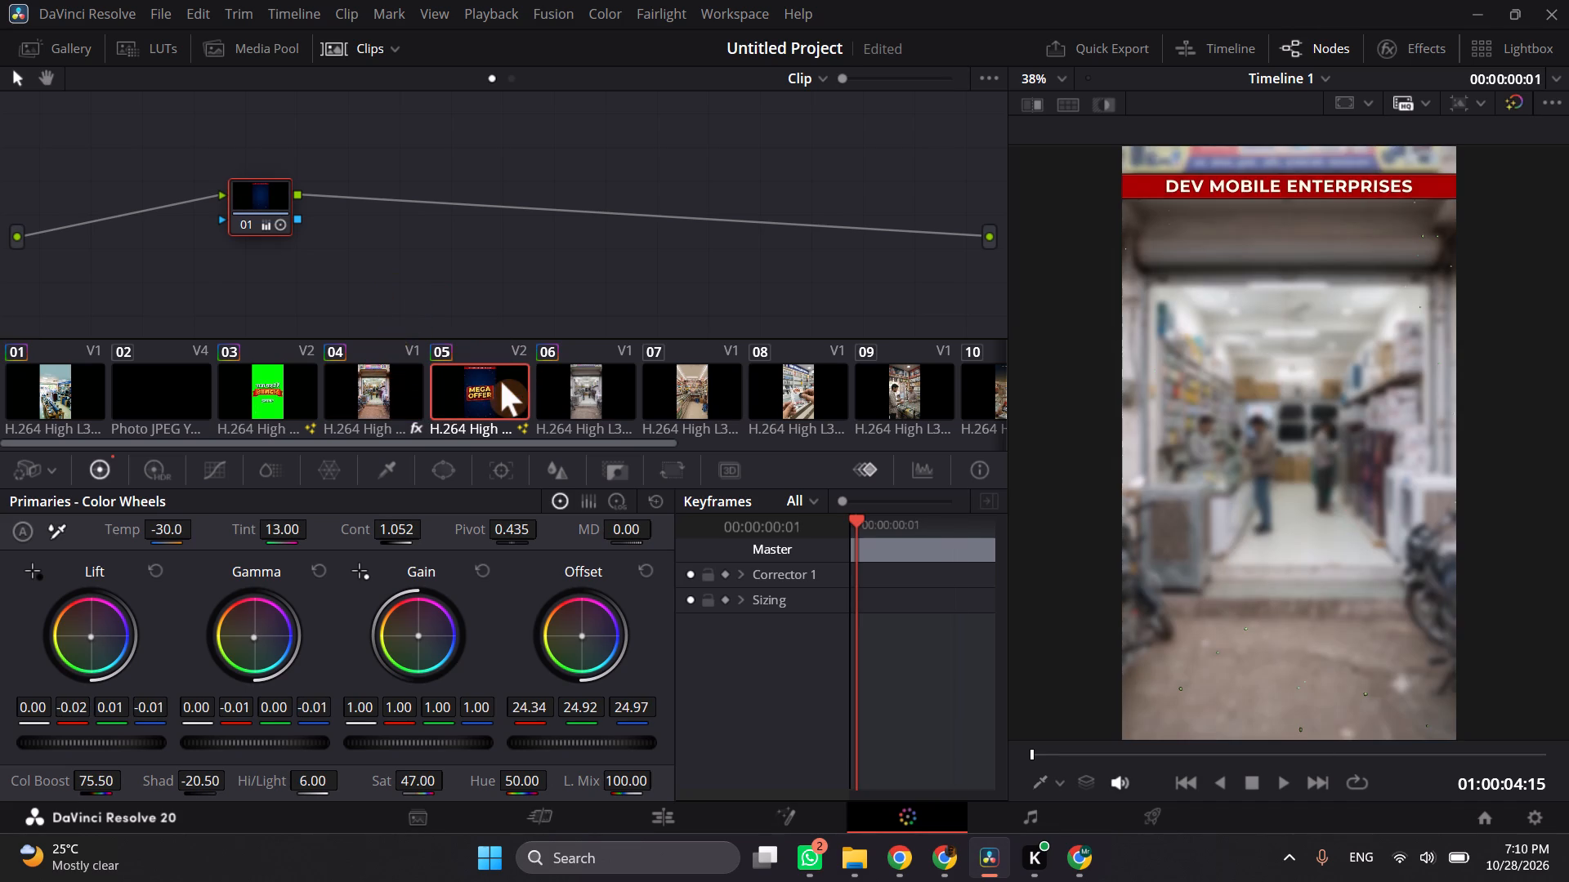
pyautogui.hotkey('ctrl', 'v')
pyautogui.hotkey('ctrl', 'v')
# Copy the adjusted grade from clip 04's corrector node.
pyautogui.click(373, 381)
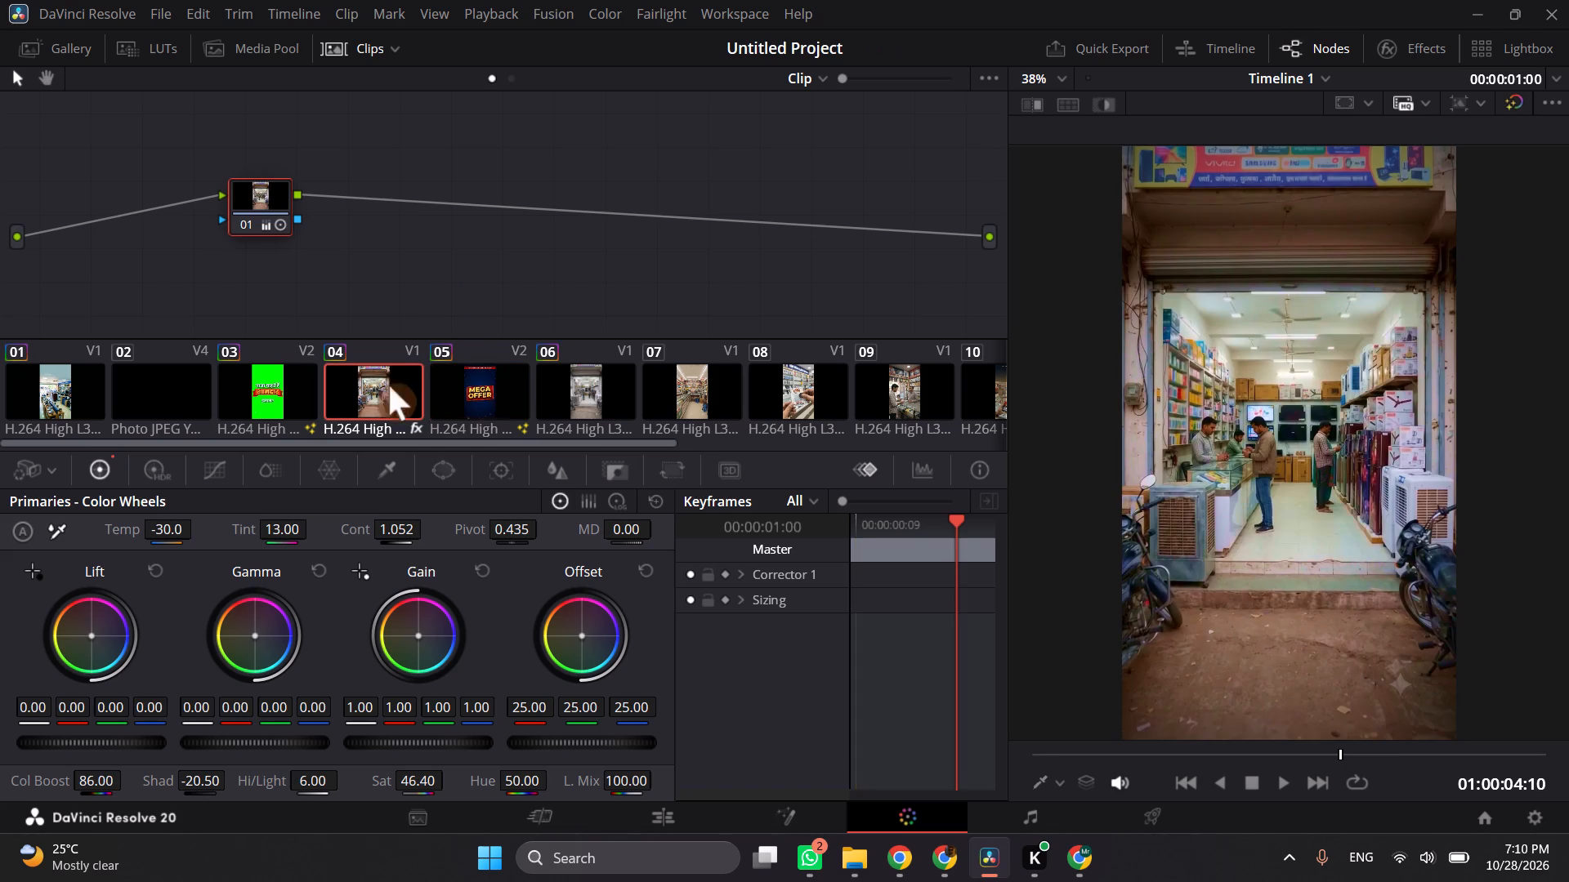
pyautogui.hotkey('ctrl', 'c')
pyautogui.hotkey('ctrl', 'c')
pyautogui.hotkey('ctrl', 'c')
pyautogui.click(342, 244)
pyautogui.click(282, 209)
pyautogui.hotkey('ctrl', 'c')
pyautogui.hotkey('ctrl', 'c')
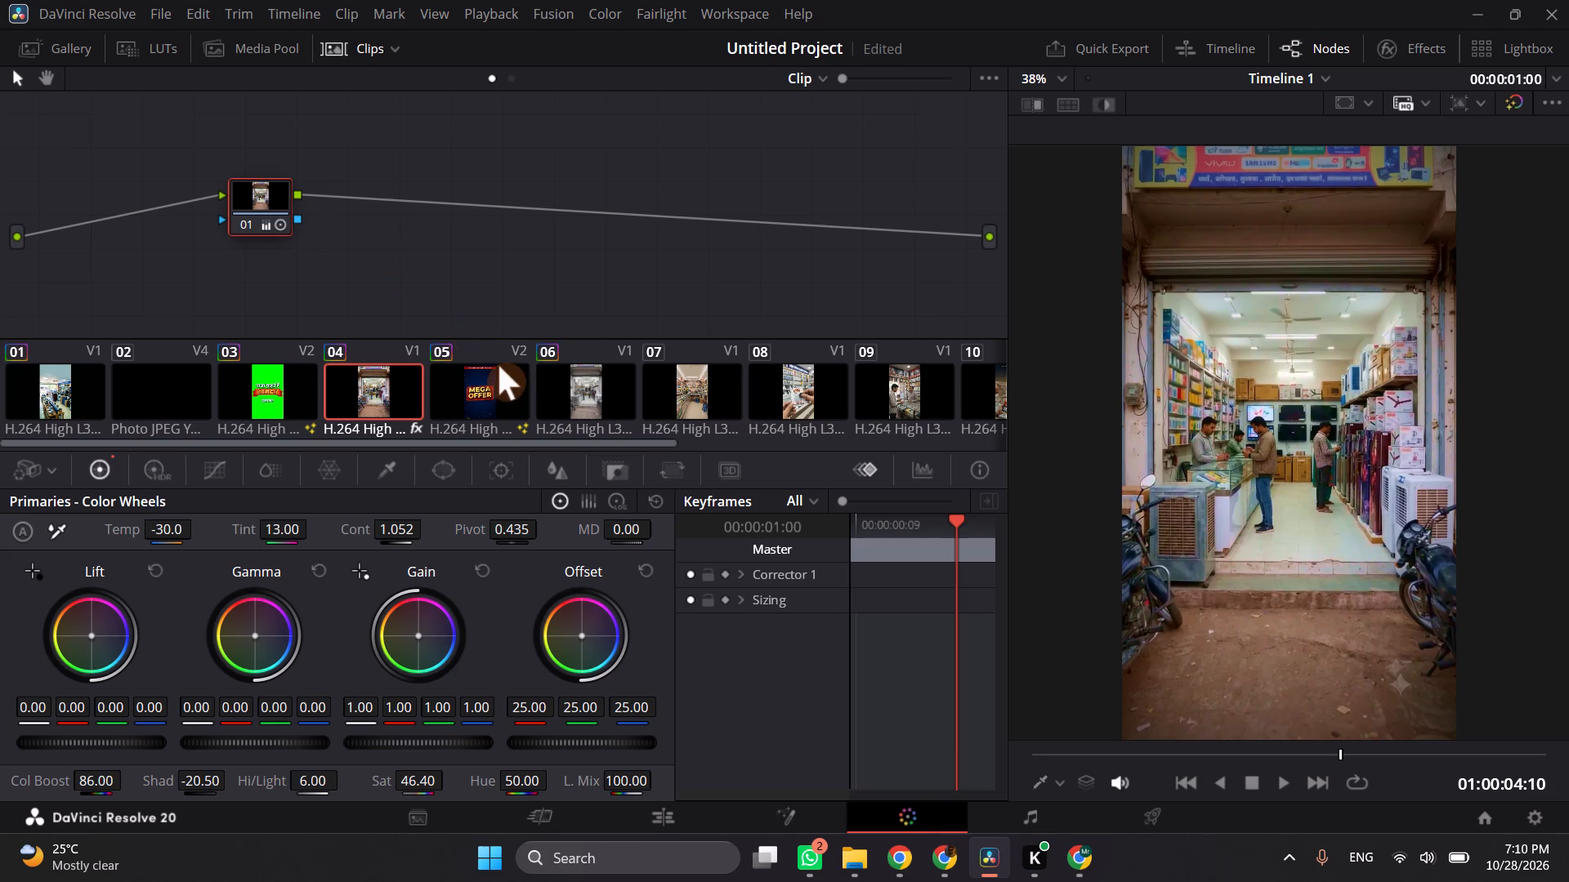
# At about 3:11 into clip 05, compare the Mega Offer overlay with its grade node on and off, leaving the node disabled.
pyautogui.click(498, 370)
pyautogui.moveTo(869, 540); pyautogui.dragTo(919, 540)
pyautogui.moveTo(909, 527); pyautogui.dragTo(930, 524)
pyautogui.moveTo(937, 520); pyautogui.dragTo(939, 524)
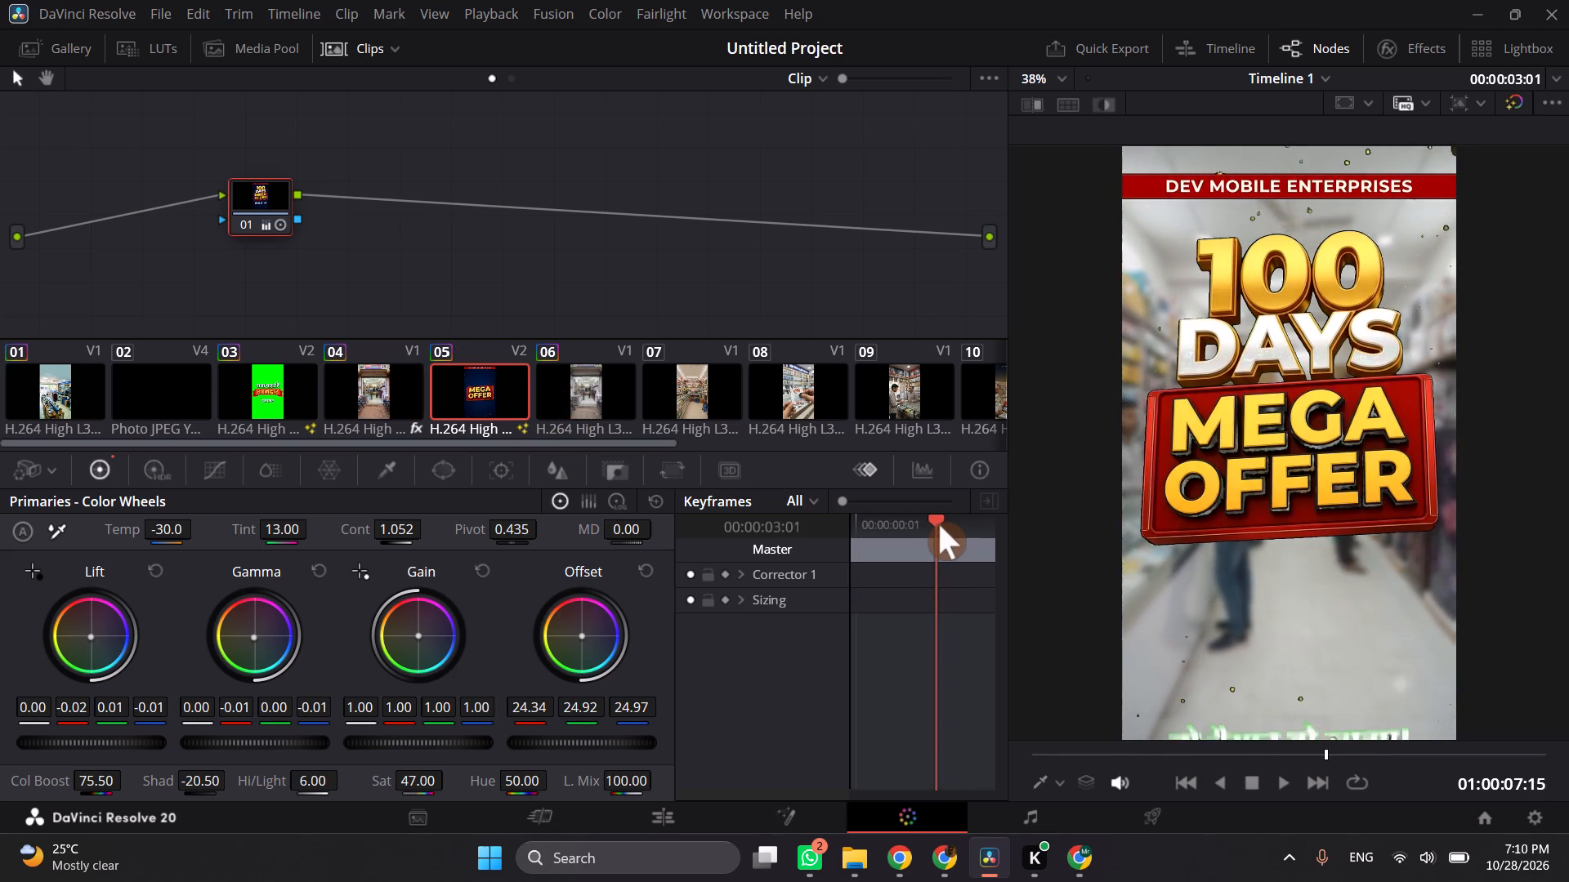
pyautogui.moveTo(939, 524); pyautogui.dragTo(950, 528)
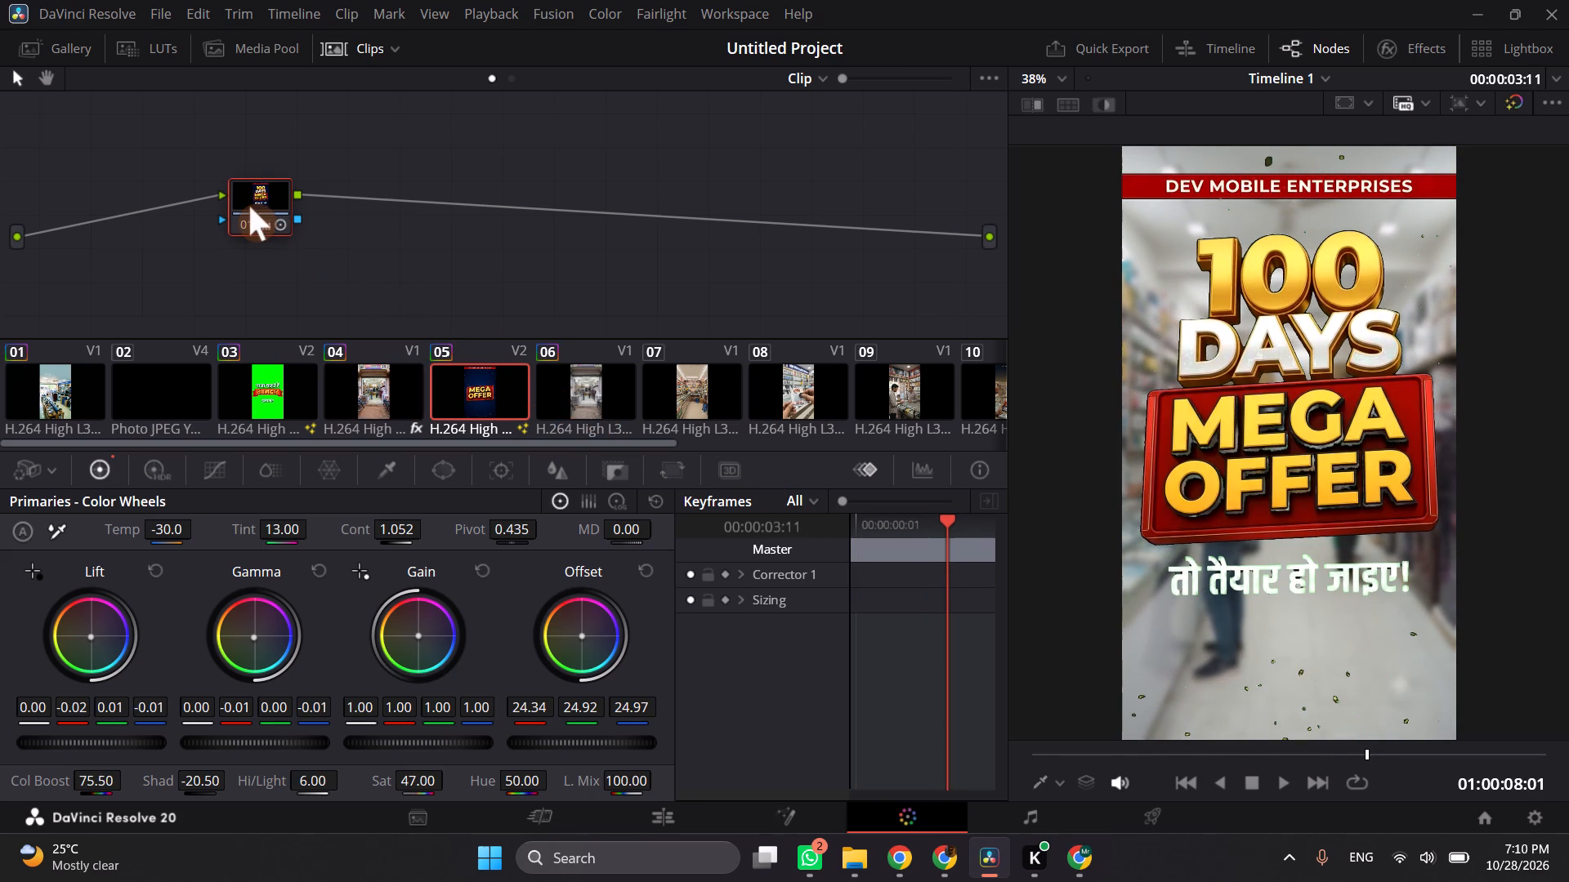
pyautogui.hotkey('ctrl', 'd')
pyautogui.hotkey('ctrl', 'd')
pyautogui.hotkey('ctrl', 'd')
pyautogui.hotkey('ctrl', 'd')
pyautogui.hotkey('ctrl', 'd')
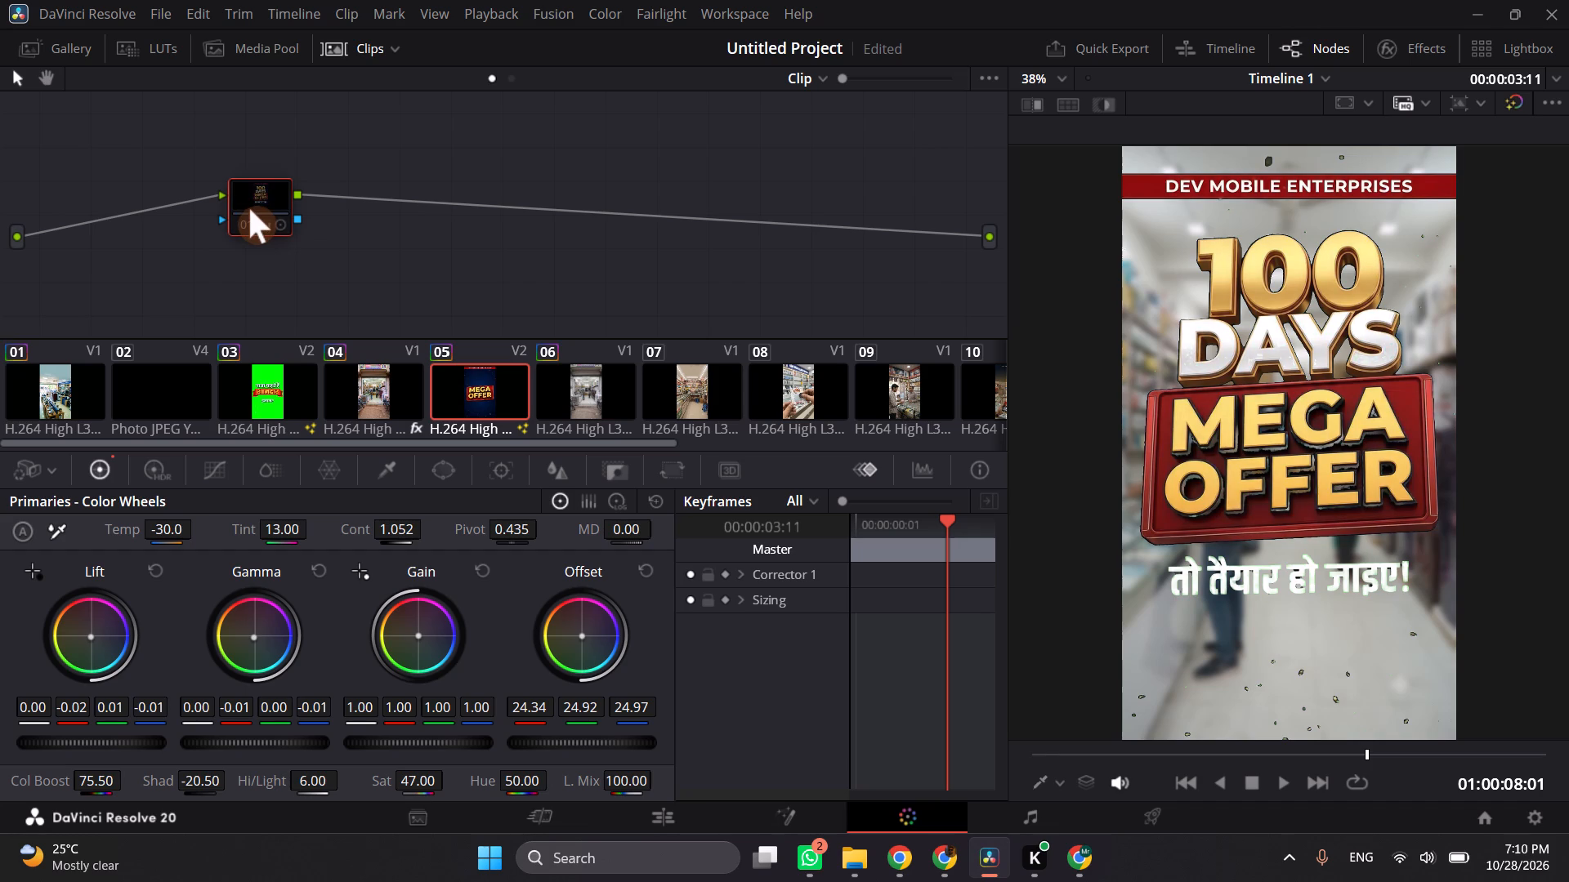
pyautogui.hotkey('ctrl', 'd')
pyautogui.hotkey('ctrl', 'd')
# Paste clip 04's copied grade onto clip 06, the store interior clip on V1.
pyautogui.click(583, 407)
pyautogui.hotkey('ctrl', 'v')
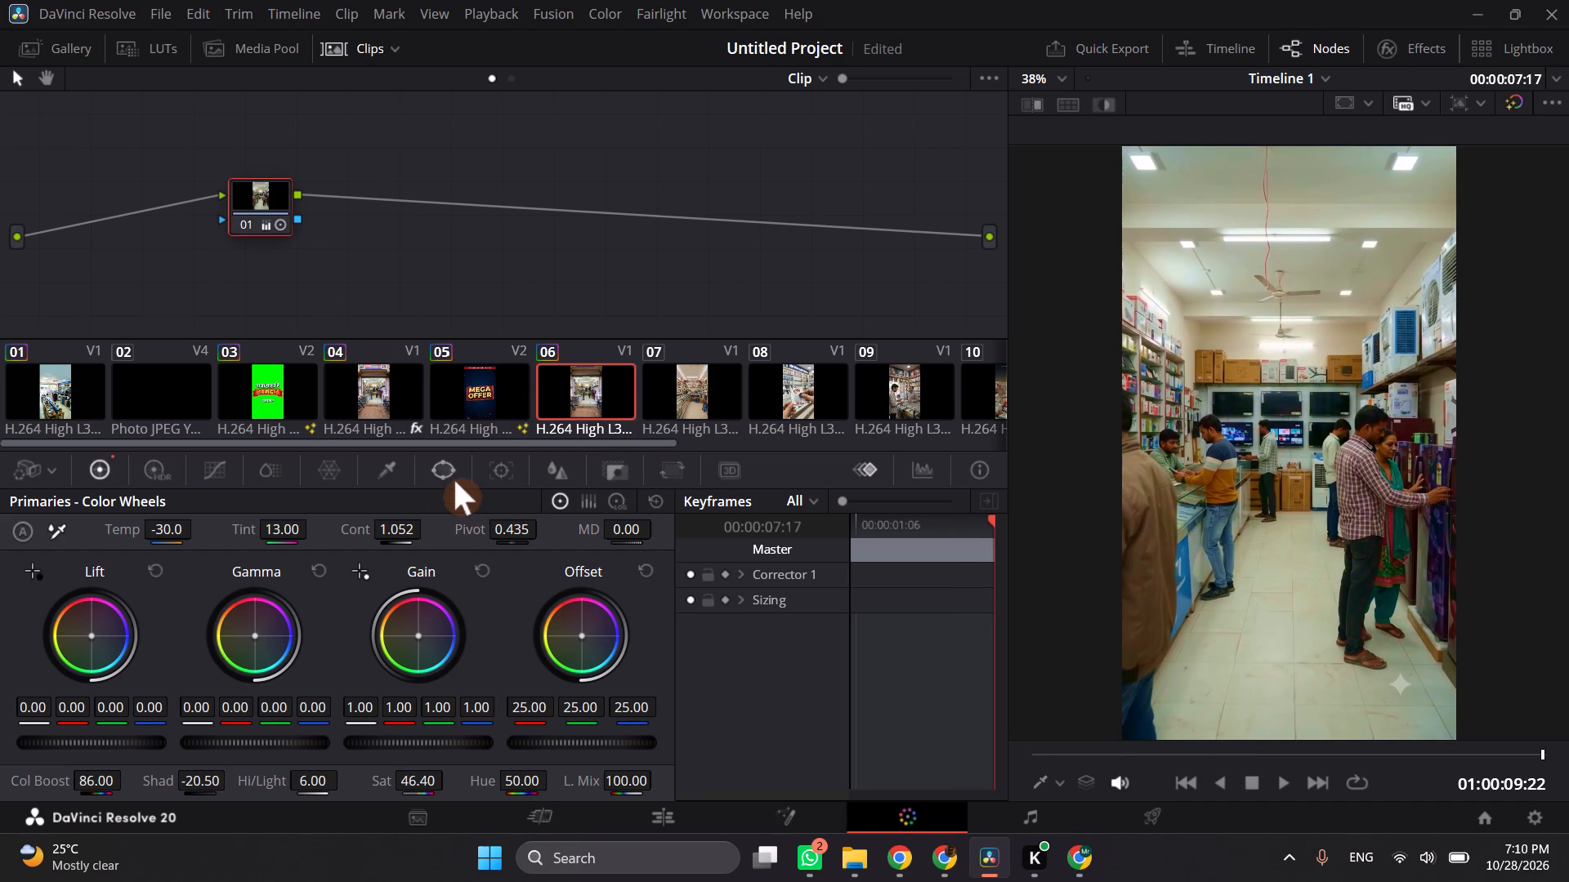
# Raise clip 06's Blur Radius to 0.68 on all channels and play on into clip 07.
pyautogui.click(565, 470)
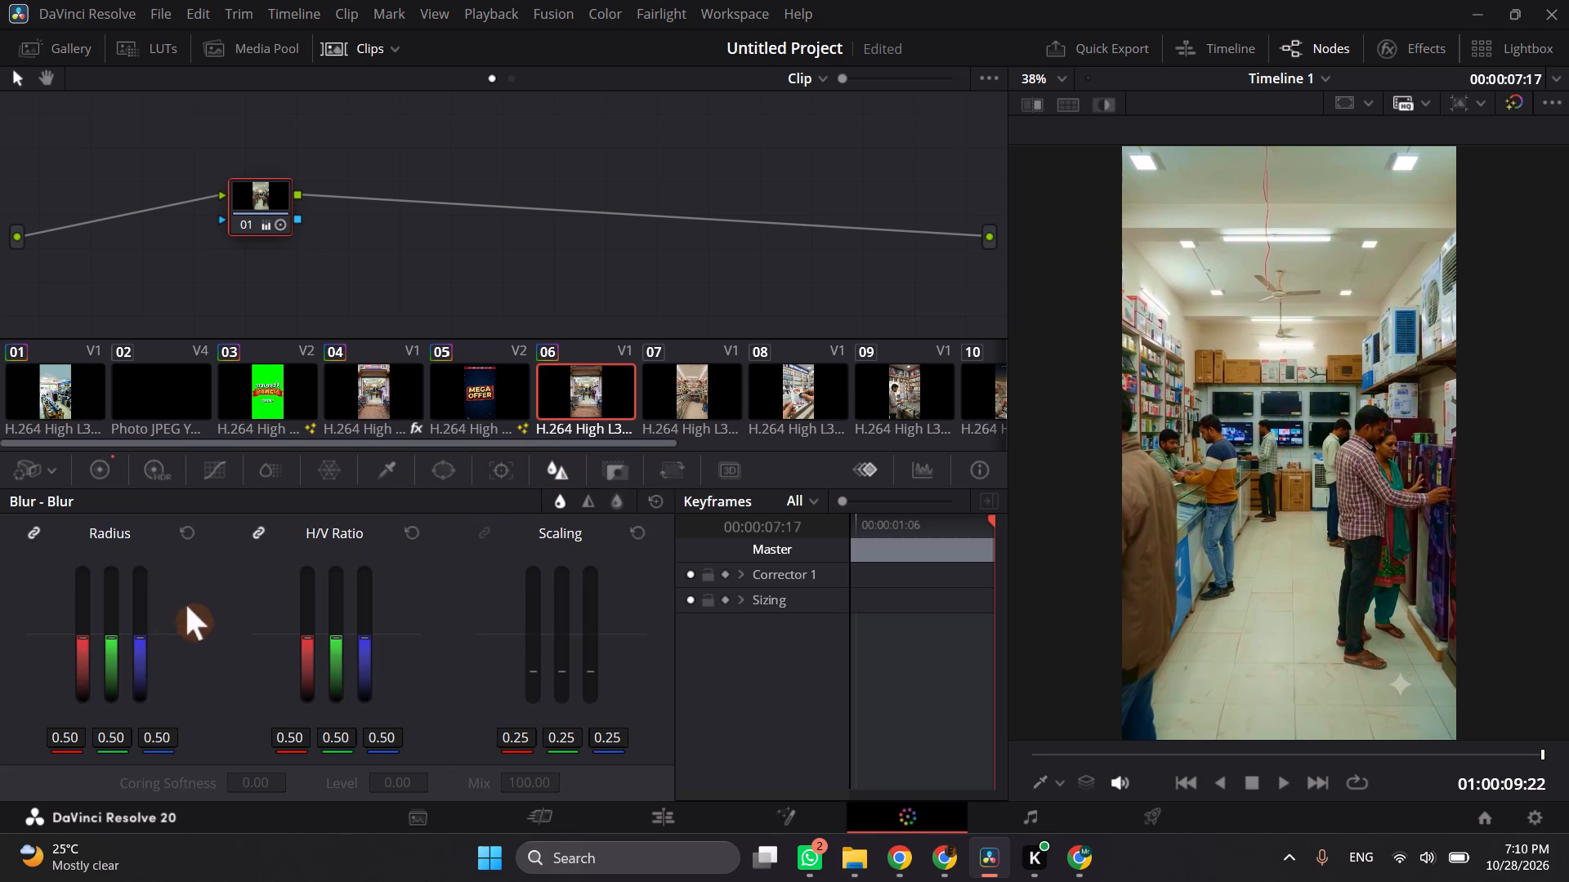
pyautogui.moveTo(107, 635); pyautogui.dragTo(104, 611)
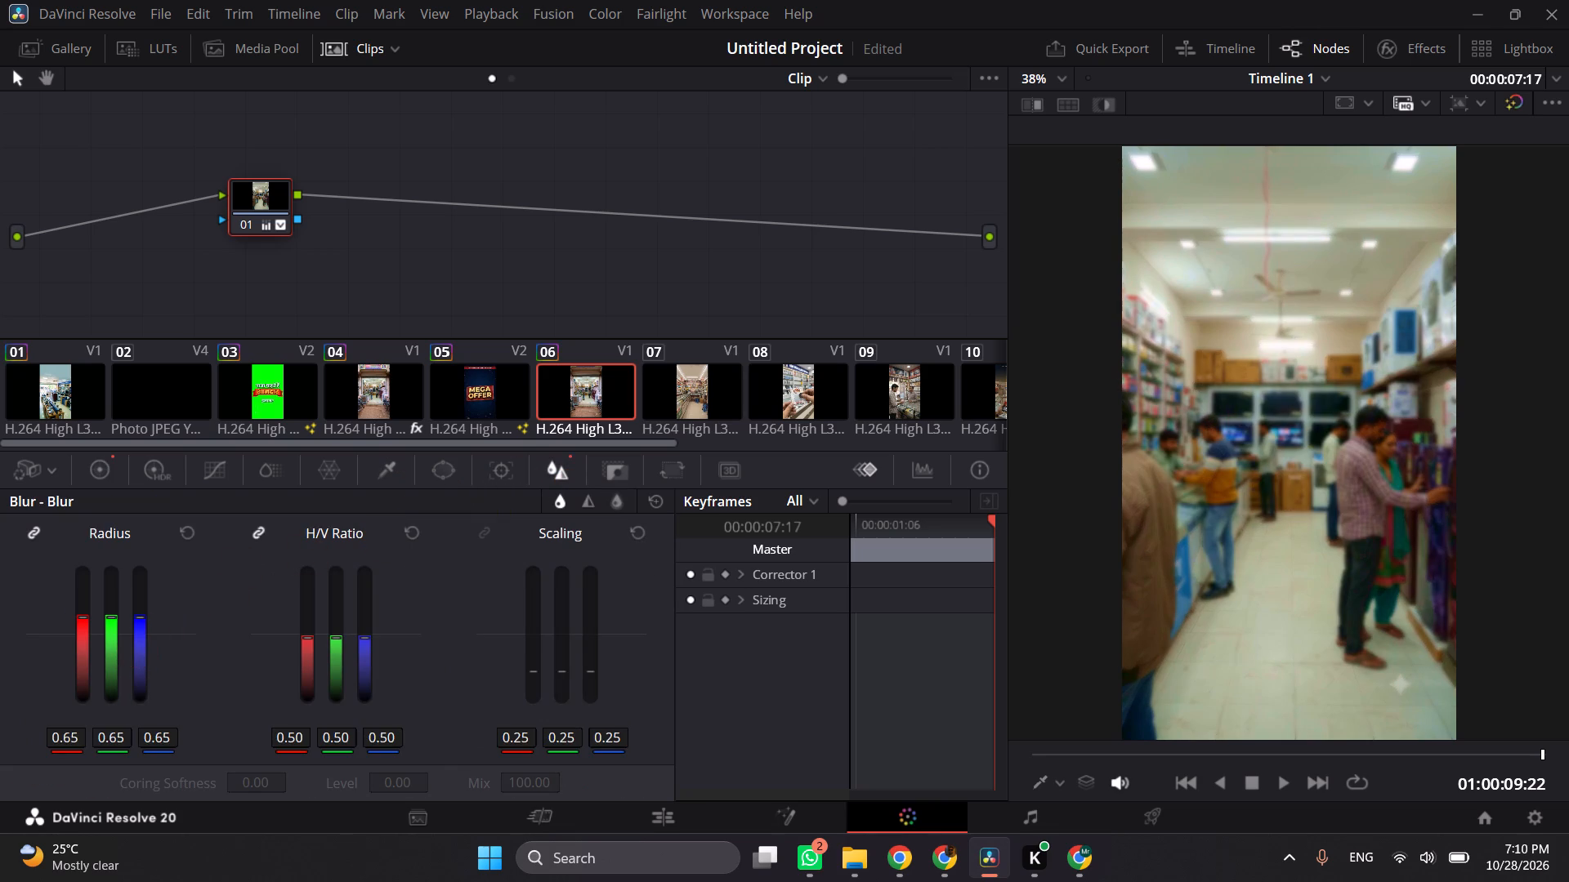
pyautogui.moveTo(104, 611); pyautogui.dragTo(107, 604)
pyautogui.press('space')
pyautogui.press('space')
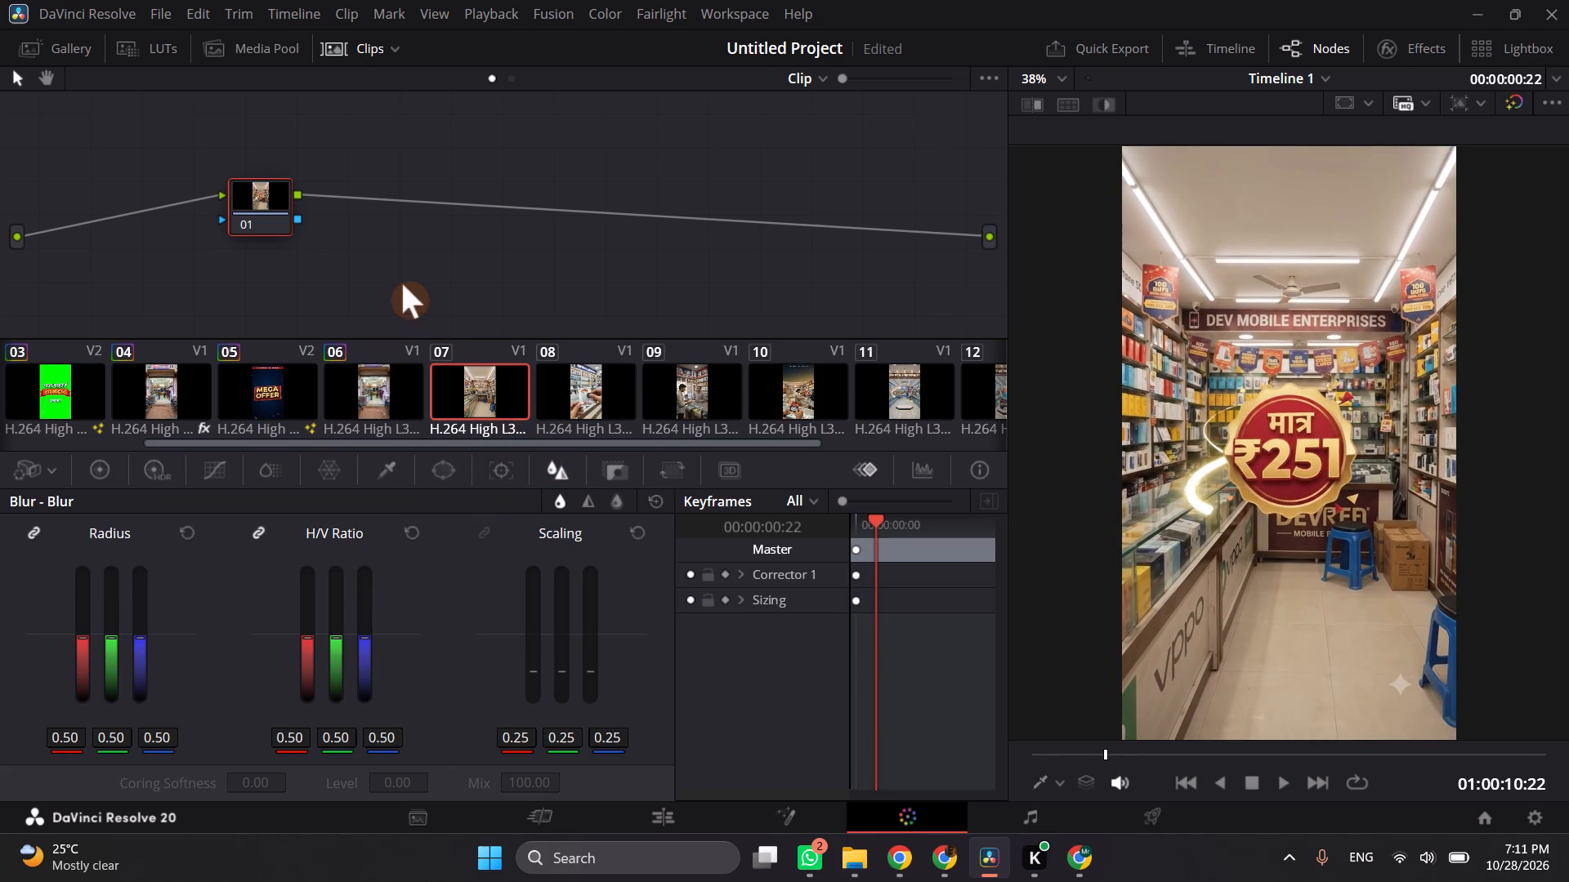
# Paste clip 04's copied grade onto clip 07, the ₹251 store clip, and check it at about 2:04 into the clip.
pyautogui.click(421, 265)
pyautogui.hotkey('ctrl', 'v')
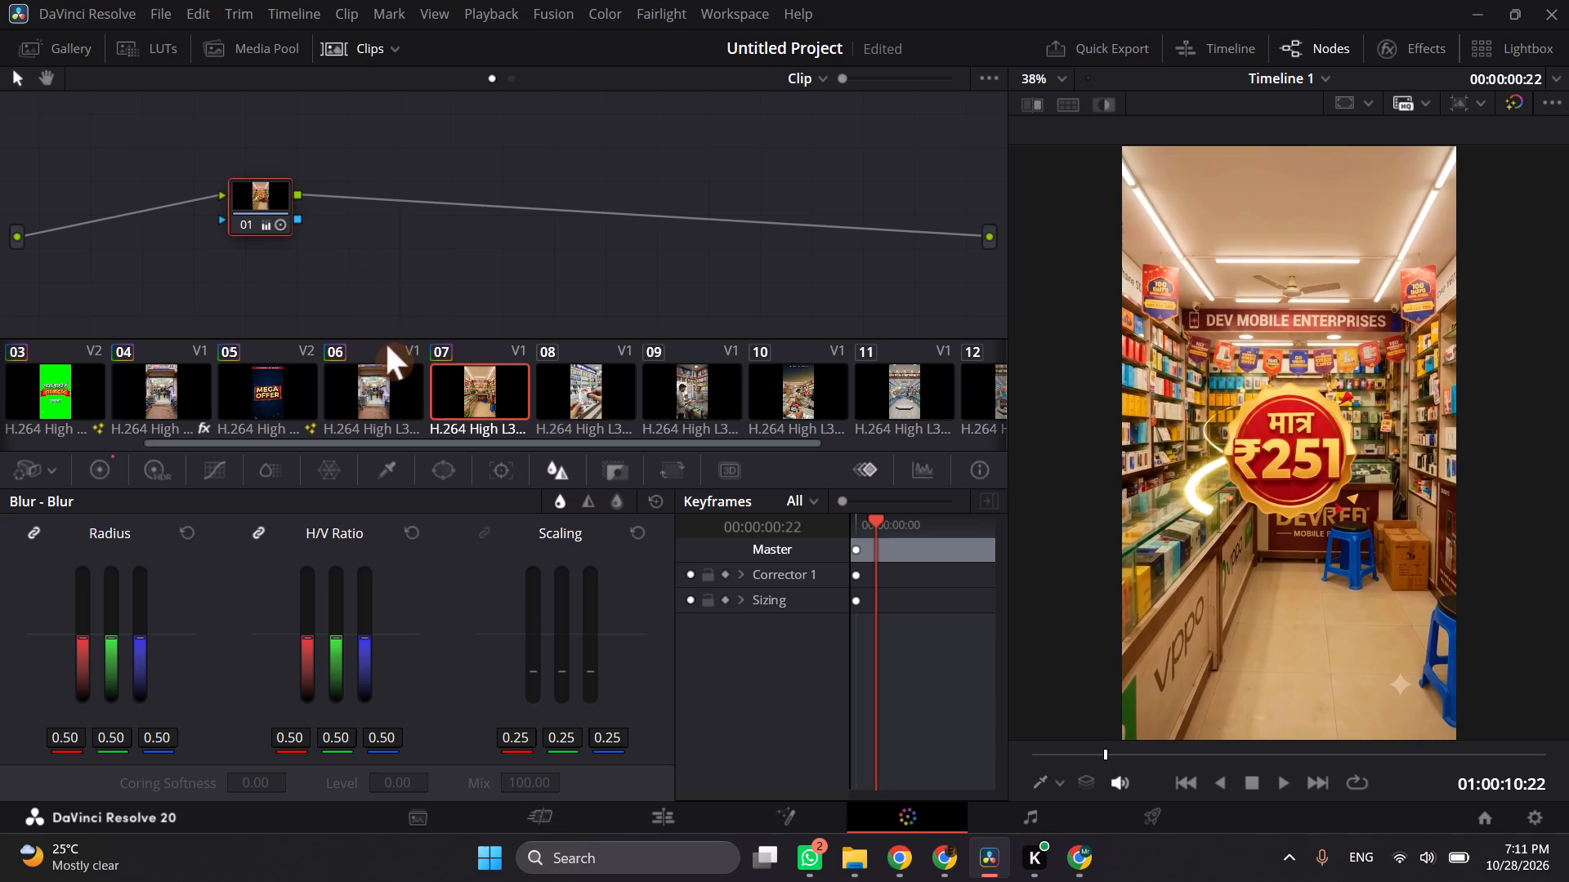
pyautogui.moveTo(883, 524); pyautogui.dragTo(905, 536)
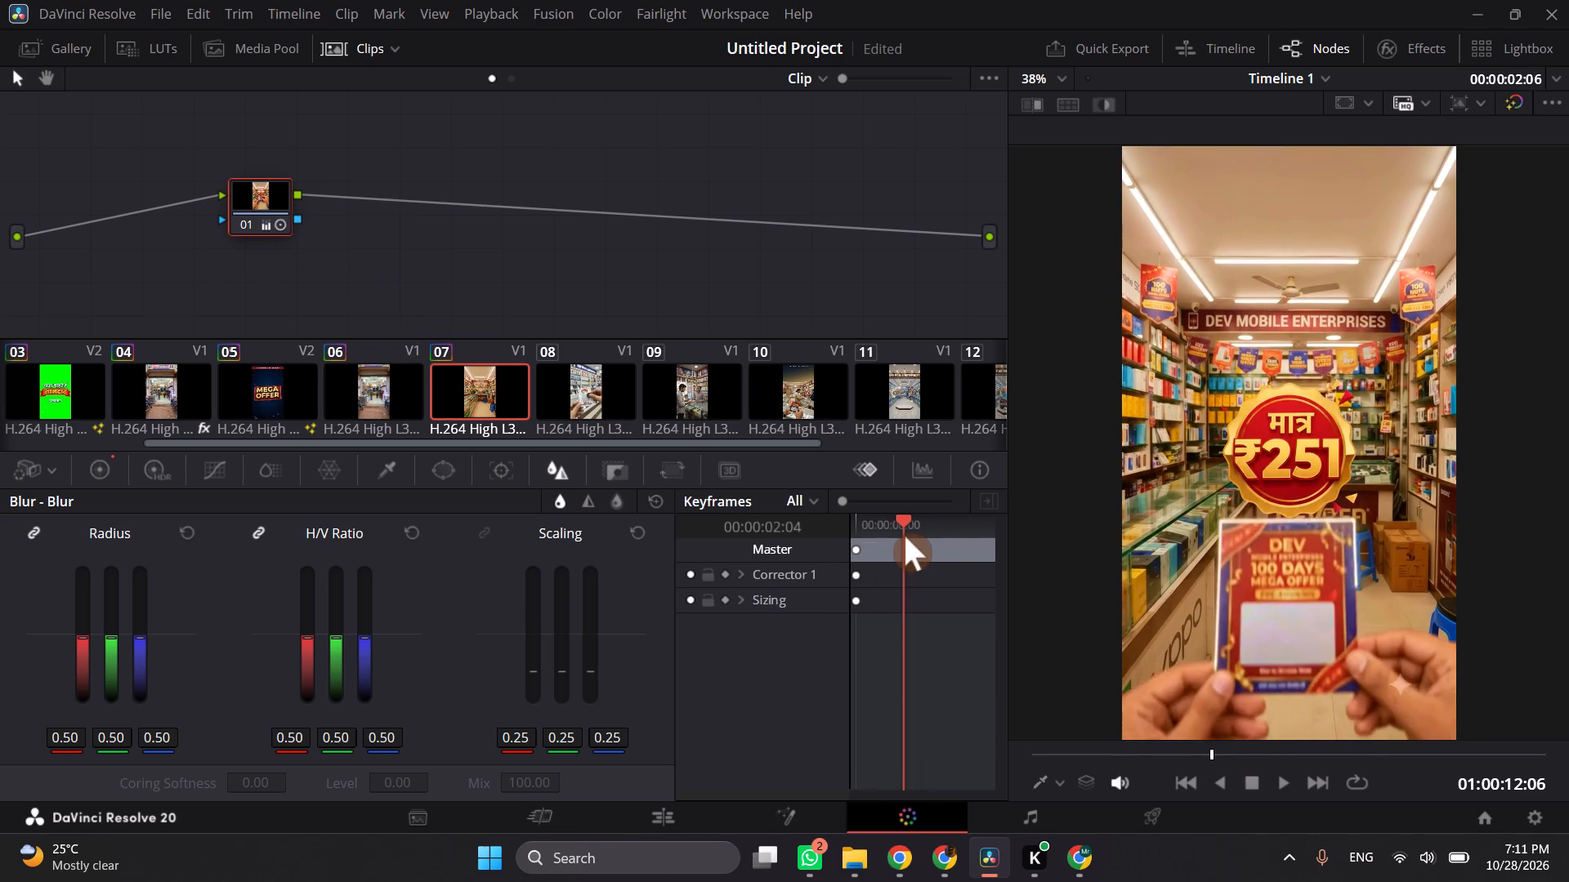
pyautogui.moveTo(905, 536); pyautogui.dragTo(904, 536)
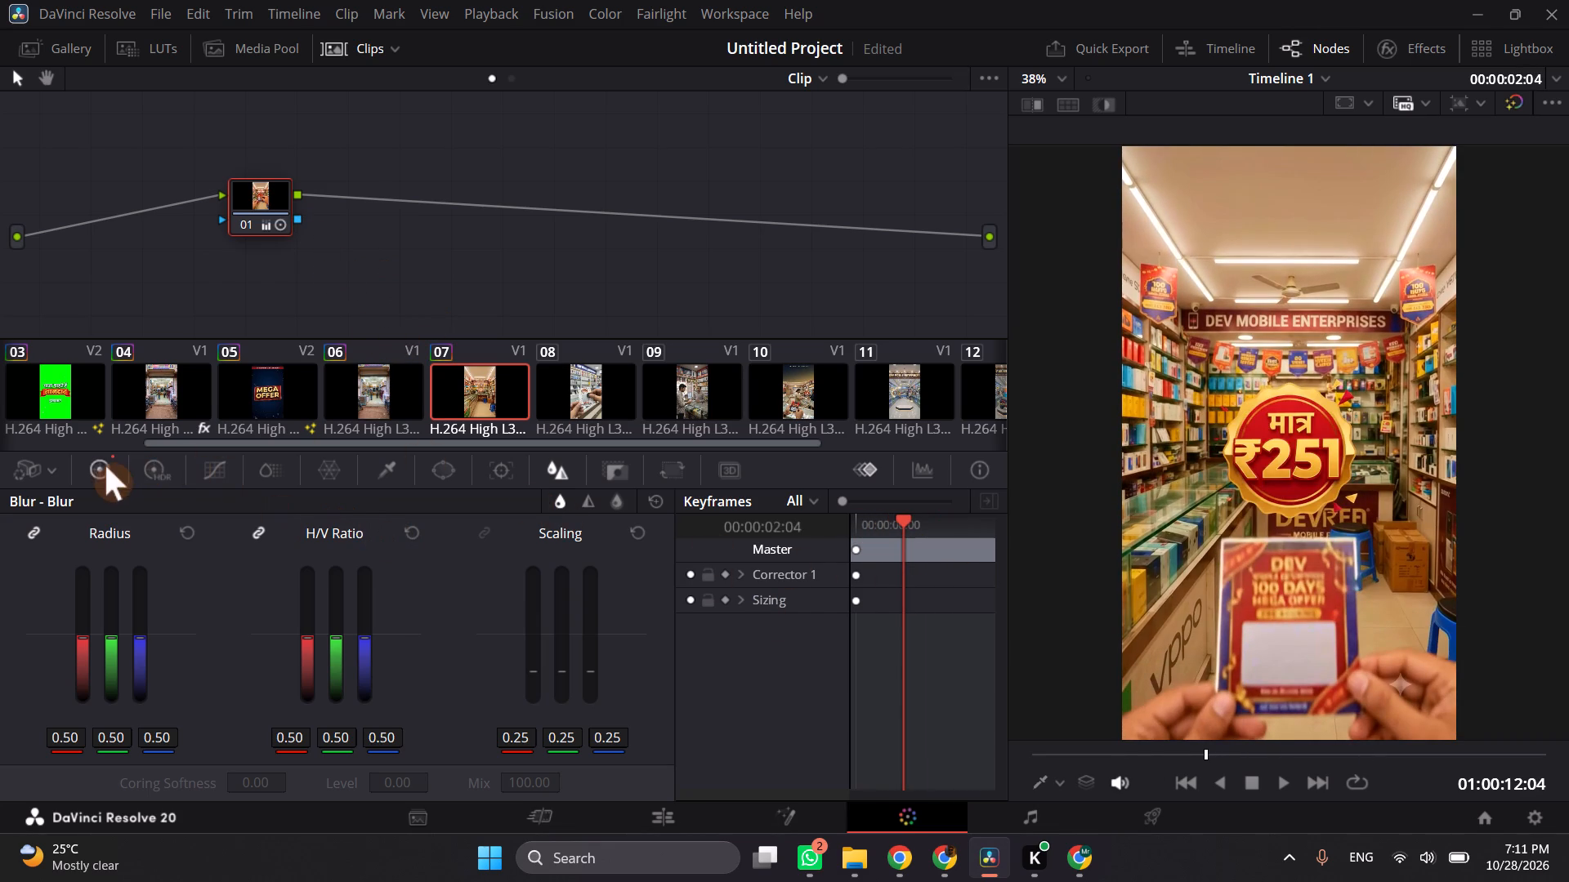
# Adjust clip 07's primaries to Color Boost 49.50, Highlights 29.50, Saturation 39.00 and Contrast 1.172.
pyautogui.click(105, 465)
pyautogui.moveTo(113, 783); pyautogui.dragTo(83, 785)
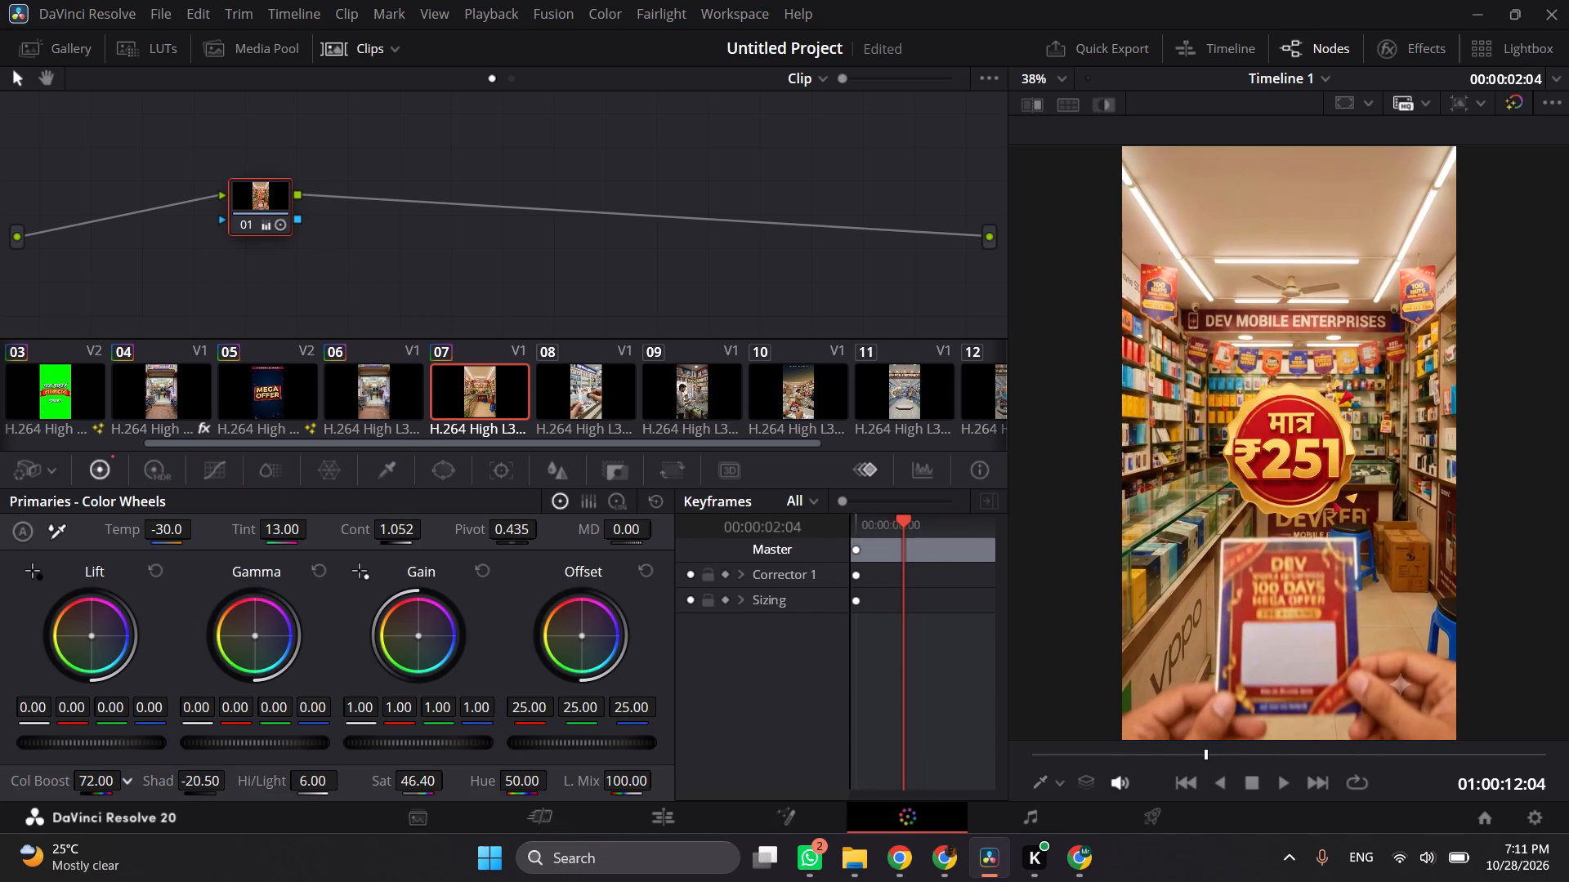
pyautogui.moveTo(83, 785); pyautogui.dragTo(801, 440)
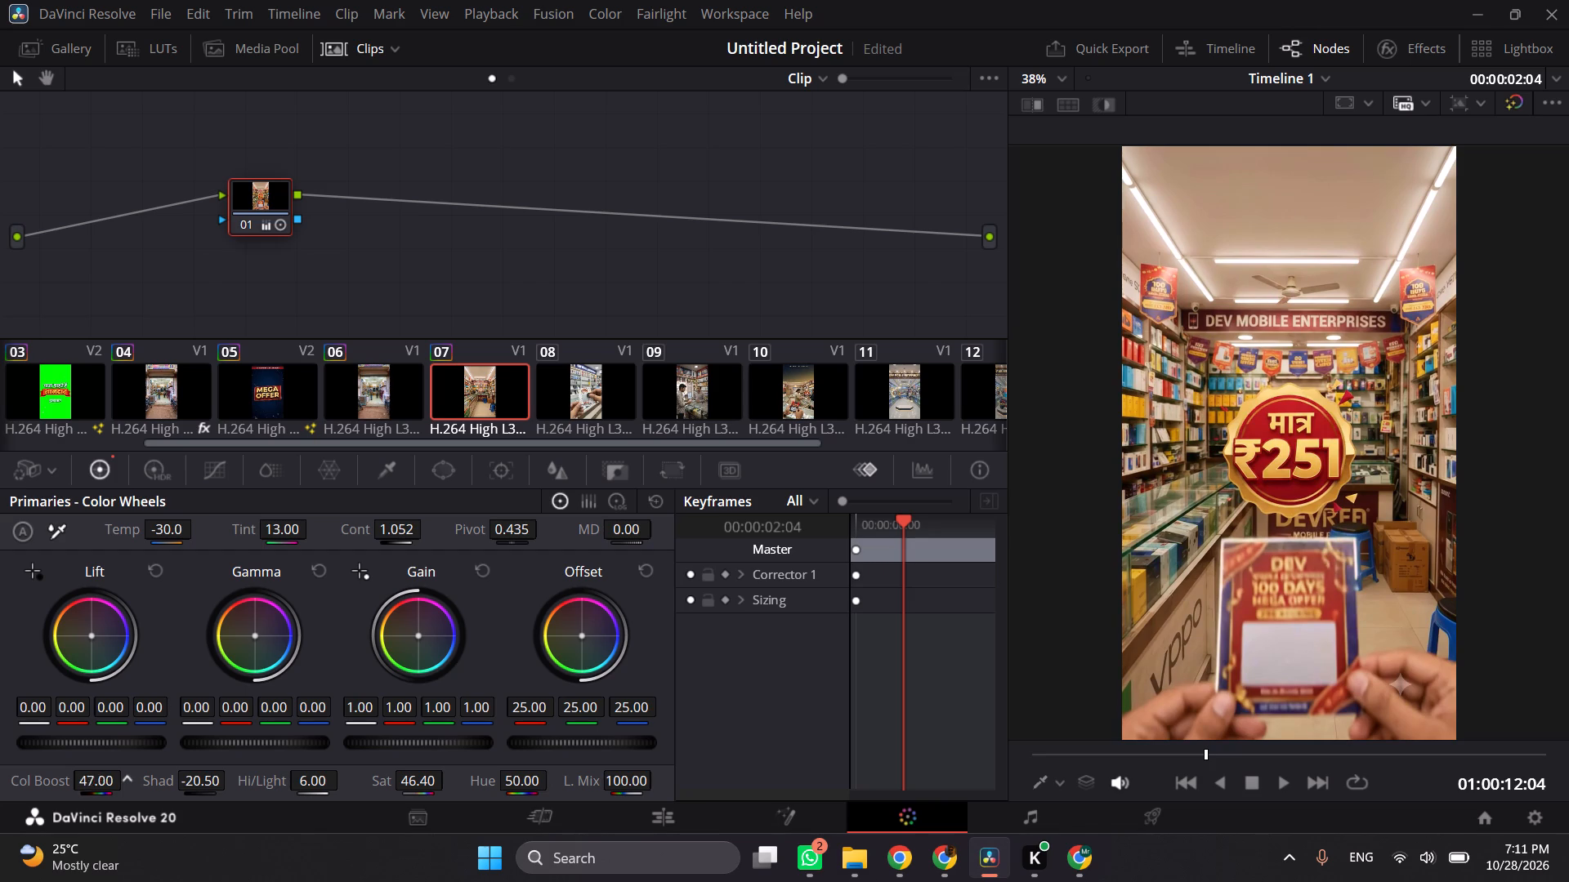
pyautogui.moveTo(801, 440); pyautogui.dragTo(802, 440)
pyautogui.moveTo(313, 782); pyautogui.dragTo(298, 779)
pyautogui.moveTo(298, 779); pyautogui.dragTo(360, 782)
pyautogui.moveTo(423, 784); pyautogui.dragTo(346, 773)
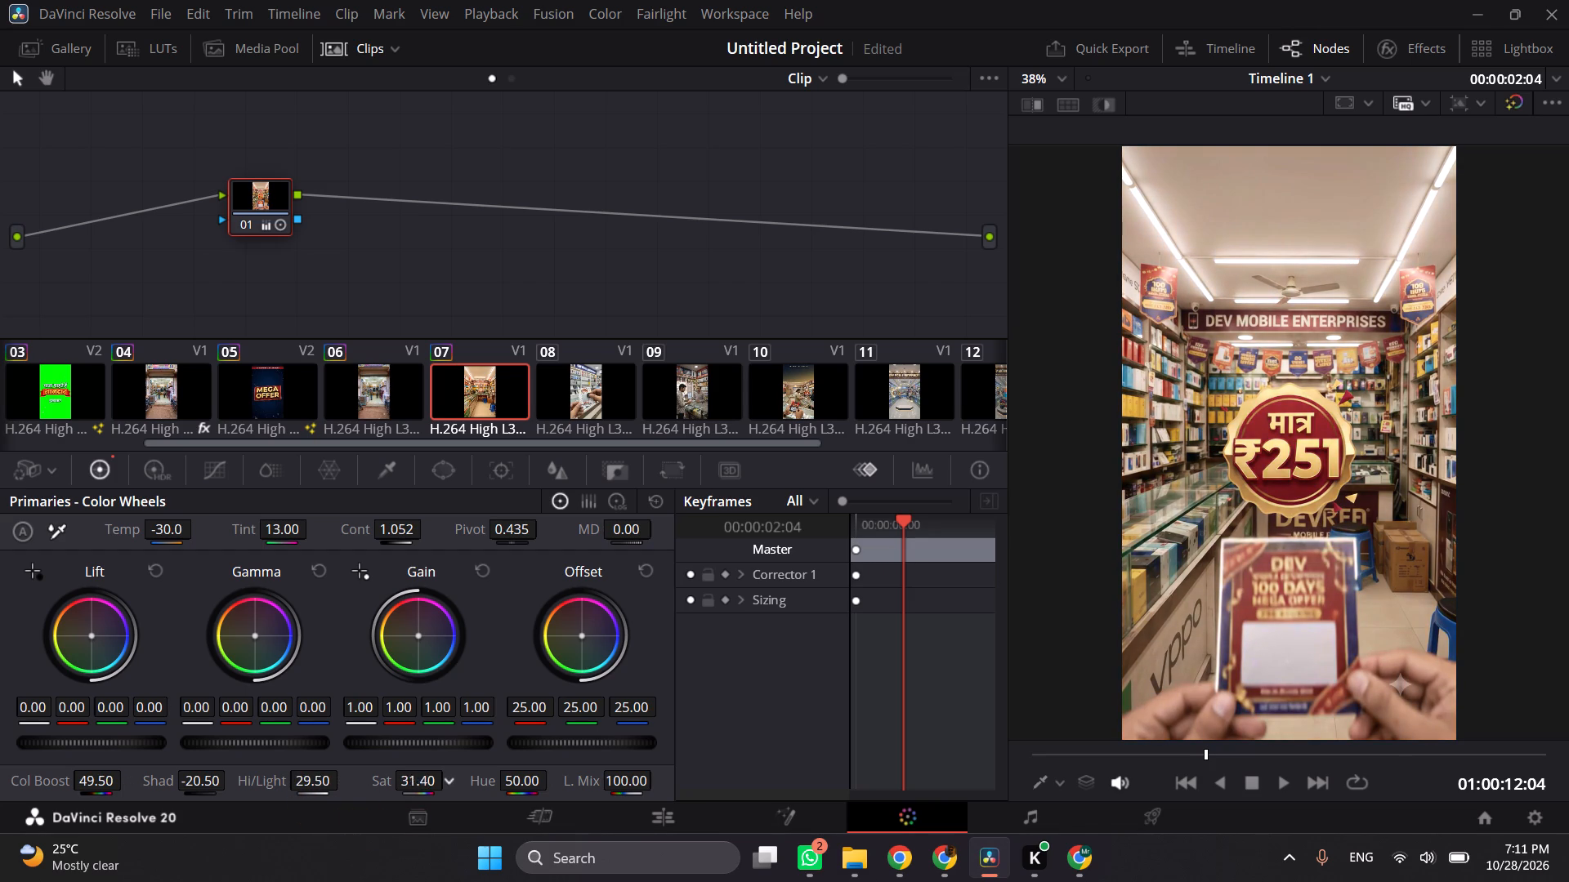
pyautogui.moveTo(346, 773); pyautogui.dragTo(385, 777)
pyautogui.moveTo(530, 786); pyautogui.dragTo(540, 782)
pyautogui.doubleClick(494, 786)
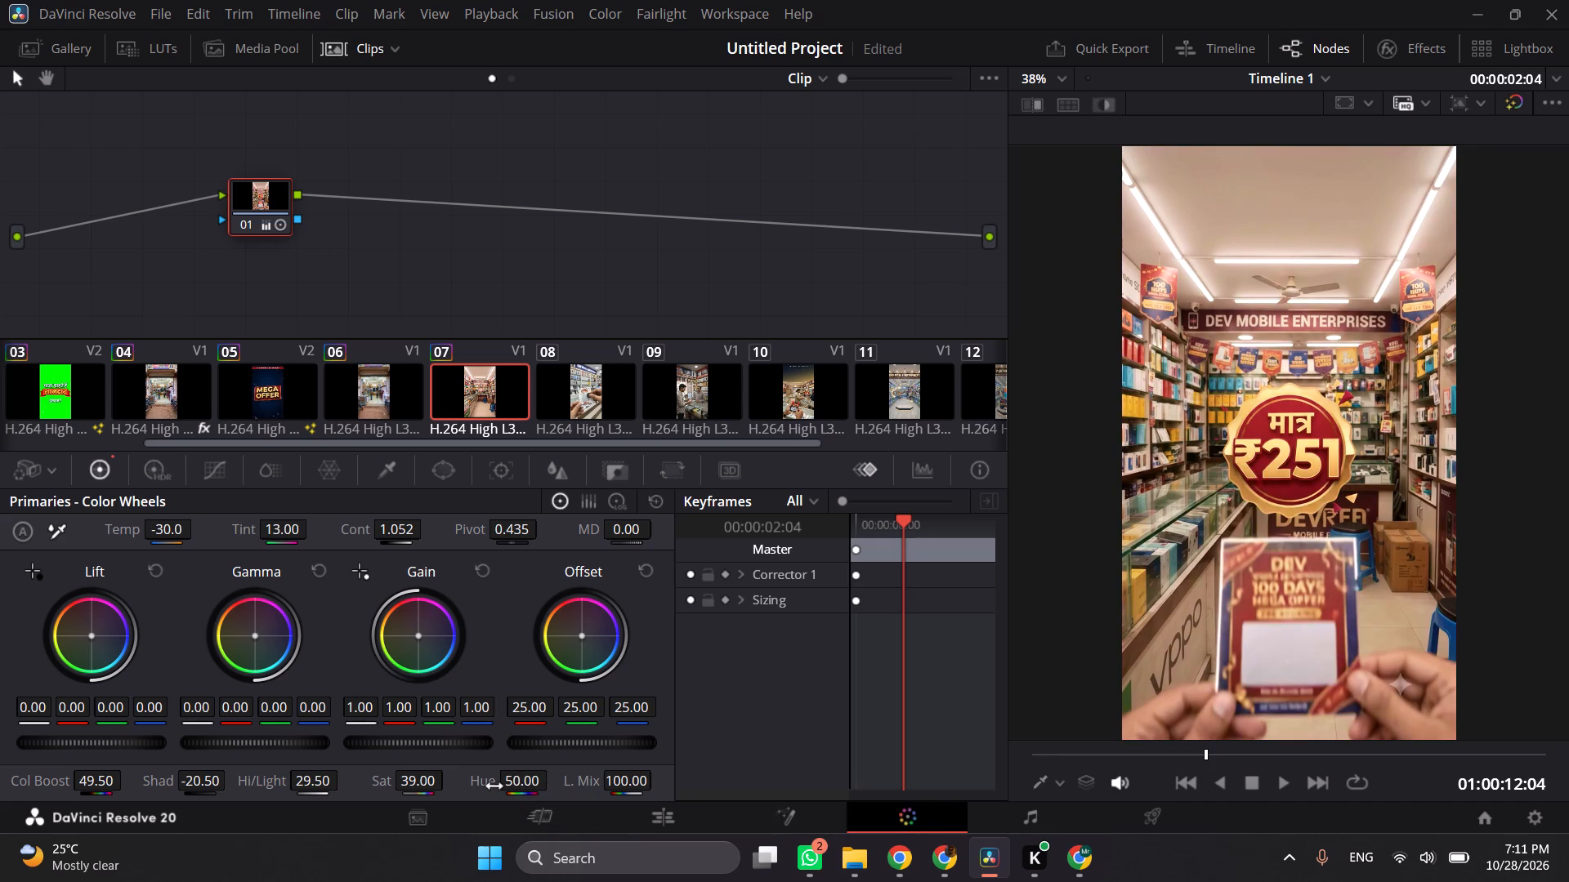
pyautogui.moveTo(401, 533); pyautogui.dragTo(459, 527)
pyautogui.moveTo(459, 527); pyautogui.dragTo(463, 521)
pyautogui.click(413, 260)
# Copy clip 07's adjusted grade and paste it onto clip 08, the coin and pre-booking card clip.
pyautogui.hotkey('ctrl', 'c')
pyautogui.hotkey('ctrl', 'c')
pyautogui.click(579, 394)
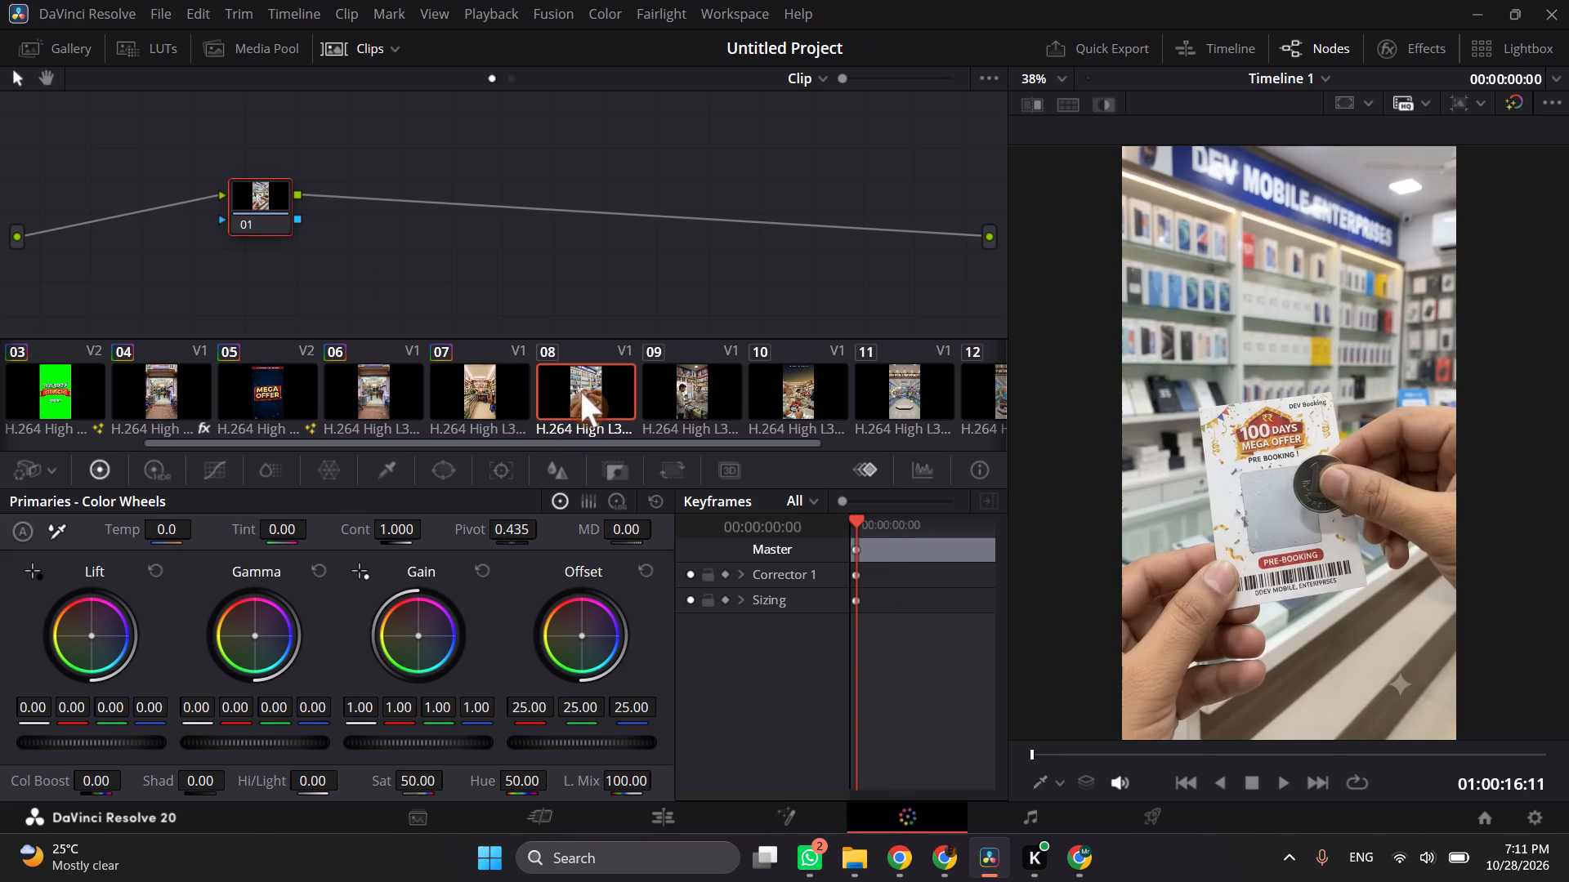
pyautogui.hotkey('ctrl', 'v')
# At about 1:07 into clip 08, set Color Boost to 59.00 and Contrast to 1.108, and play through the clip.
pyautogui.press('space')
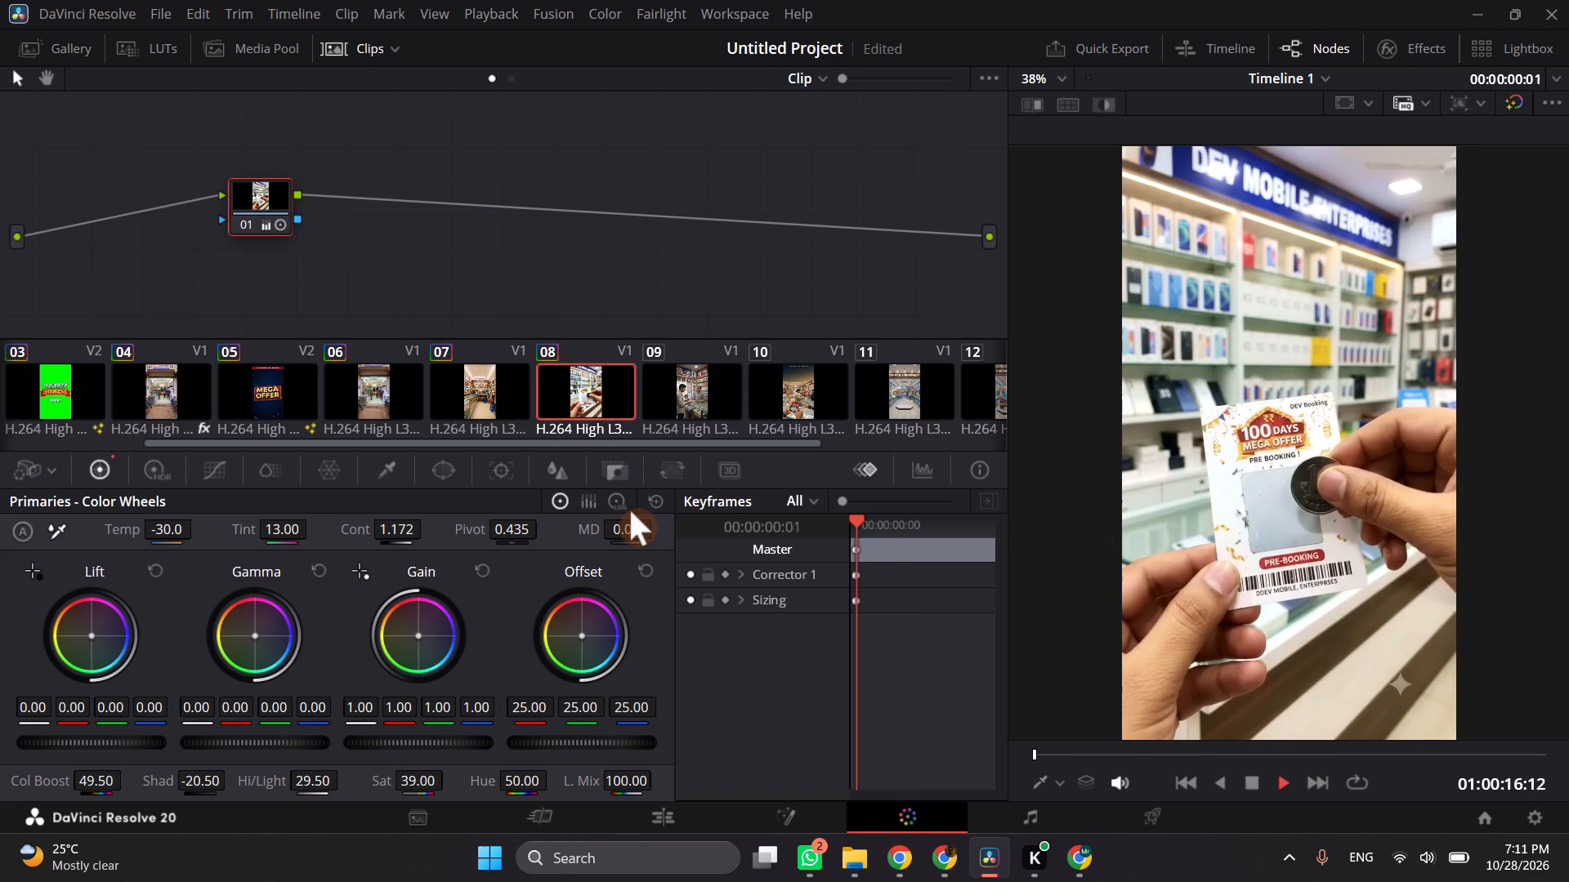
pyautogui.press('space')
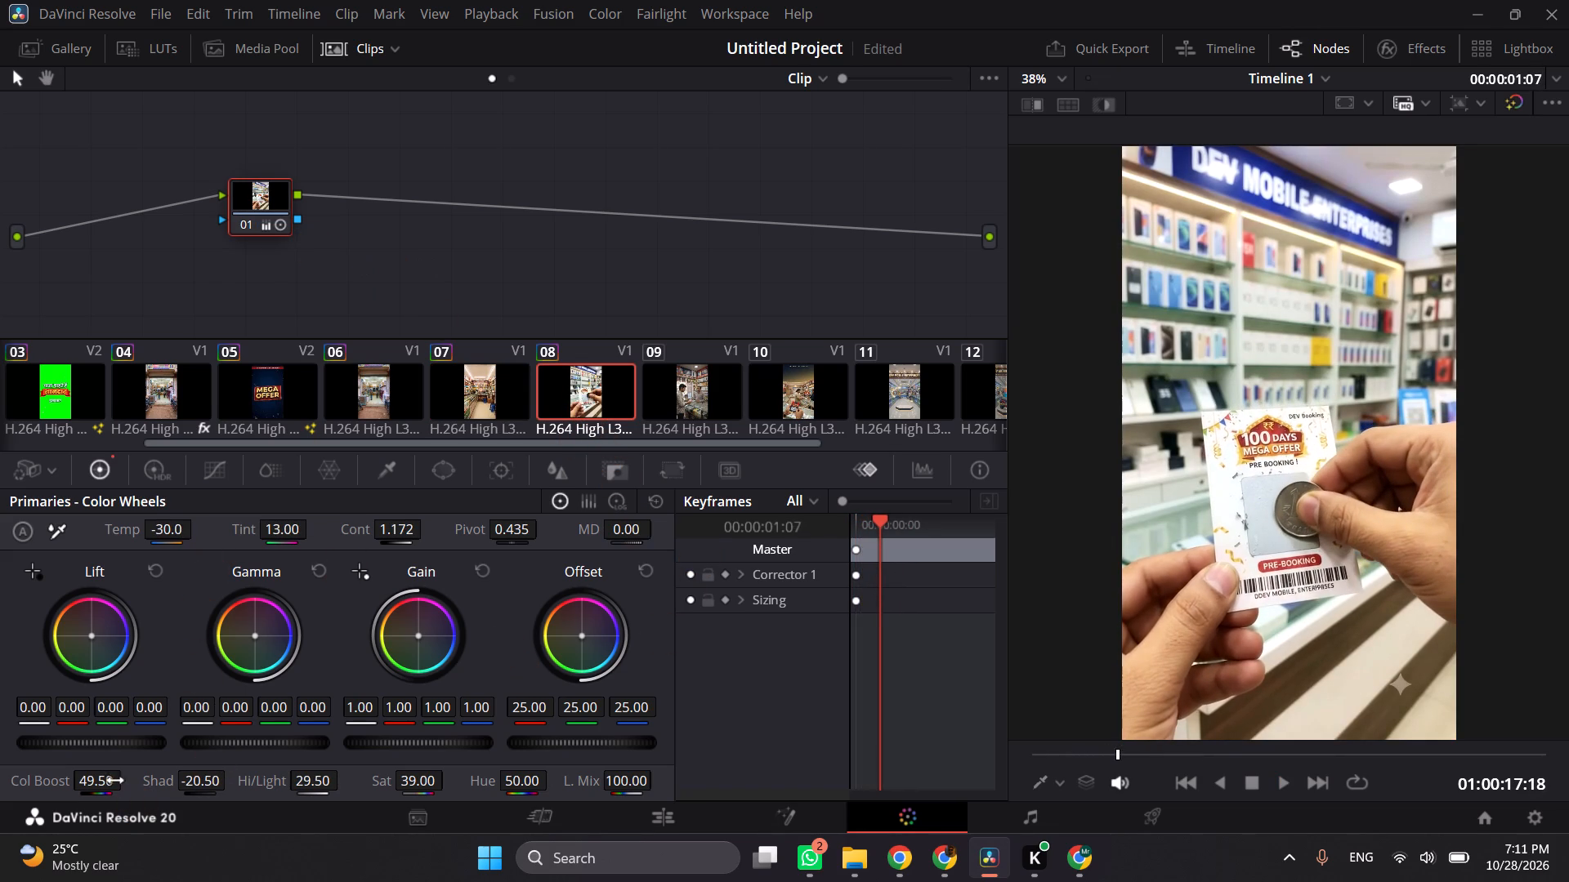
pyautogui.moveTo(105, 777); pyautogui.dragTo(124, 781)
pyautogui.moveTo(402, 537); pyautogui.dragTo(371, 537)
pyautogui.moveTo(371, 537); pyautogui.dragTo(369, 526)
pyautogui.press('space')
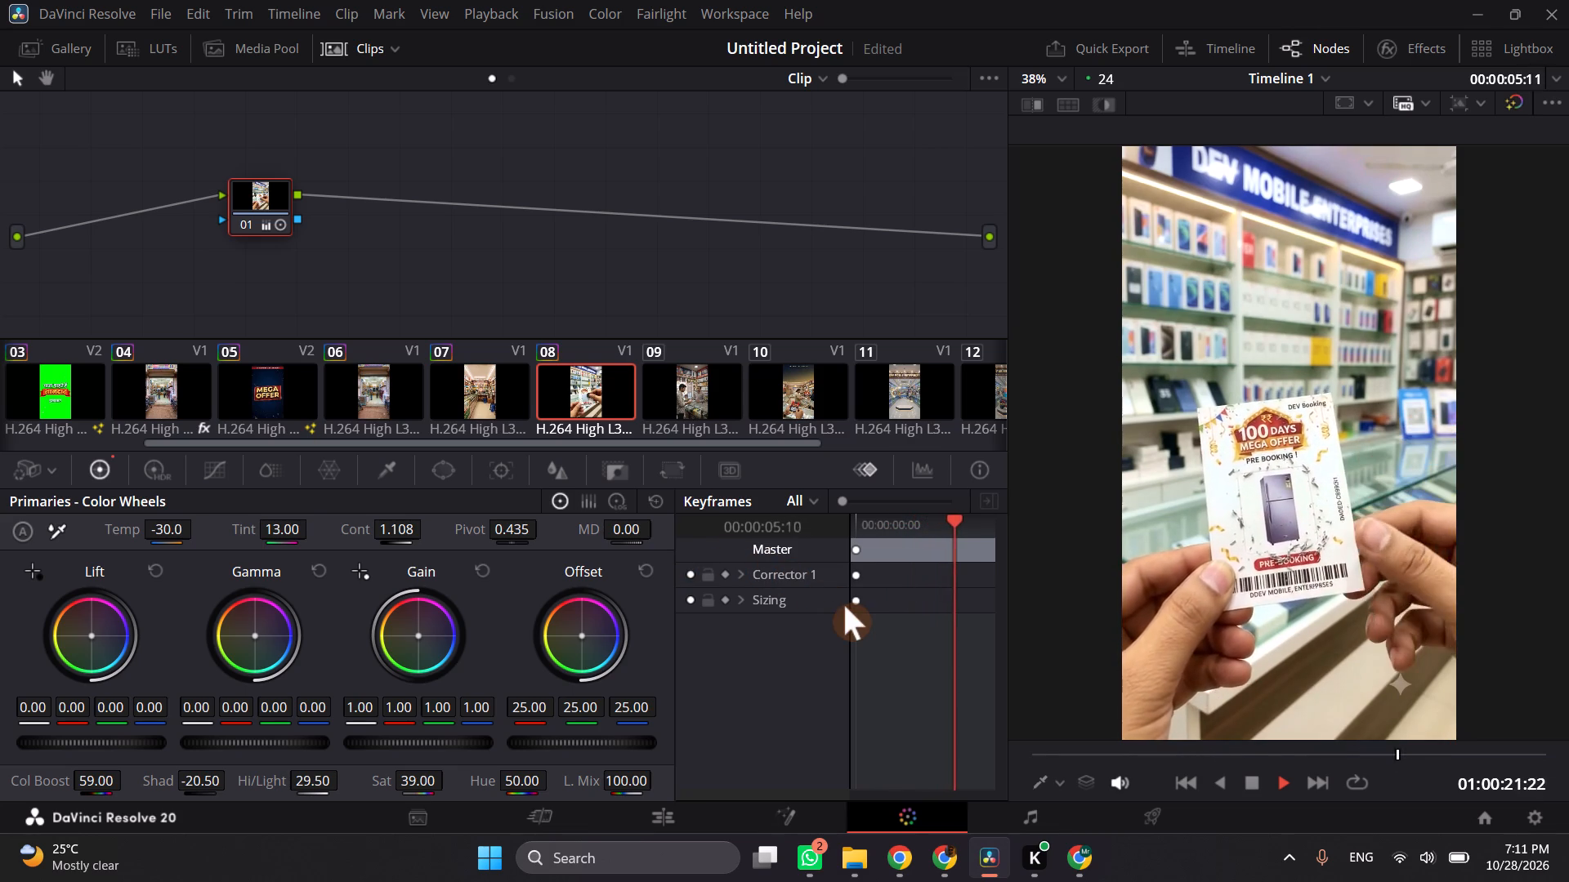
pyautogui.press('space')
# Paste clip 07's copied grade onto clip 10, the air cooler pre-booking card clip on V1.
pyautogui.click(705, 394)
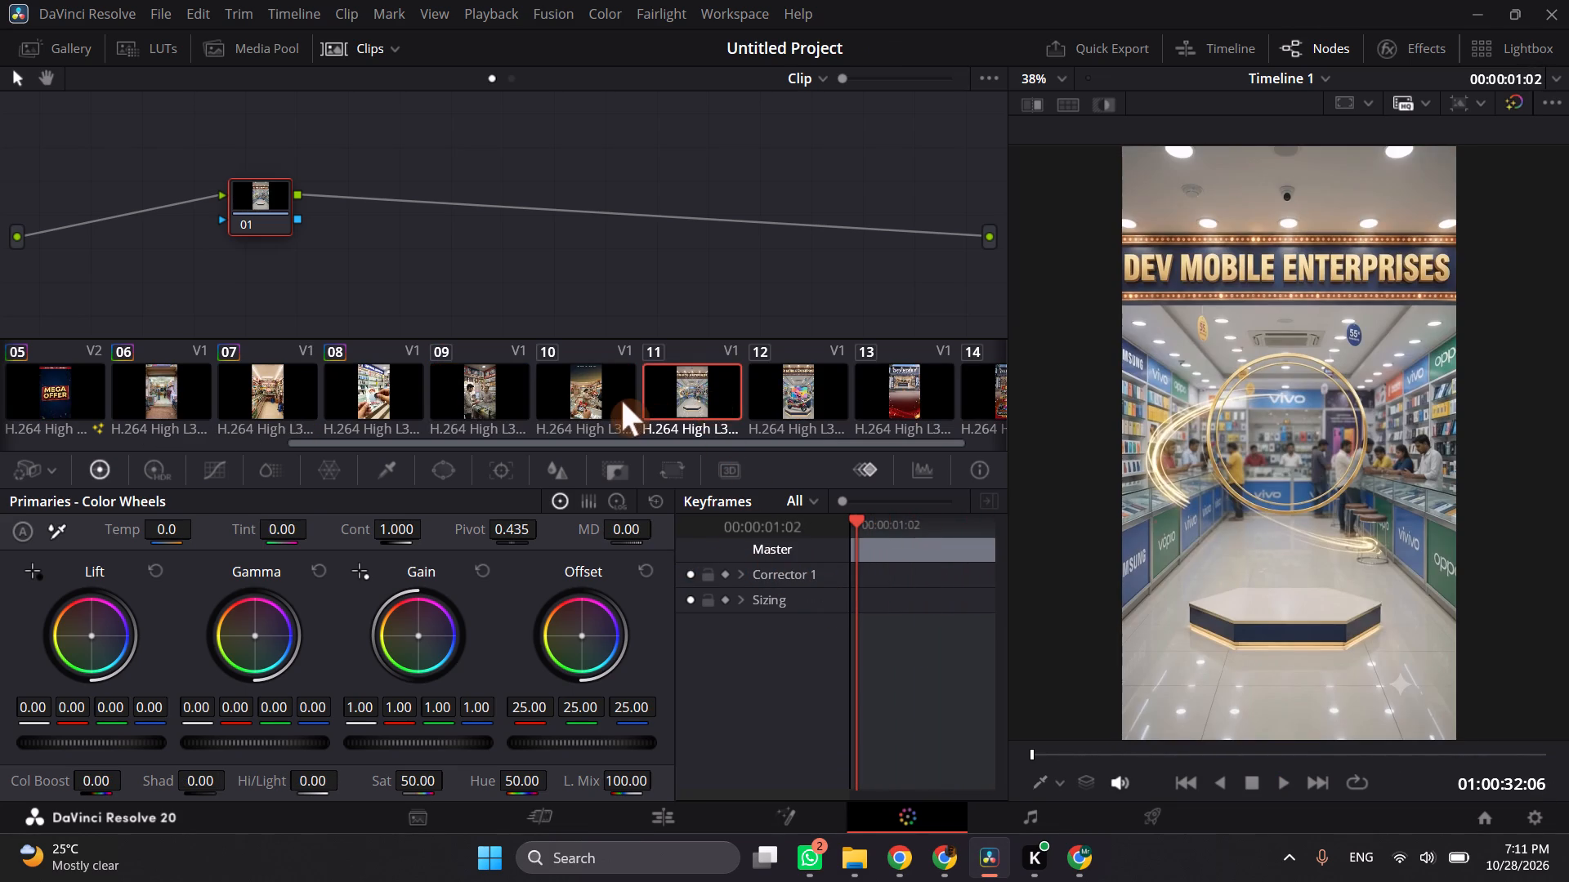
pyautogui.click(616, 401)
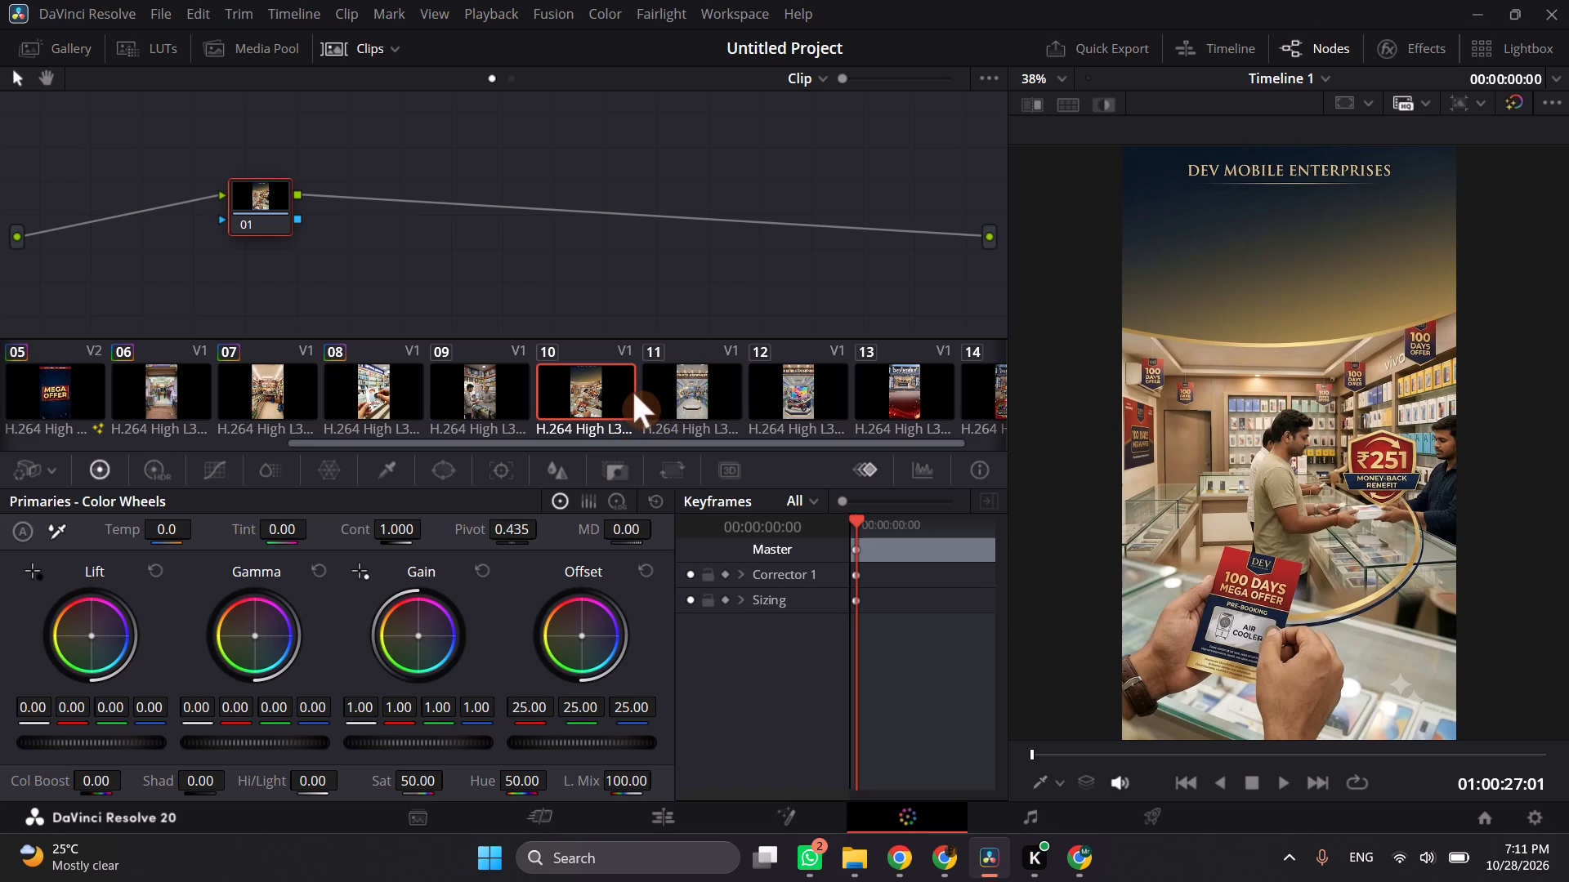
pyautogui.click(425, 264)
pyautogui.hotkey('ctrl', 'v')
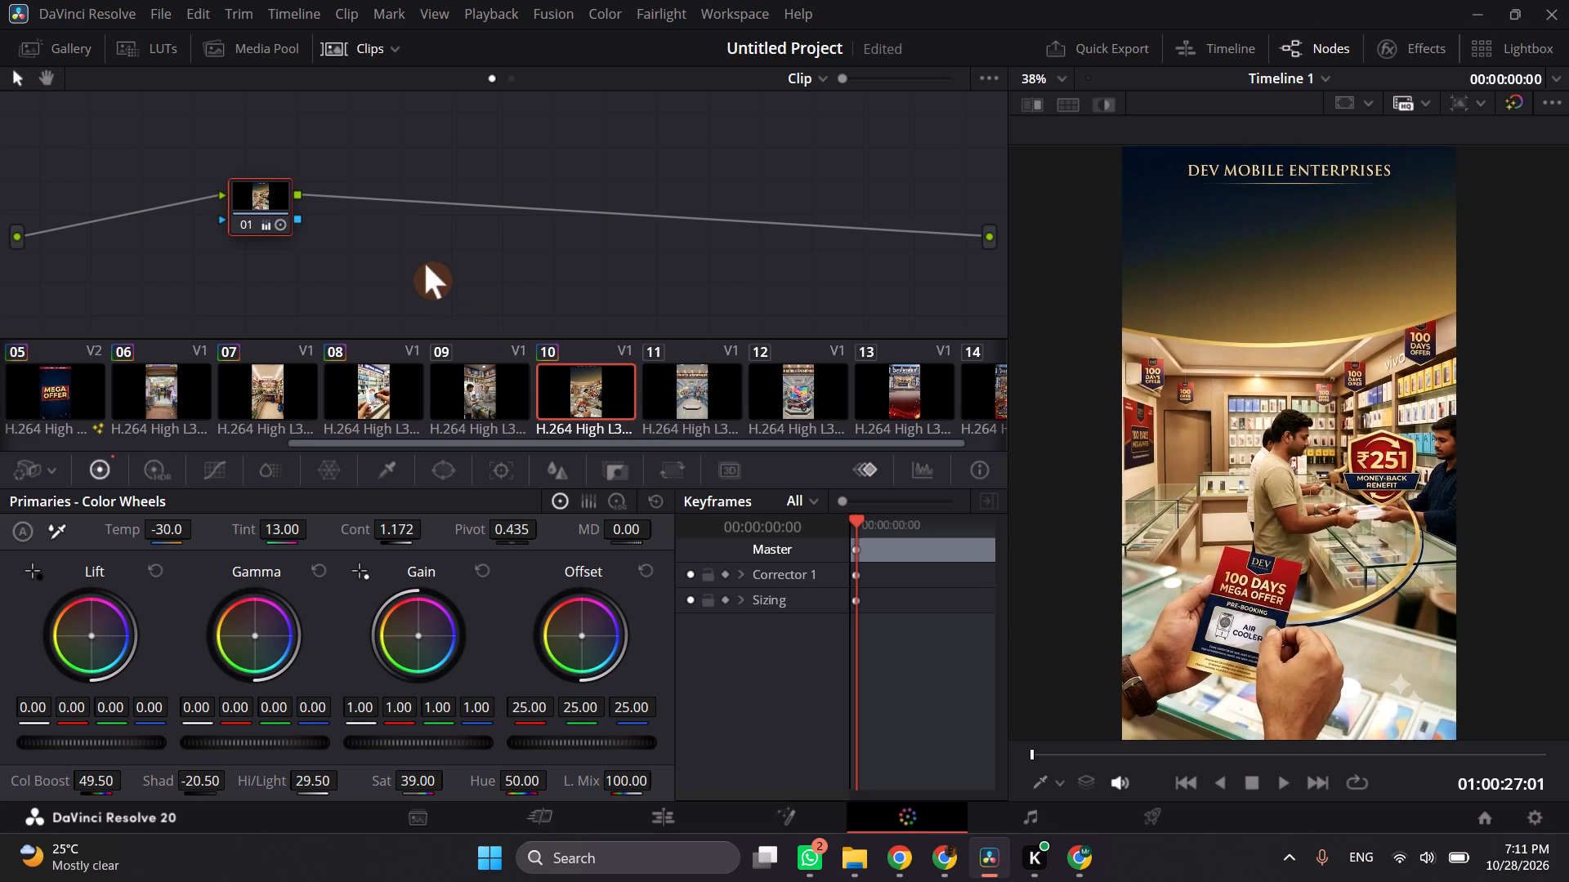
# Play onward and paste clip 07's copied grade onto clips 11 and 12, the showroom podium clips.
pyautogui.press('space')
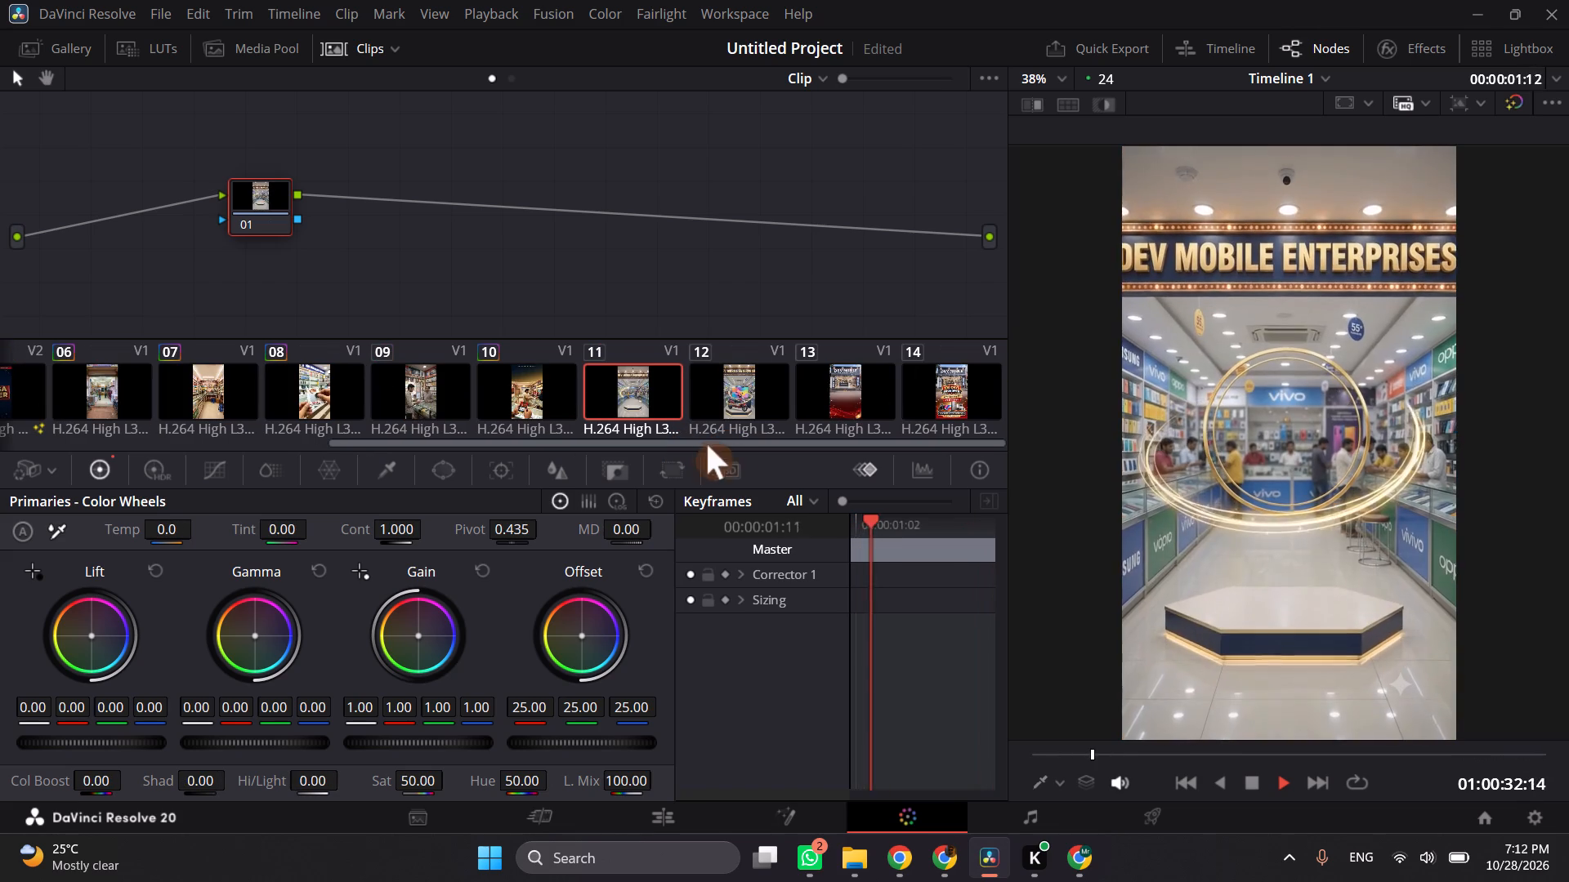
pyautogui.press('space')
pyautogui.hotkey('ctrl', 'v')
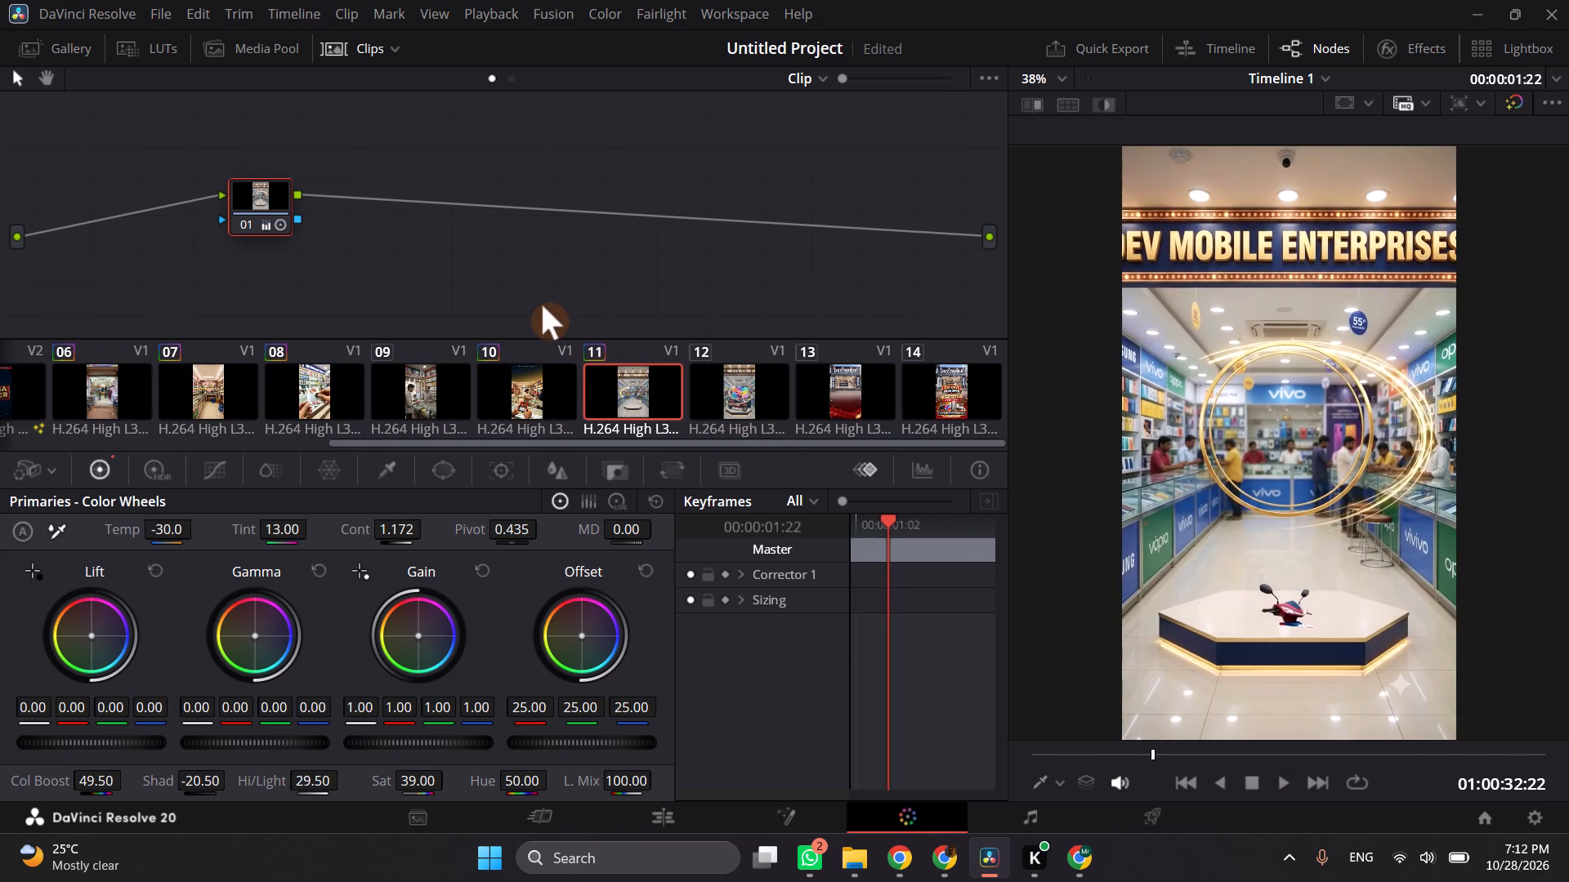
pyautogui.press('space')
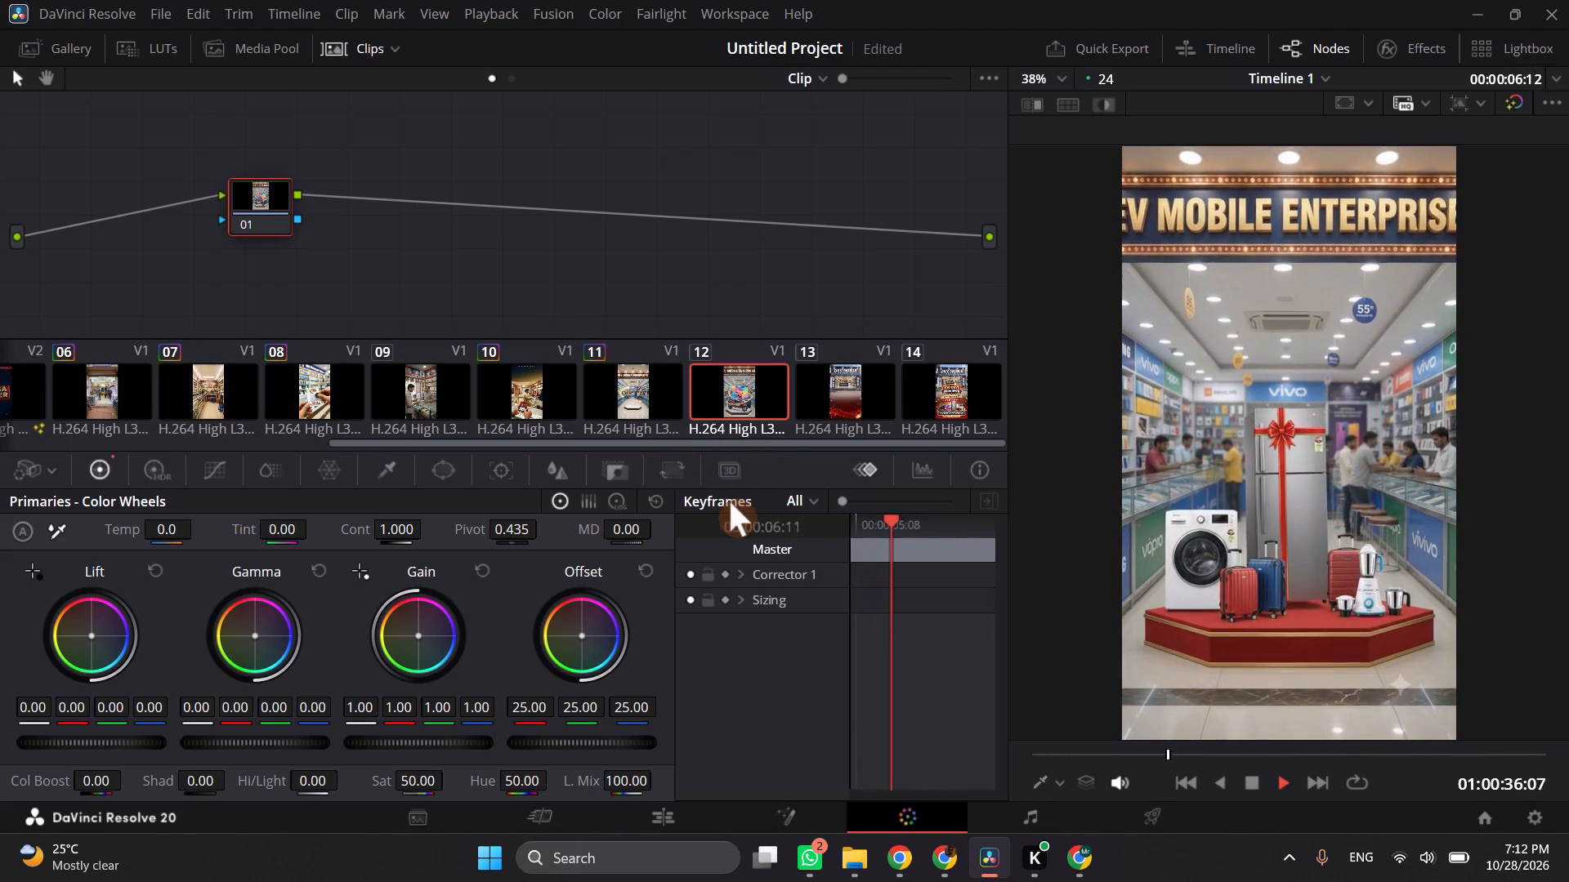
pyautogui.press('space')
pyautogui.hotkey('ctrl', 'v')
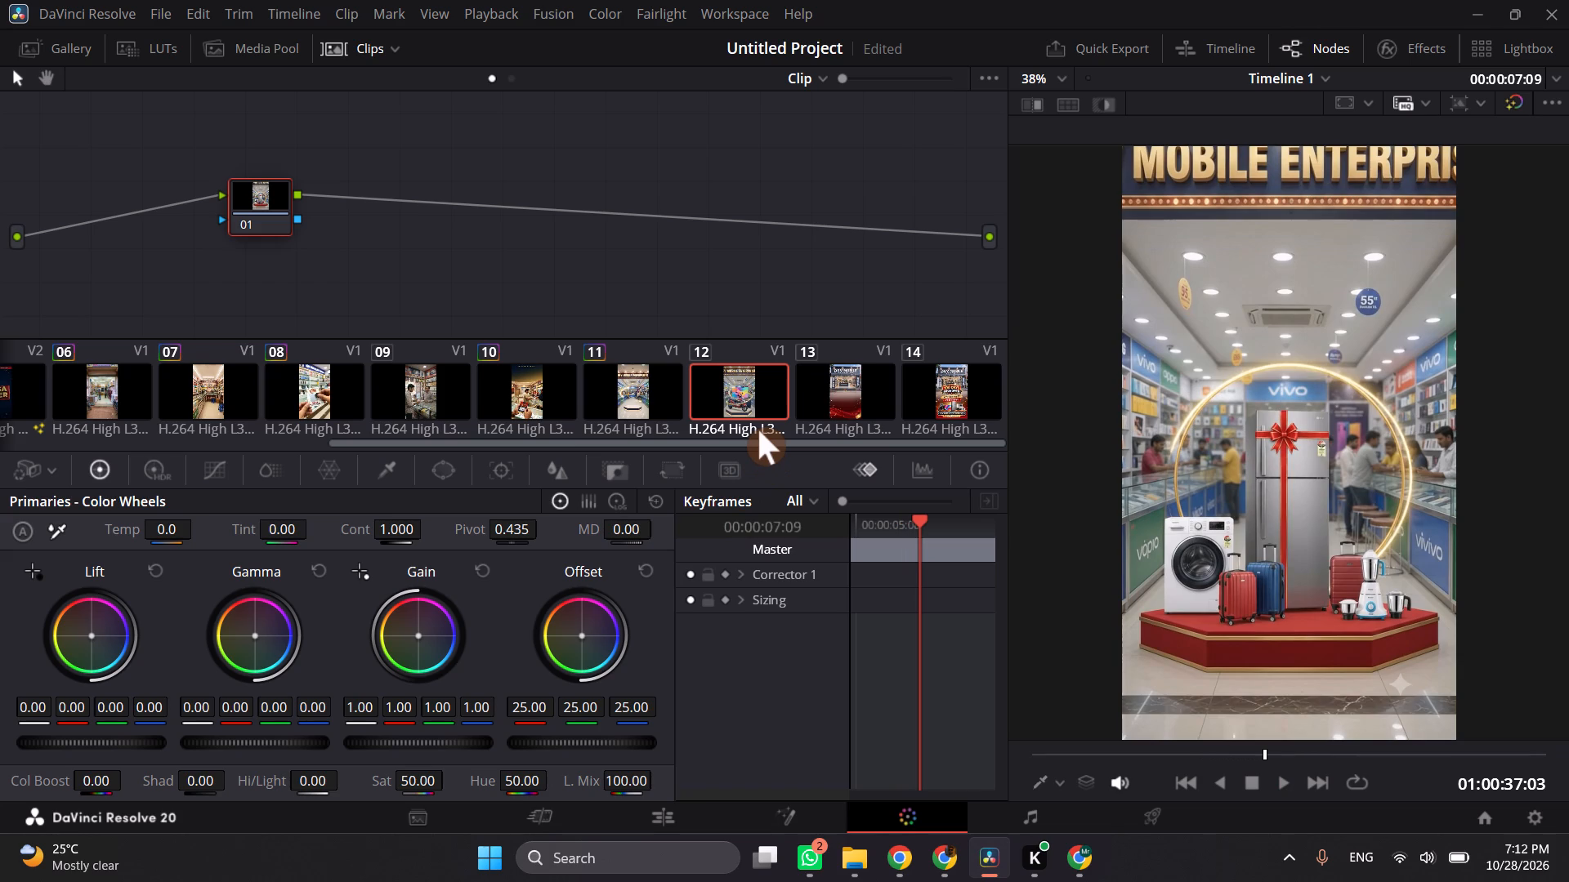
# Continue playback and paste clip 07's copied grade onto clips 13 and 14, the closing storefront Mega Offer clips.
pyautogui.press('space')
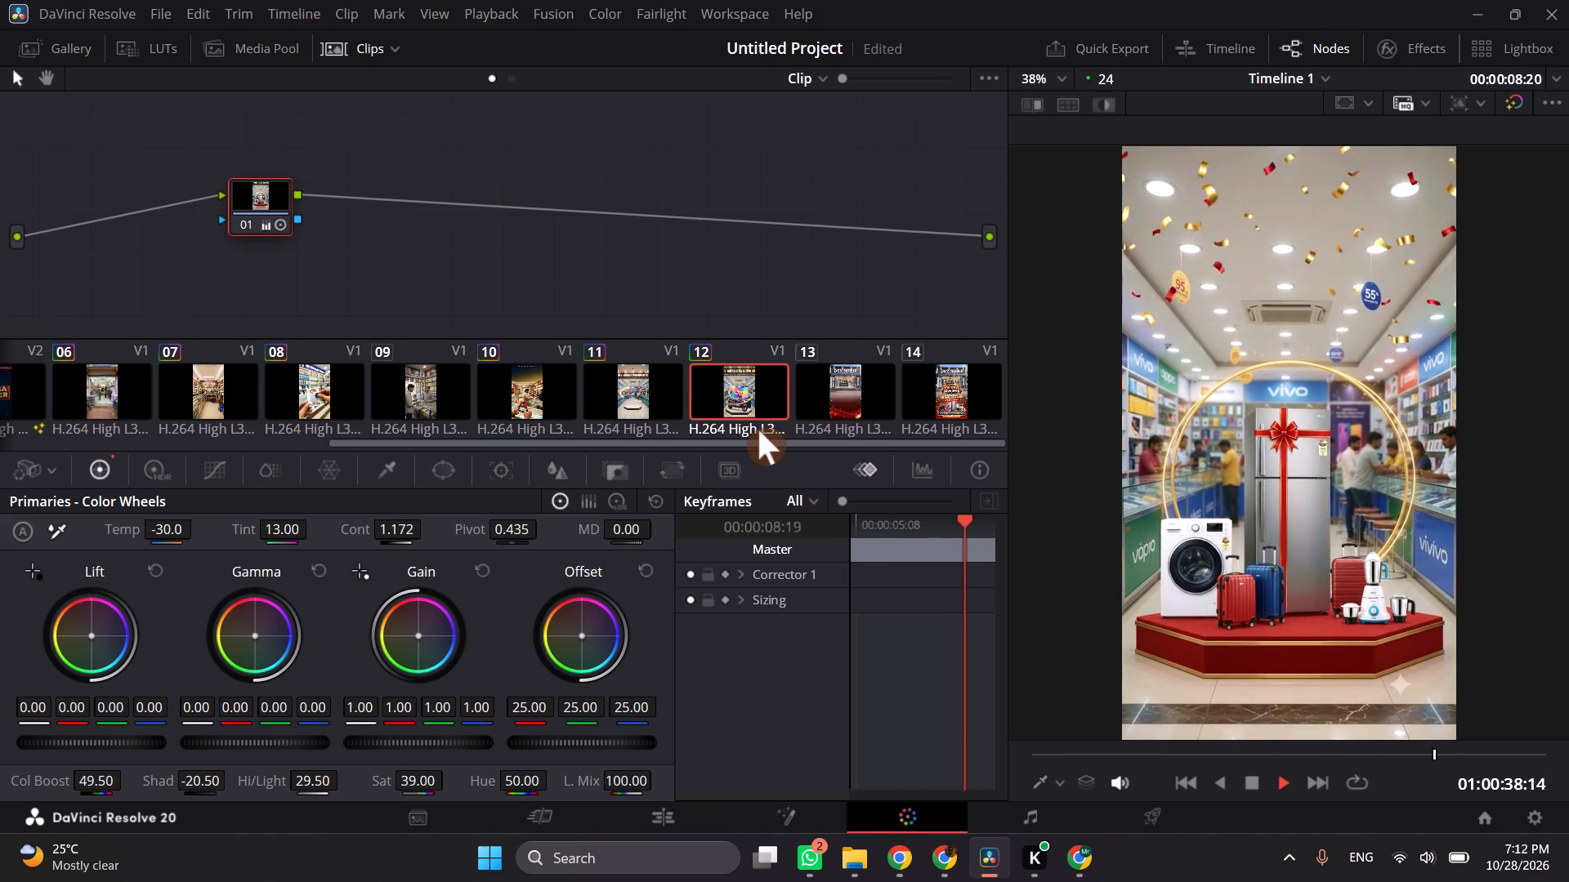
pyautogui.press('space')
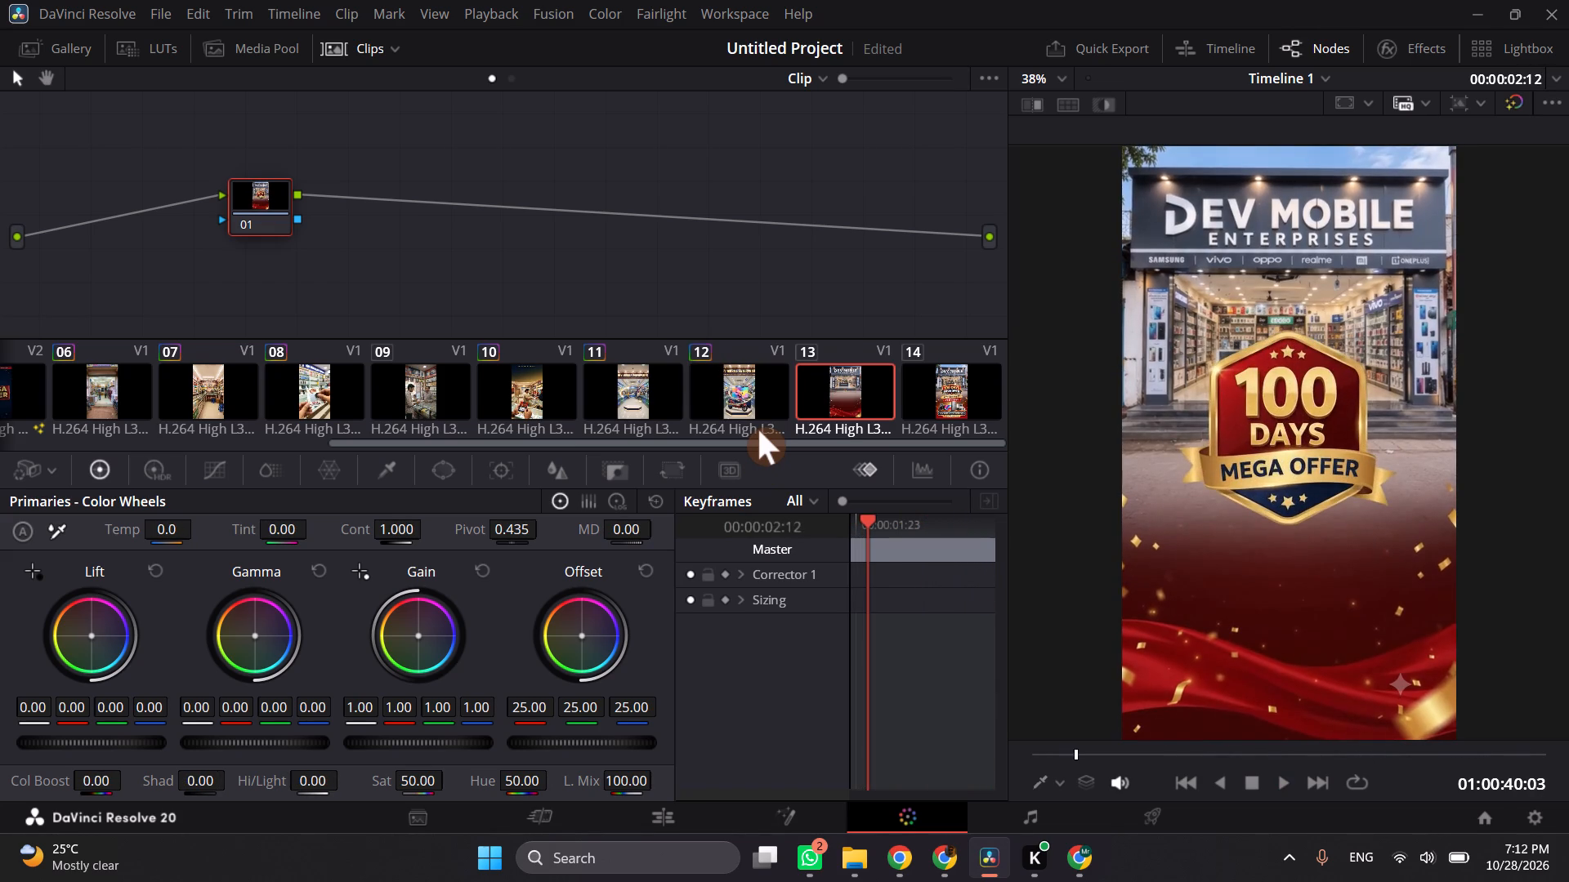
pyautogui.hotkey('ctrl', 'v')
pyautogui.press('space')
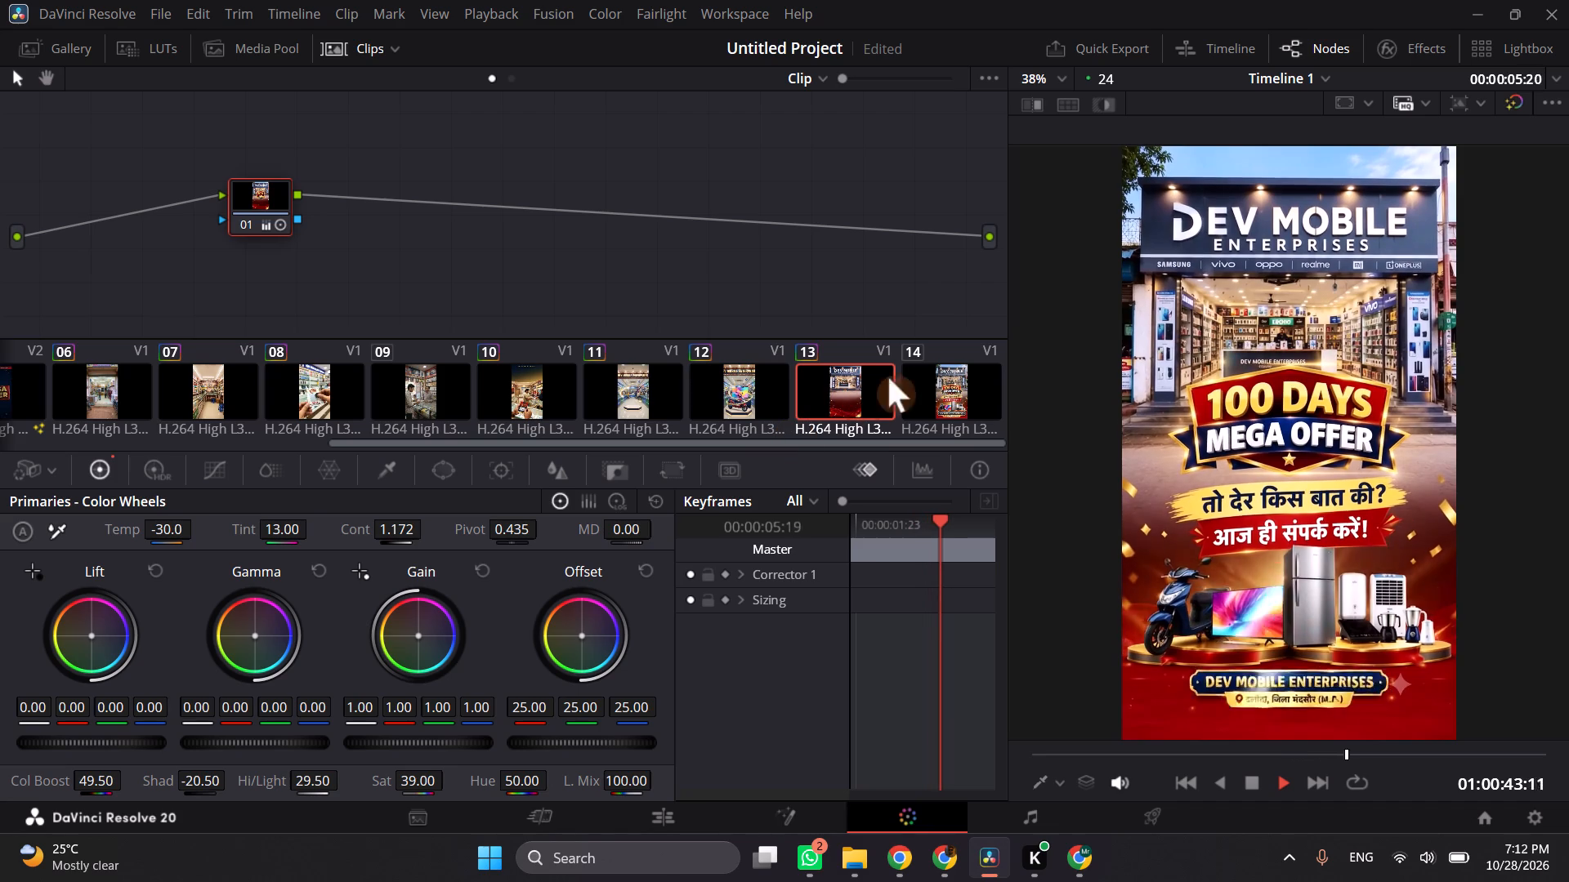
pyautogui.click(951, 392)
pyautogui.press('space')
pyautogui.press('space')
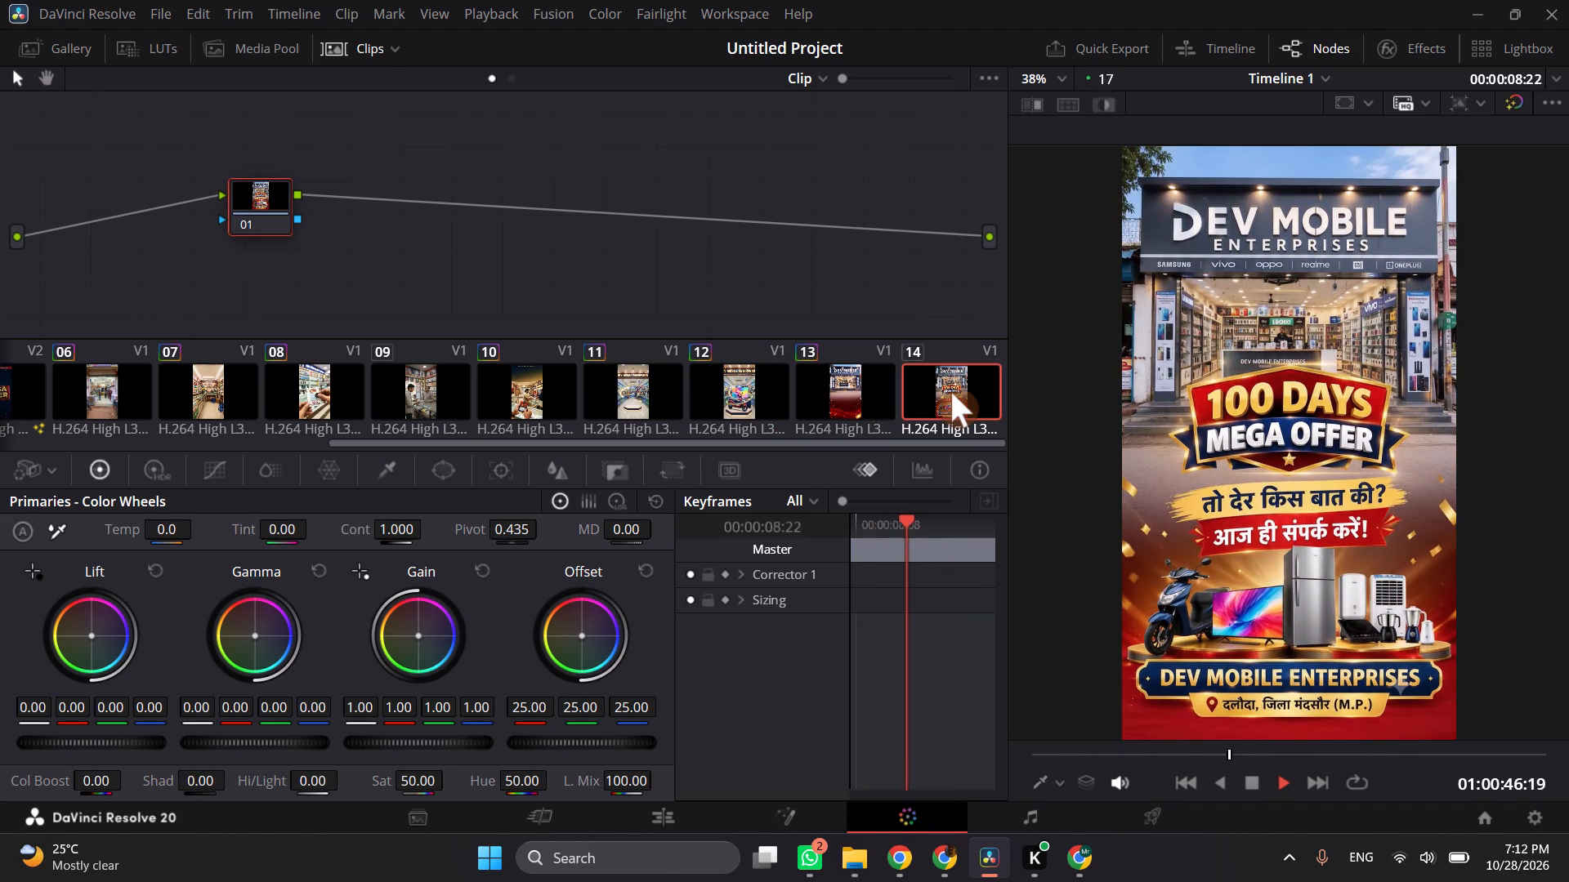
pyautogui.hotkey('ctrl', 'v')
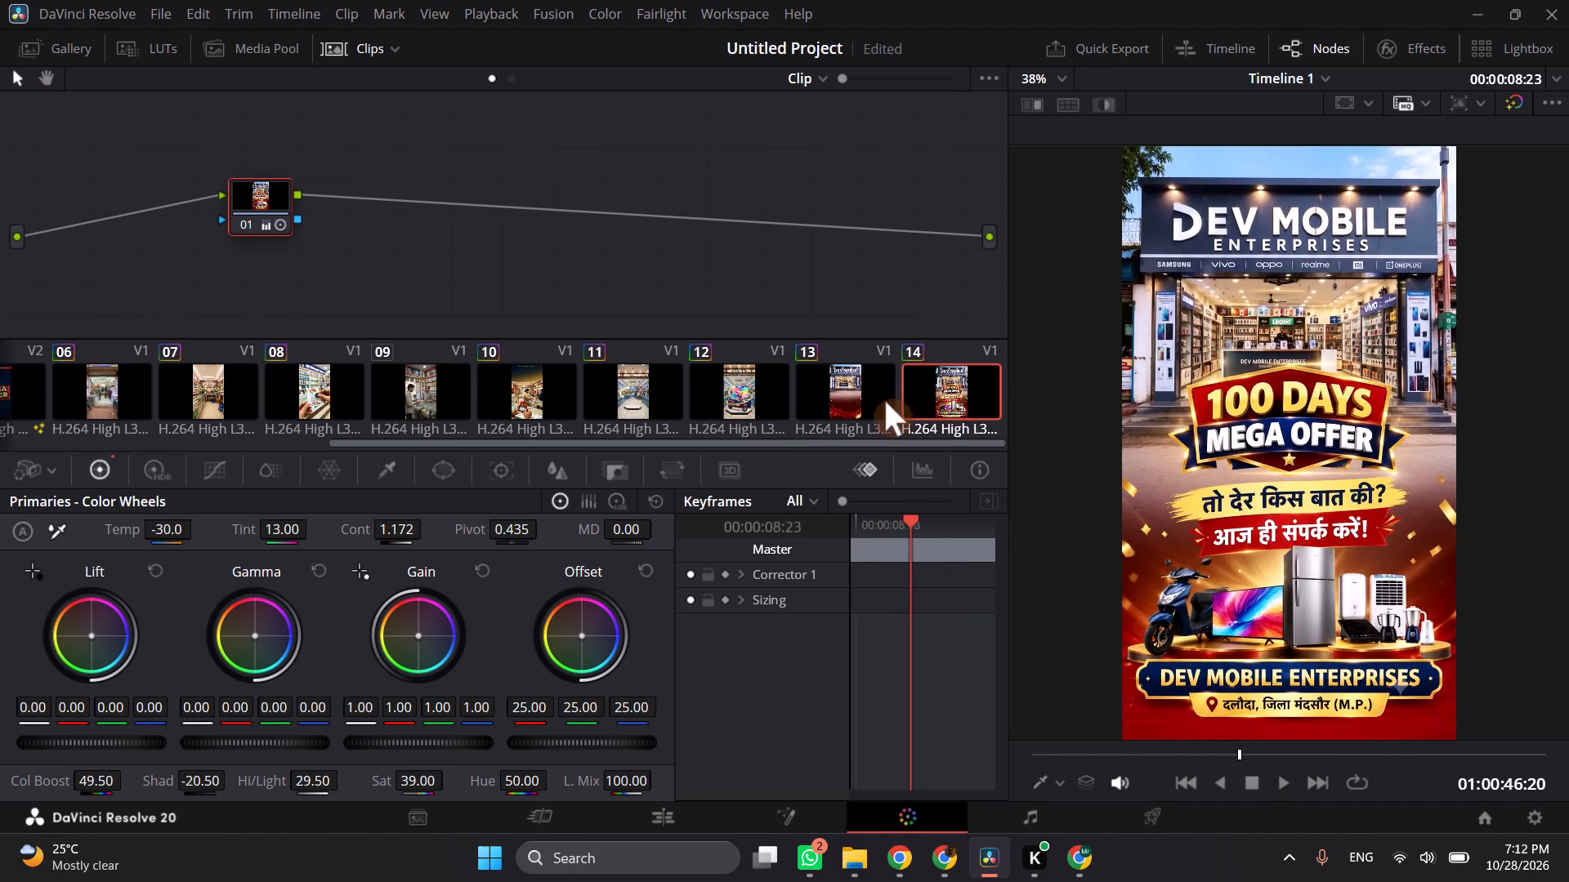
# Review the graded clips by revisiting clips 13 and 14, and playing briefly from clip 01 through to clip 07.
pyautogui.click(863, 401)
pyautogui.click(938, 412)
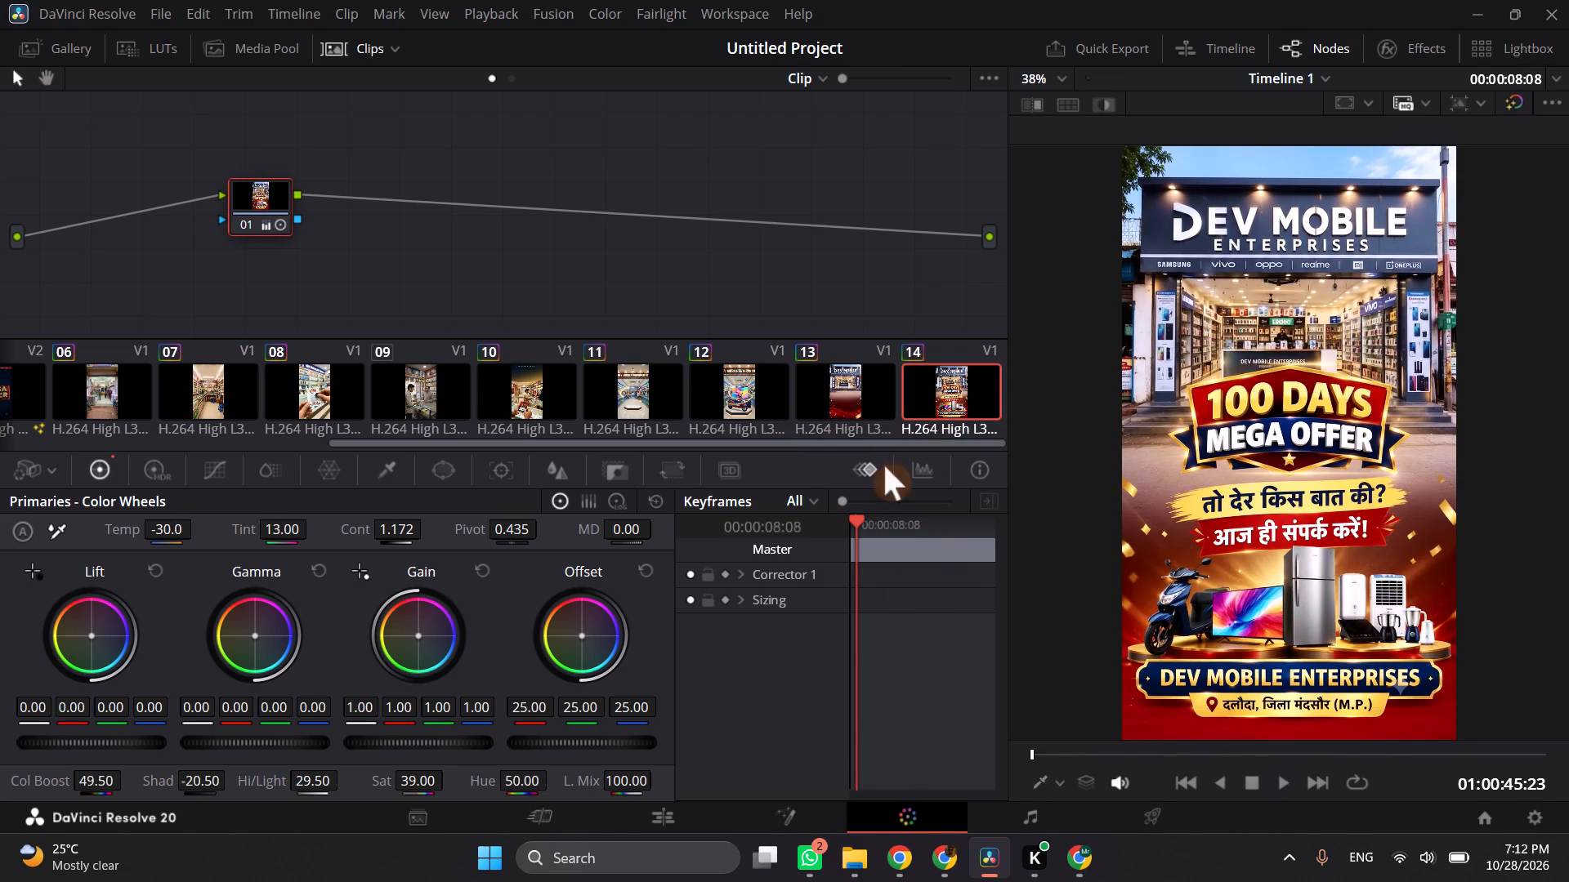
pyautogui.hscroll(3, 111, 421)
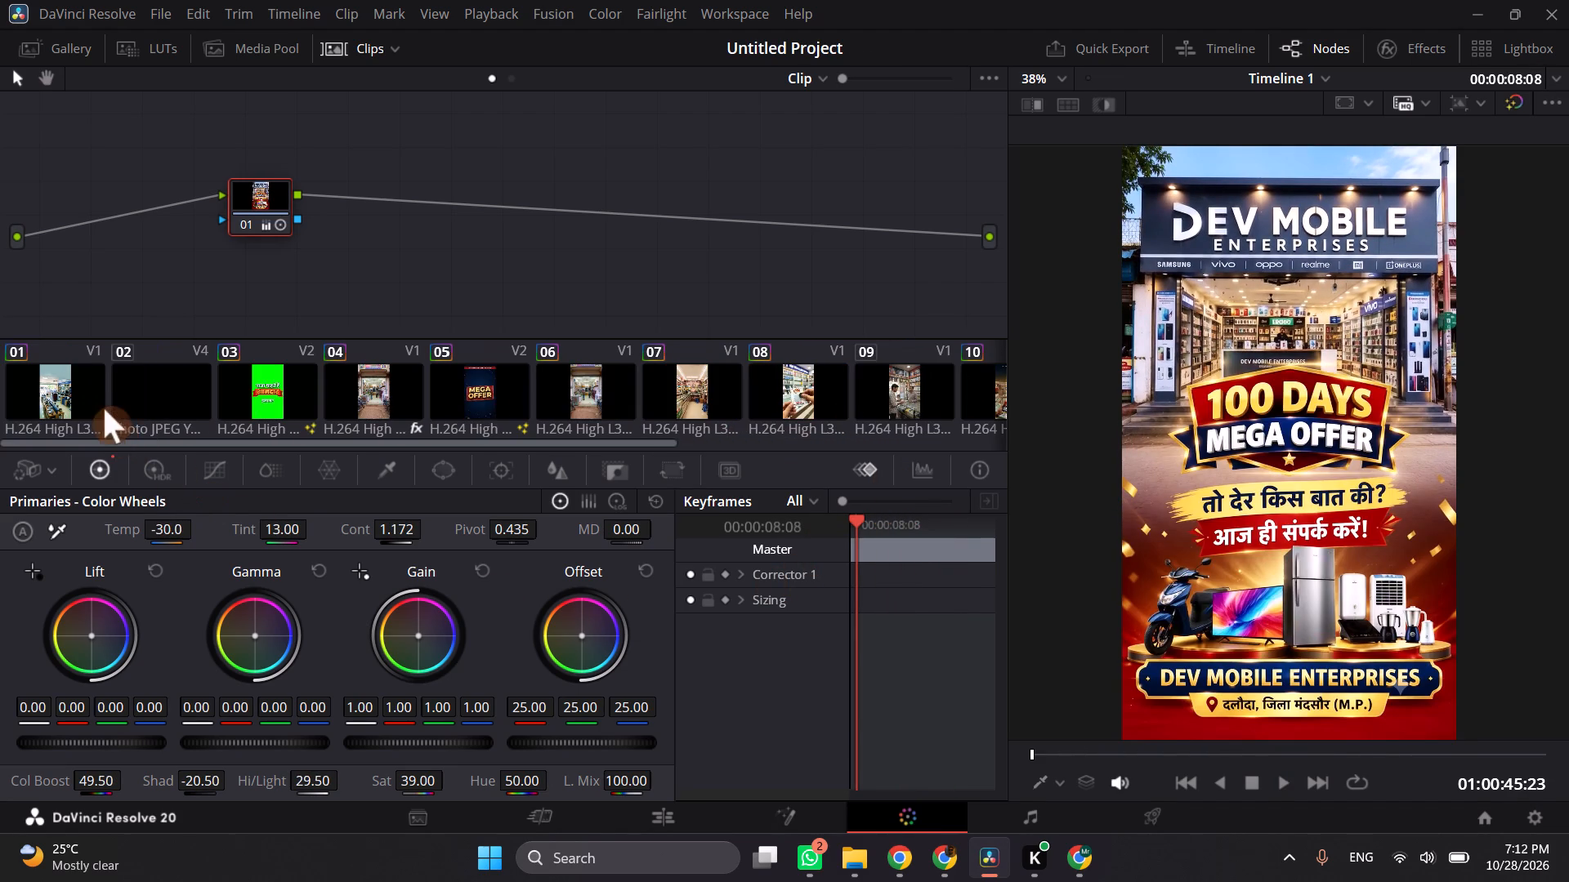
pyautogui.click(133, 389)
pyautogui.click(96, 390)
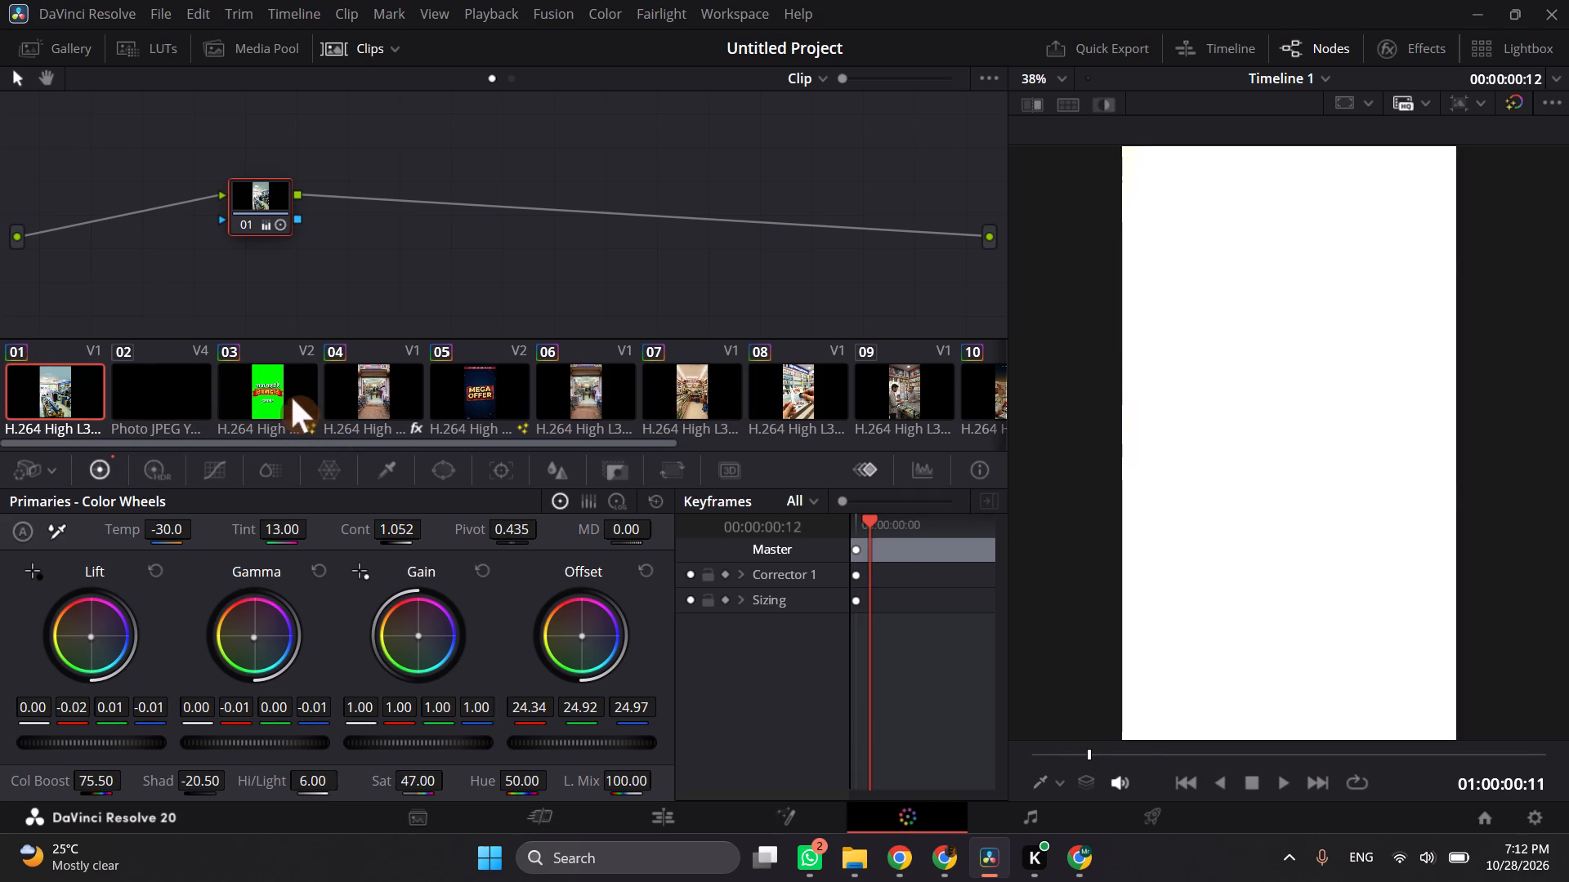
pyautogui.click(292, 398)
pyautogui.press('space')
pyautogui.press('space')
pyautogui.click(402, 389)
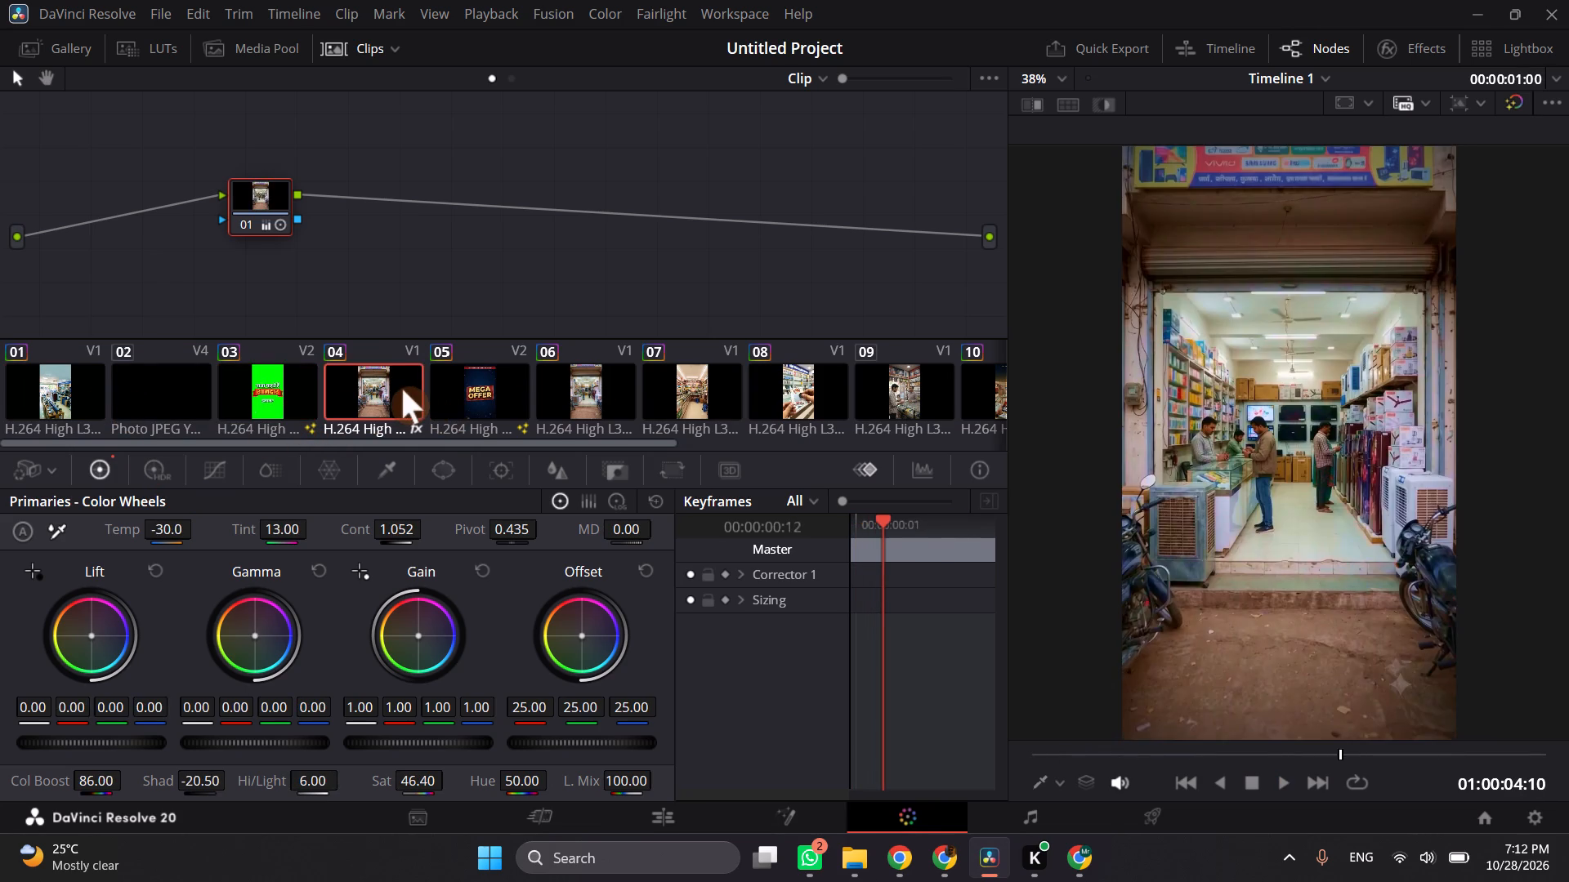
pyautogui.press('space')
pyautogui.press('space')
pyautogui.click(379, 396)
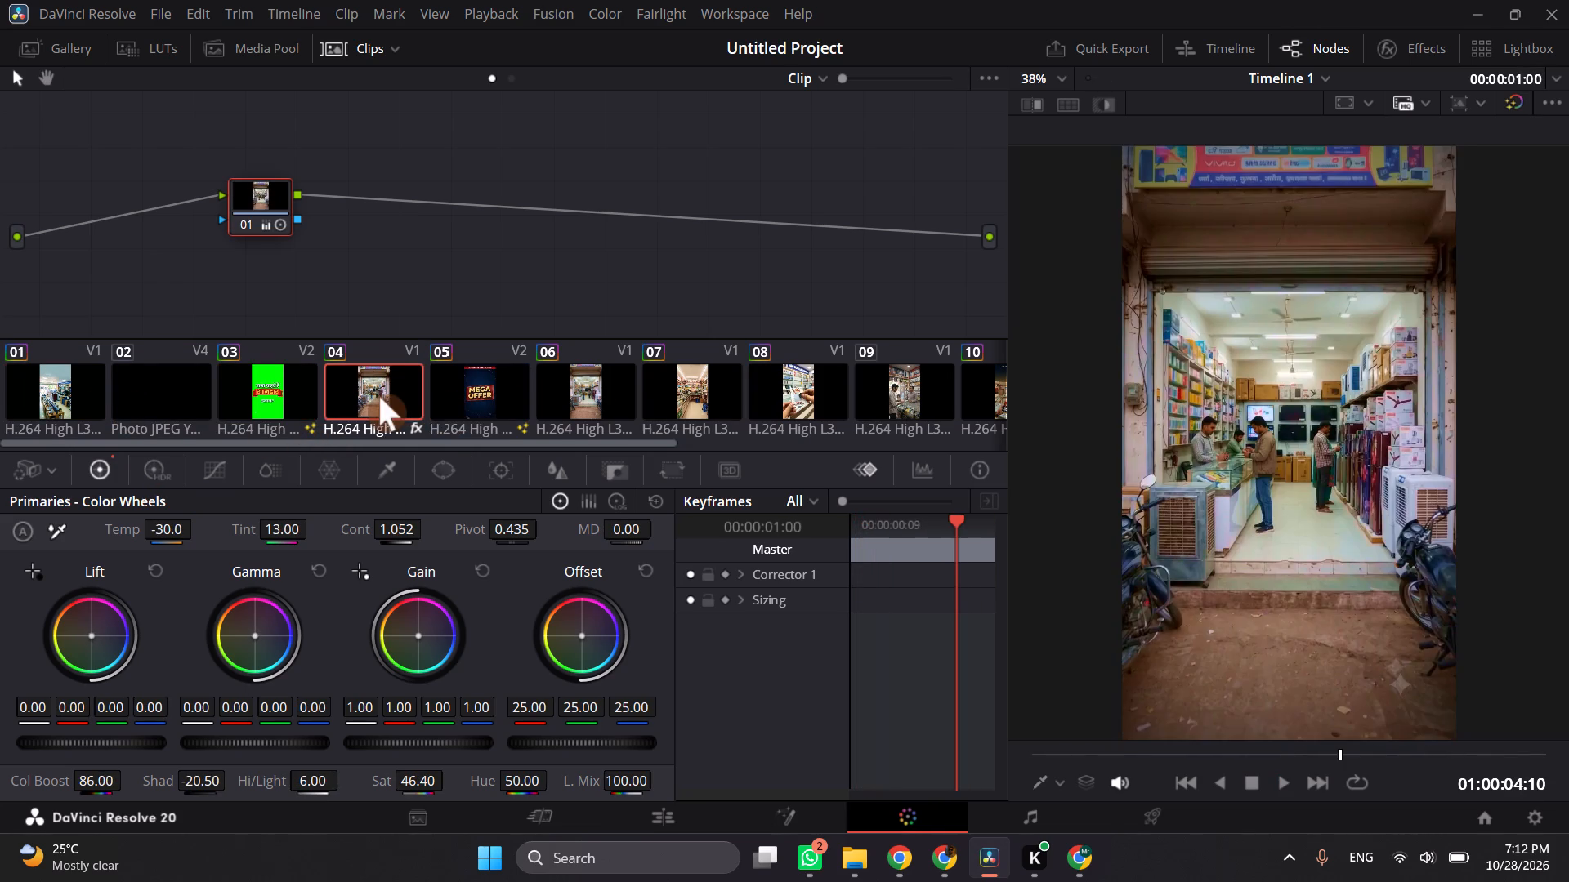
pyautogui.press('space')
pyautogui.press('space')
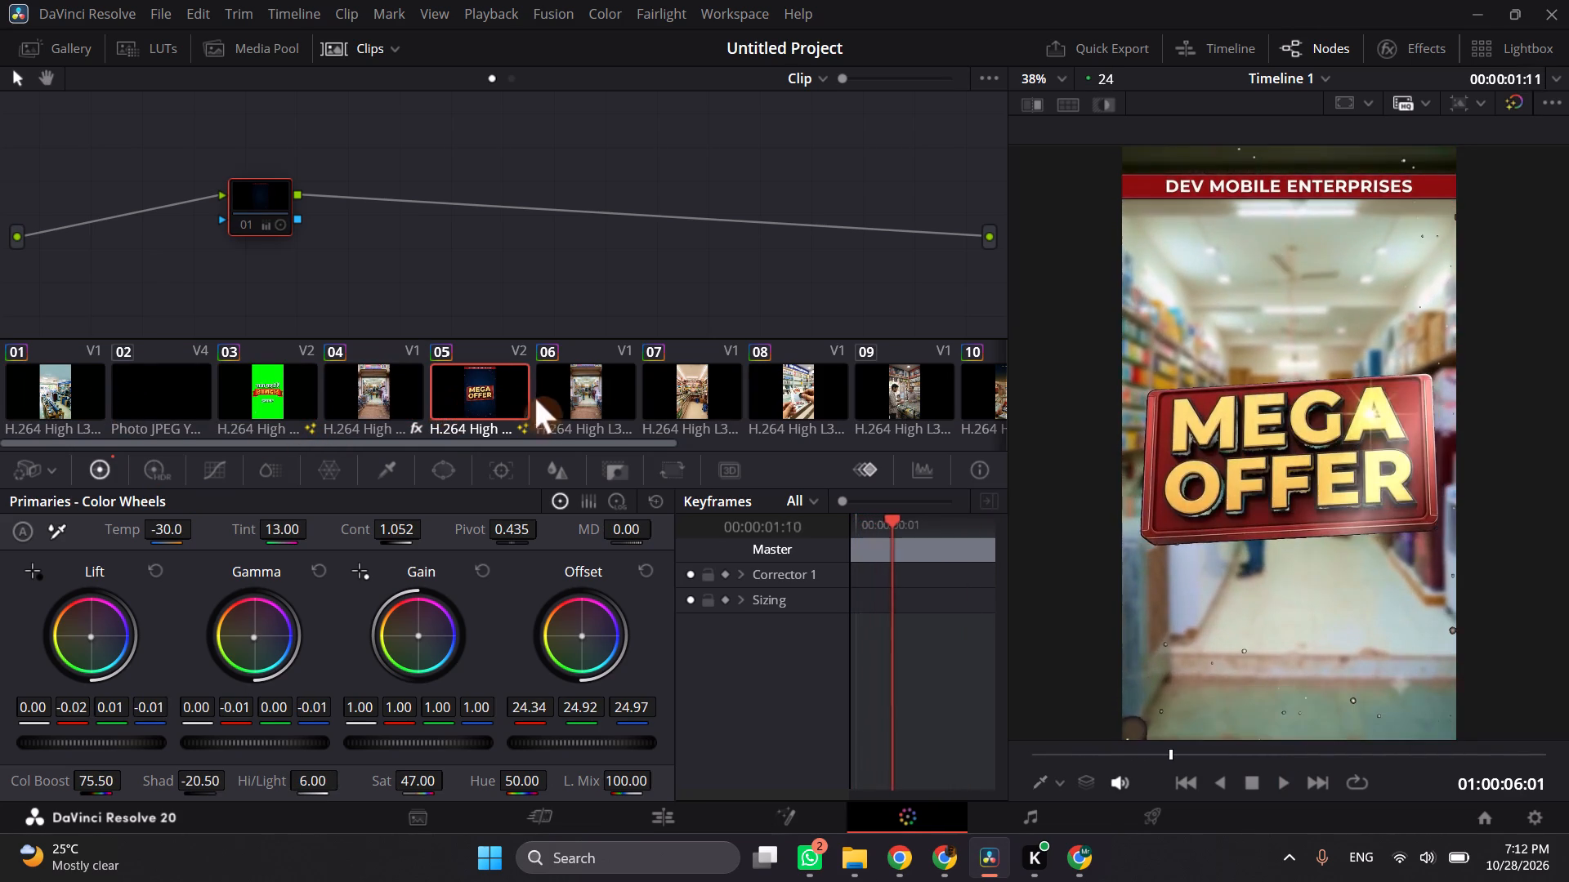
pyautogui.click(561, 399)
pyautogui.press('space')
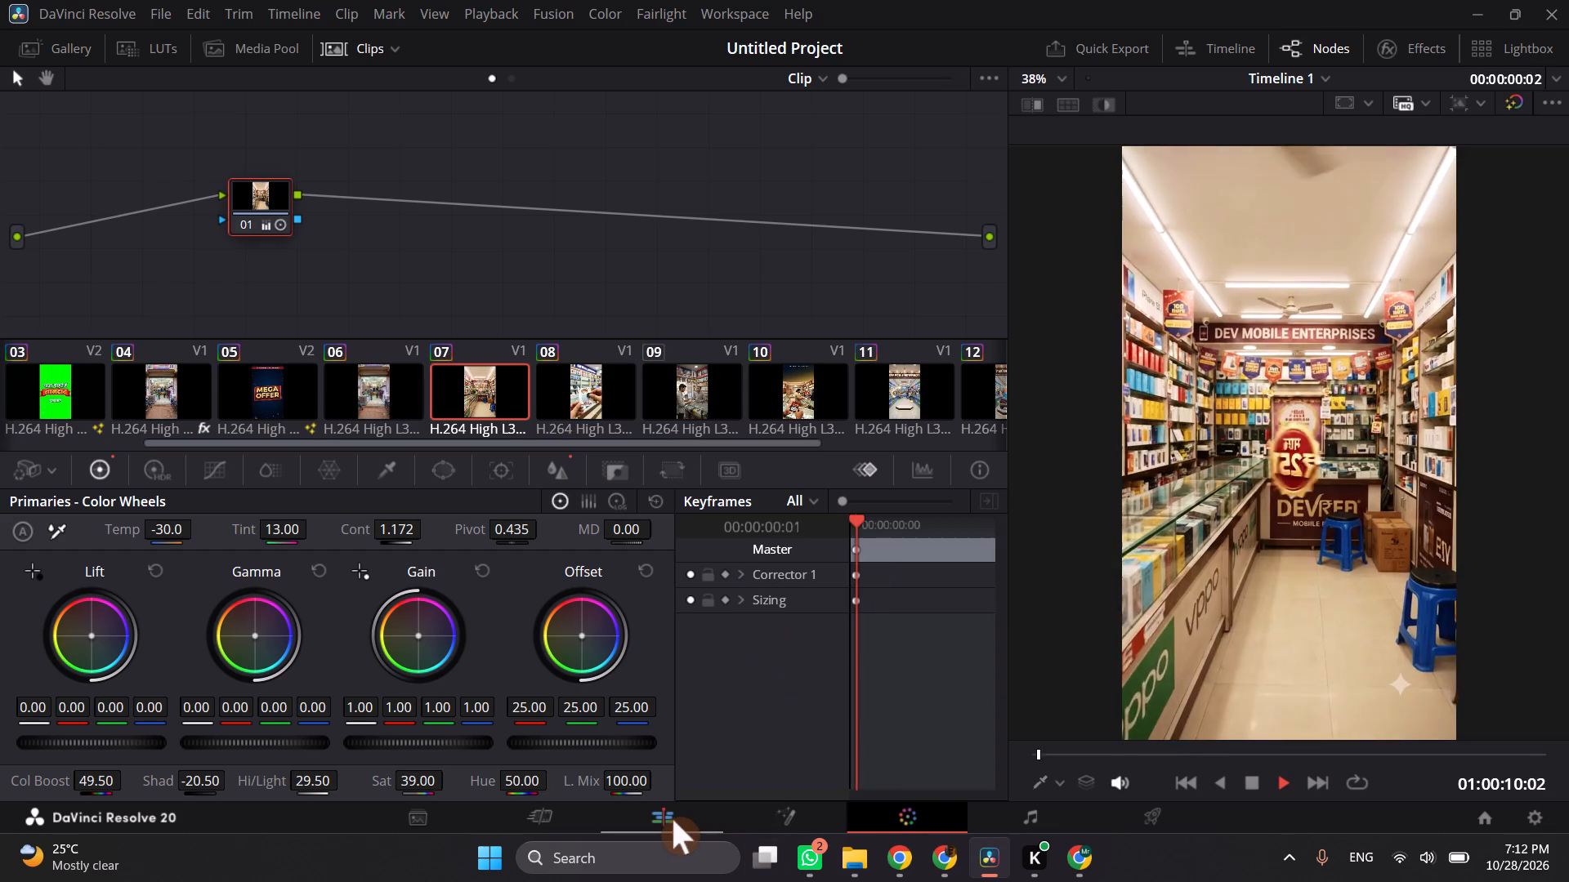
pyautogui.press('space')
# Play the timeline's opening on the Edit page, then quick-export it as H.264 Master, replacing Dev Mobile Video in the AI hidaya app video folder.
pyautogui.click(673, 819)
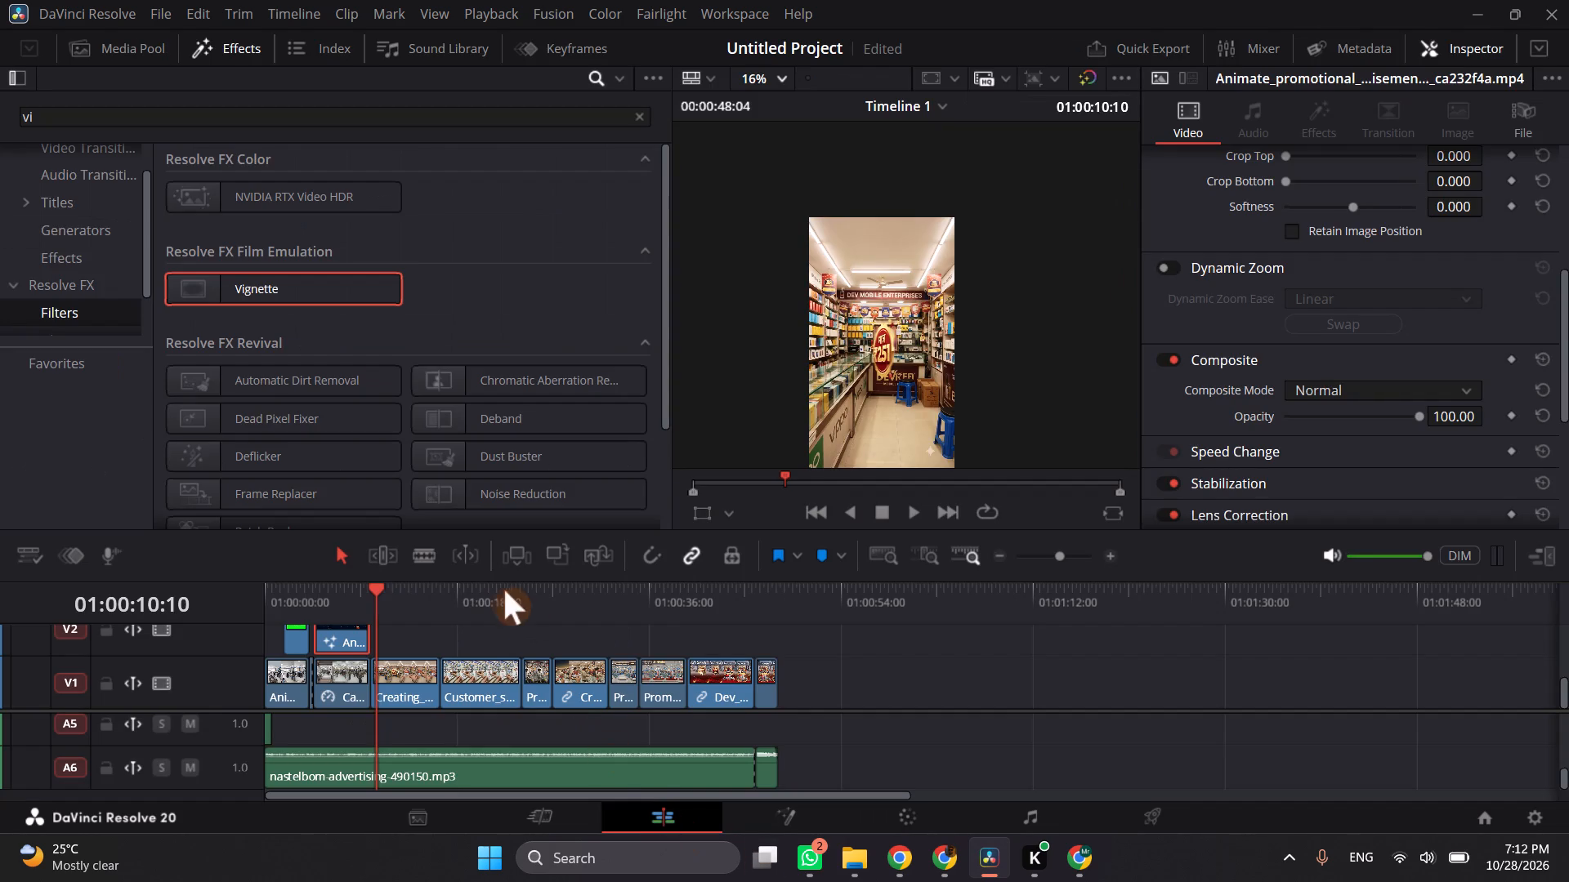
pyautogui.moveTo(338, 598); pyautogui.dragTo(238, 605)
pyautogui.press('space')
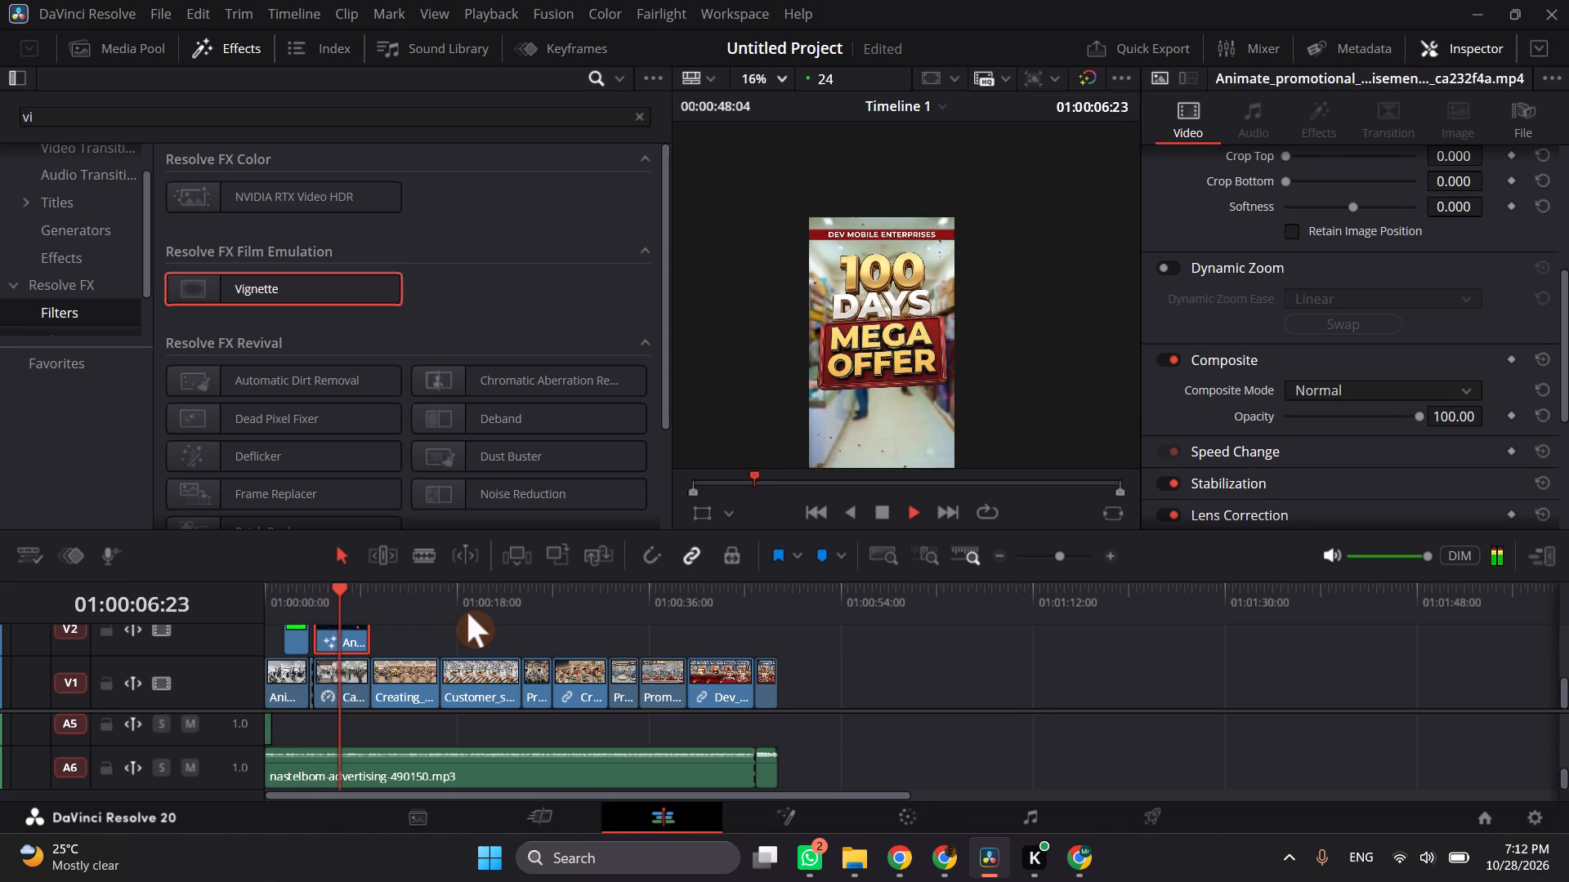
pyautogui.press('space')
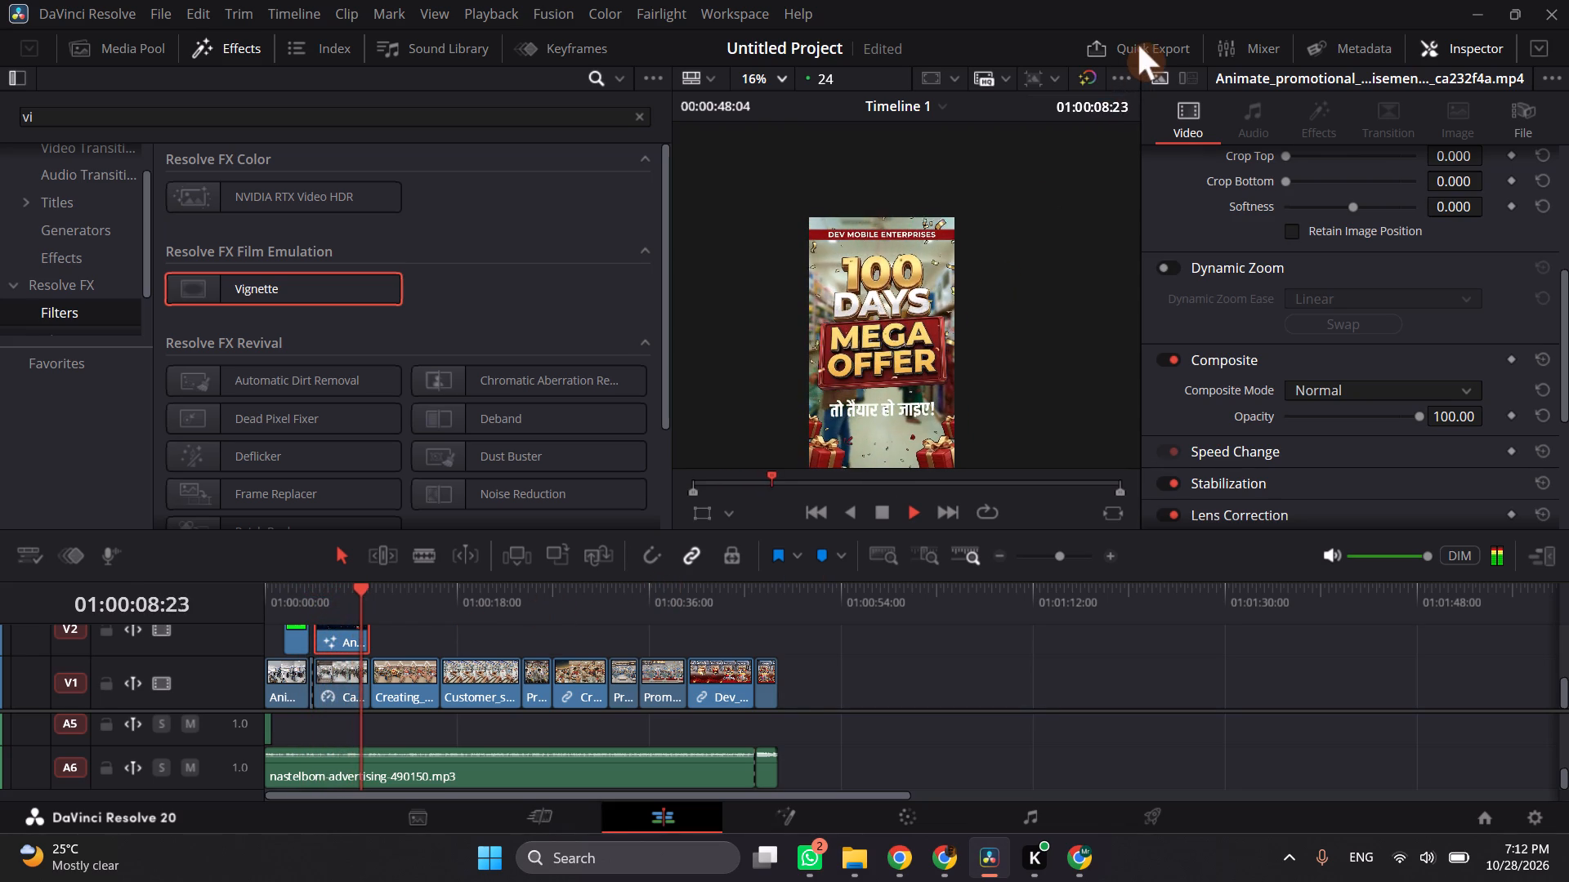
pyautogui.click(1138, 45)
pyautogui.click(1054, 593)
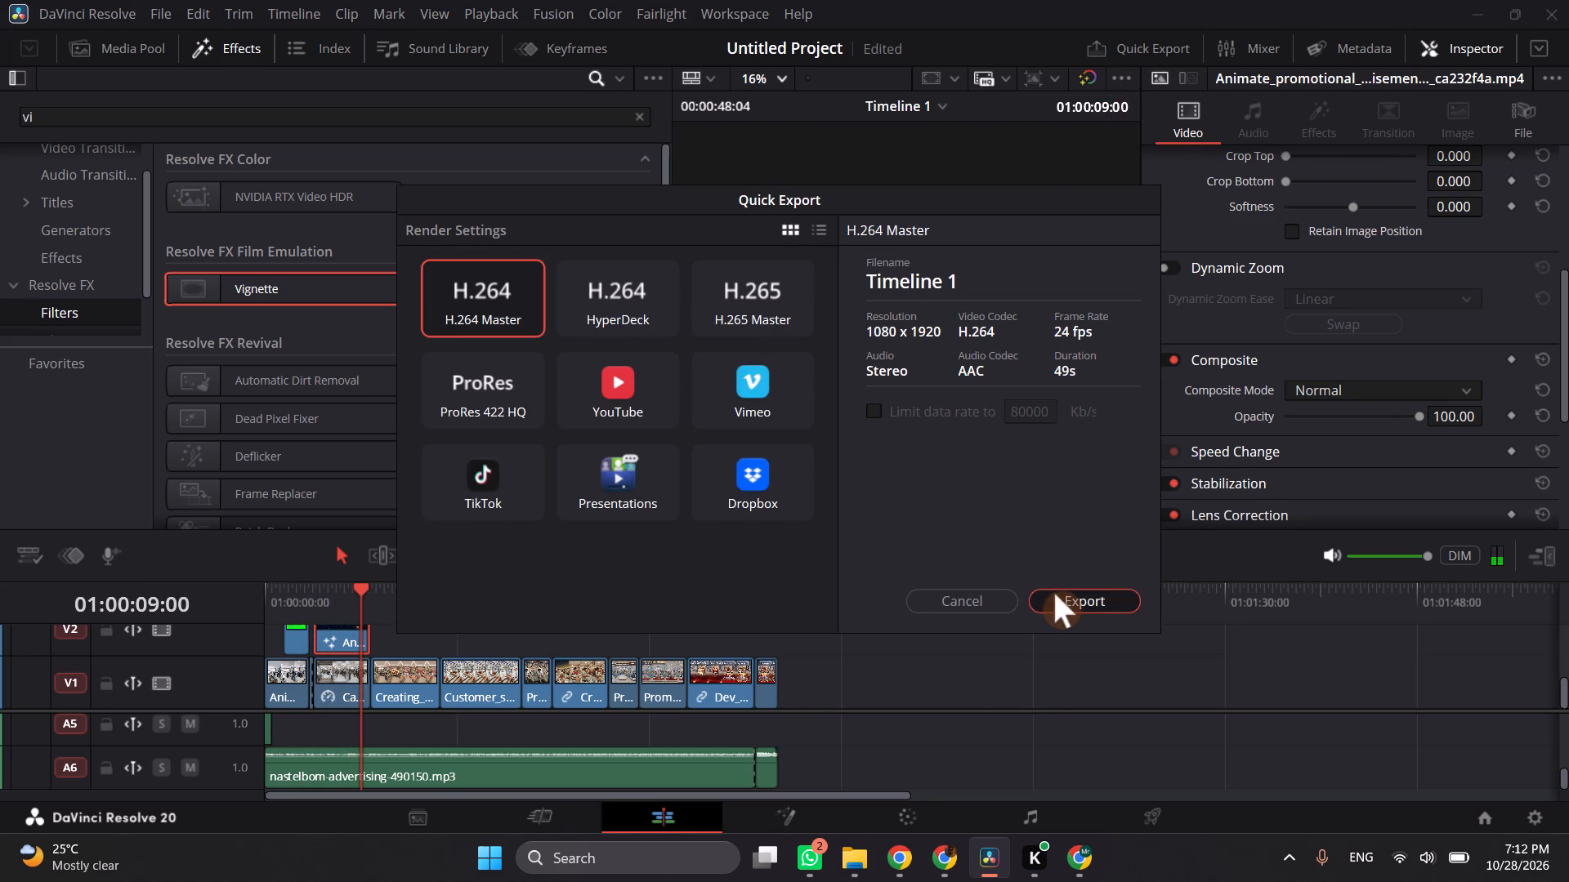
pyautogui.click(303, 210)
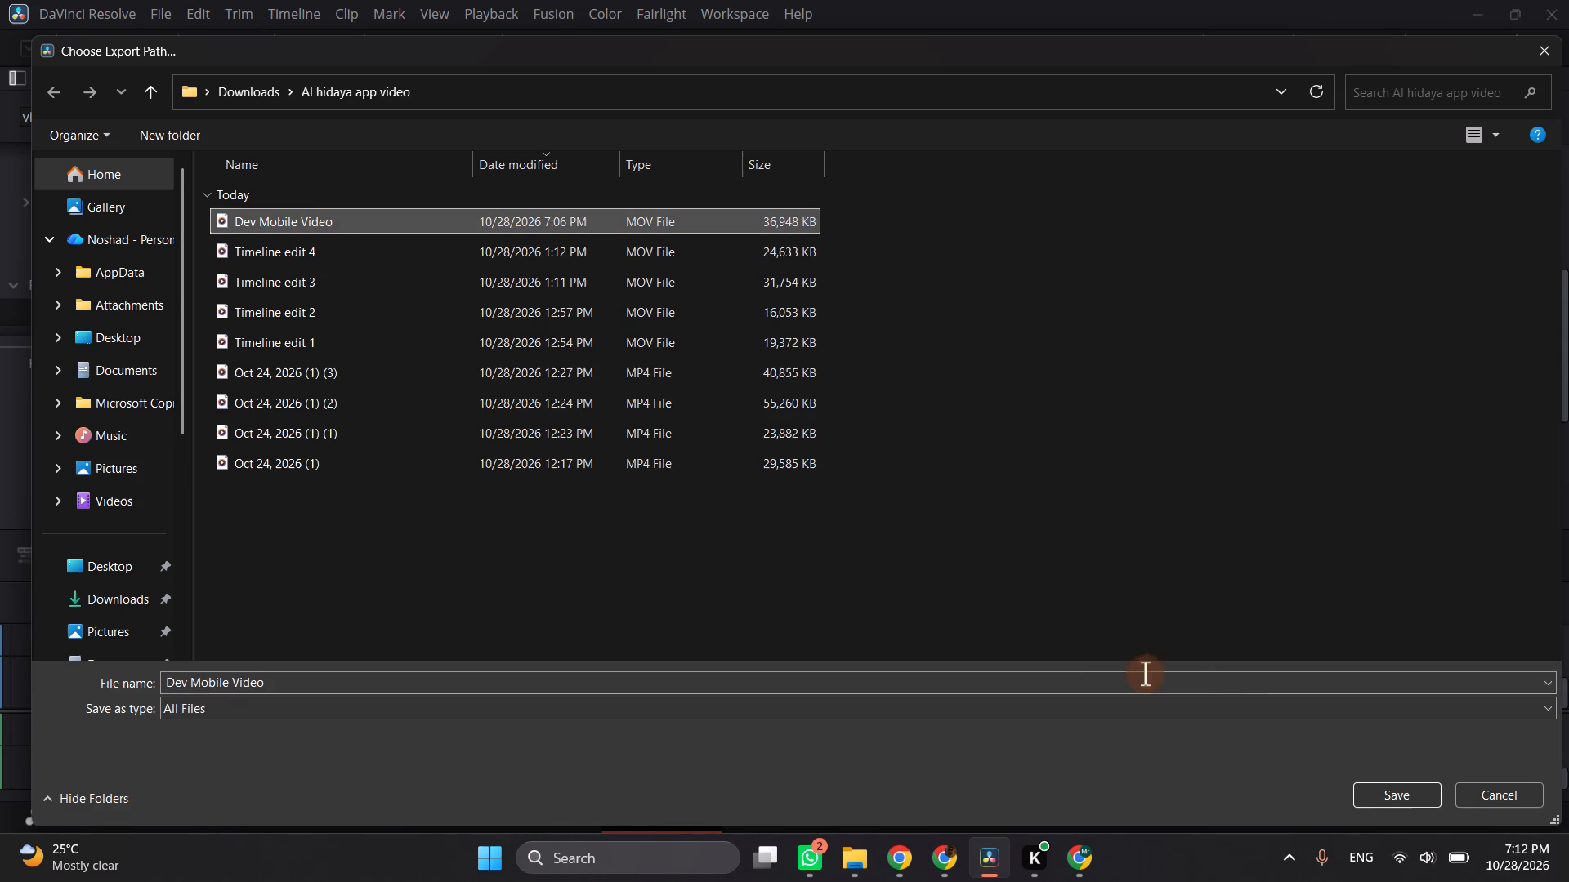
pyautogui.click(1405, 794)
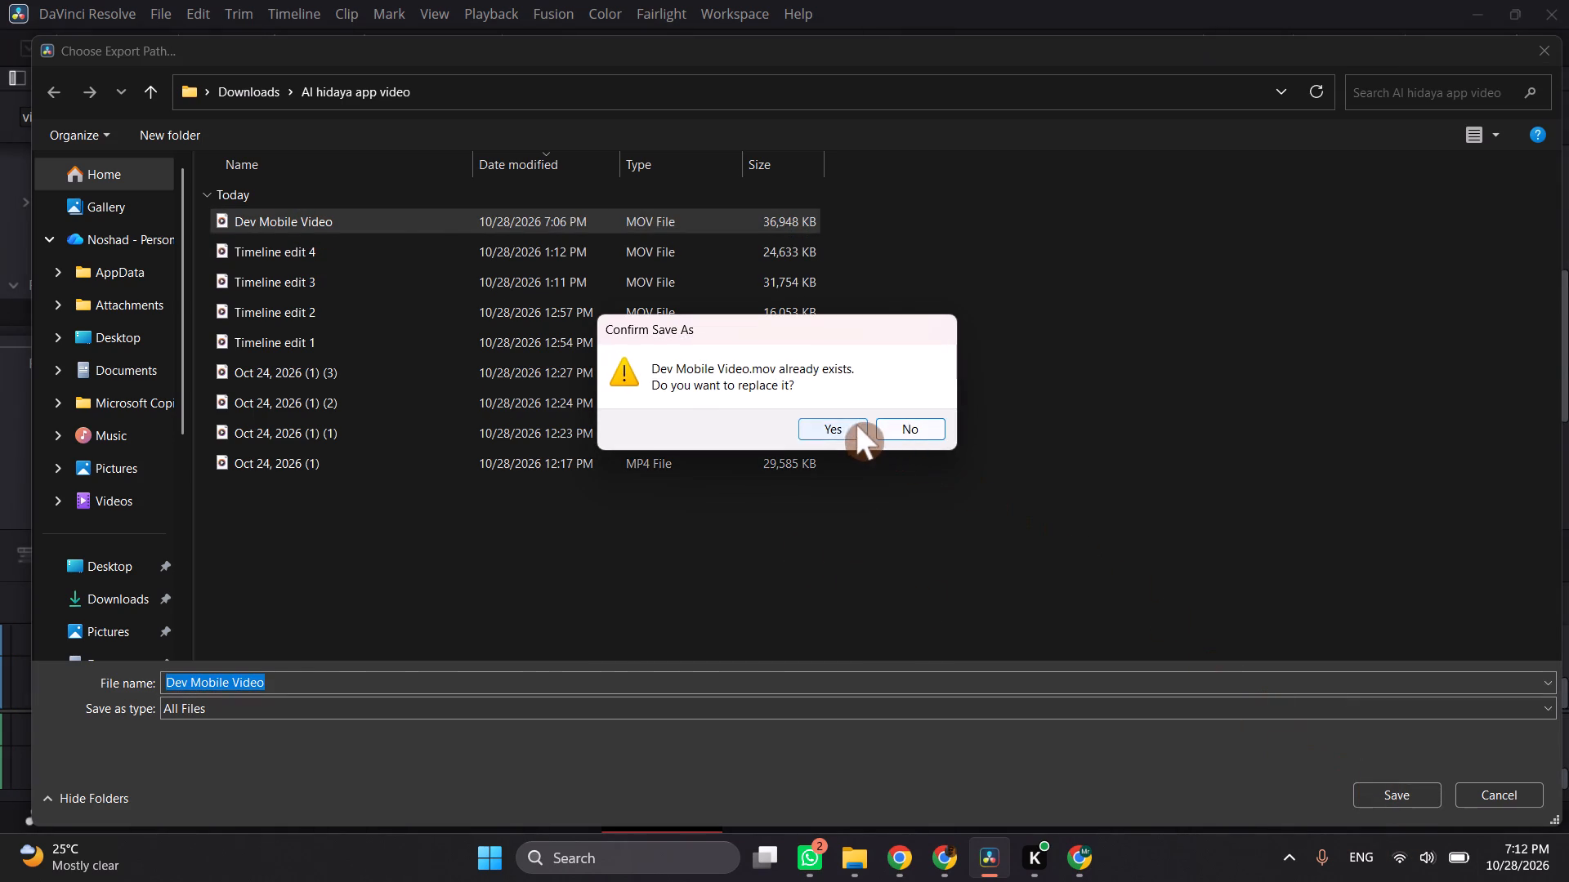
pyautogui.click(856, 425)
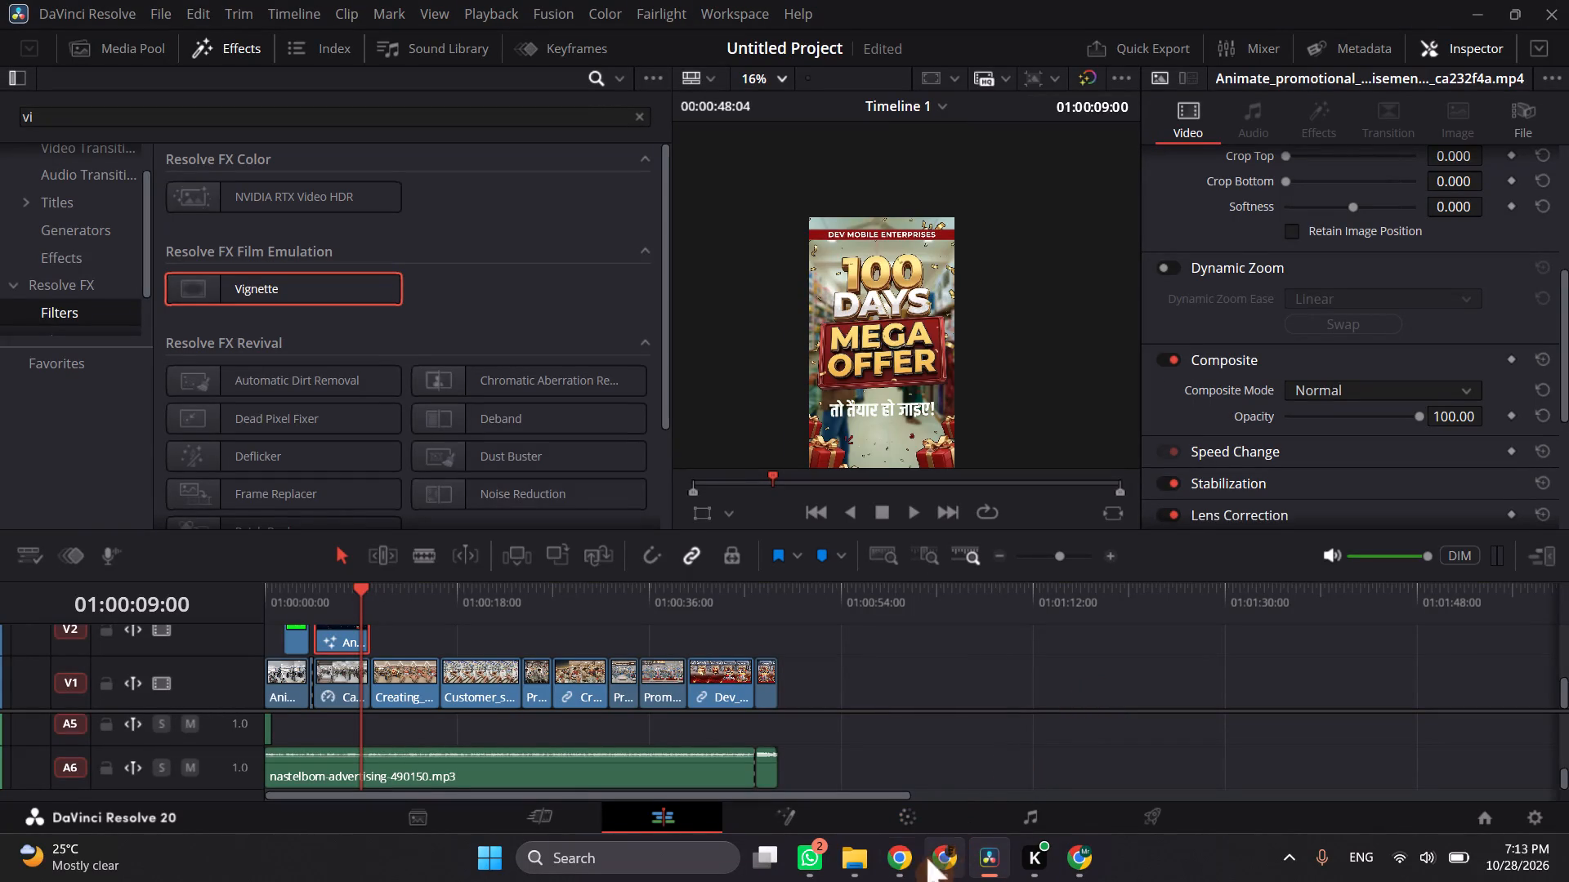
# Switch to File Explorer and copy the exported Dev Mobile Video from the AI hidaya app video folder in Downloads.
pyautogui.click(857, 851)
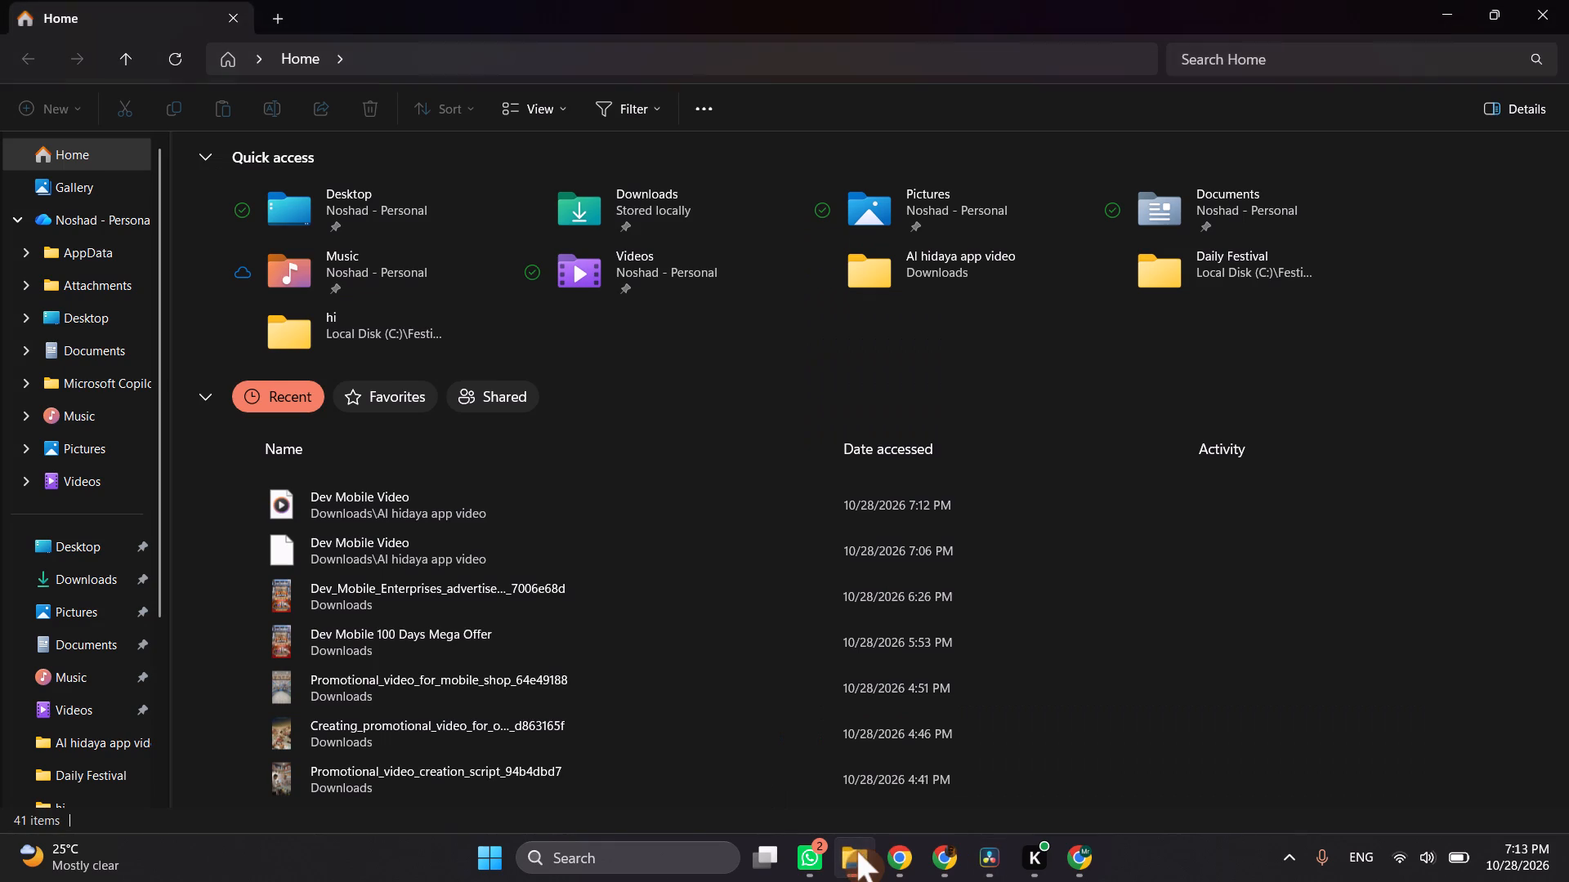
pyautogui.click(102, 542)
pyautogui.click(102, 569)
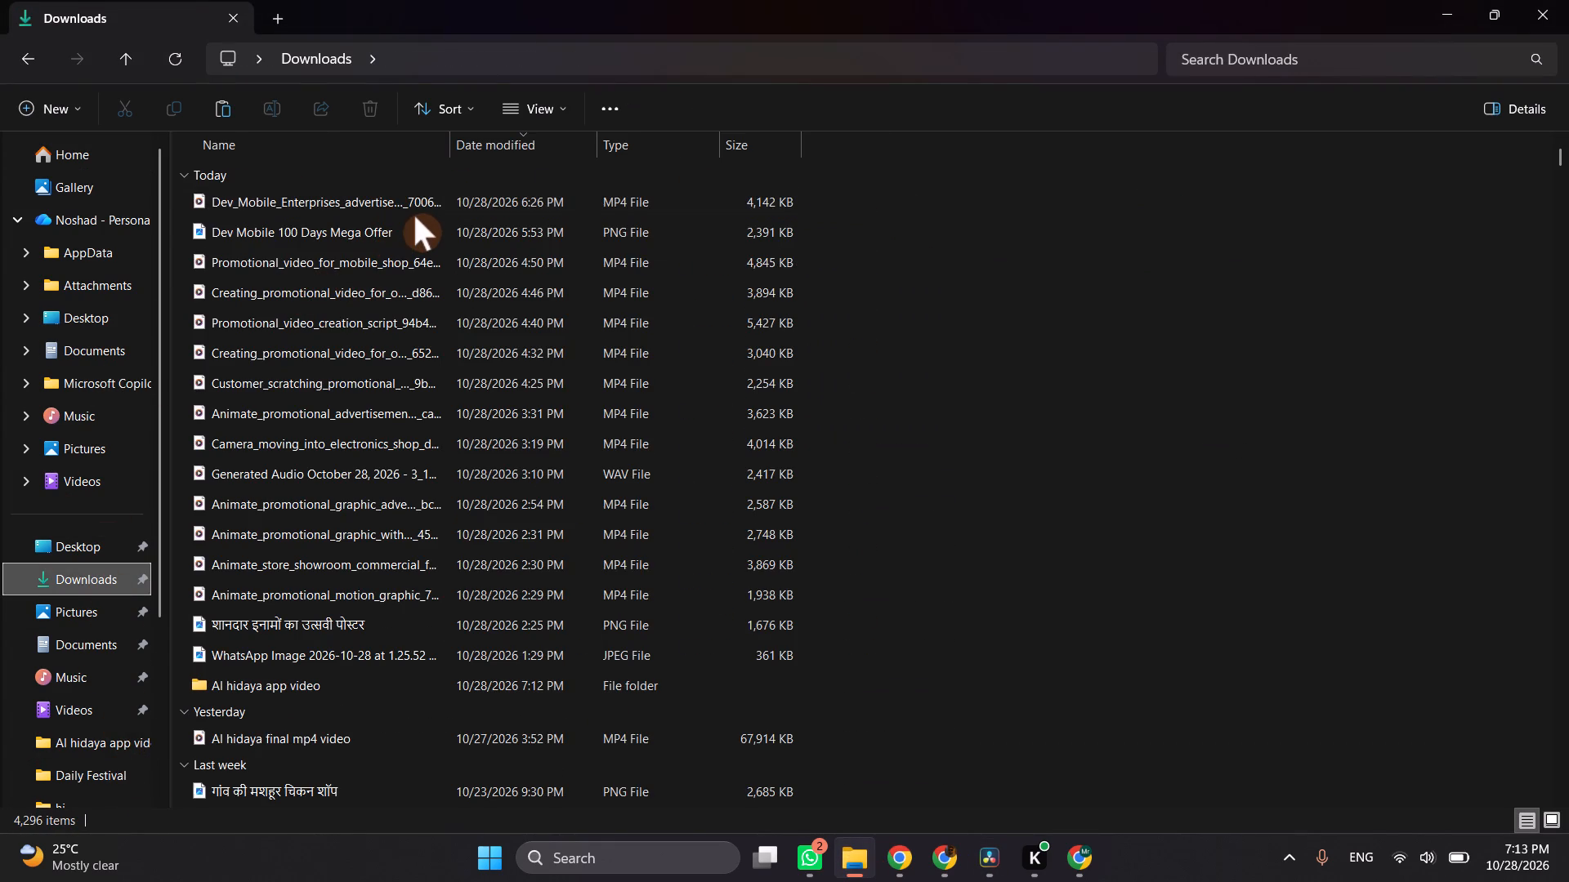
pyautogui.doubleClick(351, 697)
pyautogui.click(340, 216)
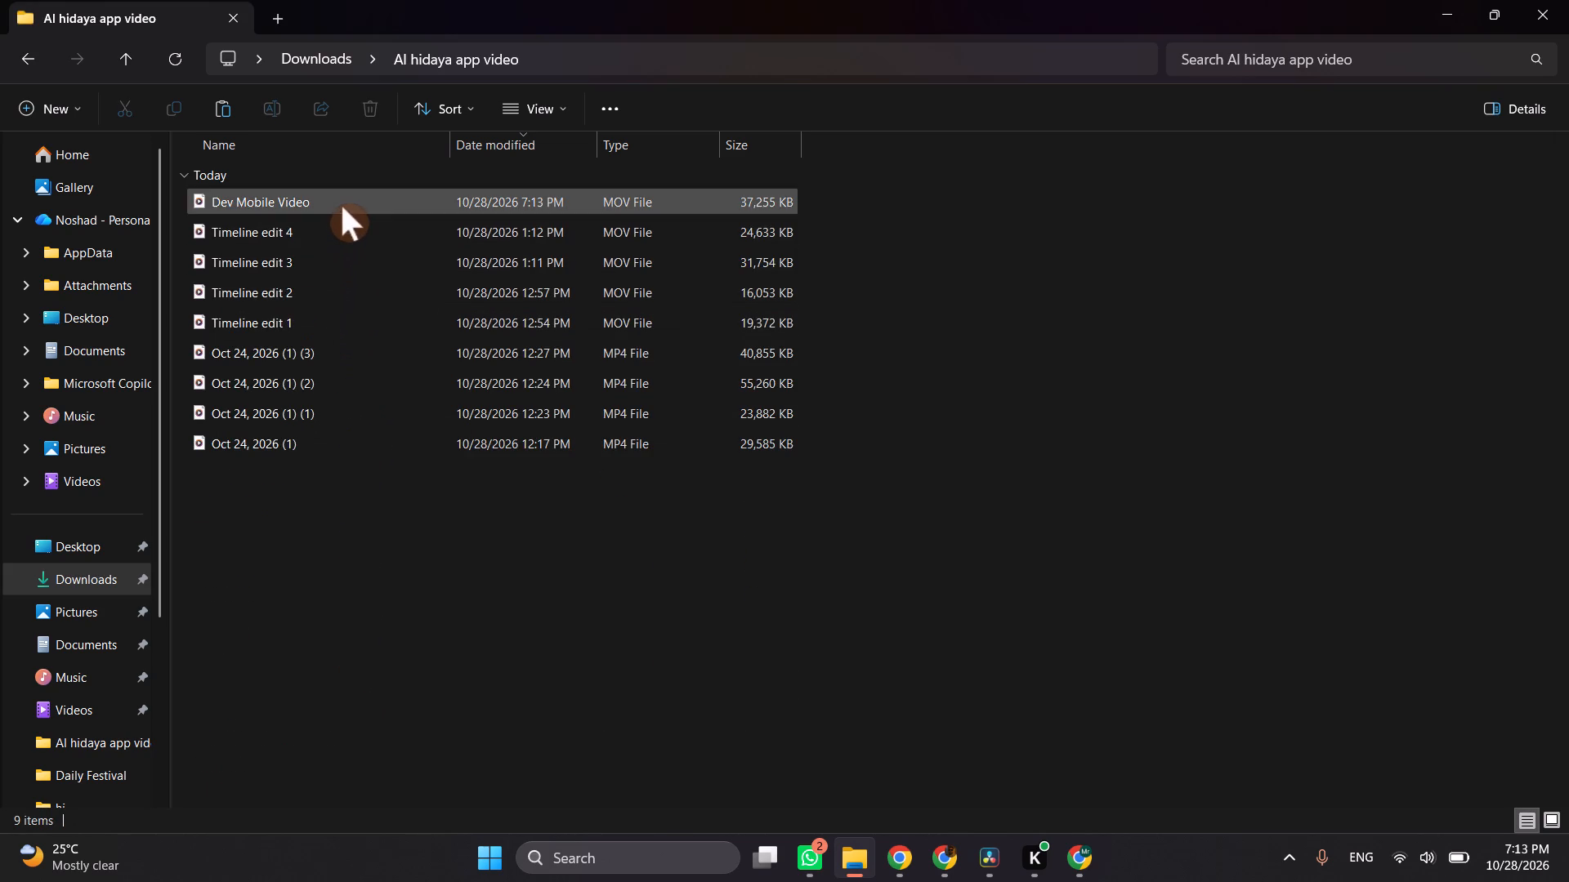
pyautogui.click(342, 206)
pyautogui.hotkey('ctrl', 'c')
pyautogui.hotkey('ctrl', 'c')
pyautogui.hotkey('ctrl', 'c')
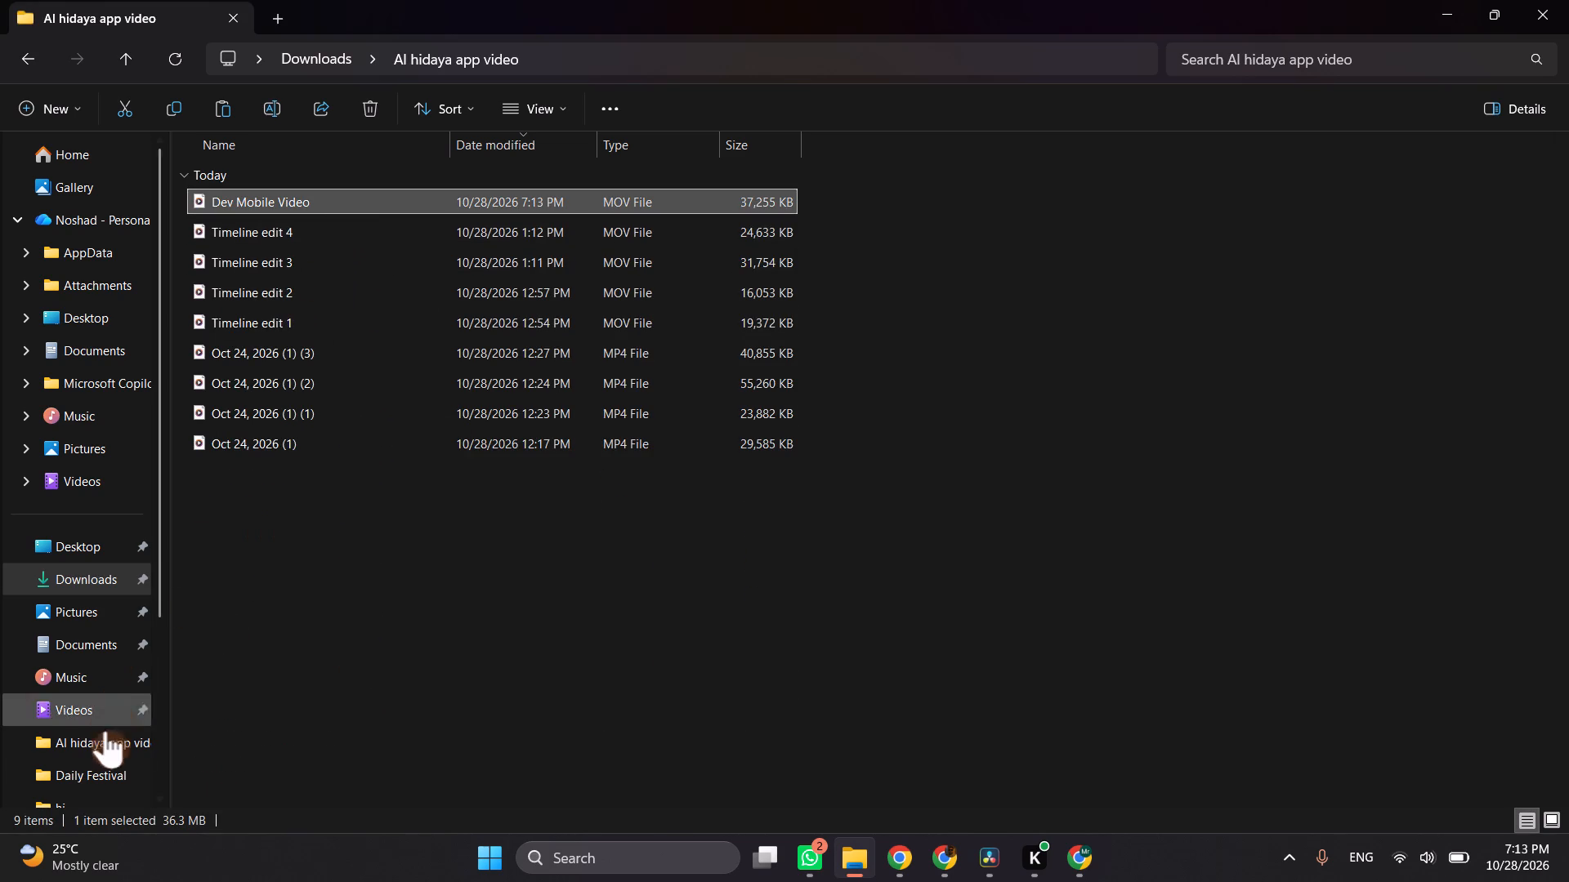
# Open the VN folder inside DCIM on the realme 15 Pro 5G's internal shared storage.
pyautogui.scroll(-1, 112, 626)
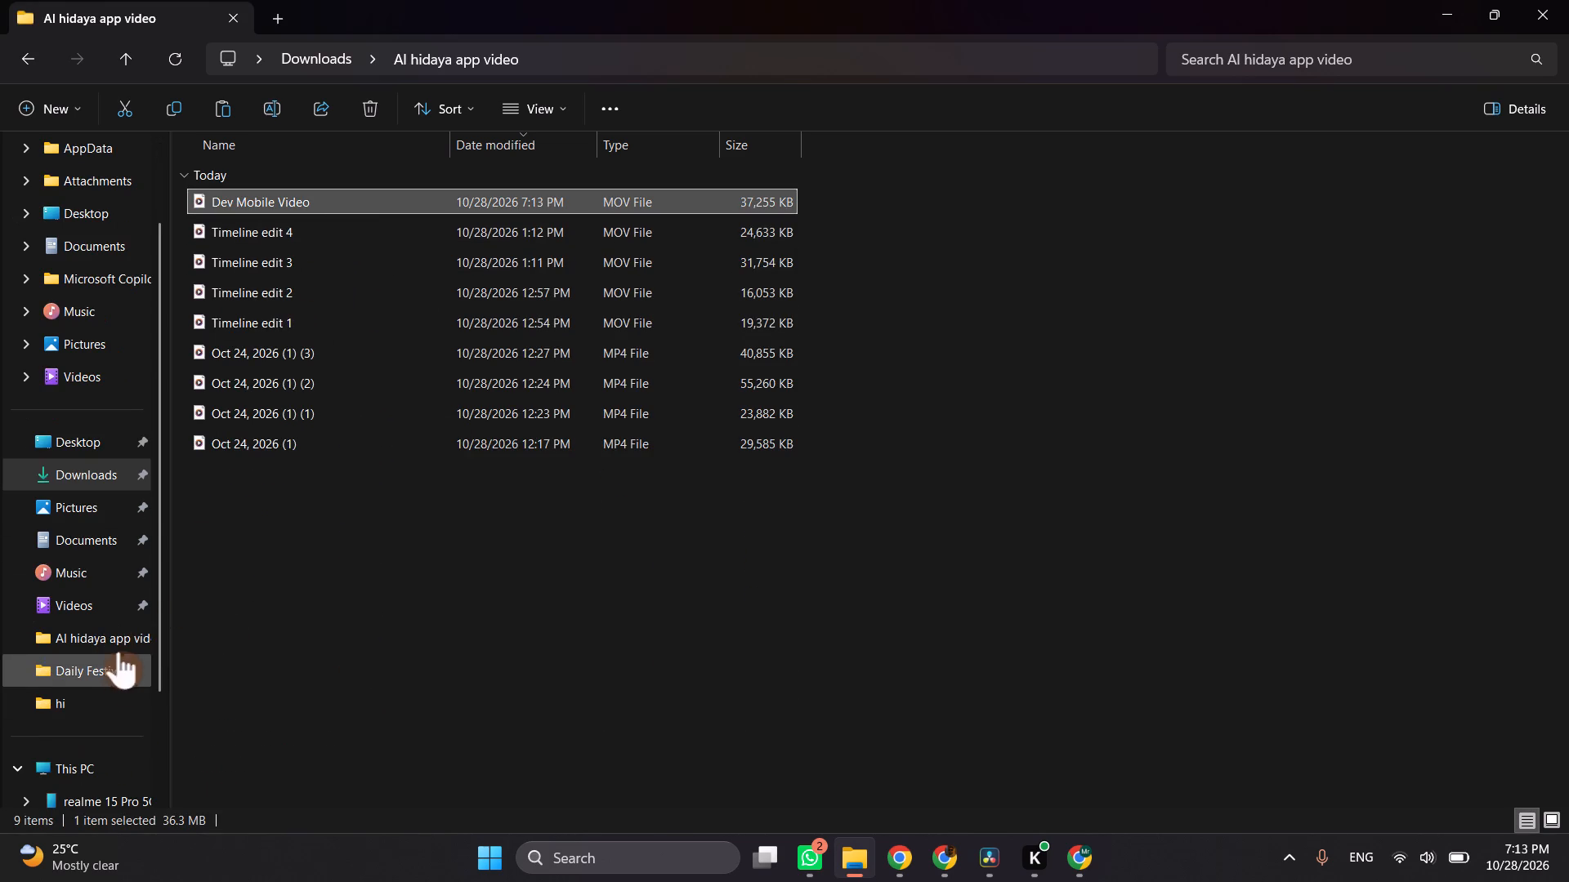
pyautogui.click(123, 791)
pyautogui.doubleClick(317, 183)
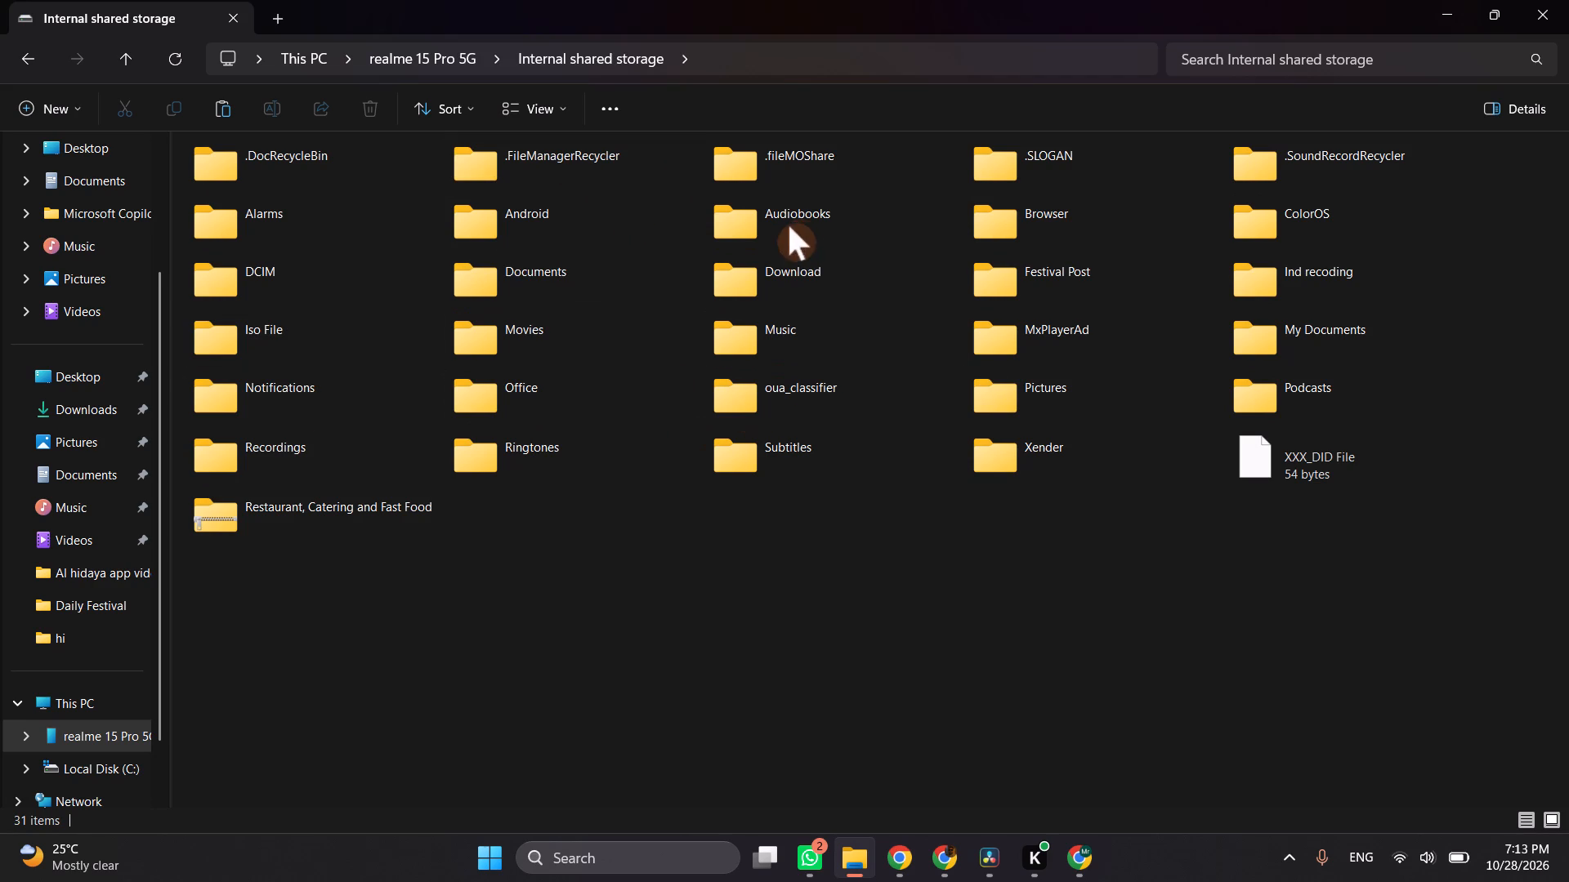
pyautogui.doubleClick(301, 267)
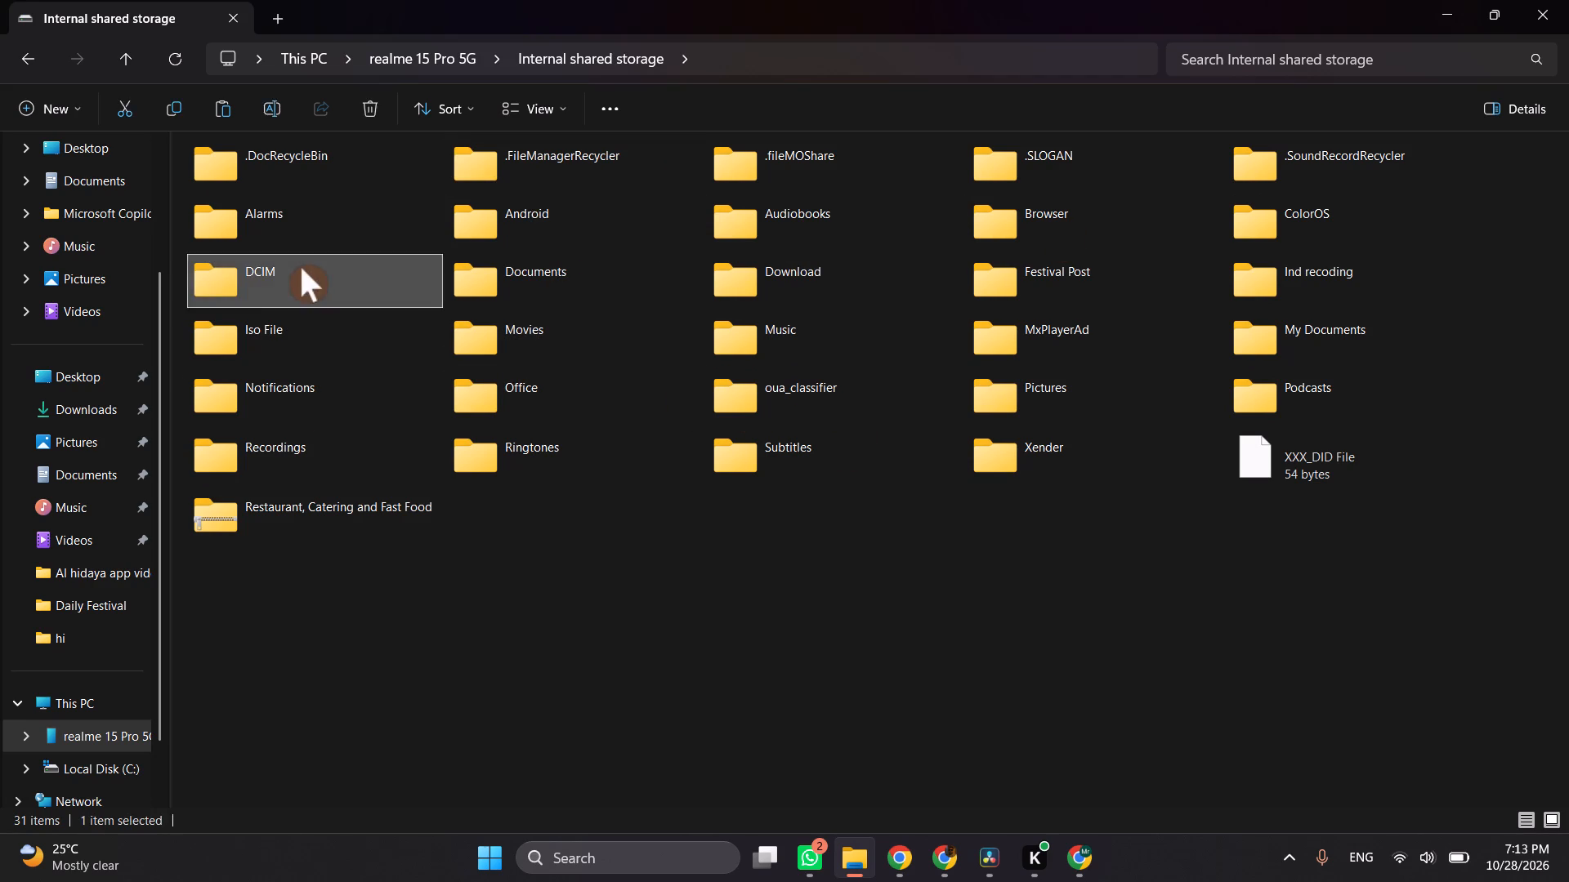
pyautogui.doubleClick(1029, 209)
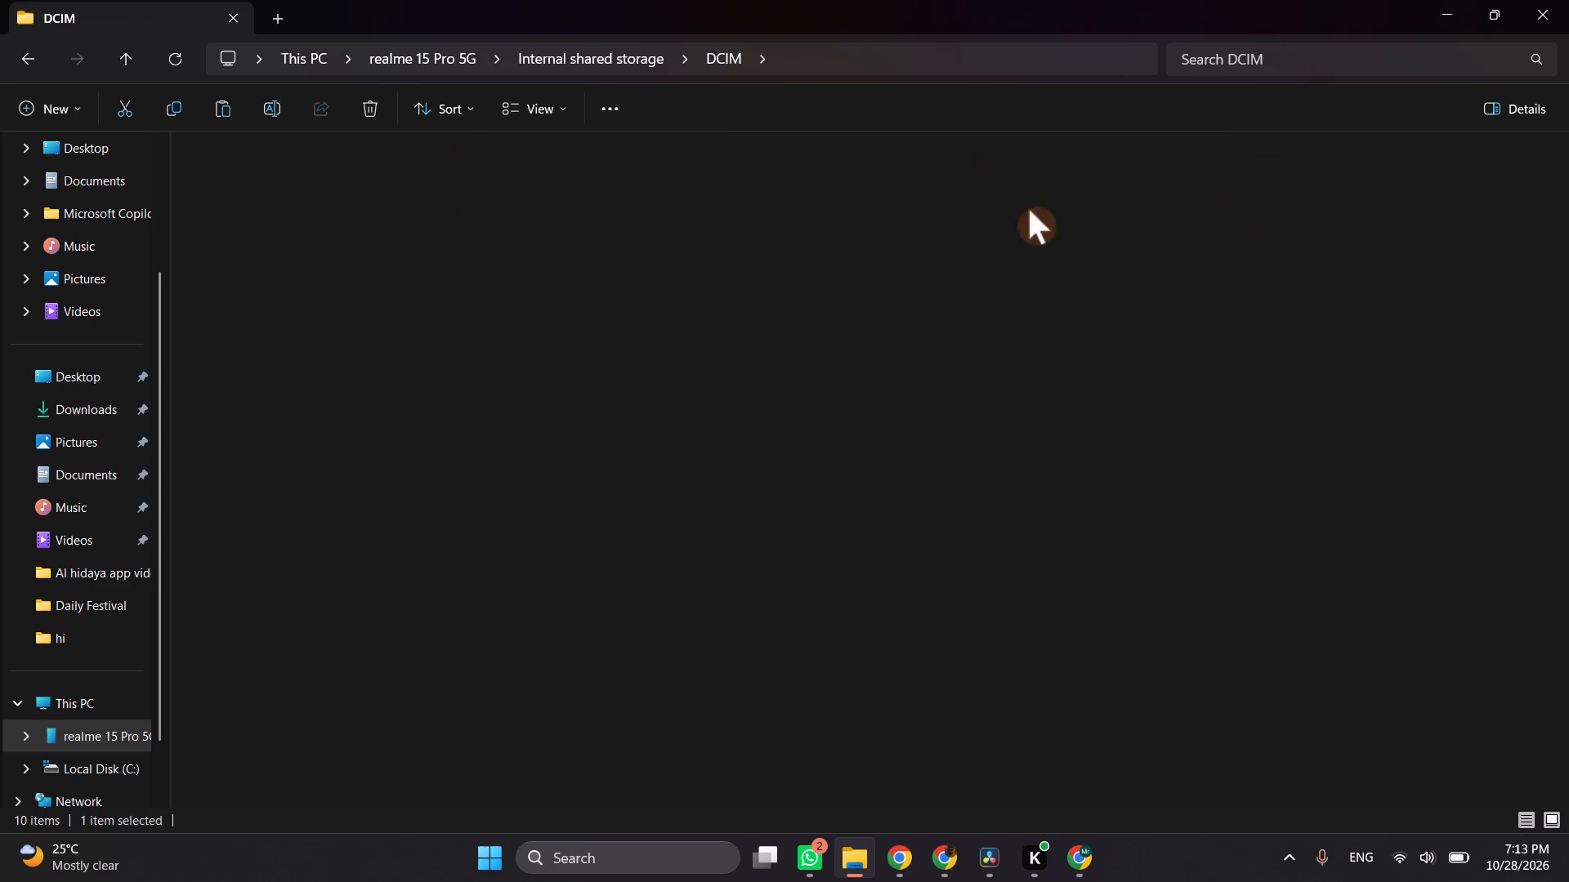
pyautogui.keyDown('ctrl'); pyautogui.scroll(-8, 923, 469); pyautogui.keyUp('ctrl')
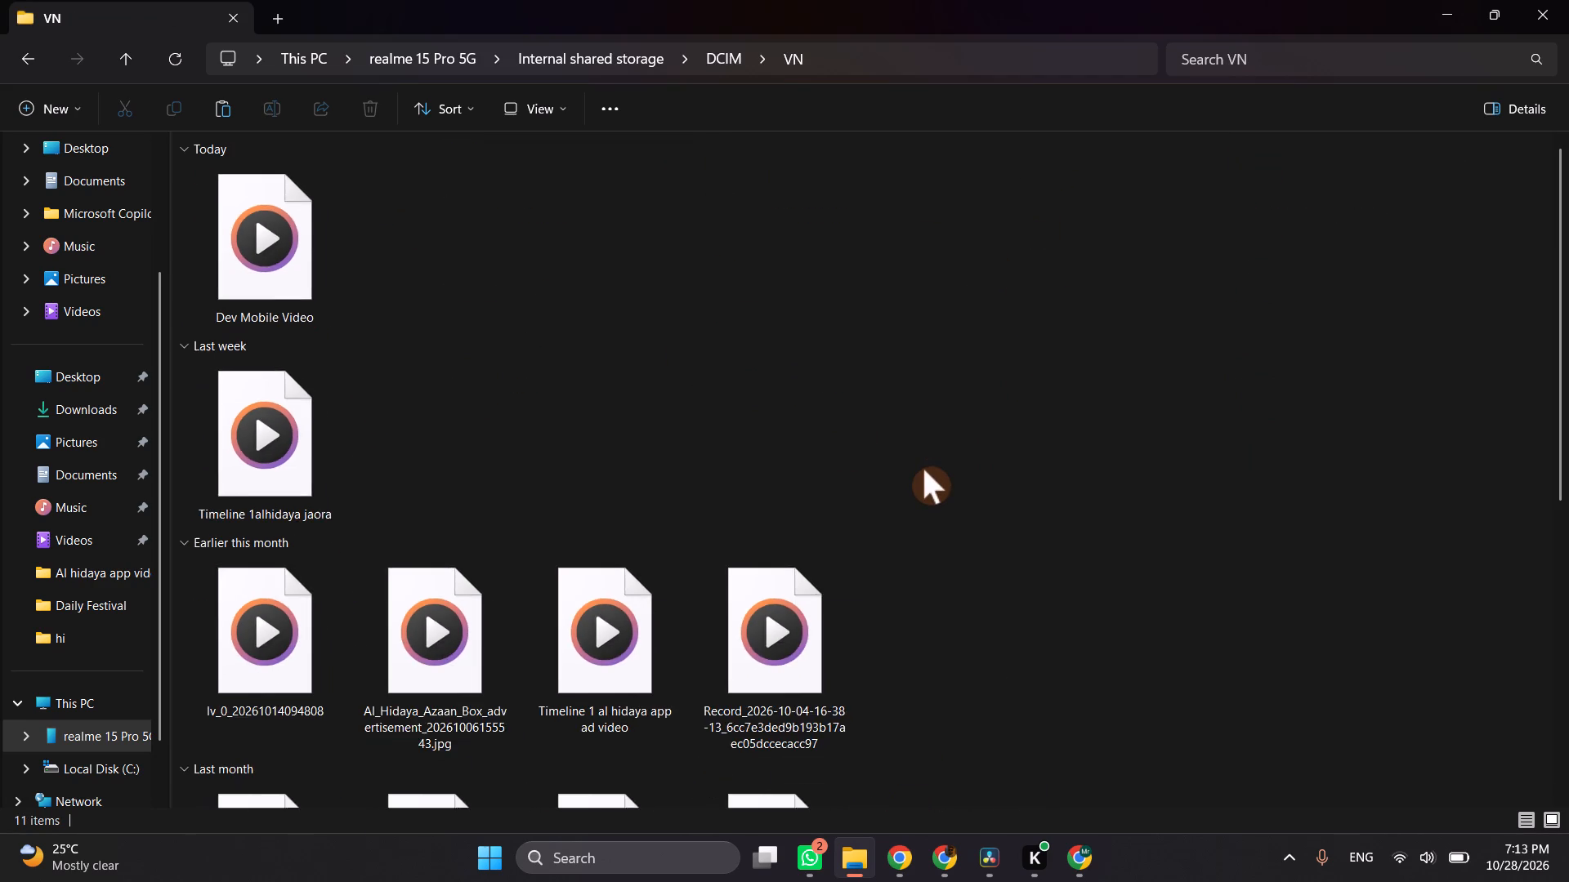
pyautogui.keyDown('ctrl'); pyautogui.scroll(-16, 923, 469); pyautogui.keyUp('ctrl')
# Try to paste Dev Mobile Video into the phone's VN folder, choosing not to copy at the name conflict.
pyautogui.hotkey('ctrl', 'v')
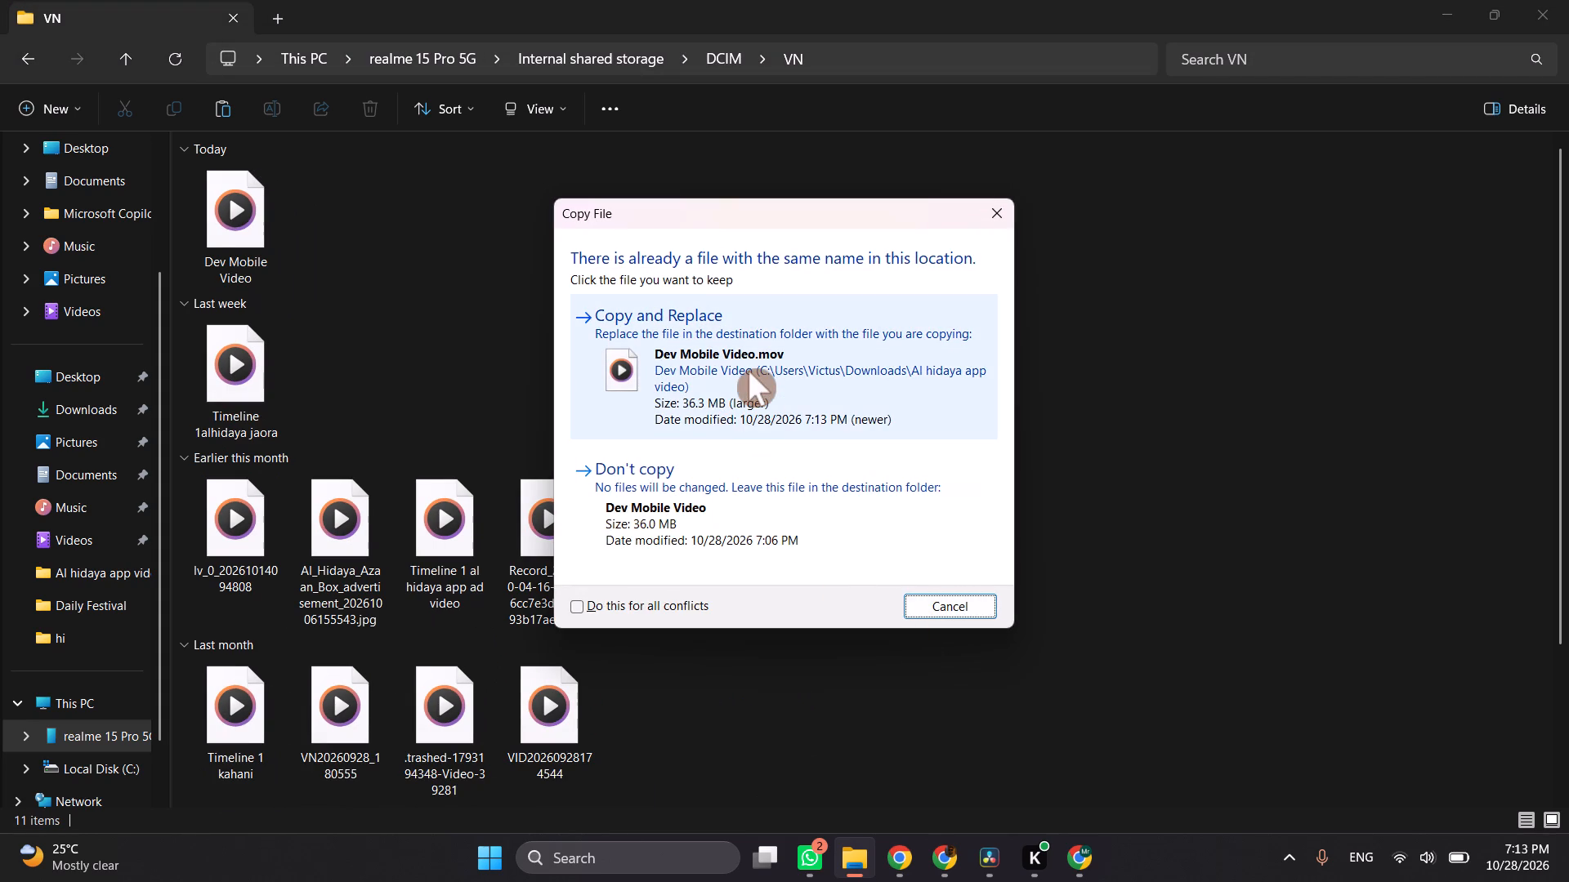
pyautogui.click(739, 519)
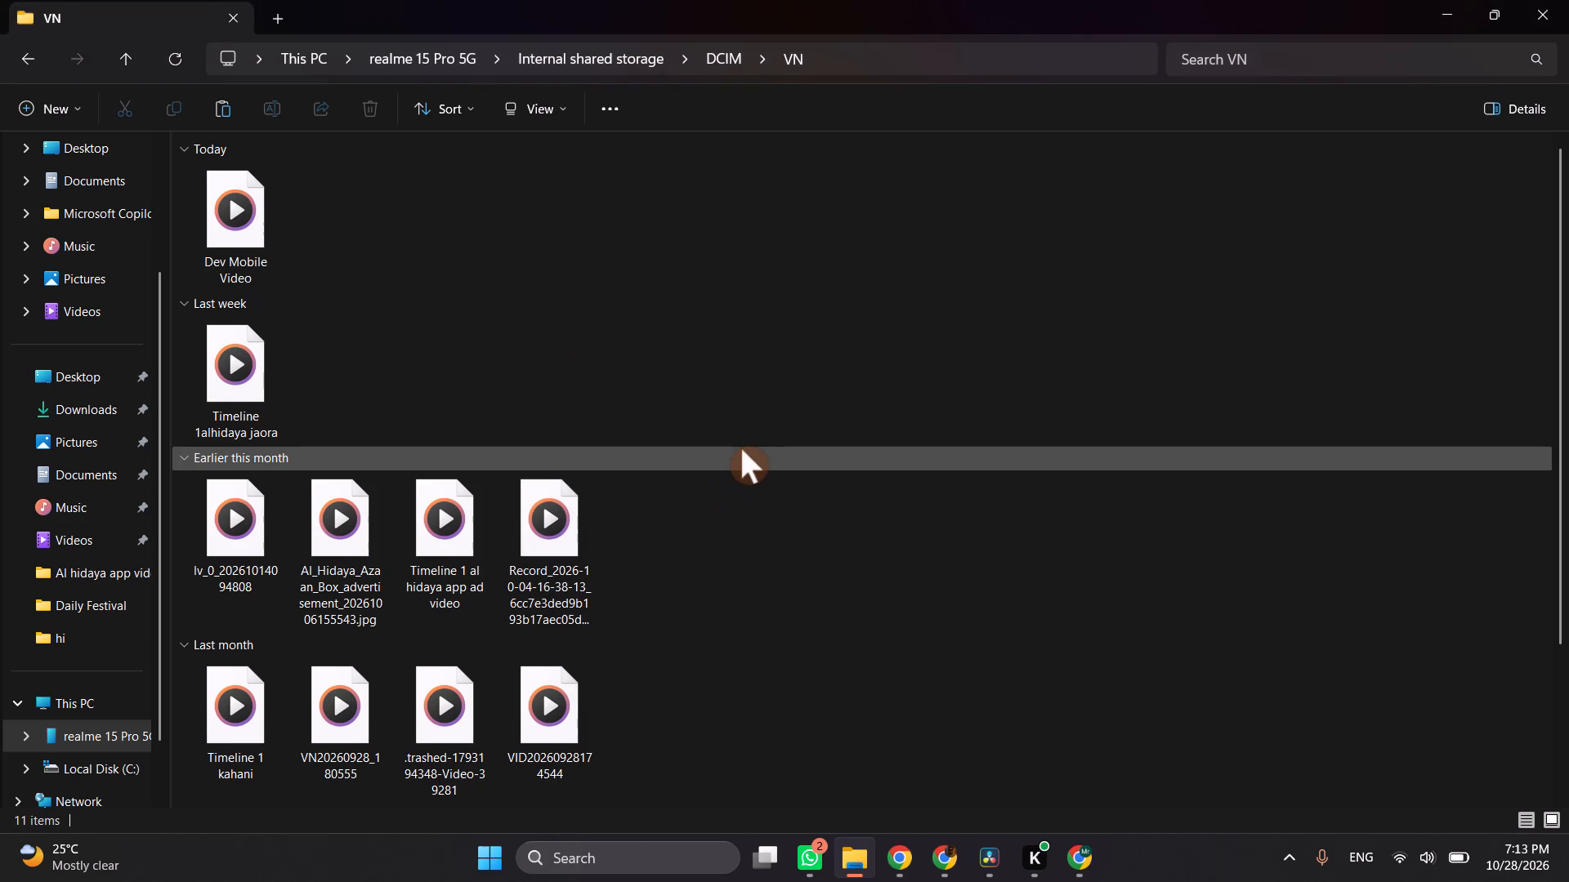
# Permanently delete the old Dev Mobile Video from the phone's VN folder.
pyautogui.click(260, 260)
pyautogui.click(369, 105)
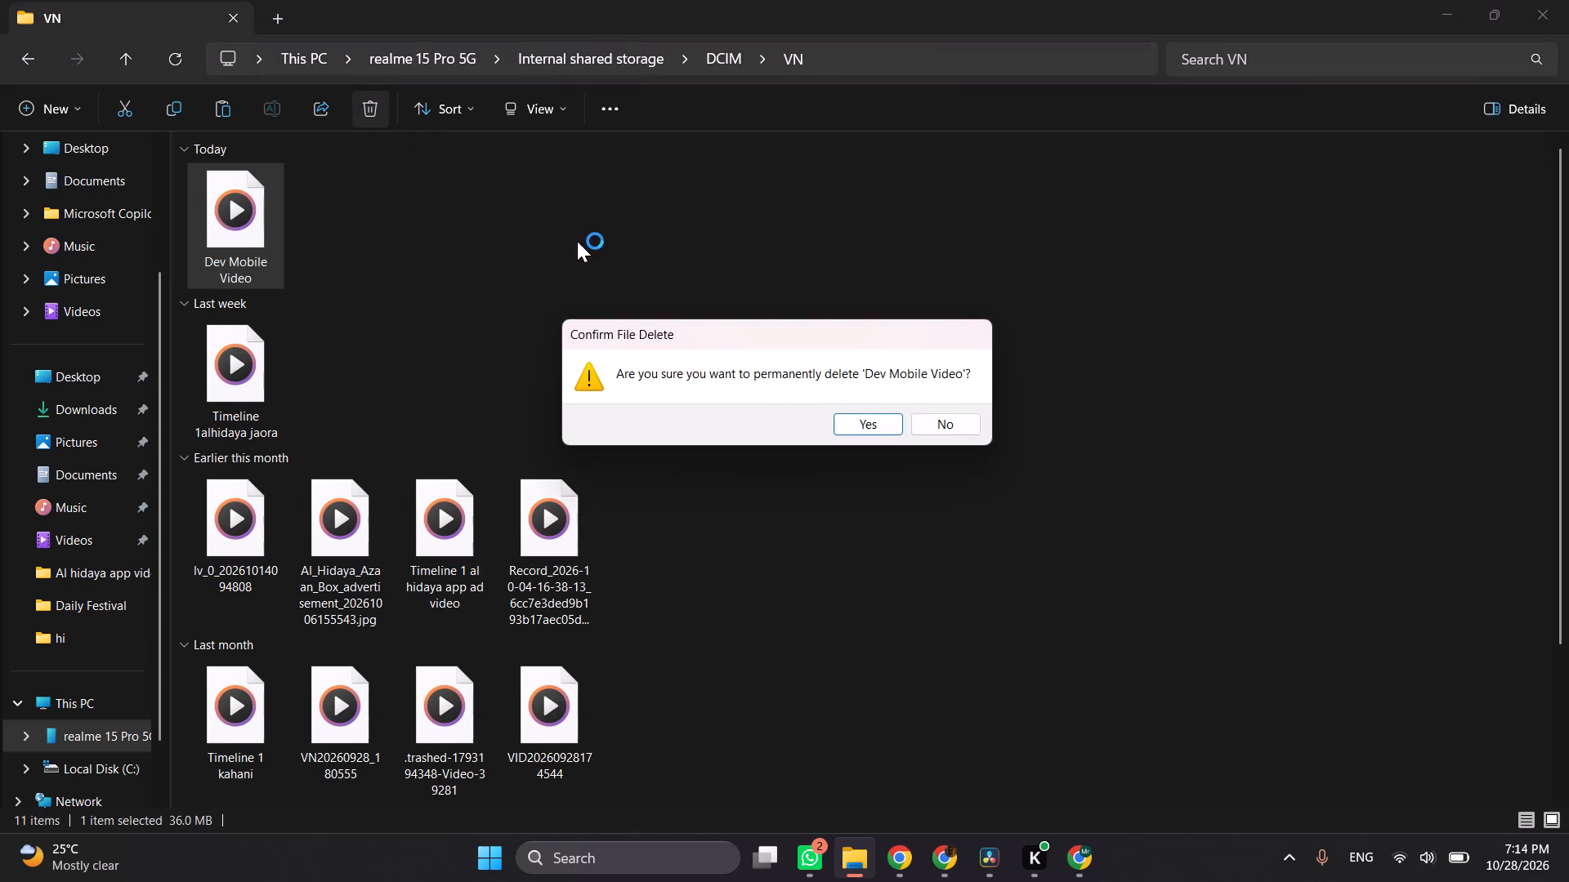
pyautogui.click(879, 434)
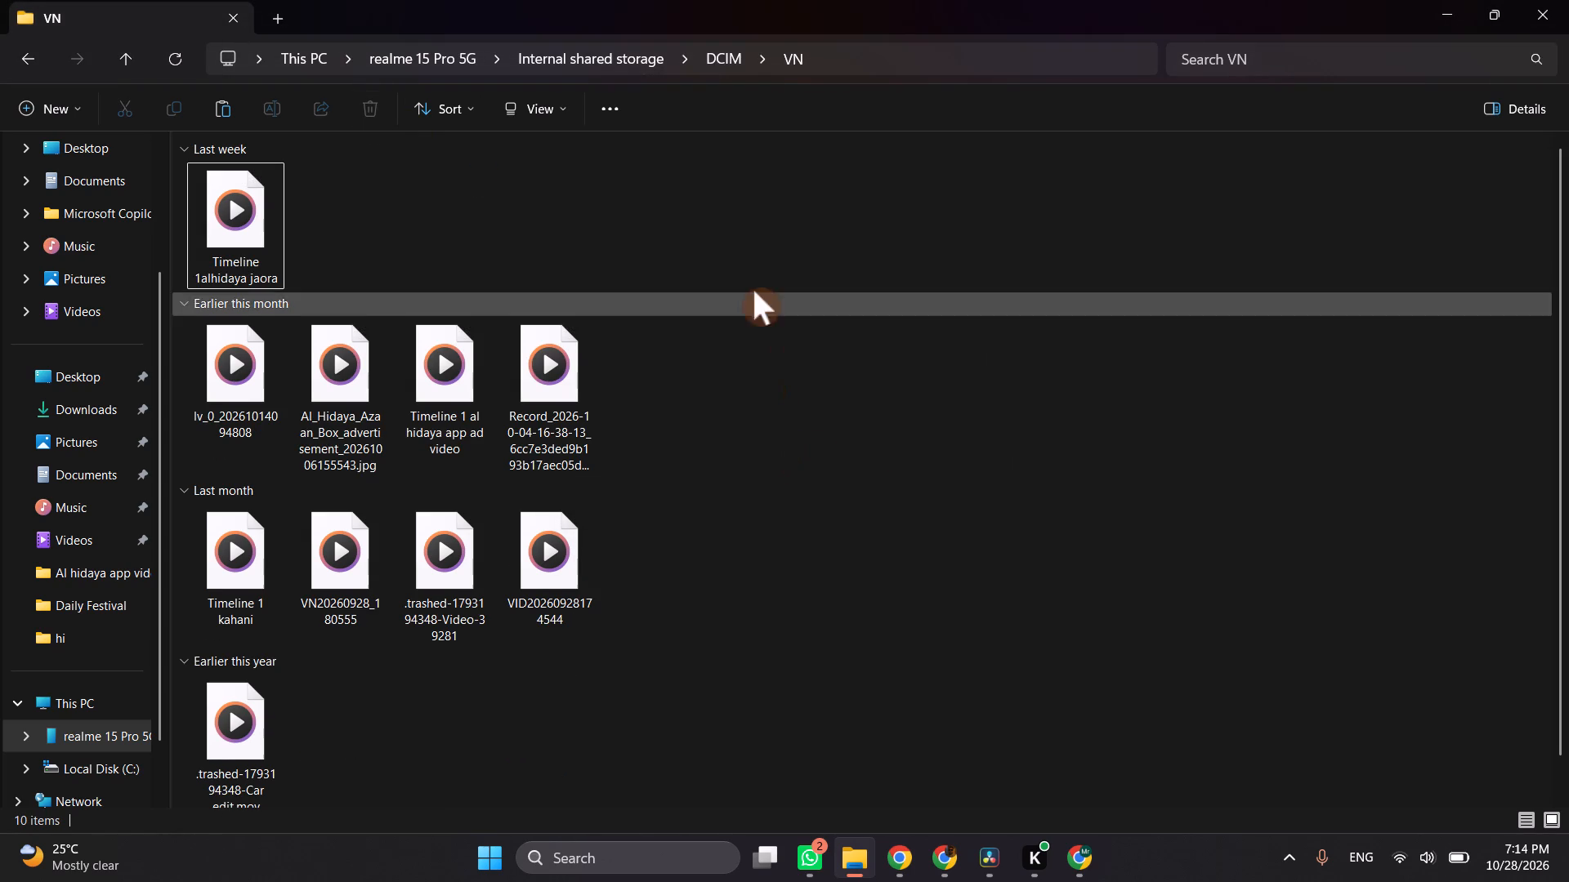
# Paste the newly exported Dev Mobile Video into the phone's VN folder.
pyautogui.click(740, 242)
pyautogui.scroll(-2, 740, 242)
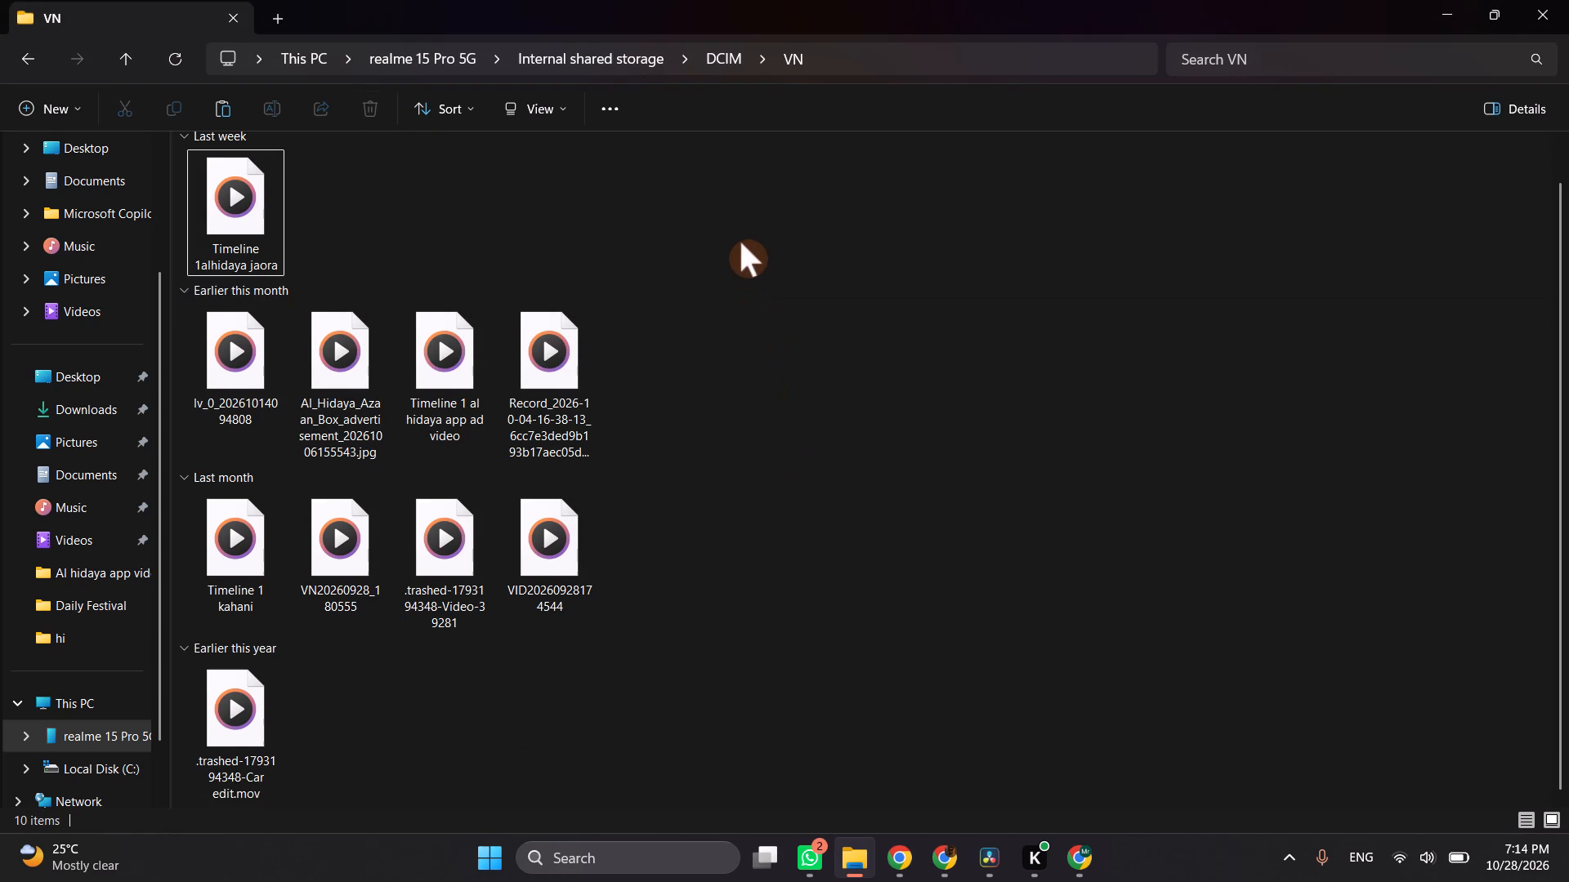
pyautogui.hotkey('ctrl', 'v')
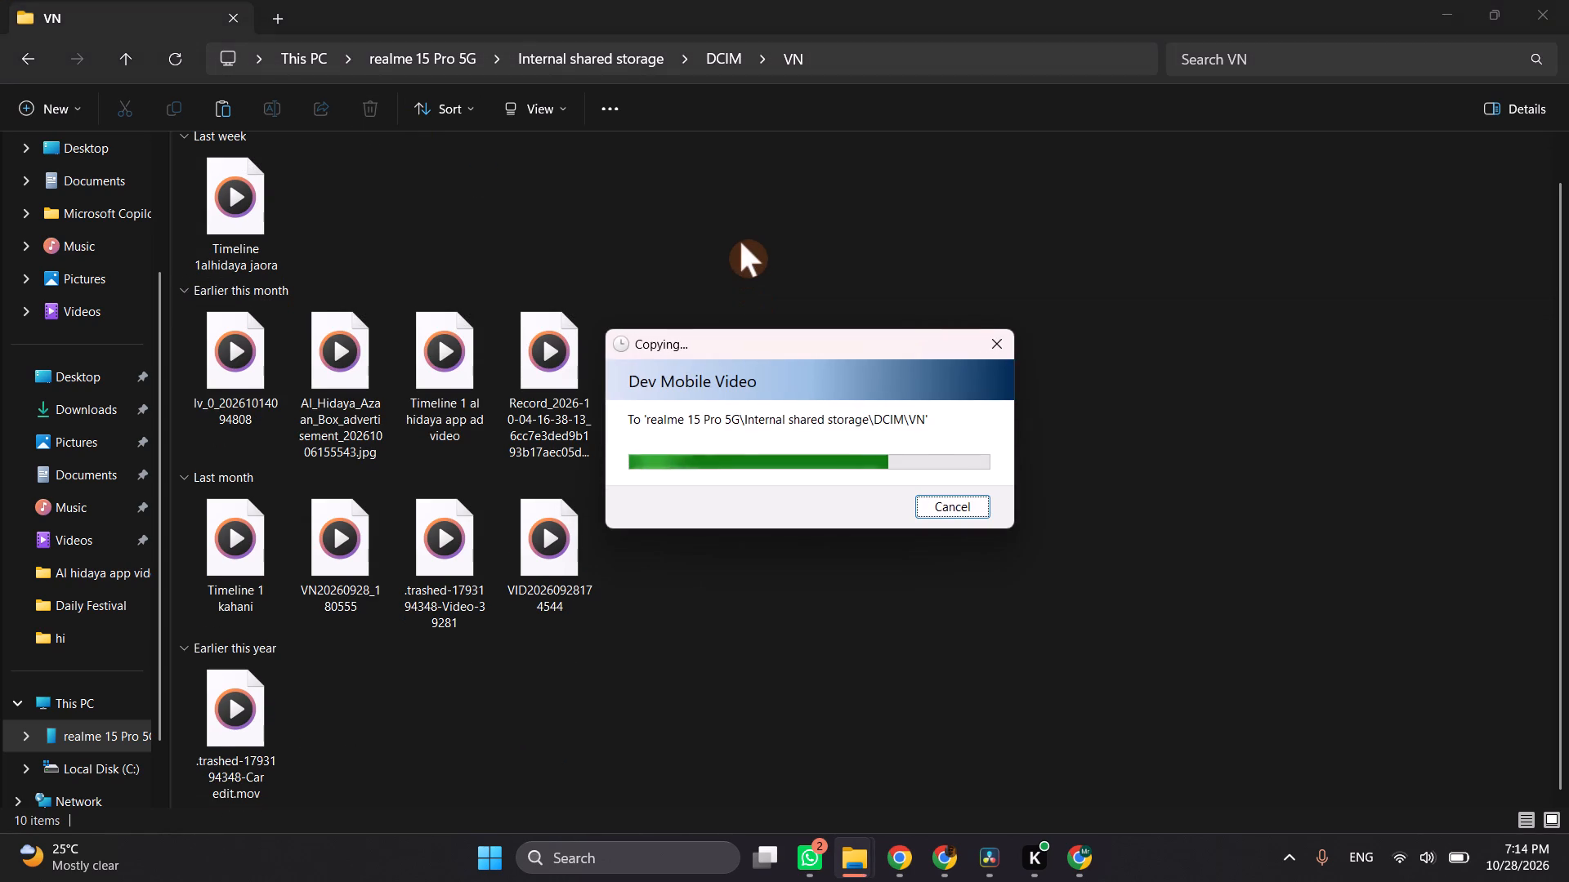
pyautogui.click(740, 242)
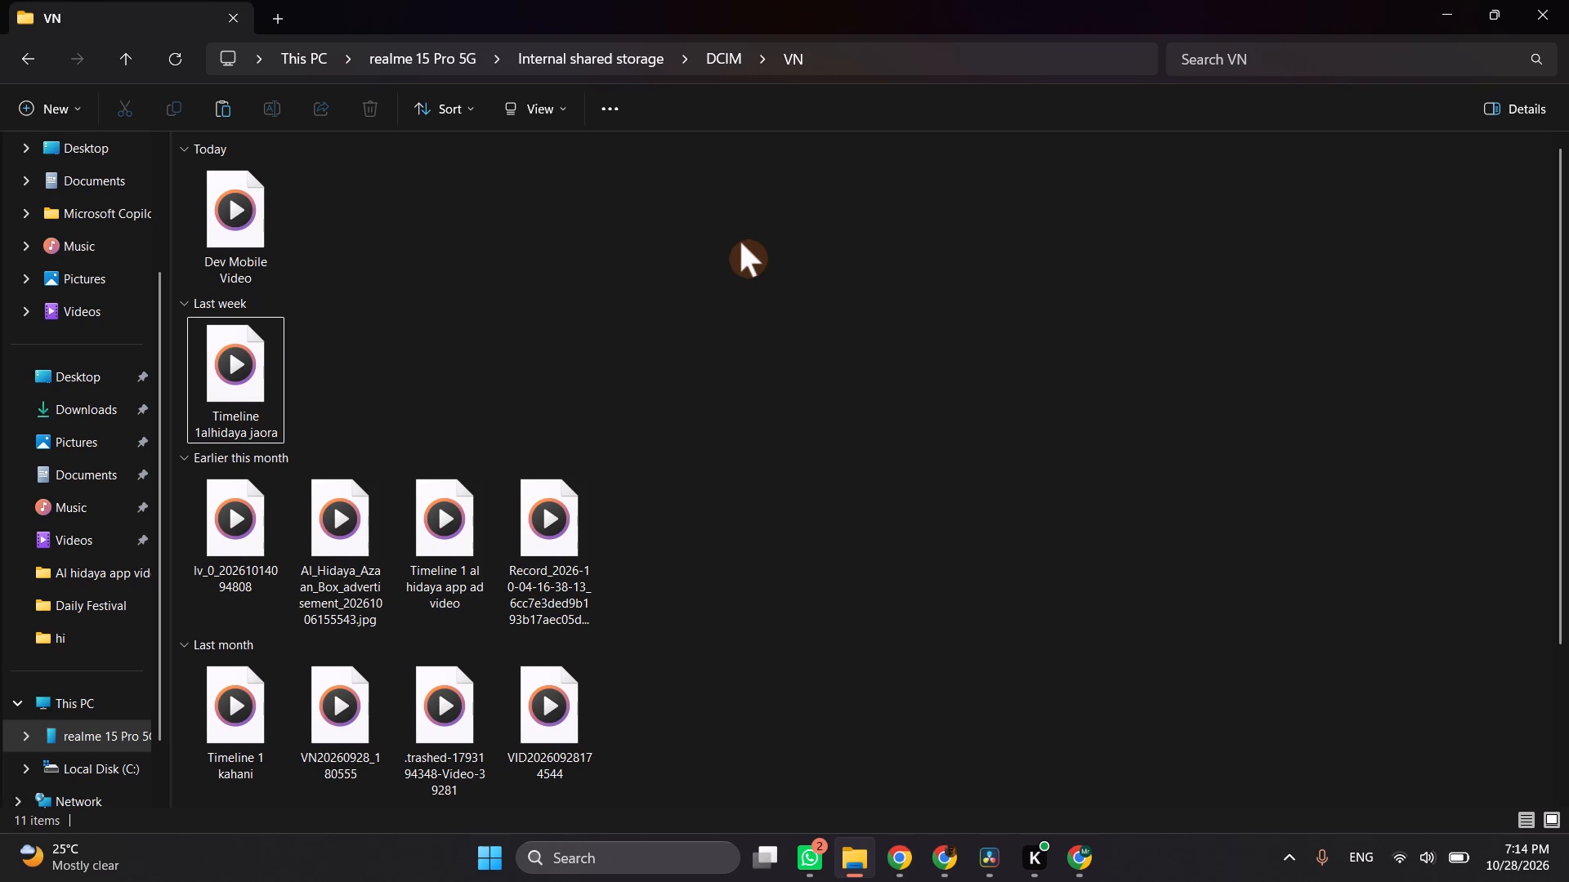
# Switch back to DaVinci Resolve and paste clip 07's copied grade onto clip 09, the ₹251 shop-counter clip on V1.
pyautogui.click(998, 854)
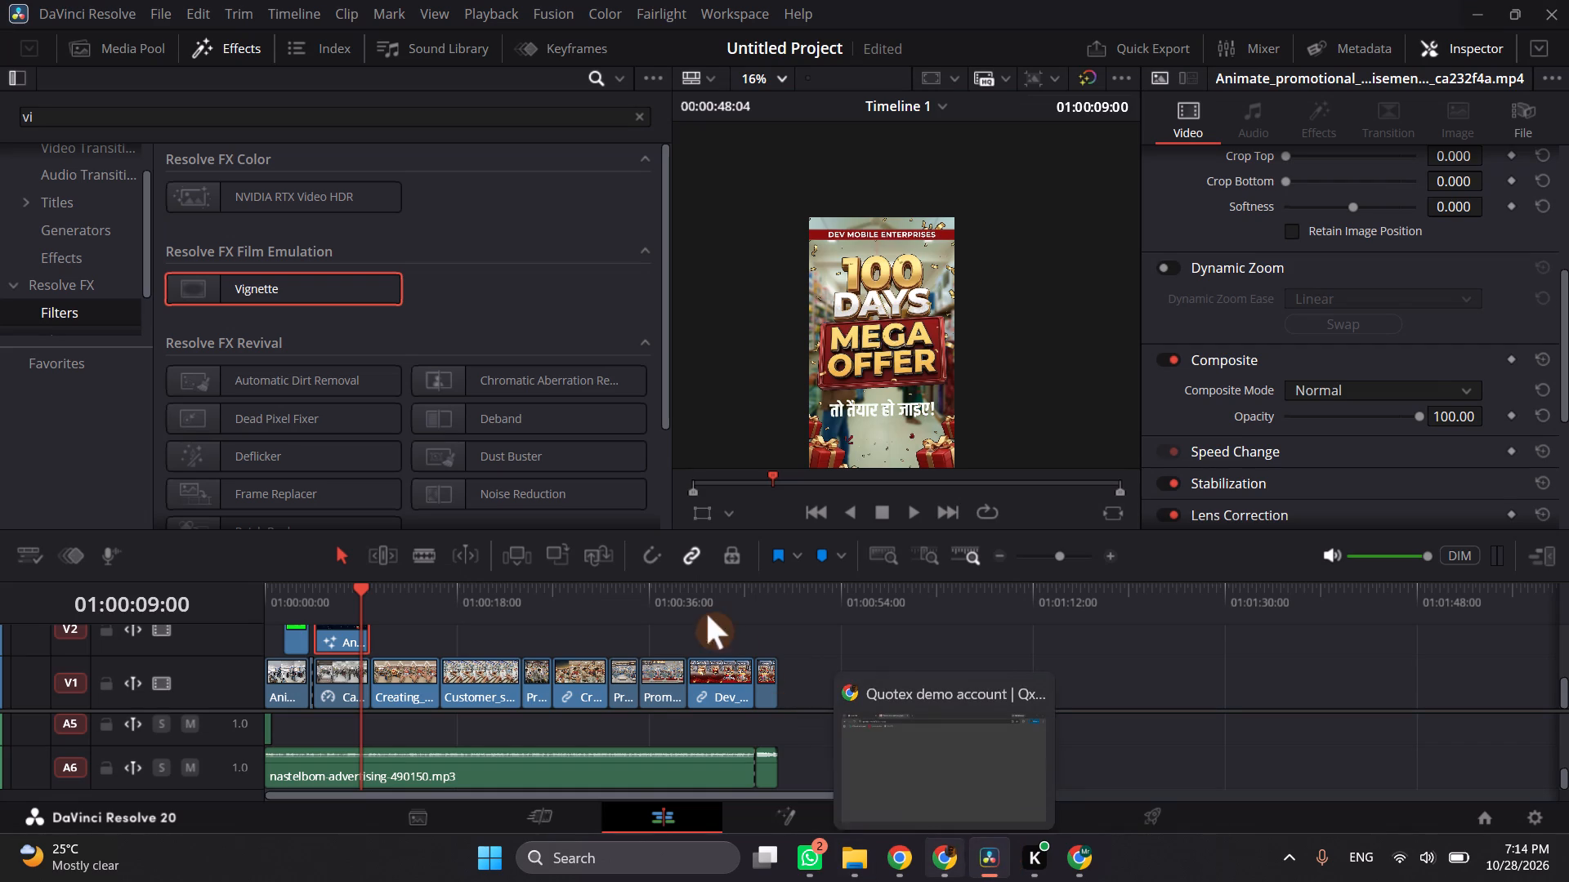
pyautogui.moveTo(659, 596); pyautogui.dragTo(459, 589)
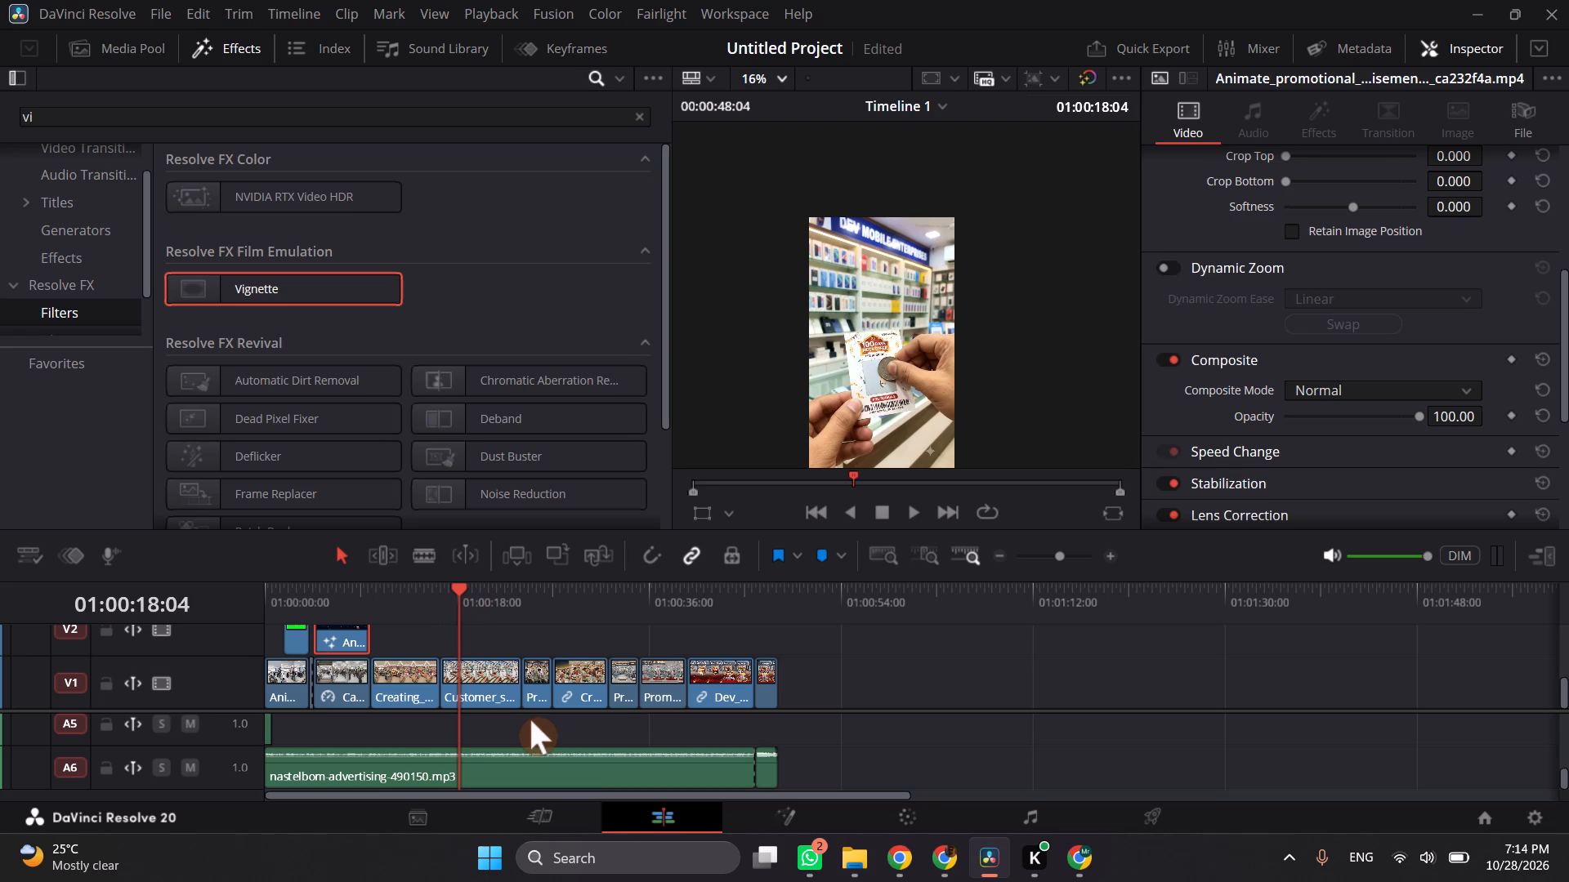
pyautogui.scroll(-1, 573, 664)
pyautogui.scroll(2, 561, 681)
pyautogui.scroll(-5, 561, 682)
pyautogui.scroll(3, 604, 736)
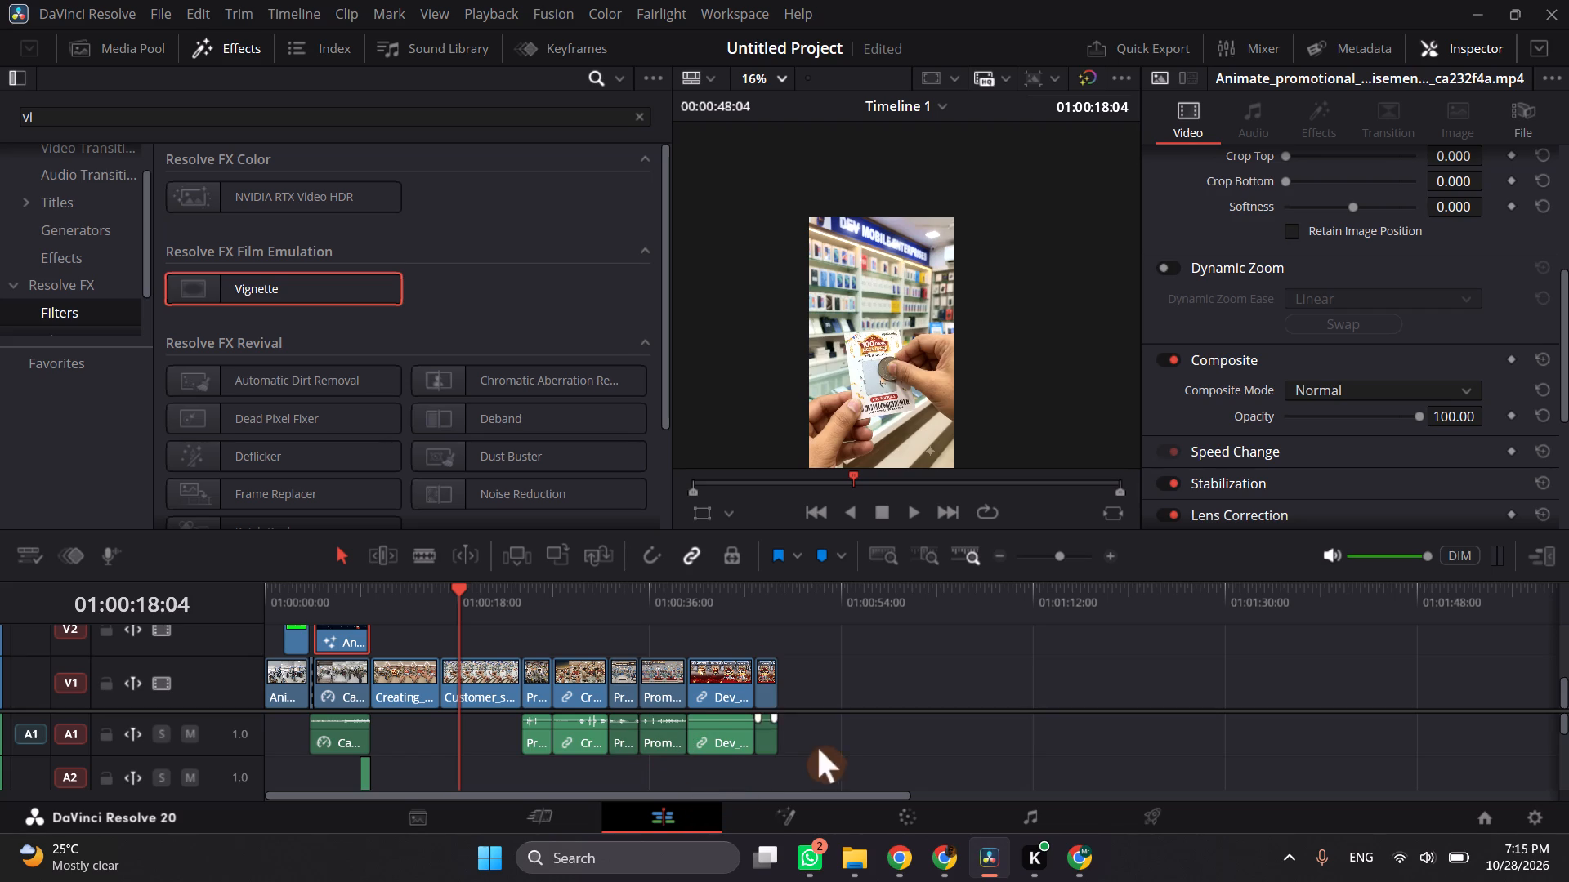
pyautogui.click(532, 608)
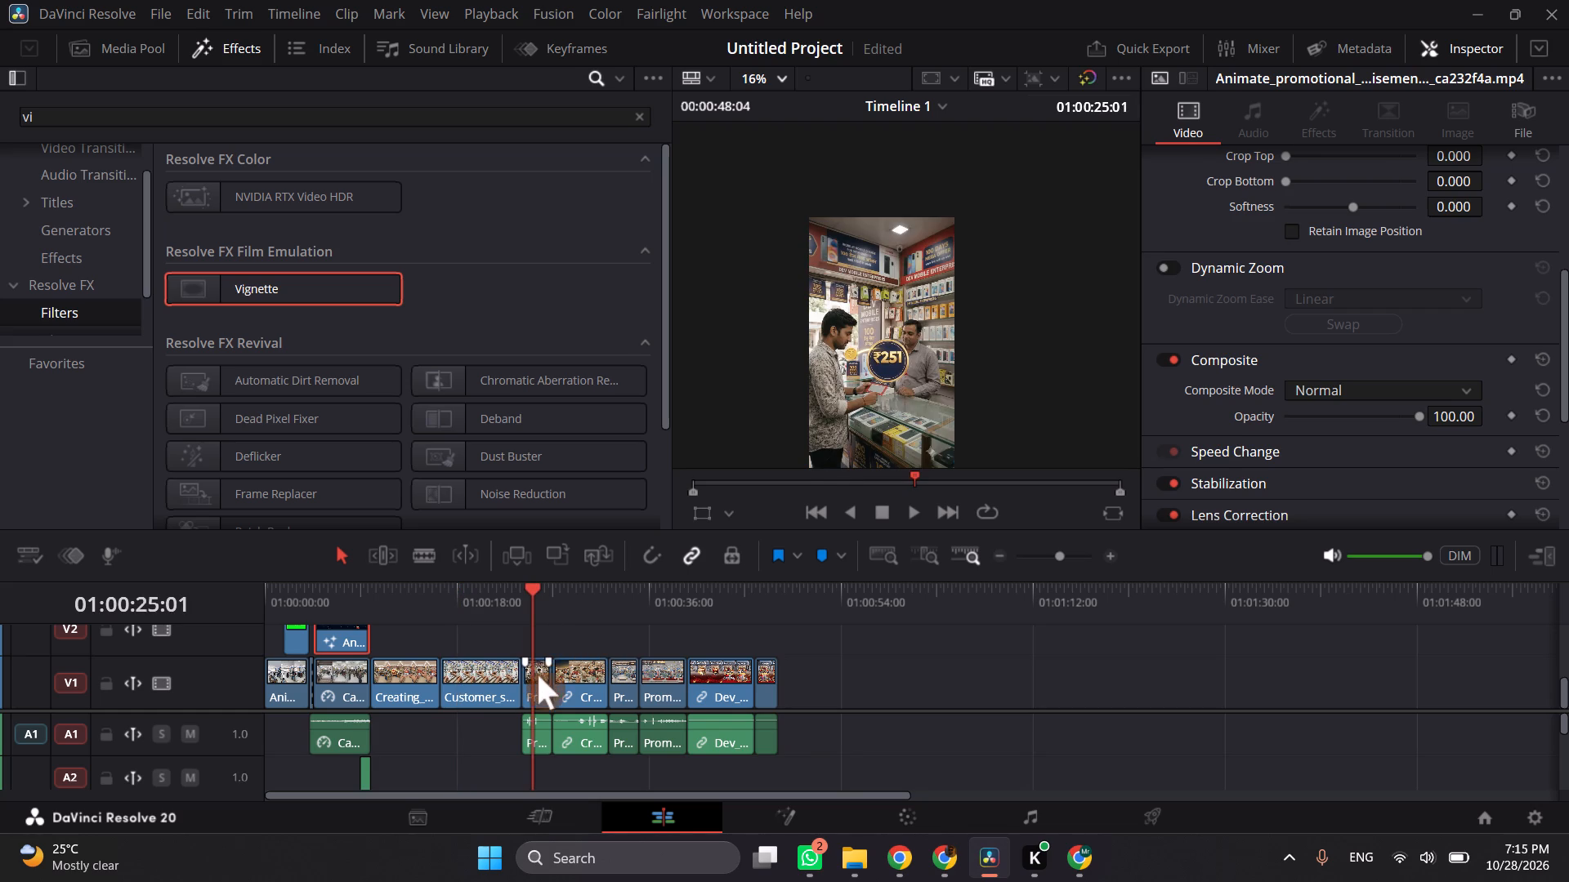
pyautogui.click(538, 675)
pyautogui.click(899, 817)
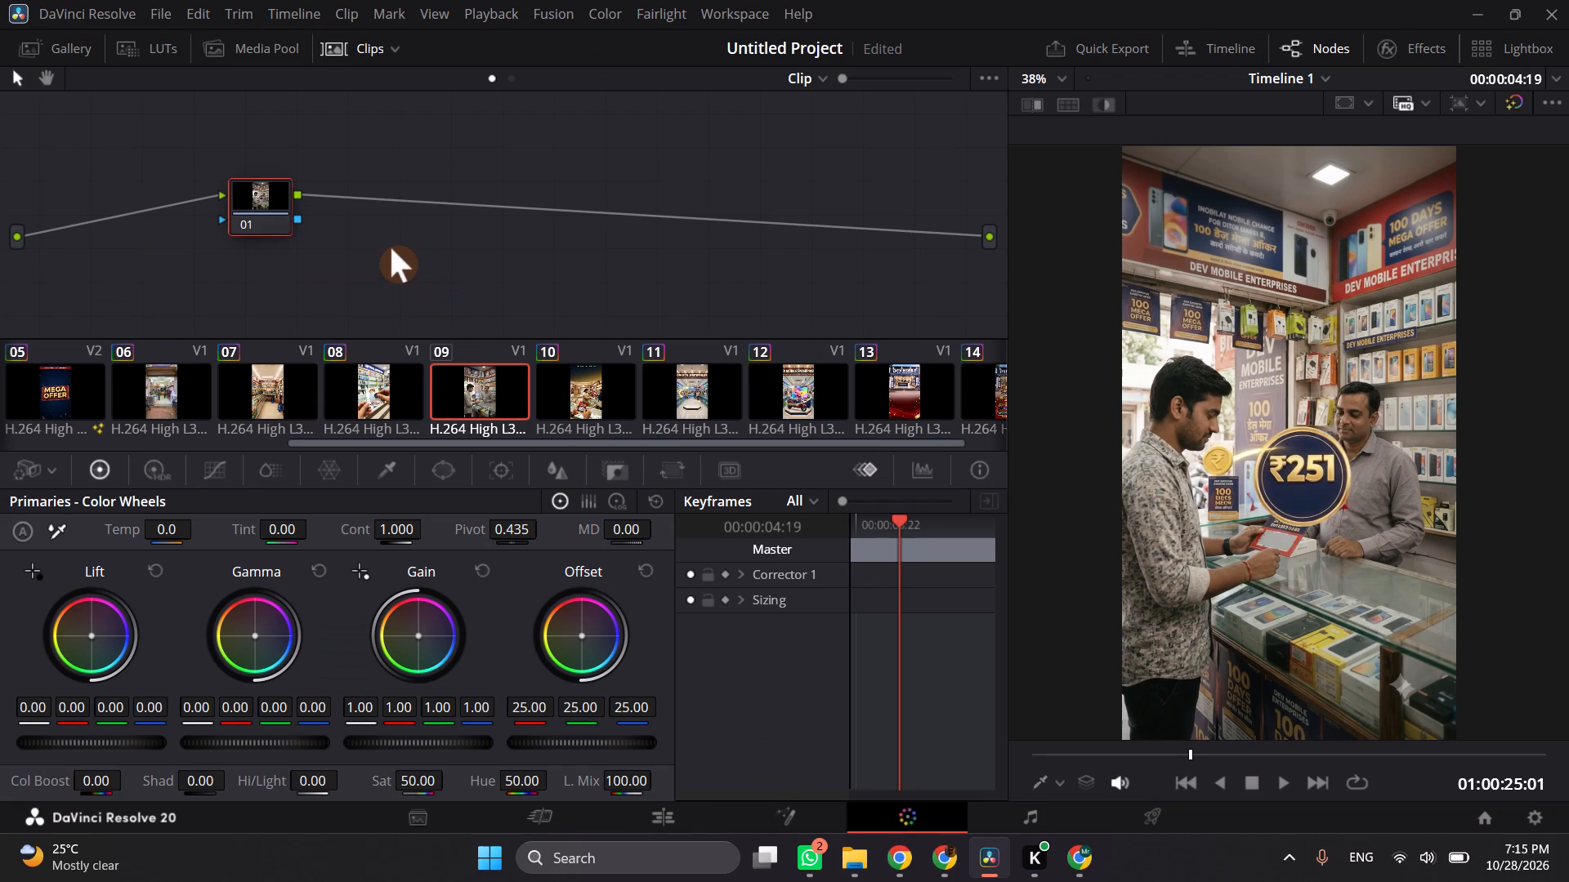
pyautogui.hotkey('ctrl', 'v')
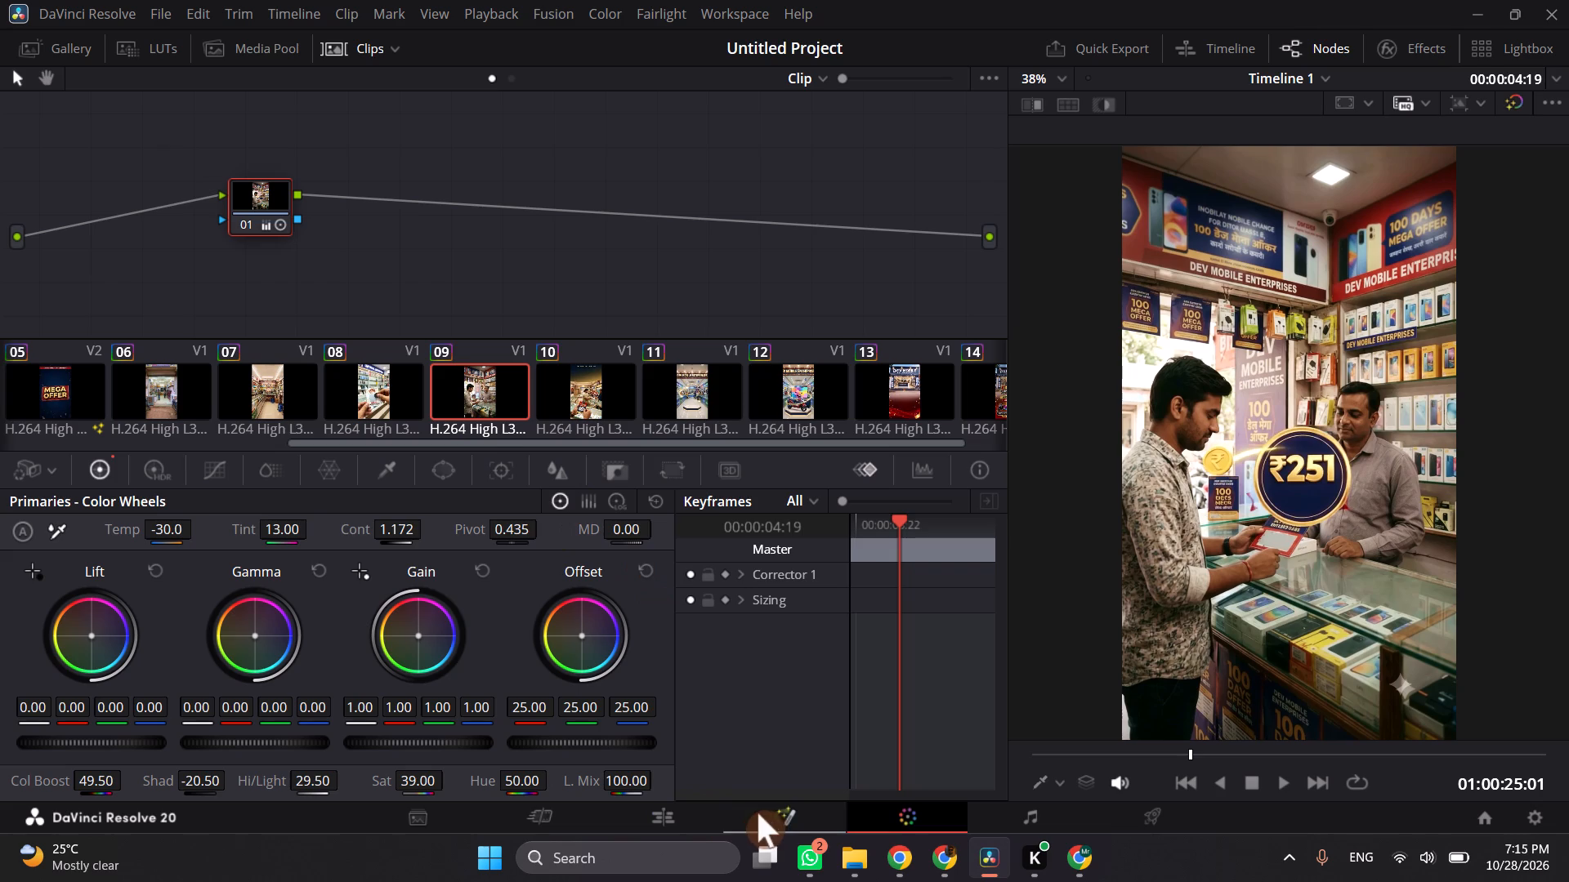
# On the Edit page, set the volume of the two long Generated Audio voice-over clips on A3 to 4.0.
pyautogui.click(666, 813)
pyautogui.click(849, 725)
pyautogui.scroll(2, 830, 733)
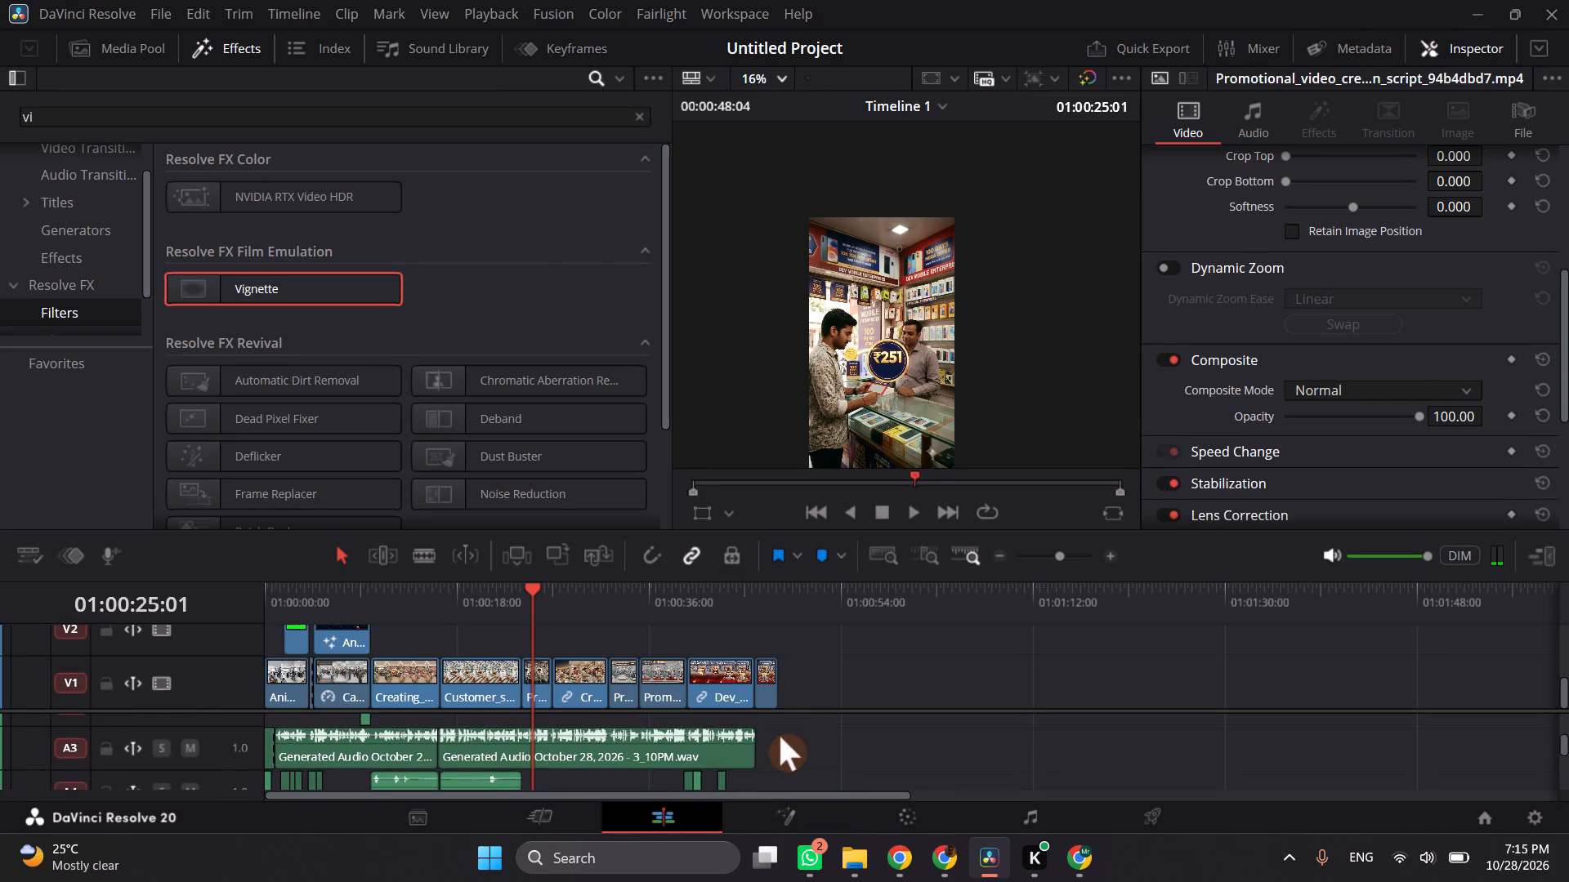
pyautogui.click(708, 735)
pyautogui.click(1458, 194)
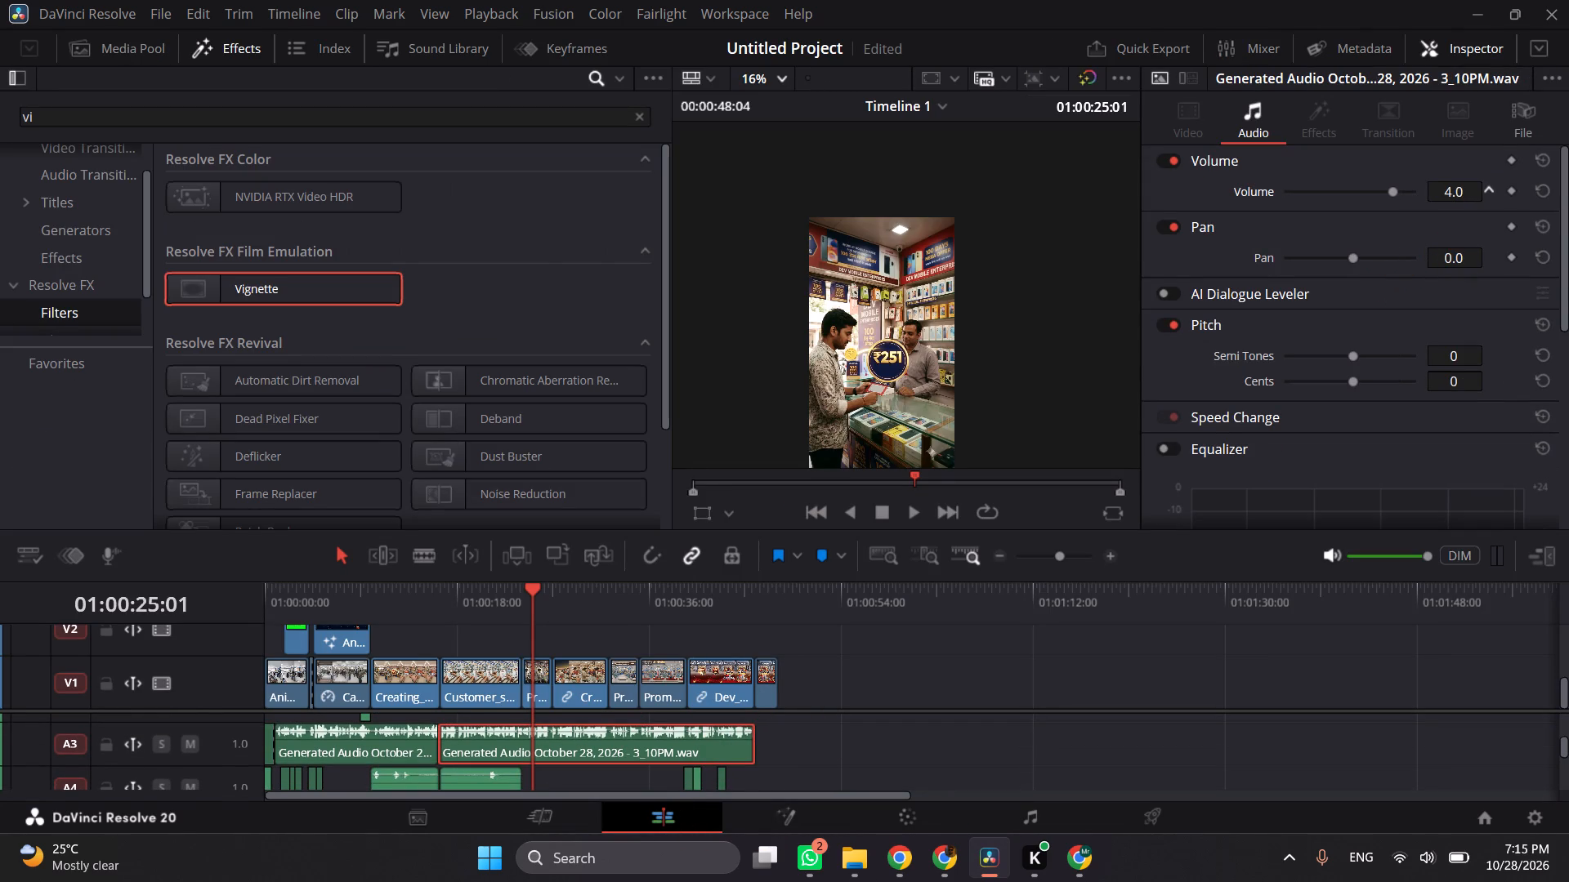
pyautogui.click(372, 746)
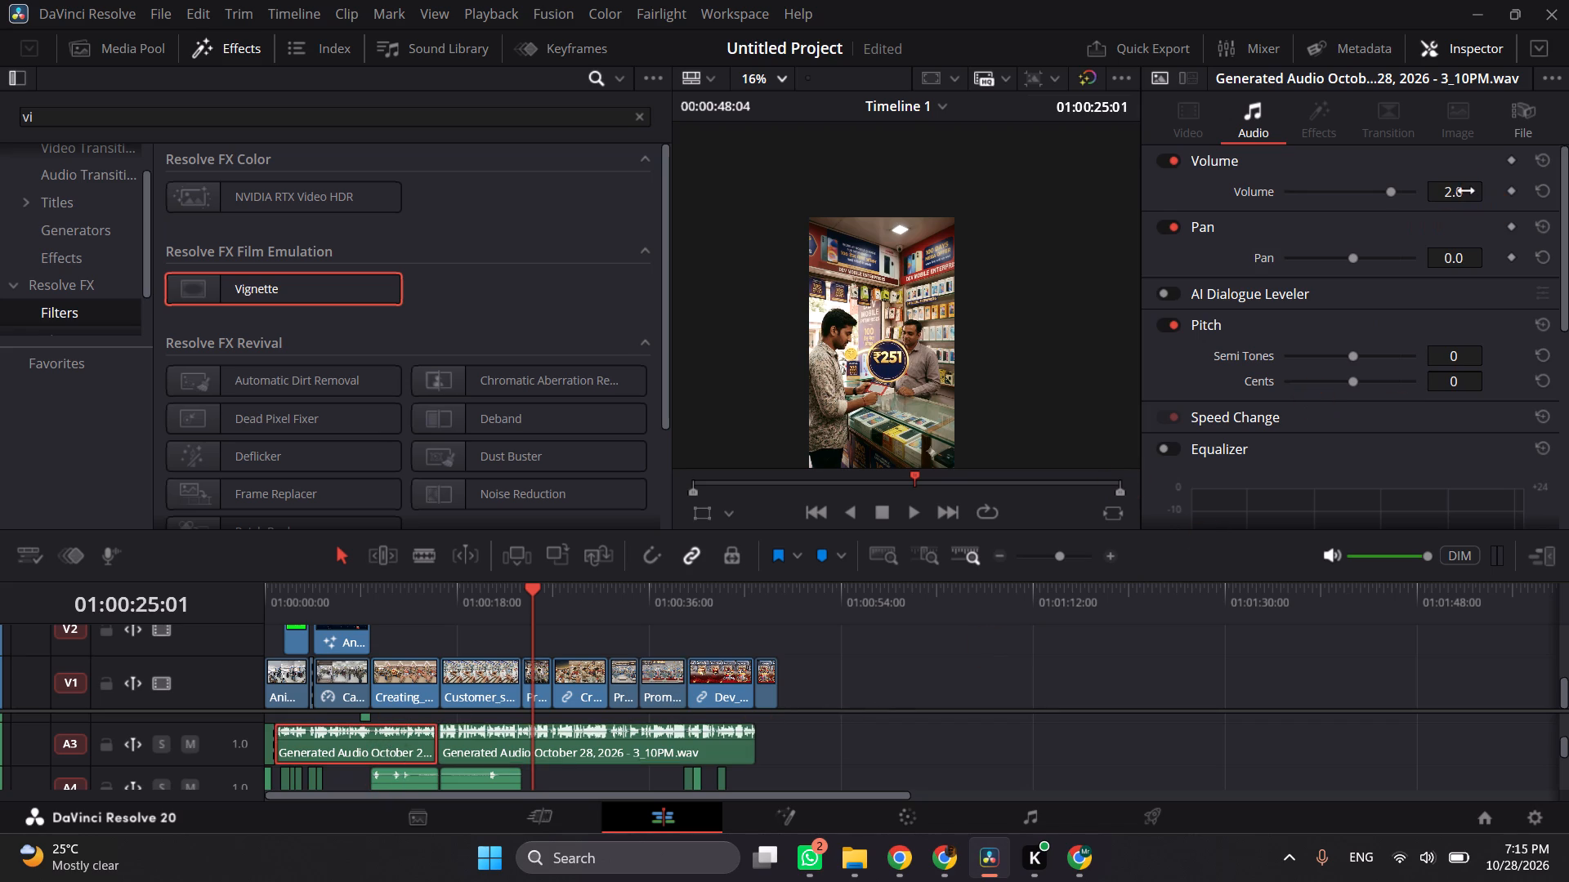
pyautogui.click(1466, 191)
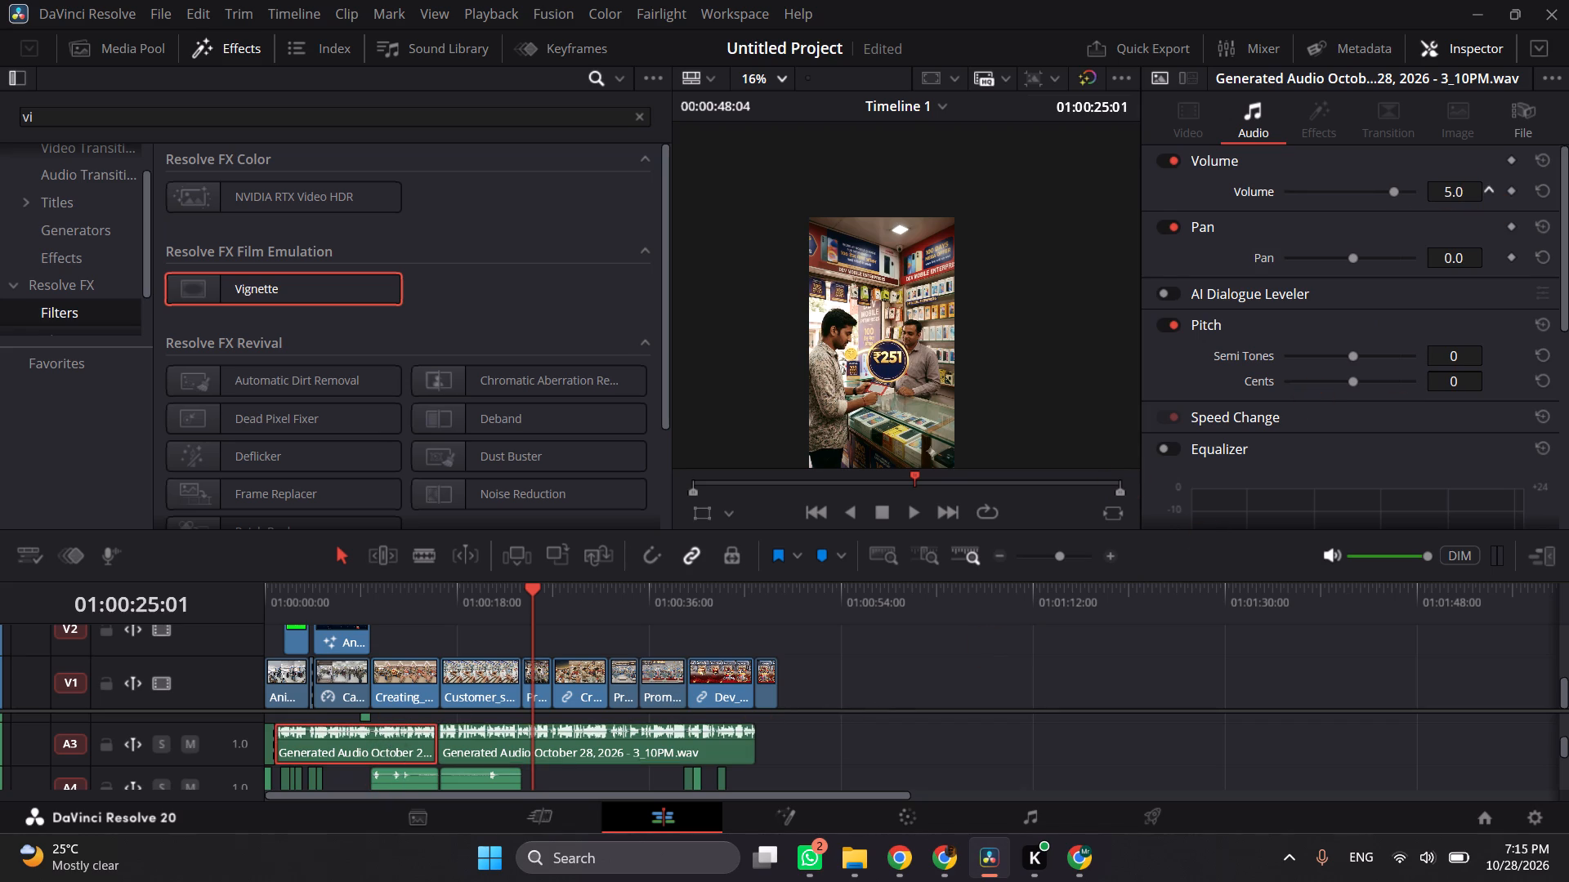
# Play a short stretch of the timeline over the scratch-card clip to check the voice-over level.
pyautogui.click(399, 608)
pyautogui.press('space')
pyautogui.press('space')
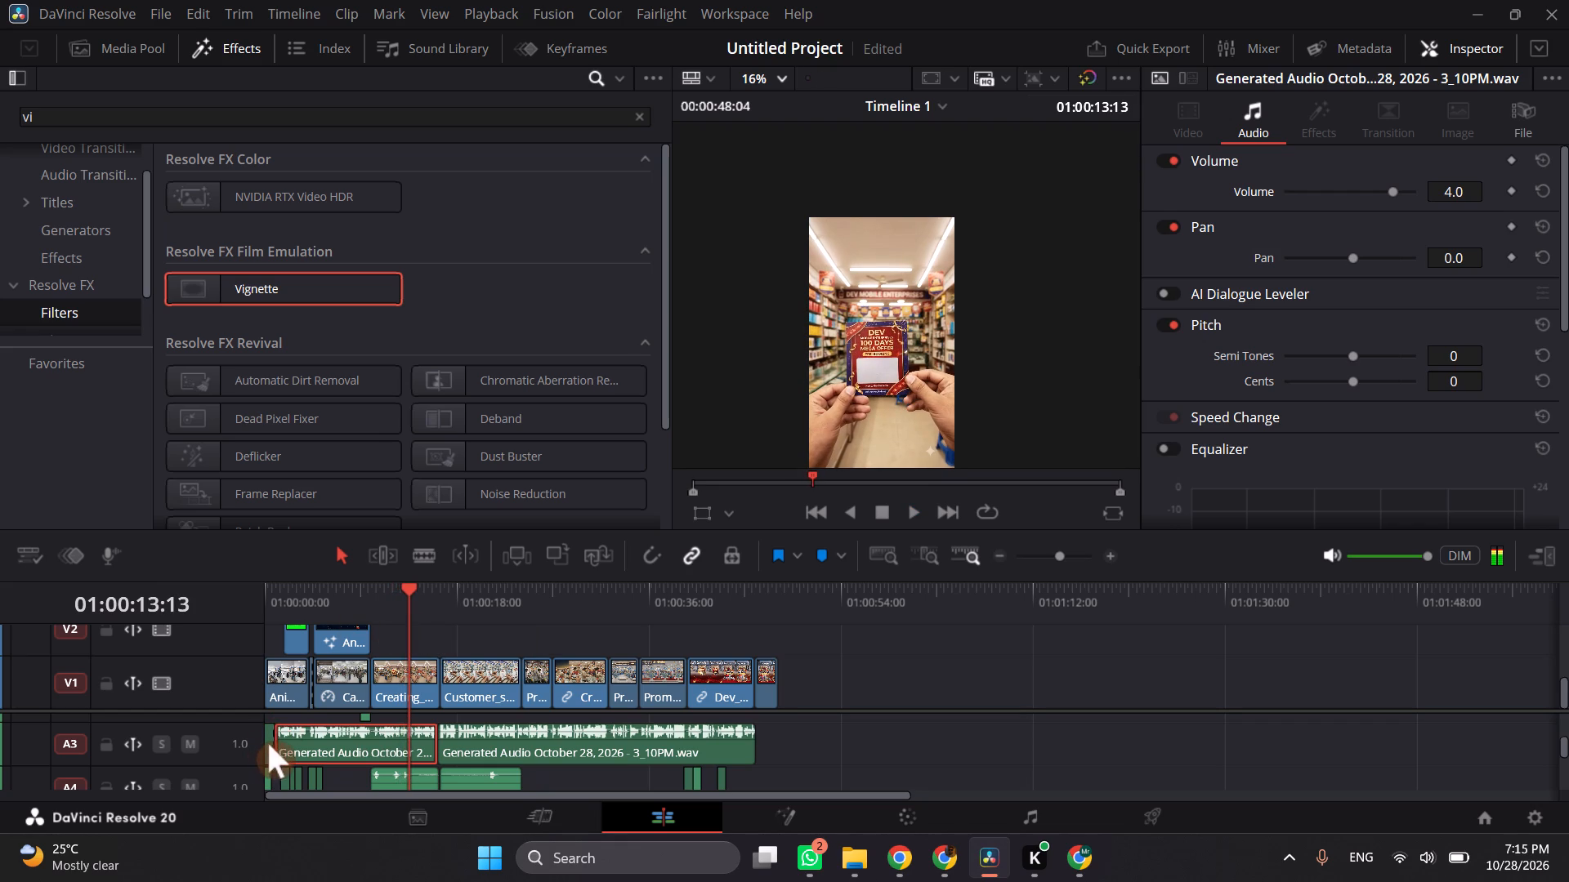
# Check the volume of the short opening Generated Audio voice-over clip on A3.
pyautogui.click(270, 743)
pyautogui.moveTo(293, 608); pyautogui.dragTo(212, 613)
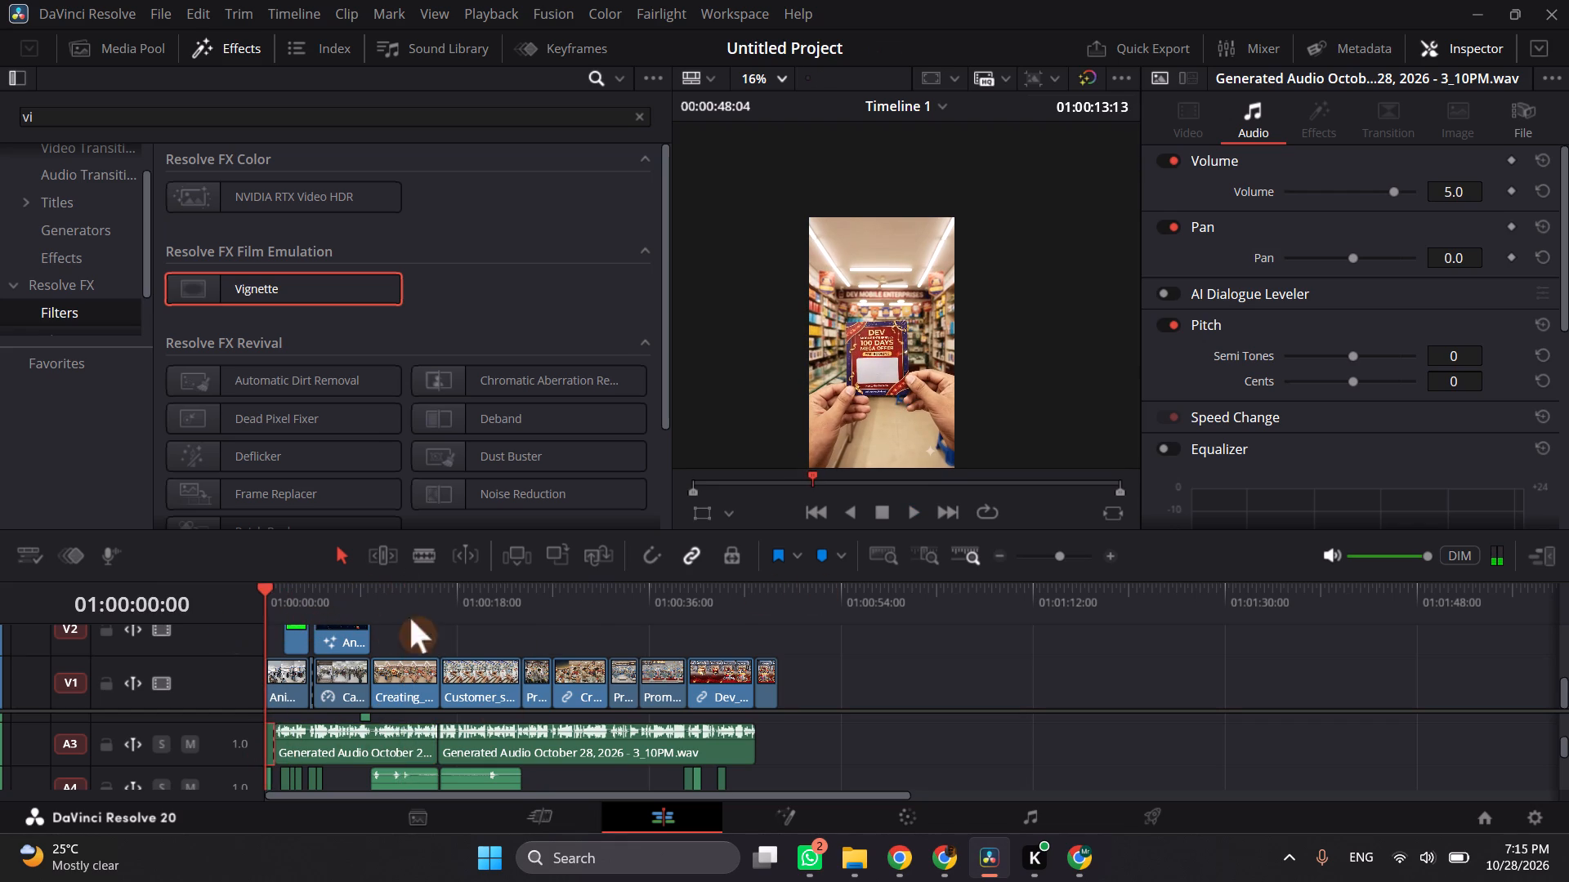
pyautogui.click(1079, 561)
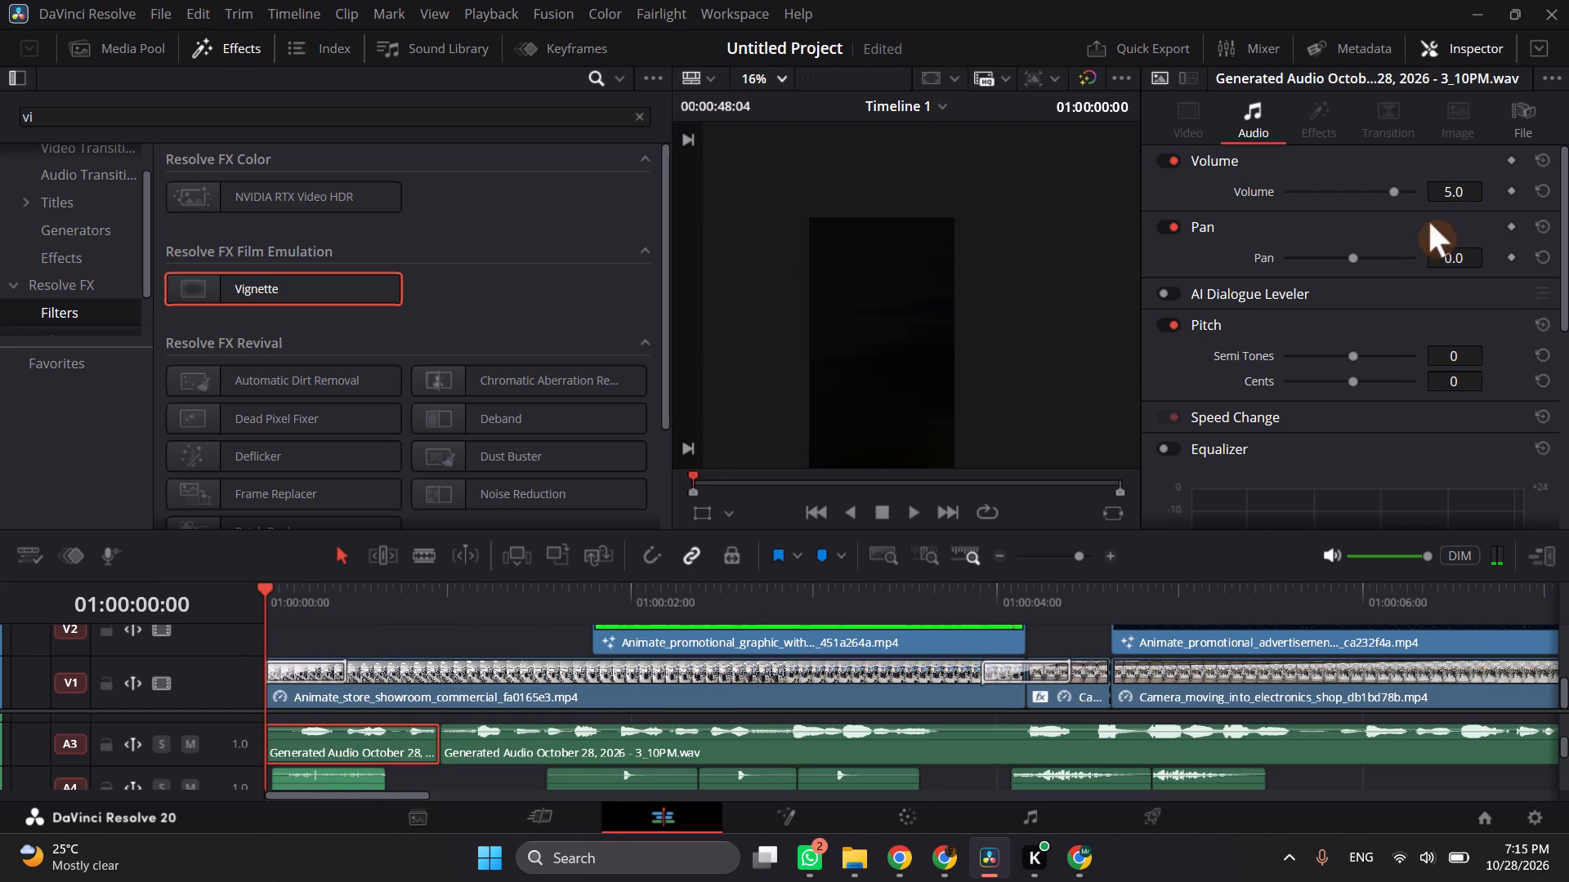
pyautogui.click(1072, 555)
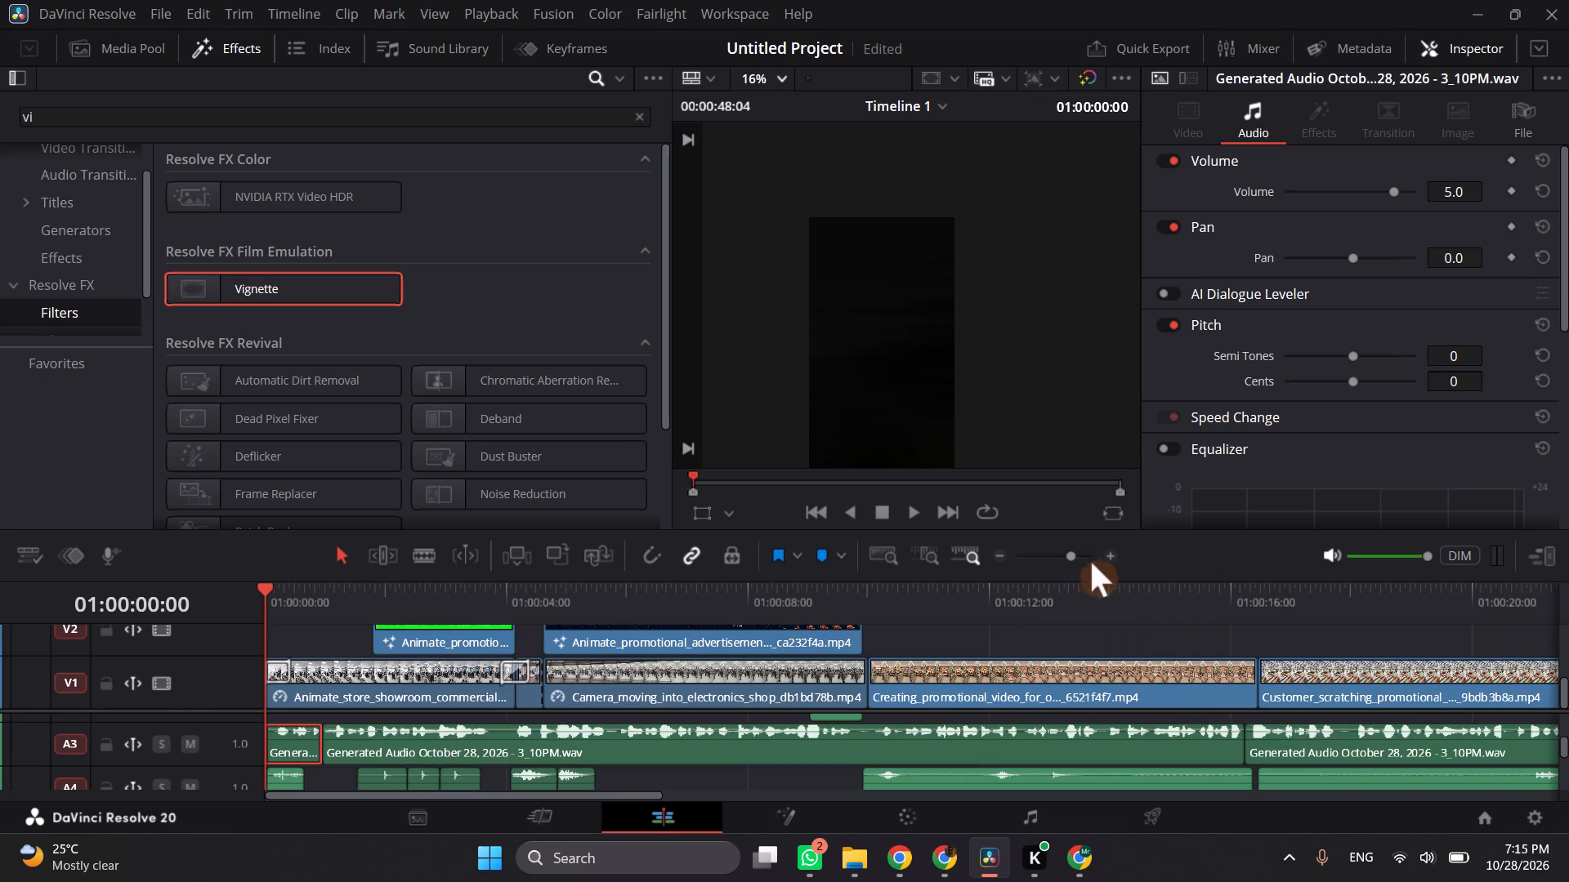
# Set the volume of the long nastelbom-advertising music clip on A6 to -14.0.
pyautogui.scroll(-1, 1127, 739)
pyautogui.click(1104, 760)
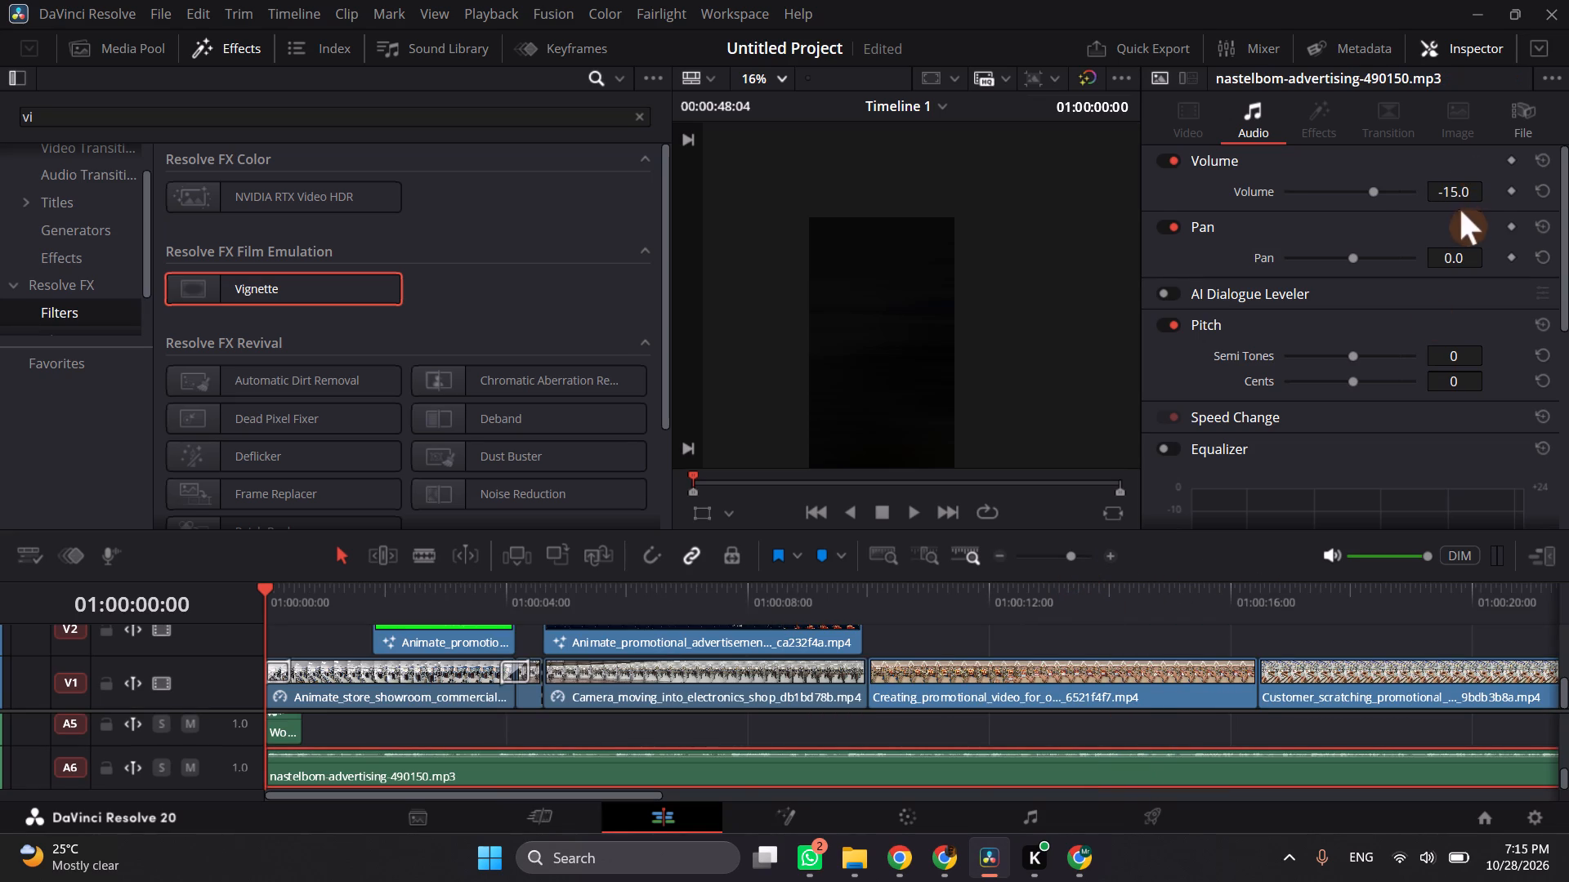
pyautogui.click(1456, 196)
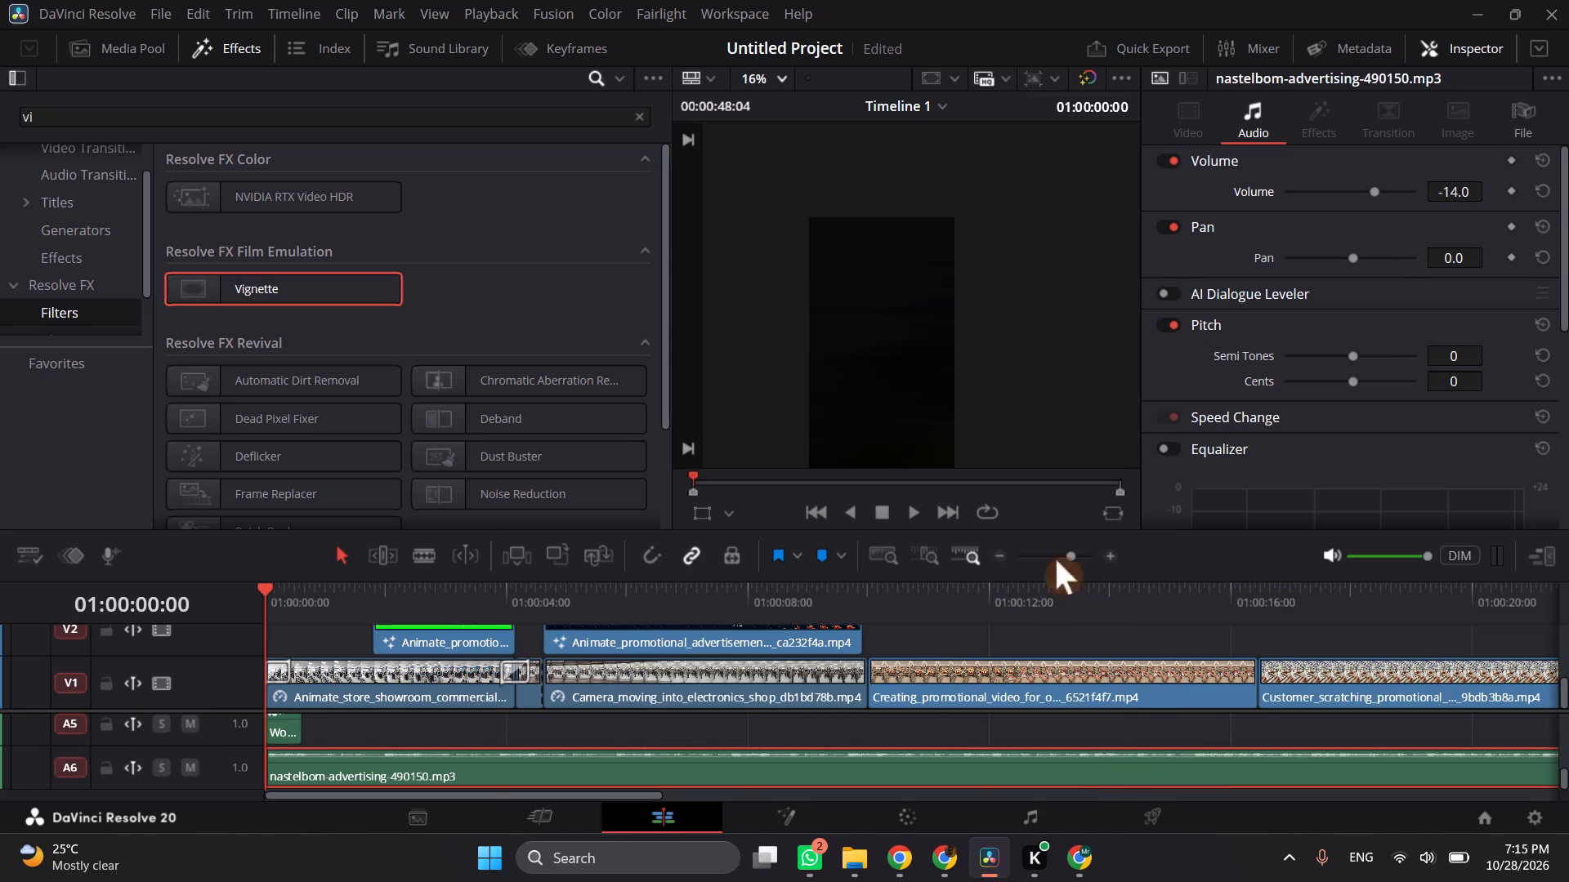
# Quick-export the timeline as Timeline 1 into the Al hidaya app video folder in Downloads.
pyautogui.click(1066, 559)
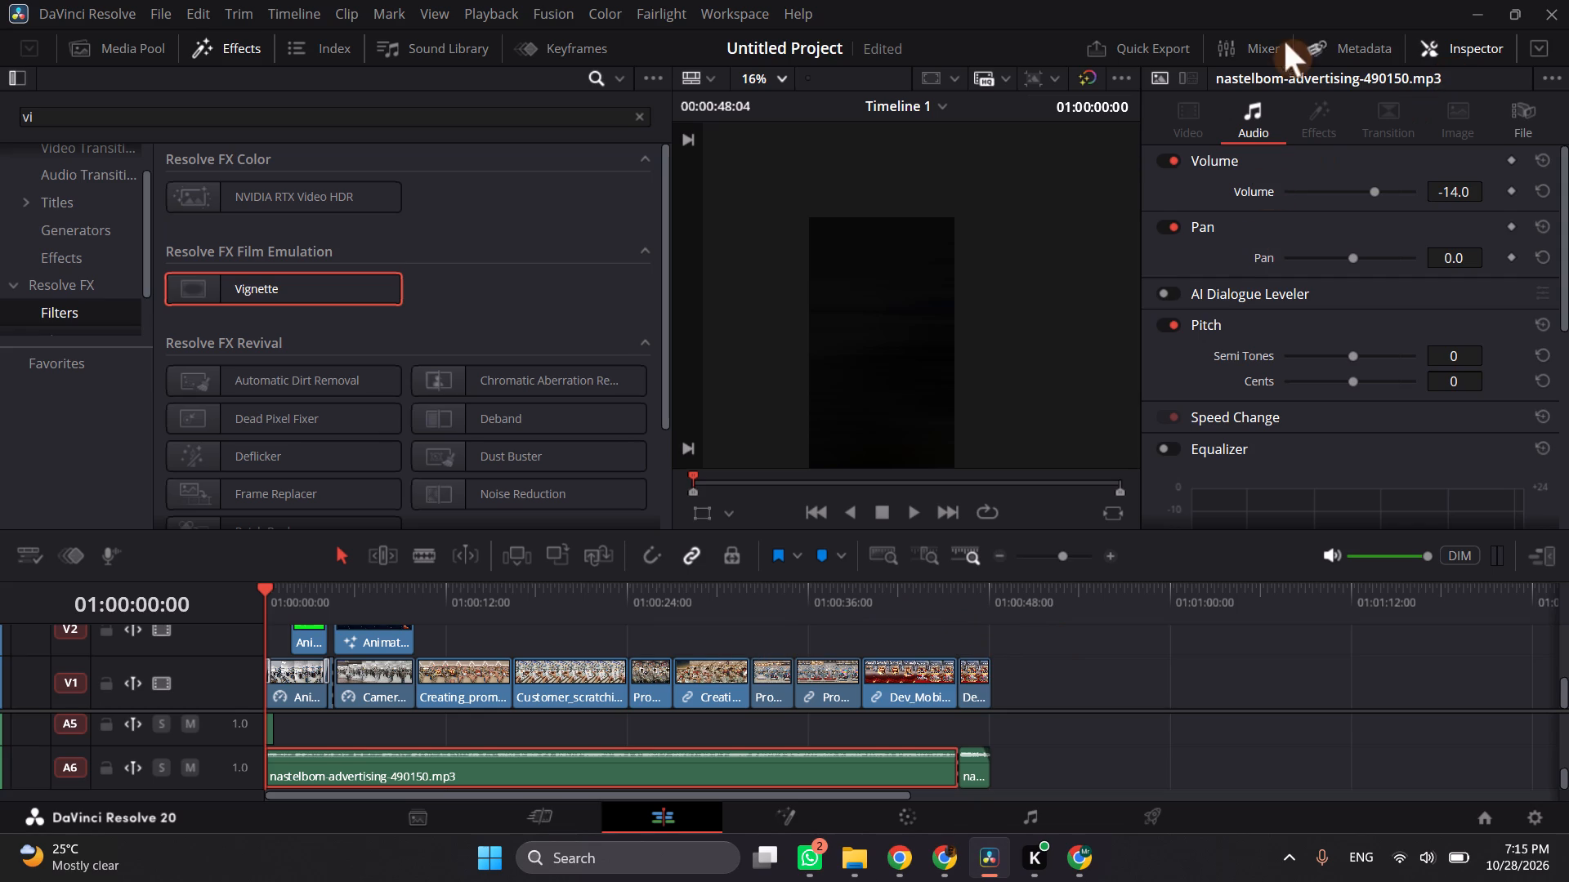
pyautogui.click(1158, 43)
pyautogui.click(1104, 587)
pyautogui.click(1103, 598)
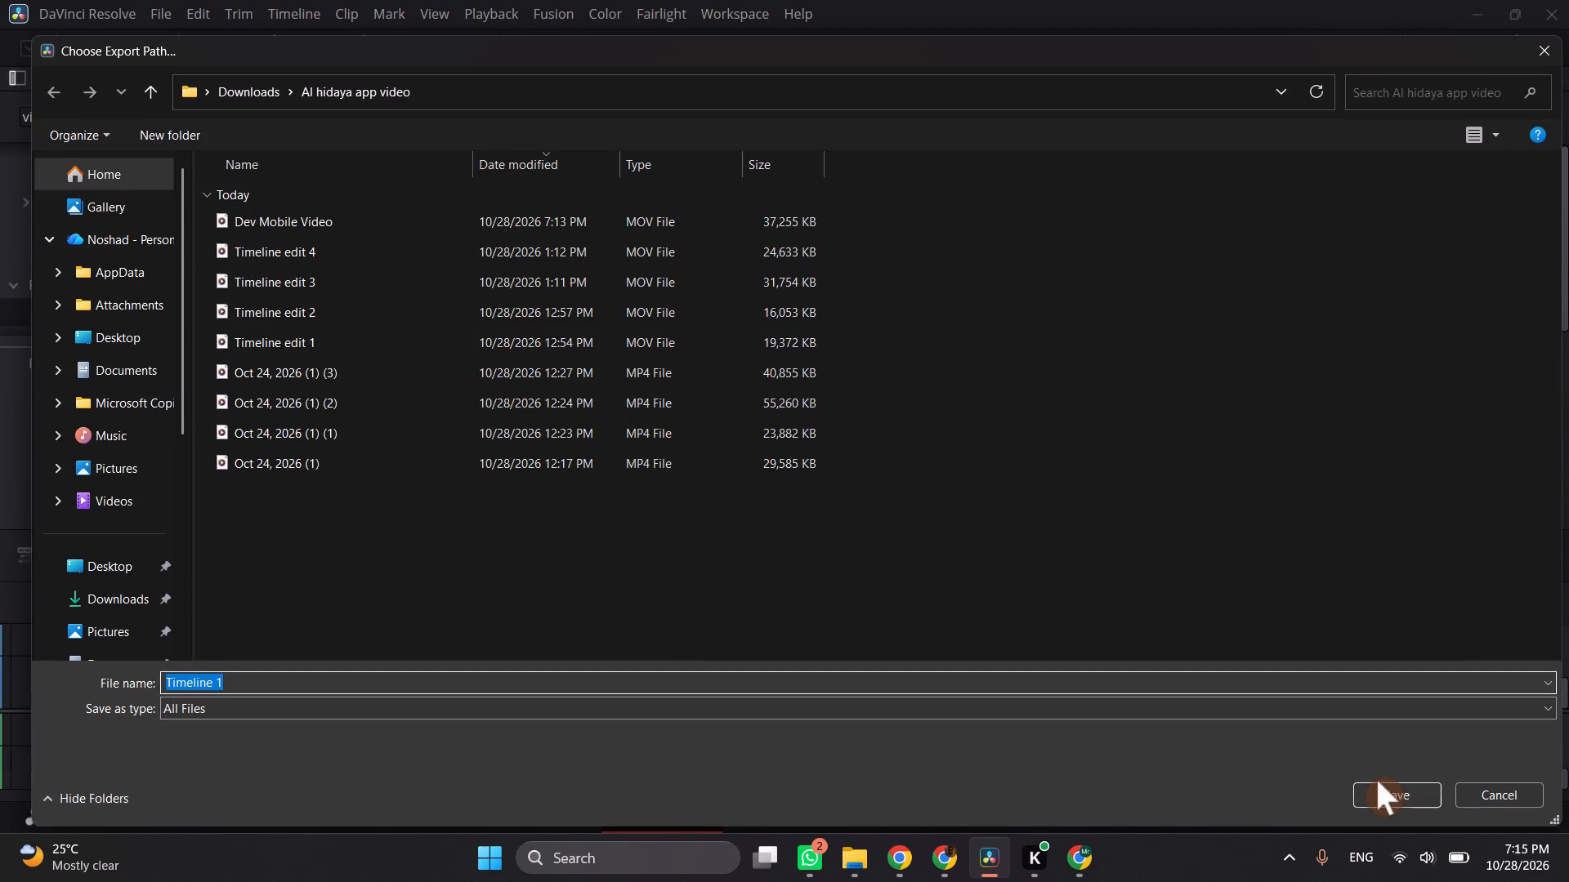
pyautogui.click(1388, 804)
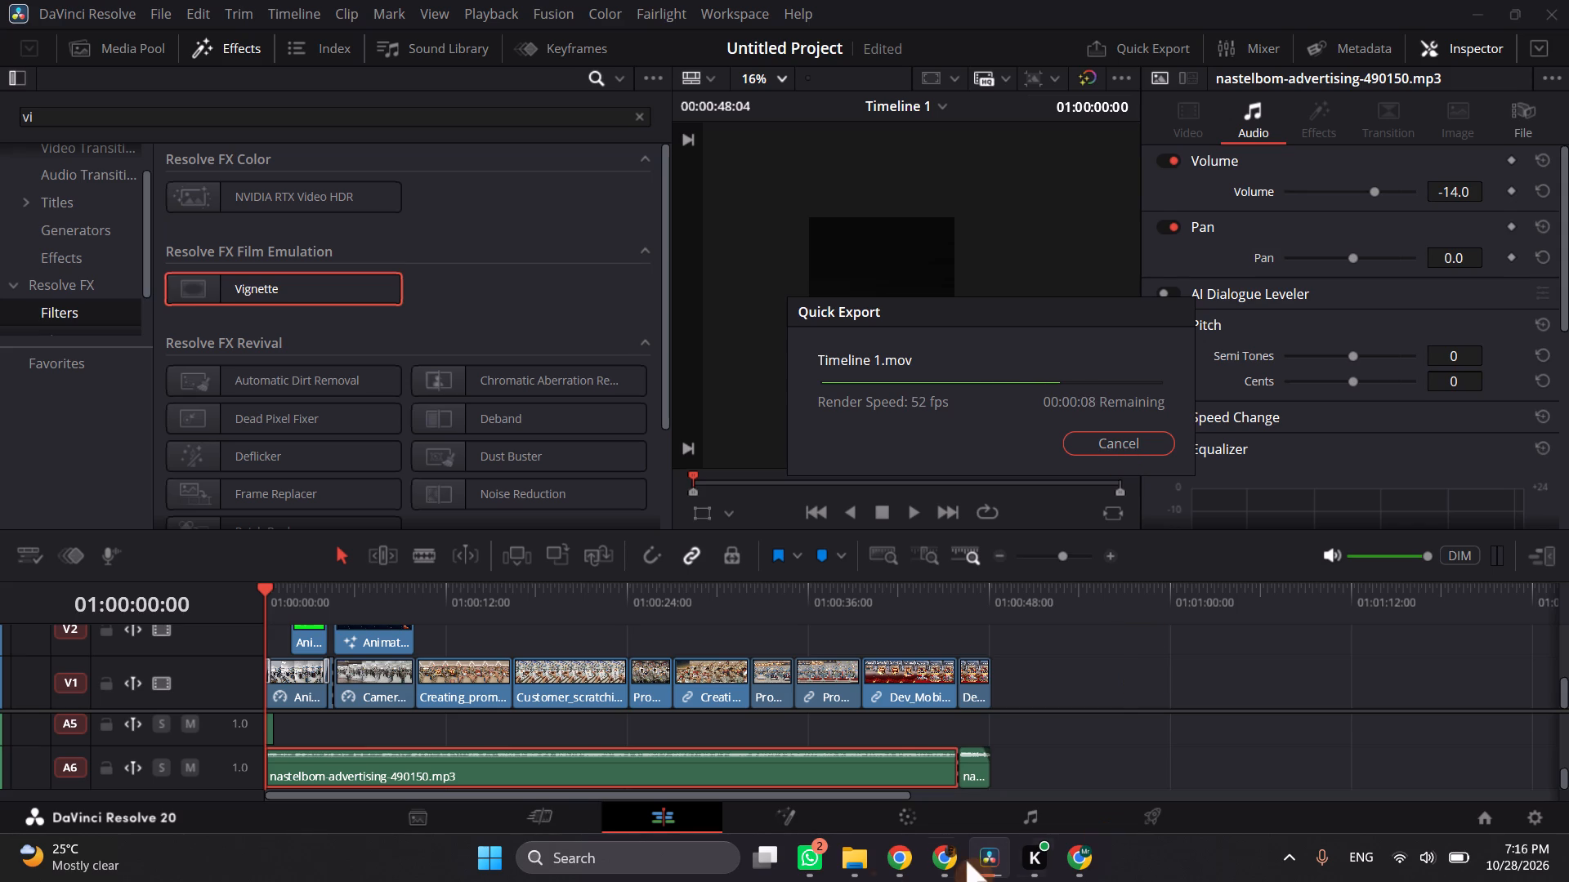
# Switch to File Explorer, open the Downloads folder and display its files as extra large icons.
pyautogui.click(871, 871)
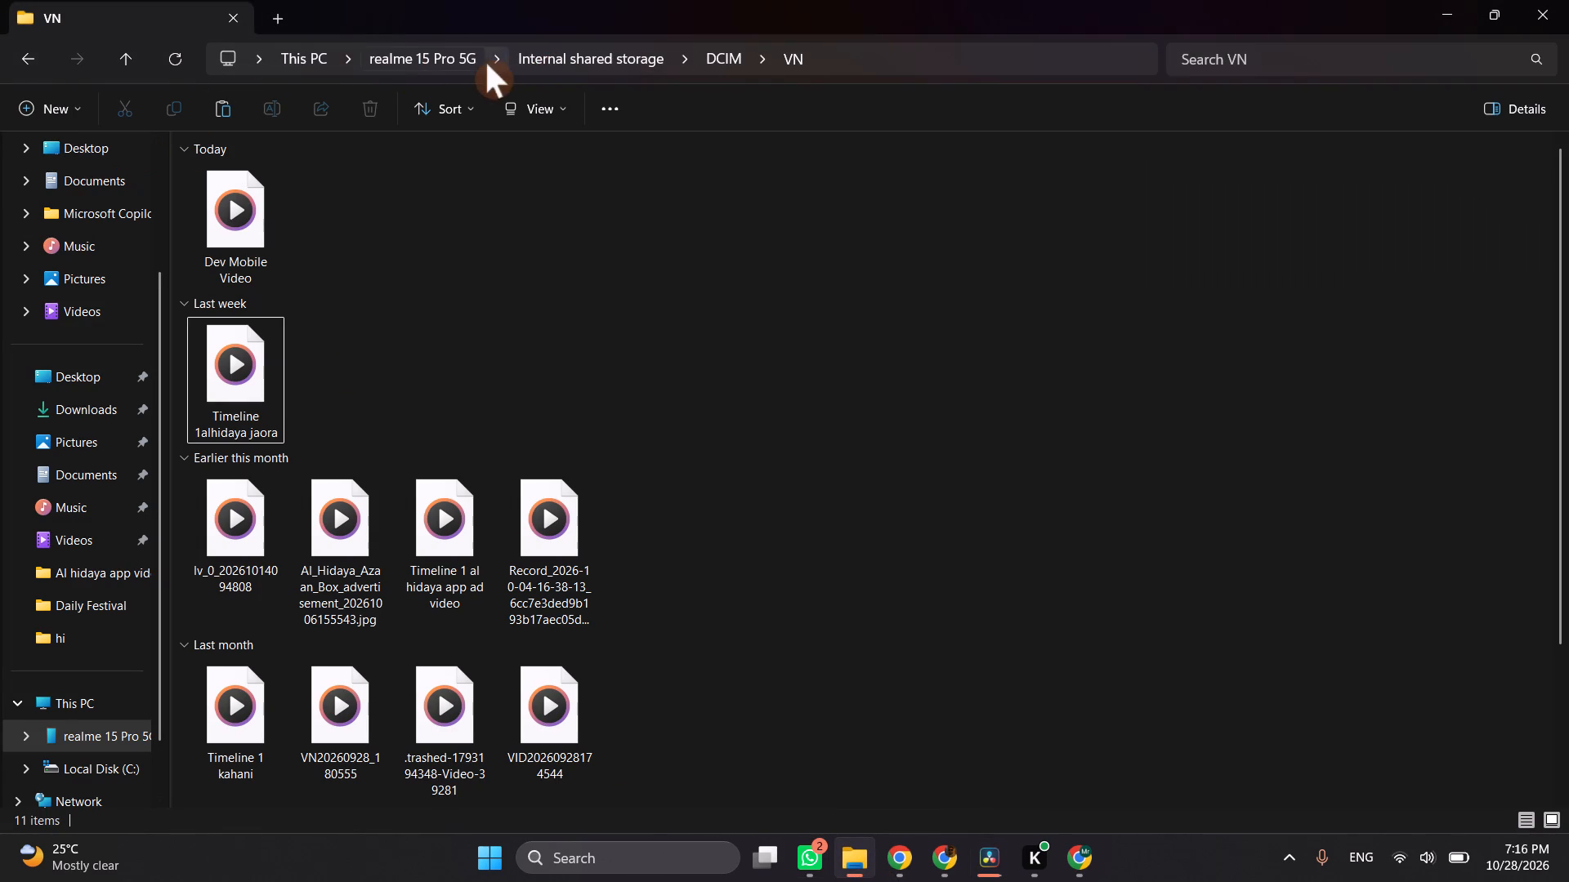
pyautogui.click(448, 60)
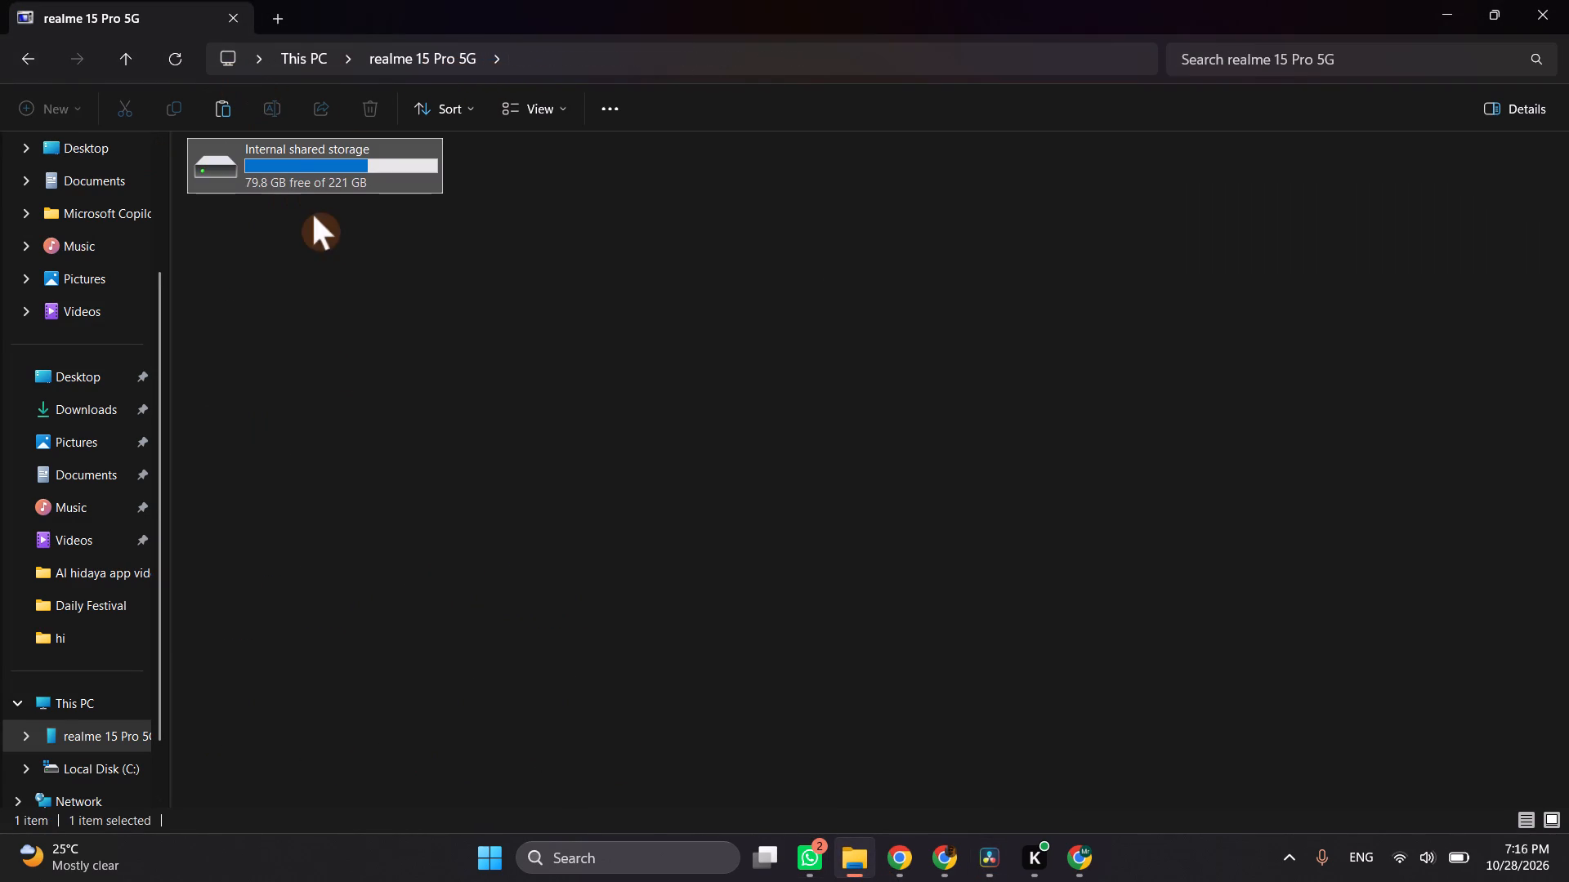
pyautogui.click(106, 411)
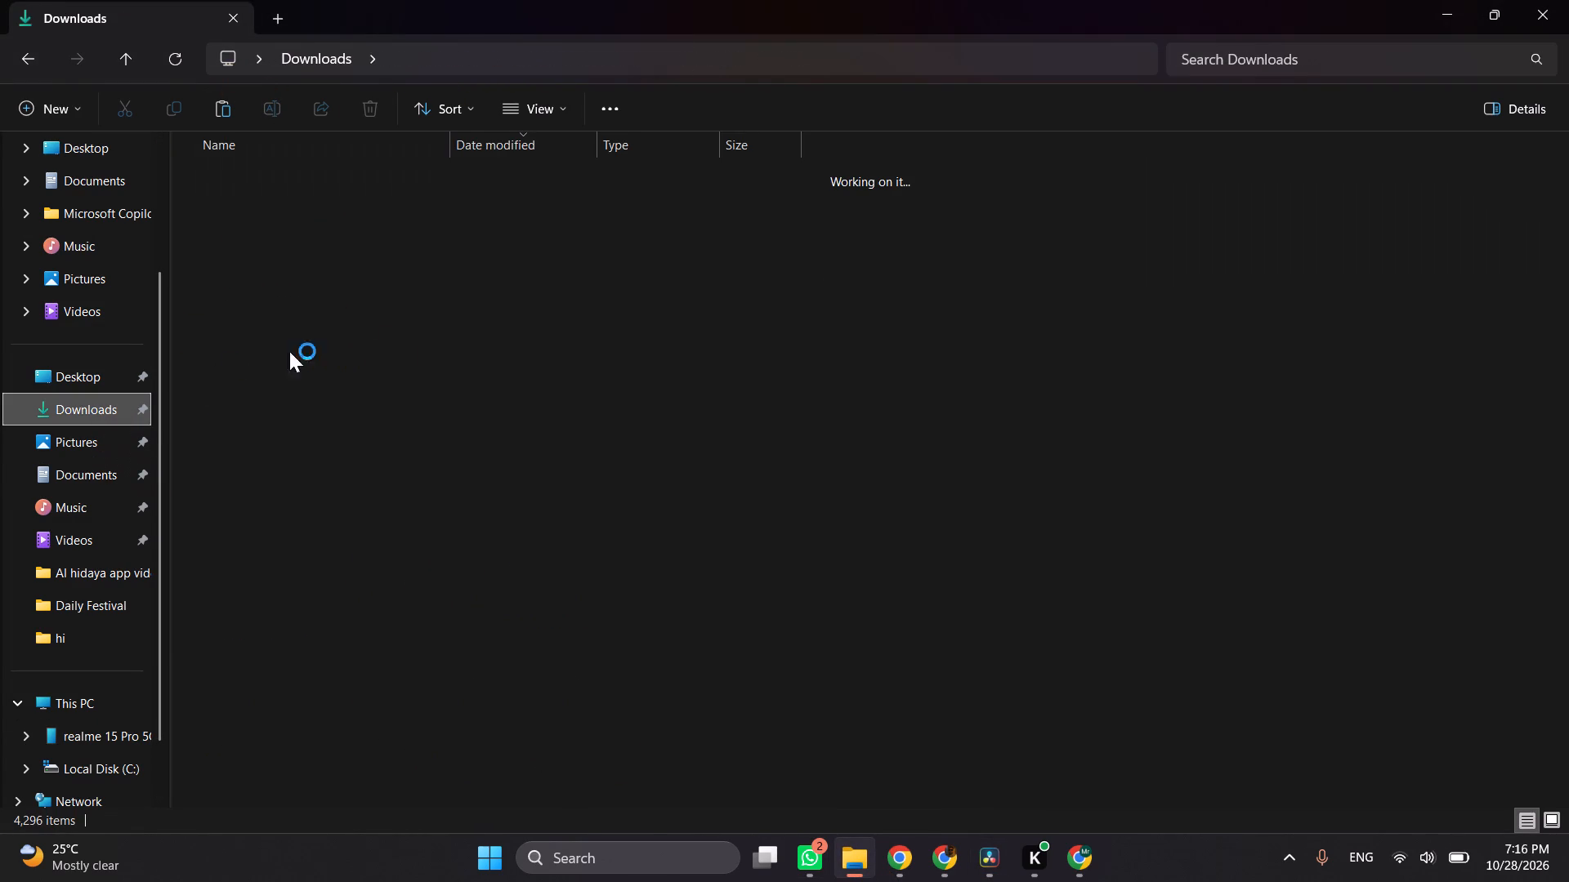
pyautogui.scroll(4, 452, 372)
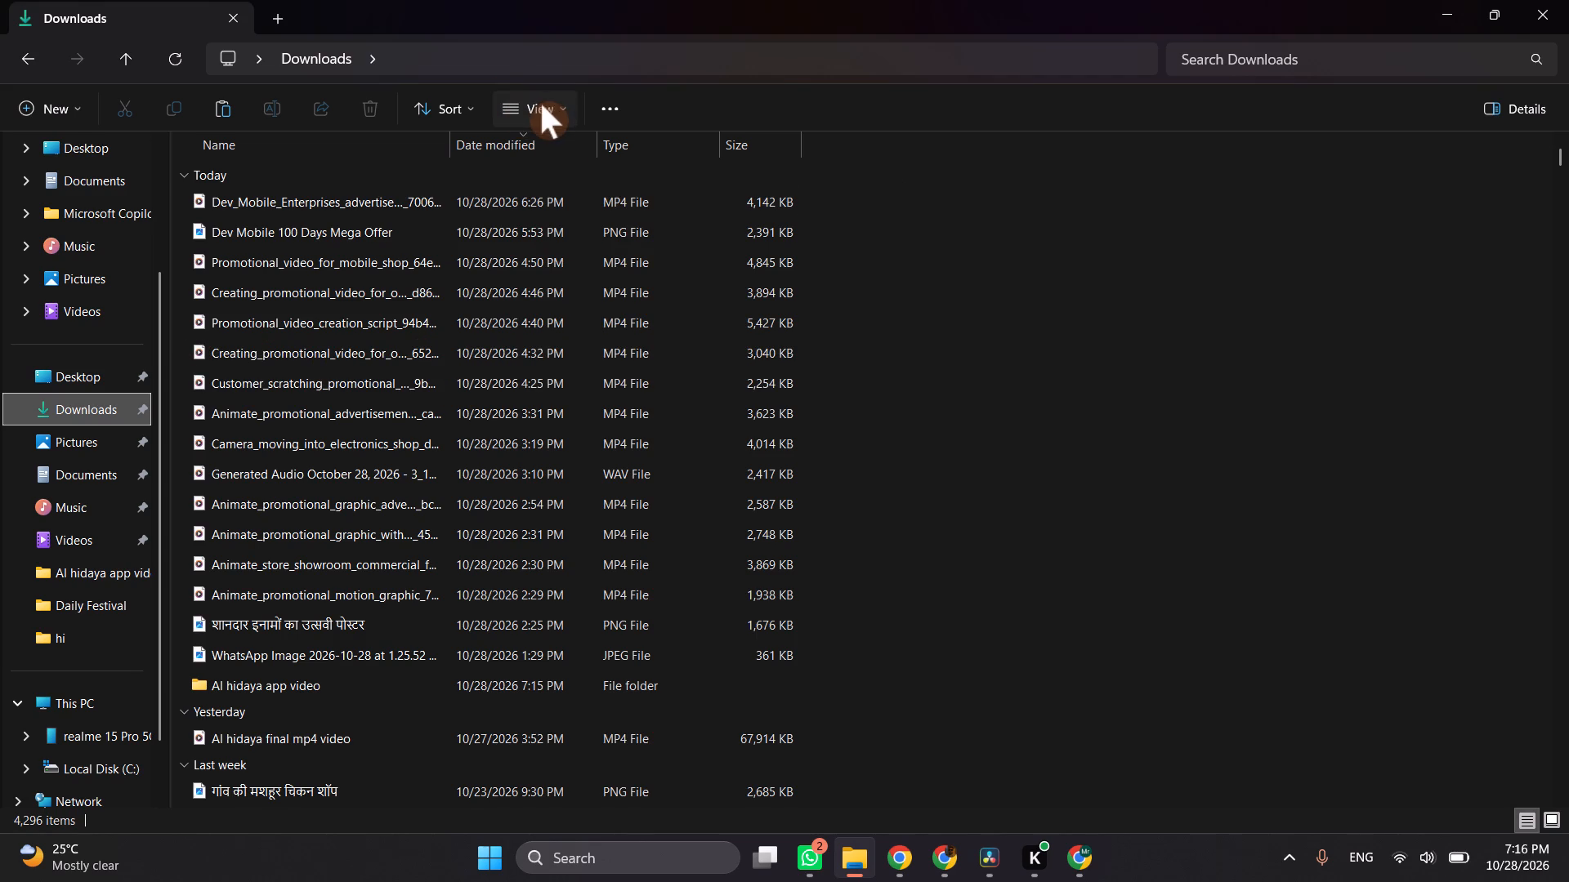
pyautogui.click(555, 107)
pyautogui.click(557, 150)
pyautogui.scroll(3, 492, 315)
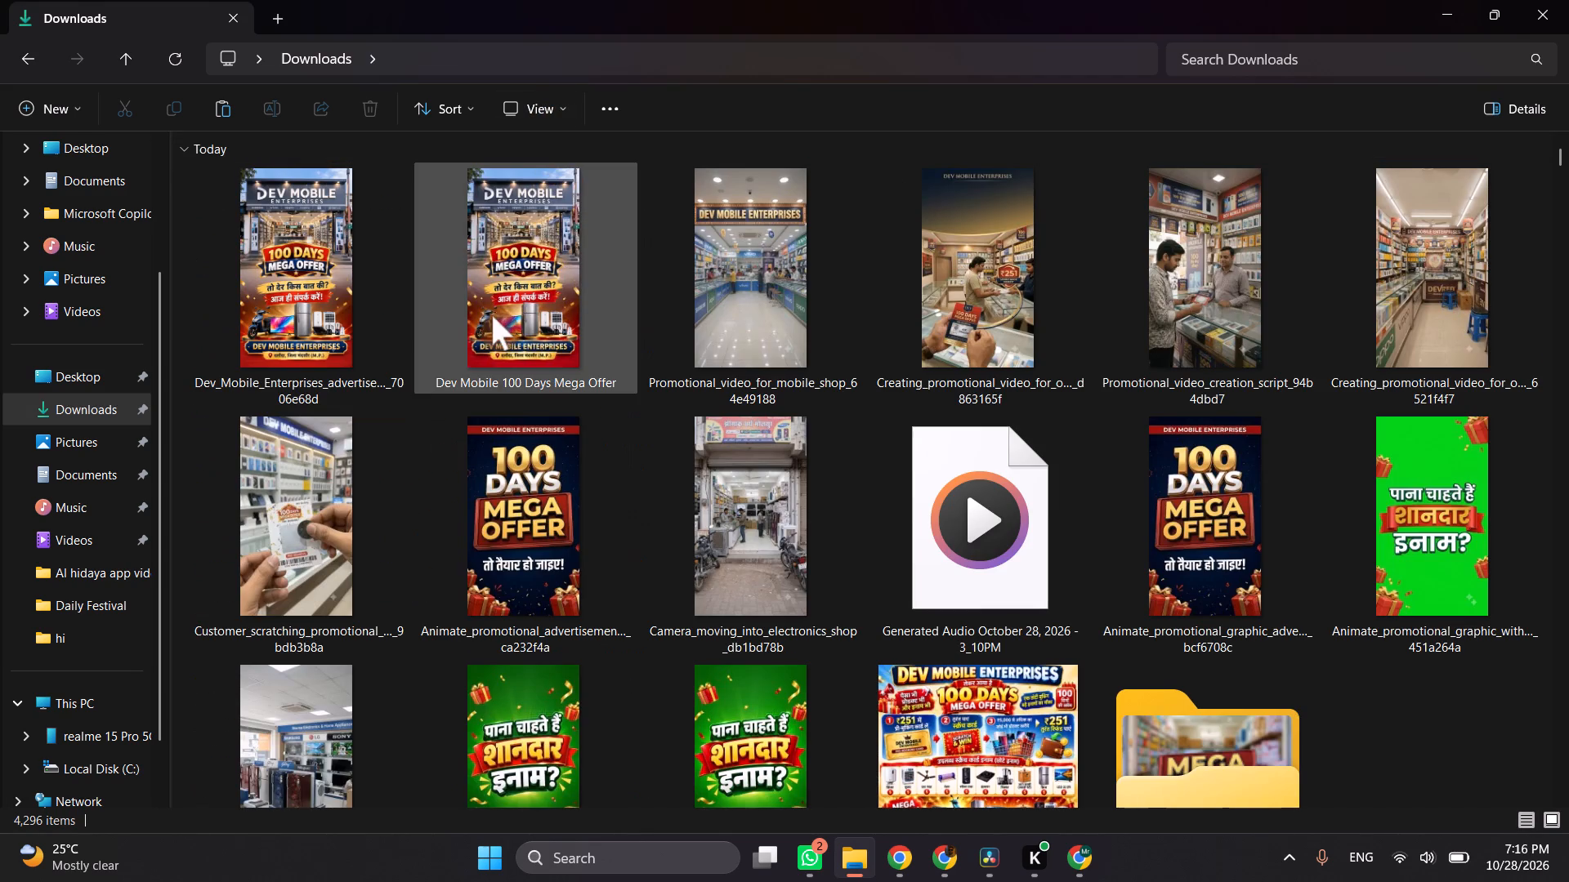
pyautogui.scroll(1, 492, 315)
pyautogui.scroll(-1, 997, 585)
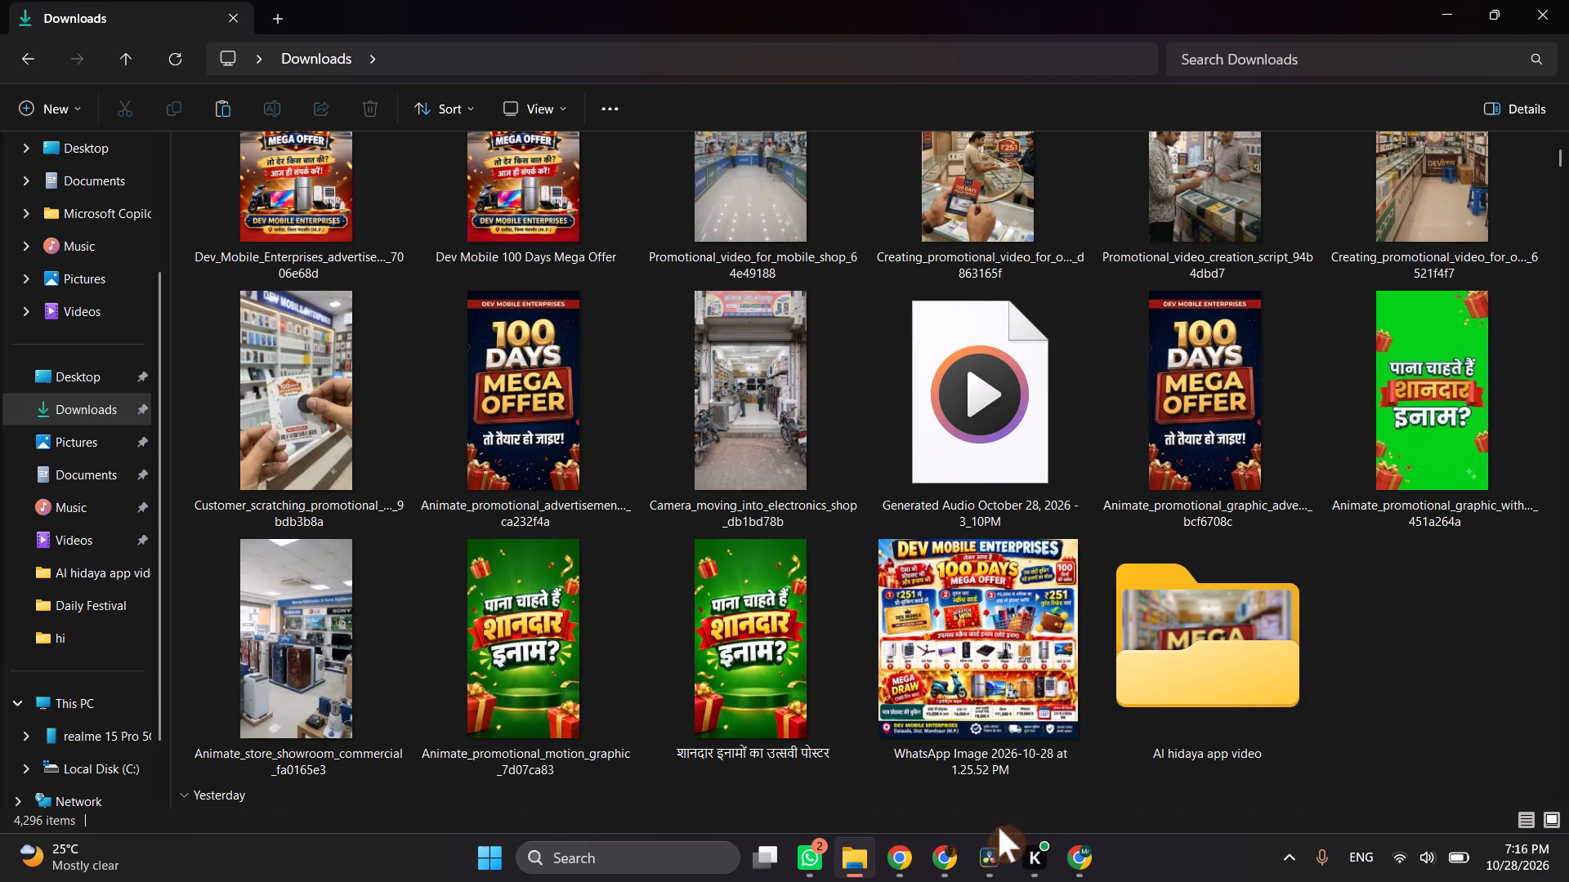
# Check the export in DaVinci Resolve, then copy the Timeline 1 video from the Al hidaya app video folder.
pyautogui.click(996, 840)
pyautogui.click(990, 844)
pyautogui.doubleClick(1181, 675)
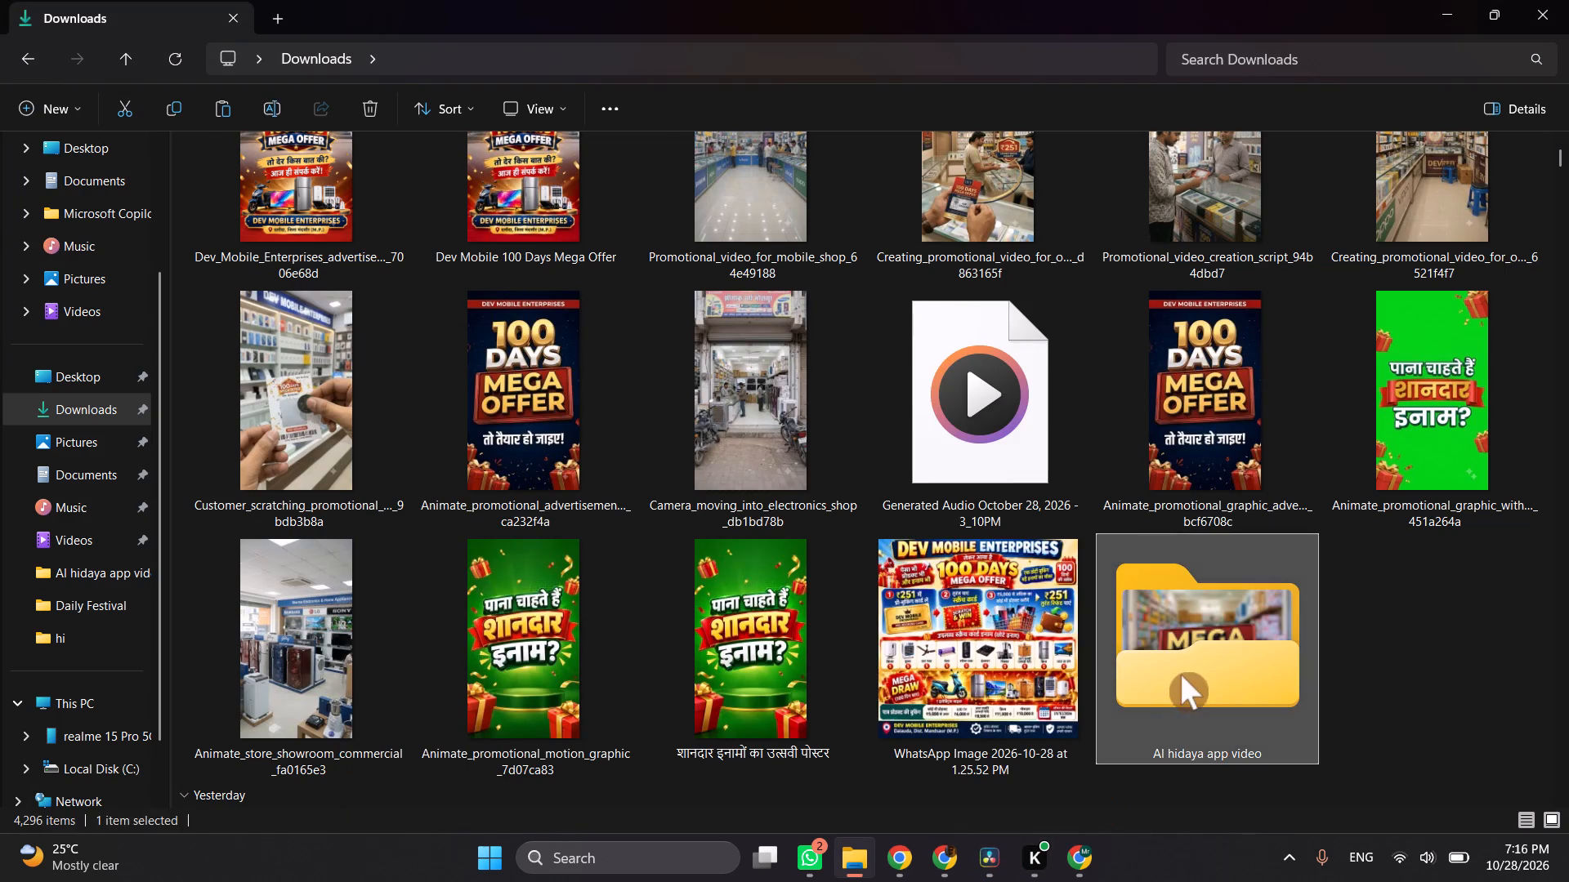
pyautogui.click(181, 50)
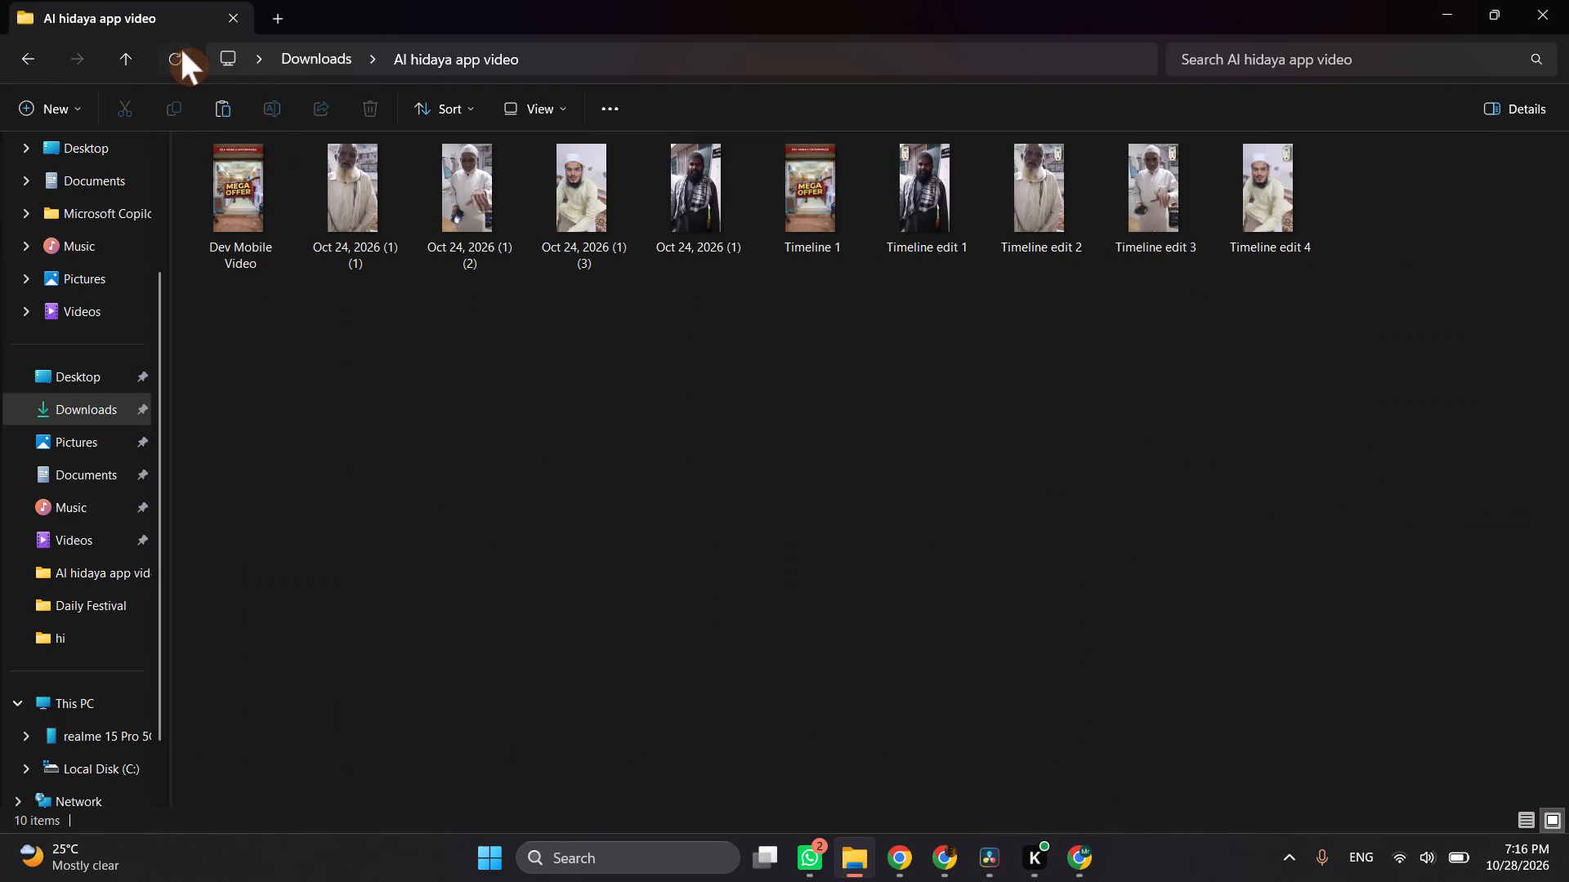
pyautogui.click(843, 199)
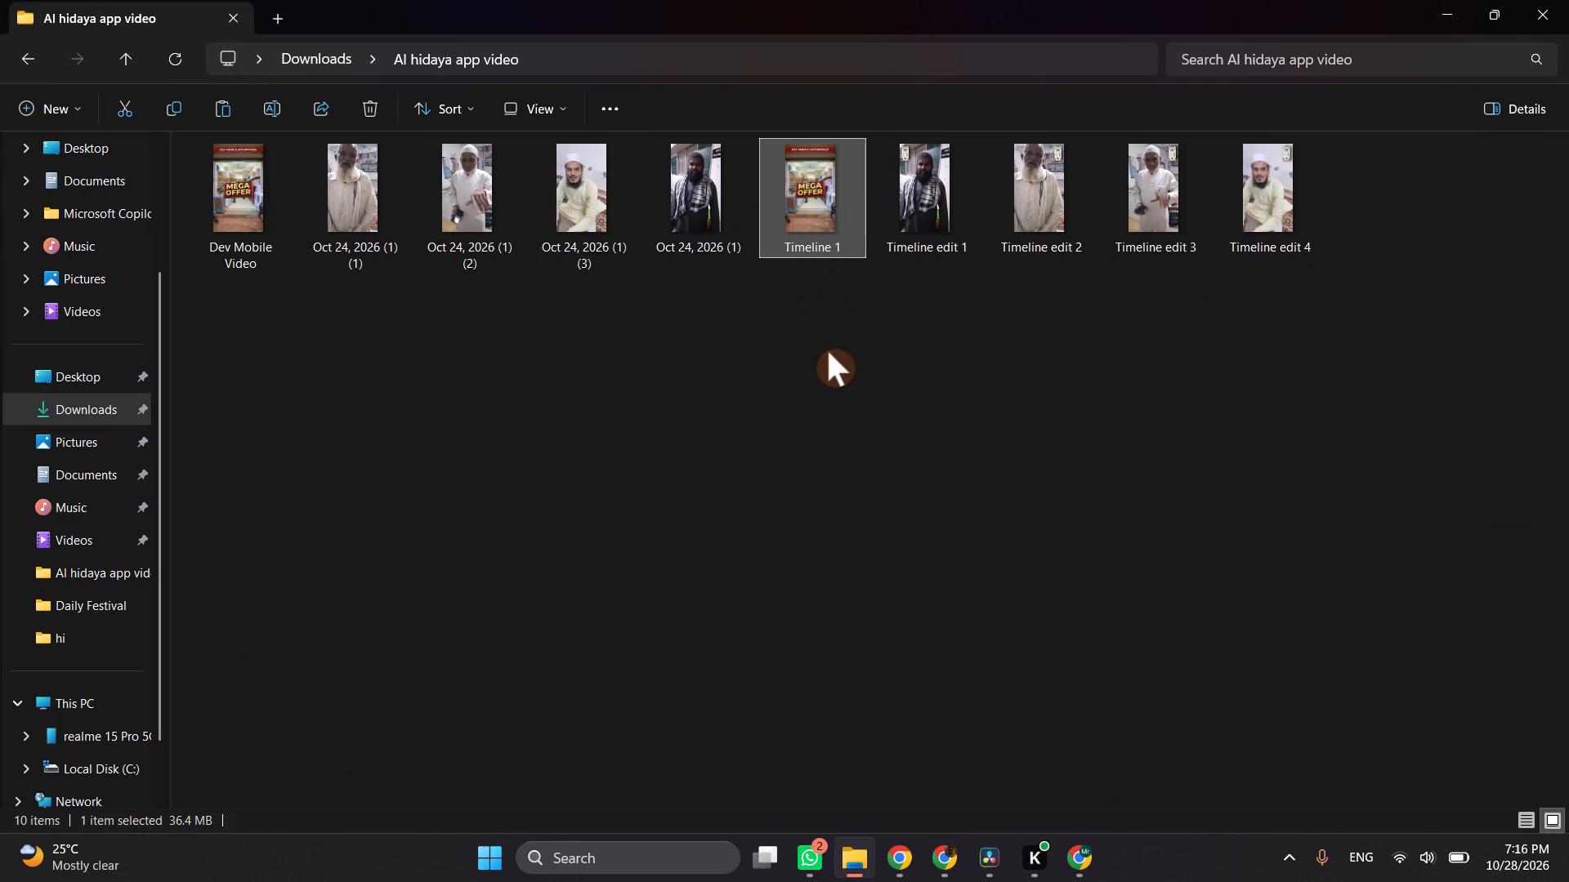
pyautogui.hotkey('ctrl', 'c')
pyautogui.hotkey('ctrl', 'c')
pyautogui.hotkey('ctrl', 'c')
pyautogui.hotkey('ctrl', 'c')
# Paste the copied Timeline 1 video into the DCIM > VN folder on the realme 15 Pro 5G phone.
pyautogui.scroll(-4, 122, 693)
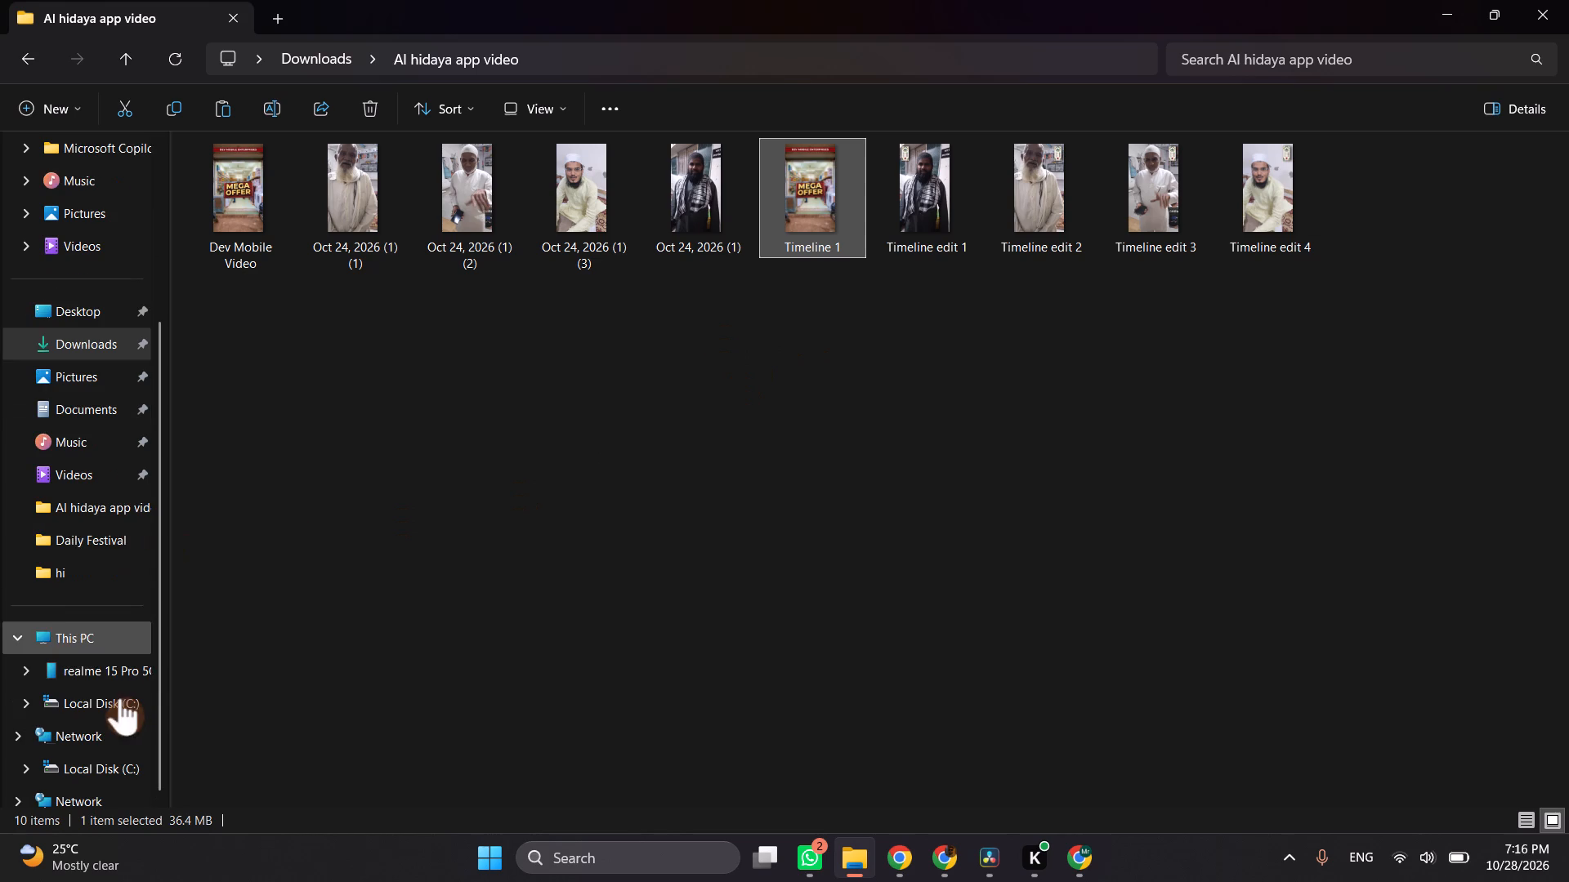
pyautogui.click(105, 661)
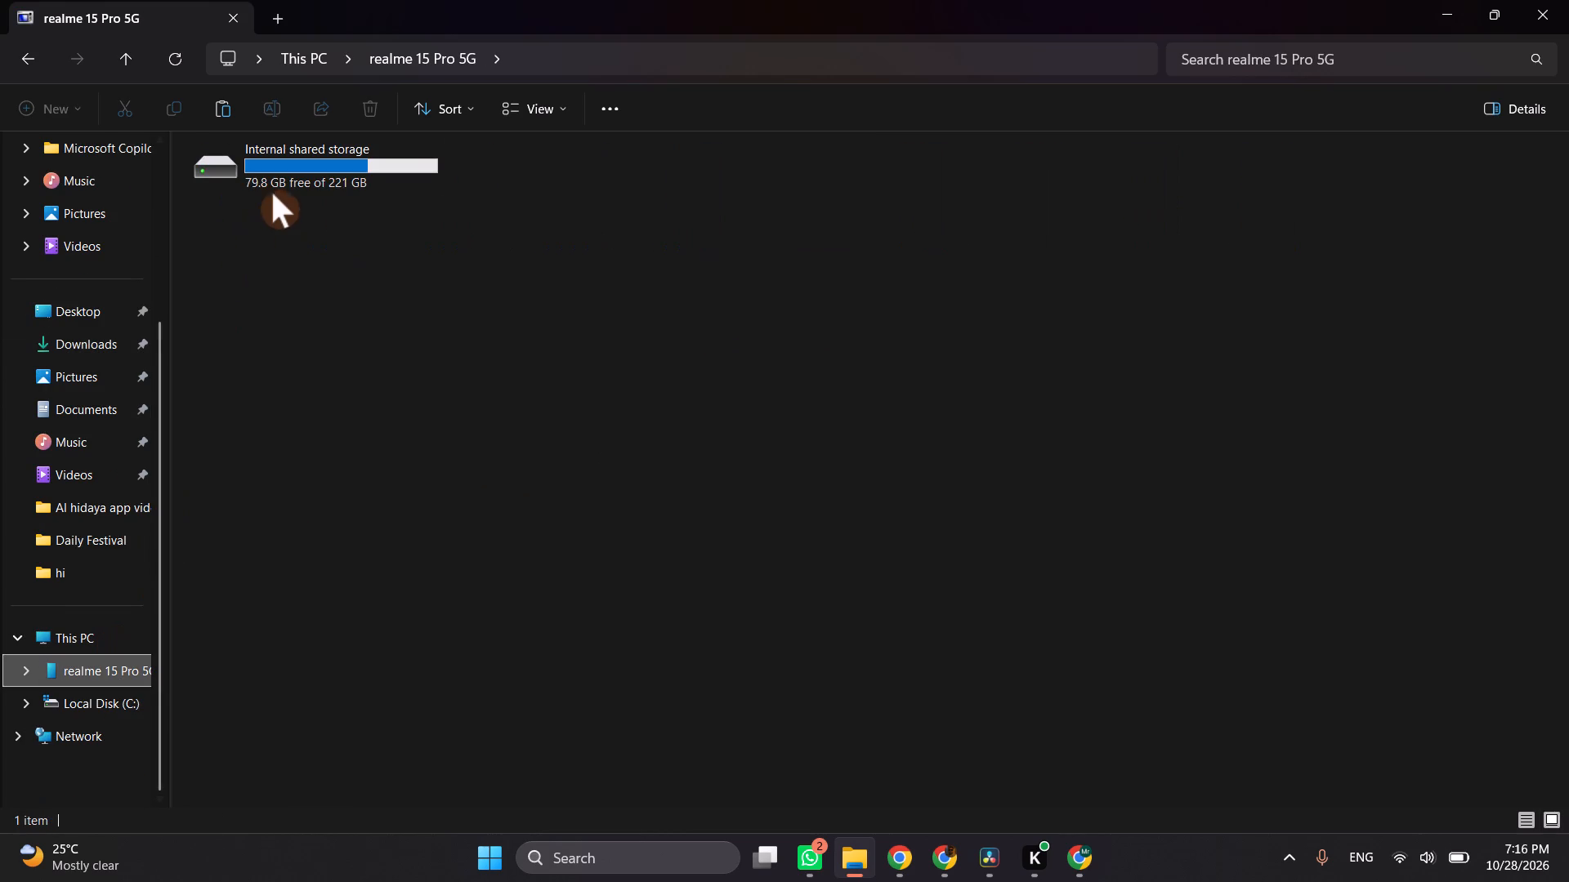
pyautogui.doubleClick(272, 192)
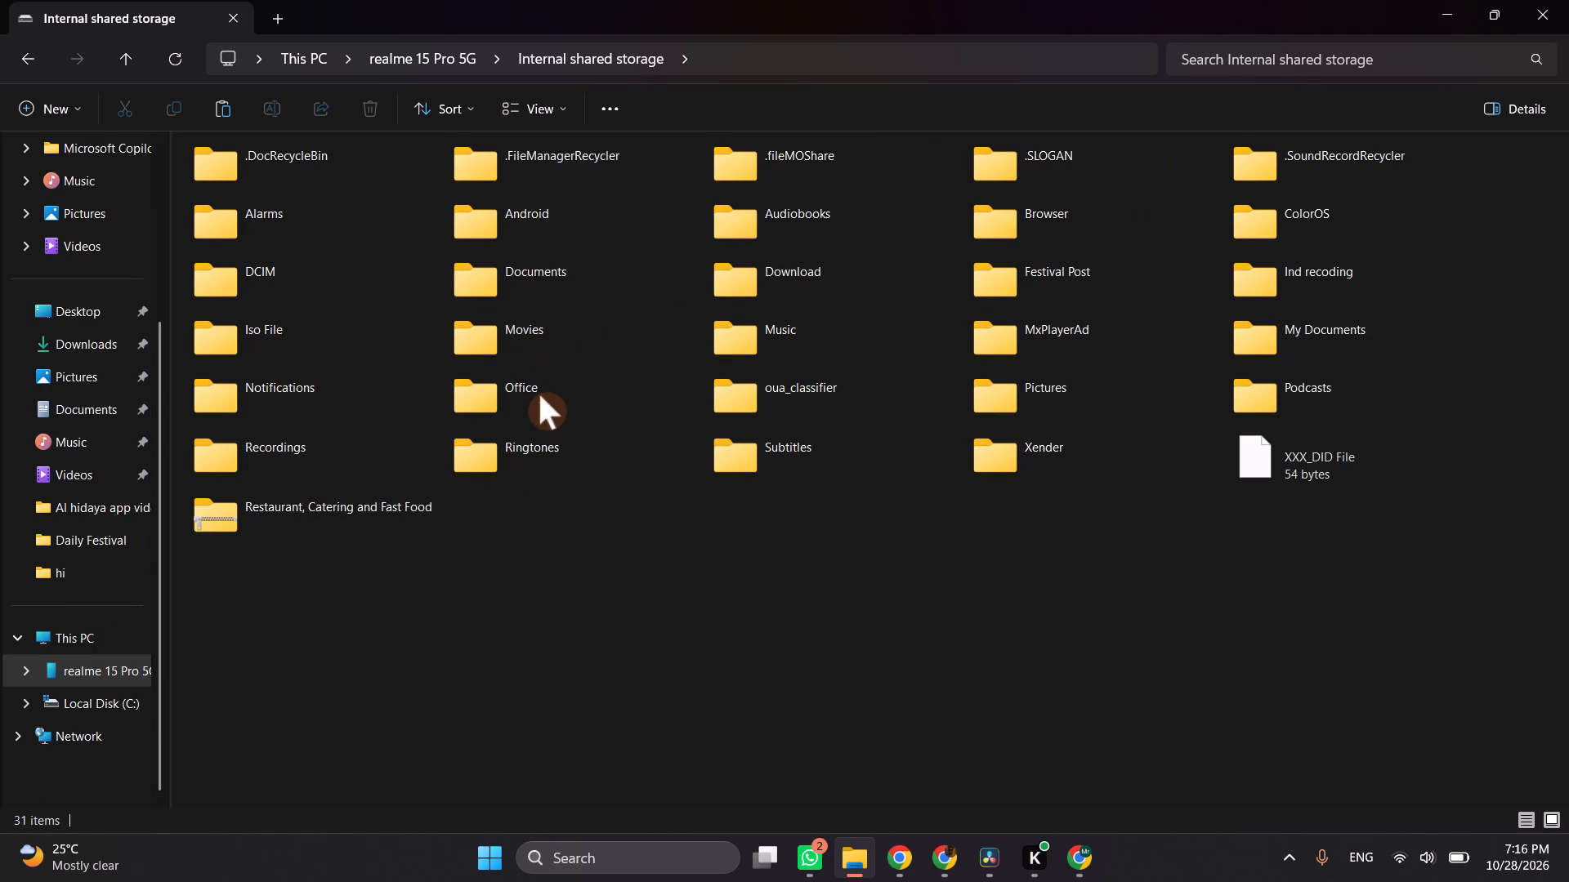
pyautogui.doubleClick(199, 278)
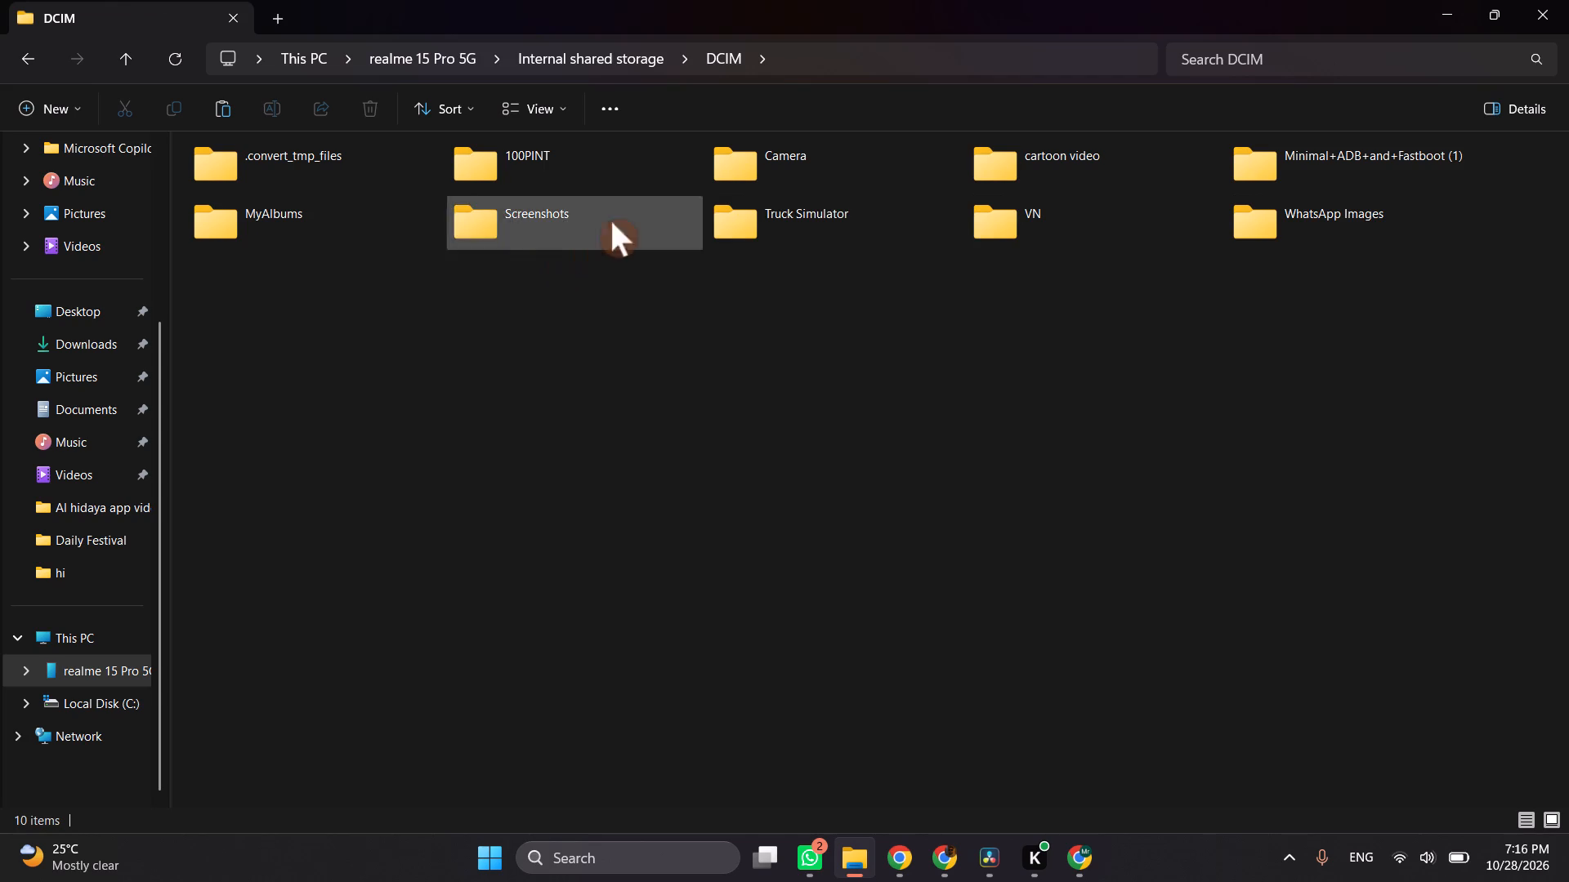
pyautogui.click(962, 221)
pyautogui.doubleClick(1020, 221)
pyautogui.hotkey('ctrl', 'v')
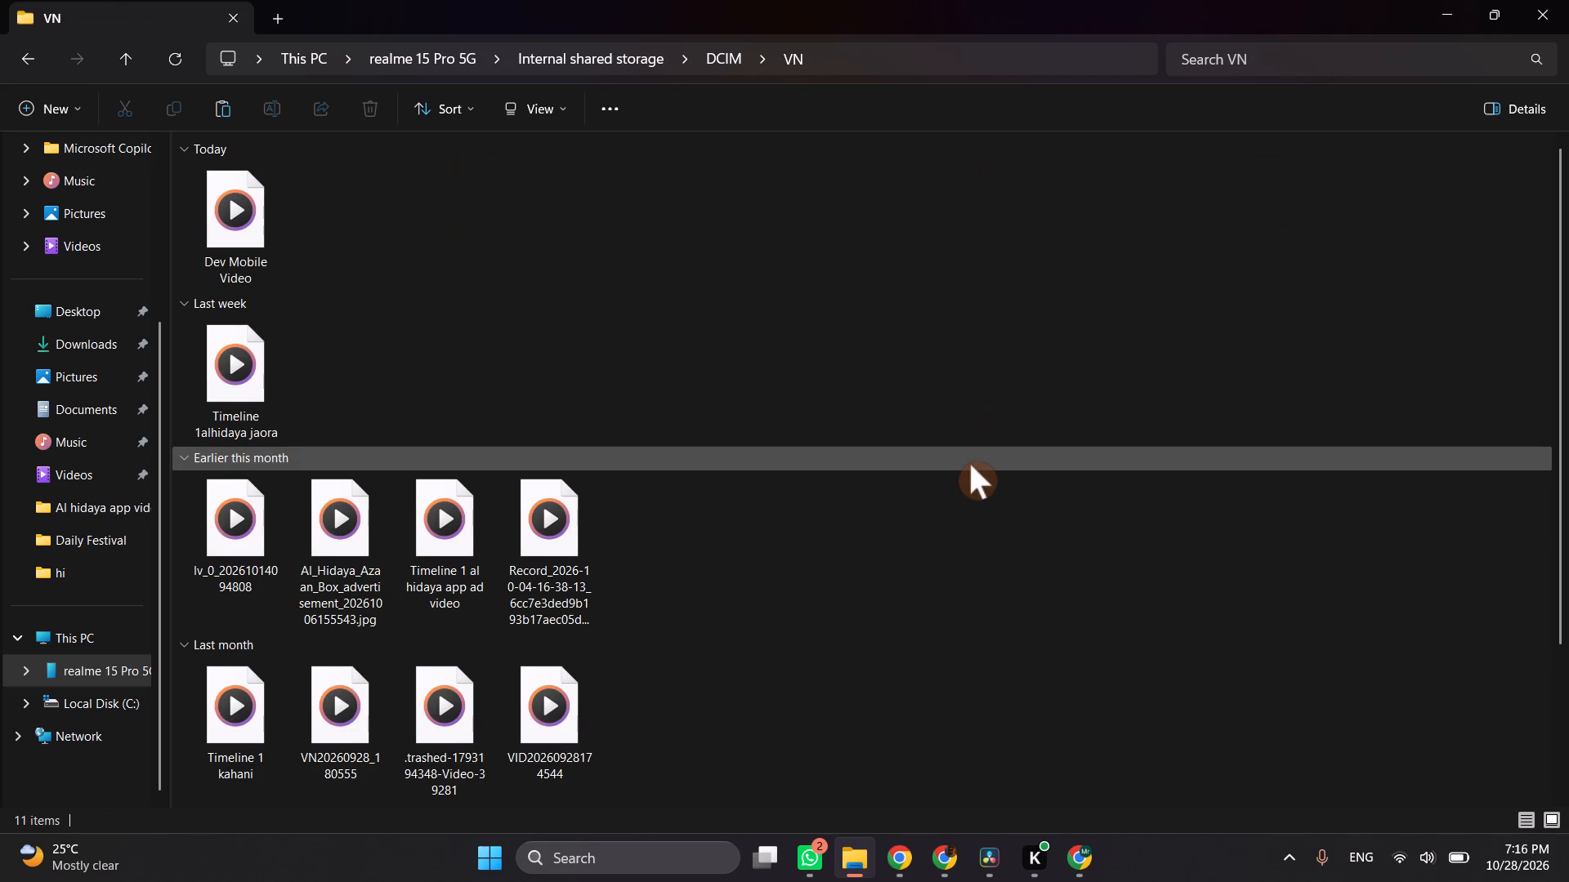